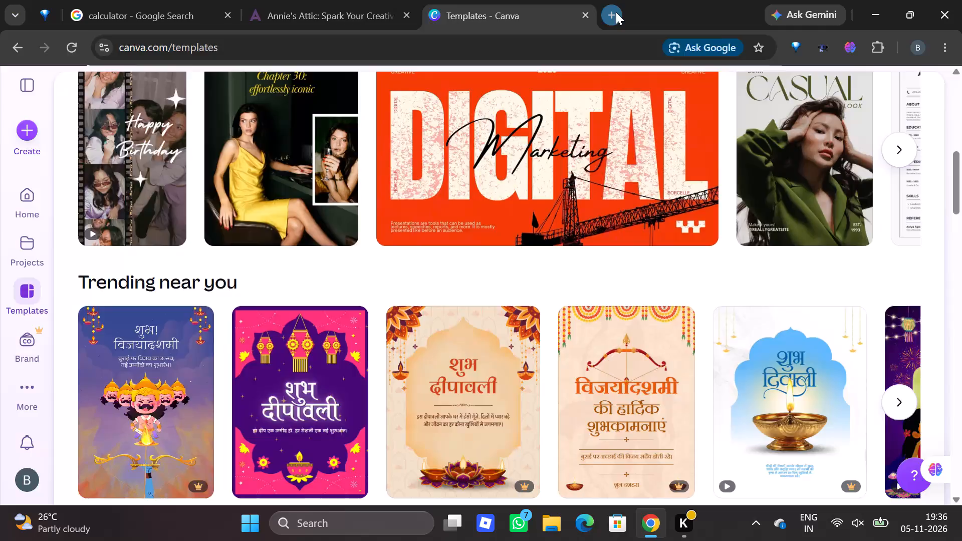
# Search the web for pixel art free online in a new tab and open Pixilart's free online drawing tool.
pyautogui.write('0p')
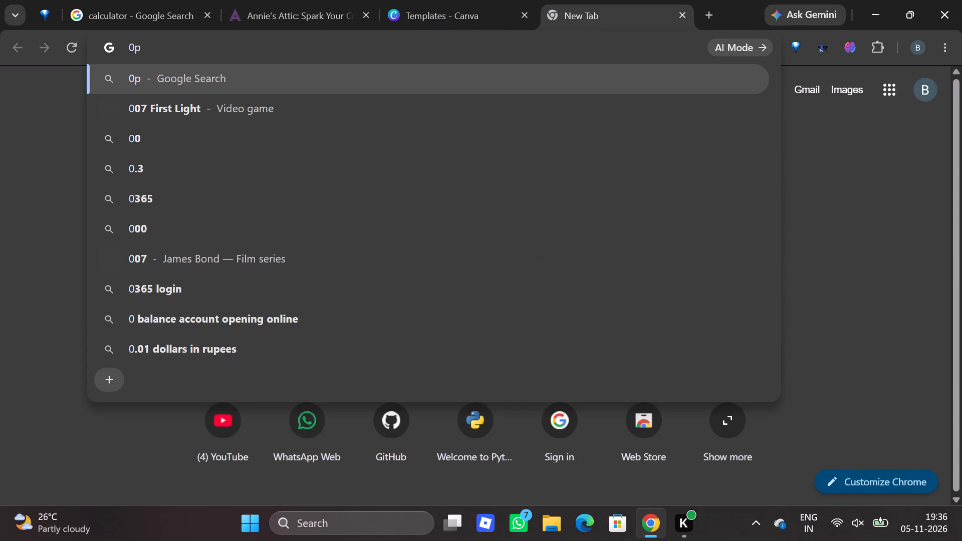
pyautogui.press('BackSpace')
pyautogui.press('BackSpace')
pyautogui.write('pixer')
pyautogui.press('space')
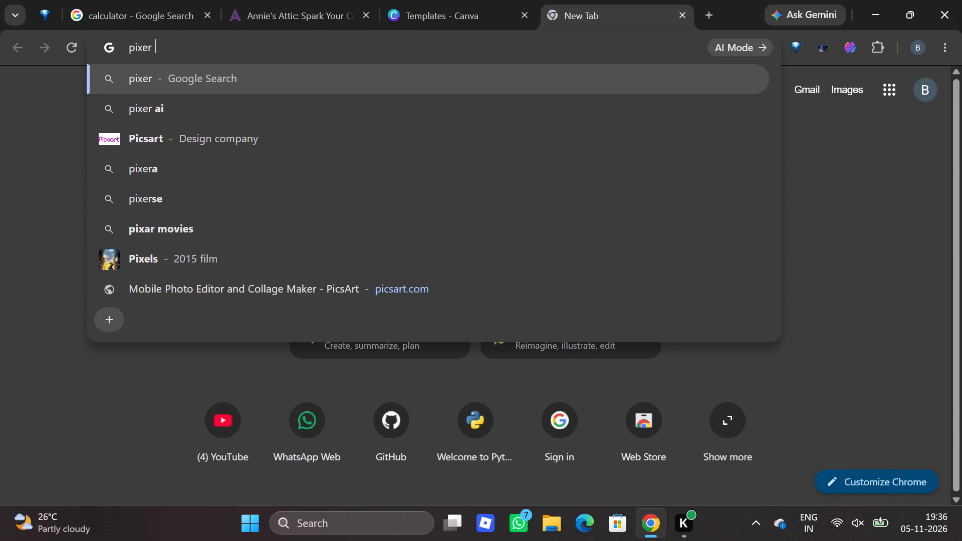
pyautogui.write('art')
pyautogui.press('space')
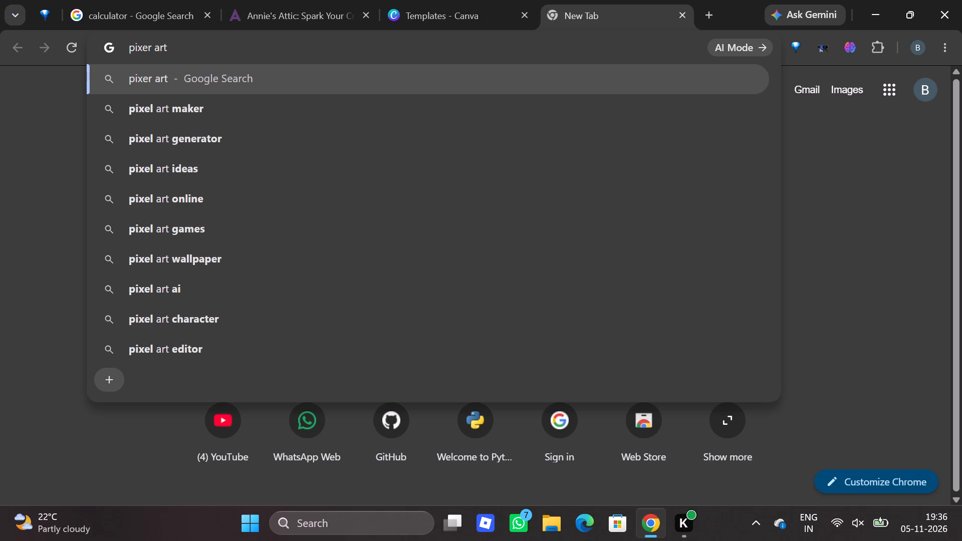
pyautogui.write('free')
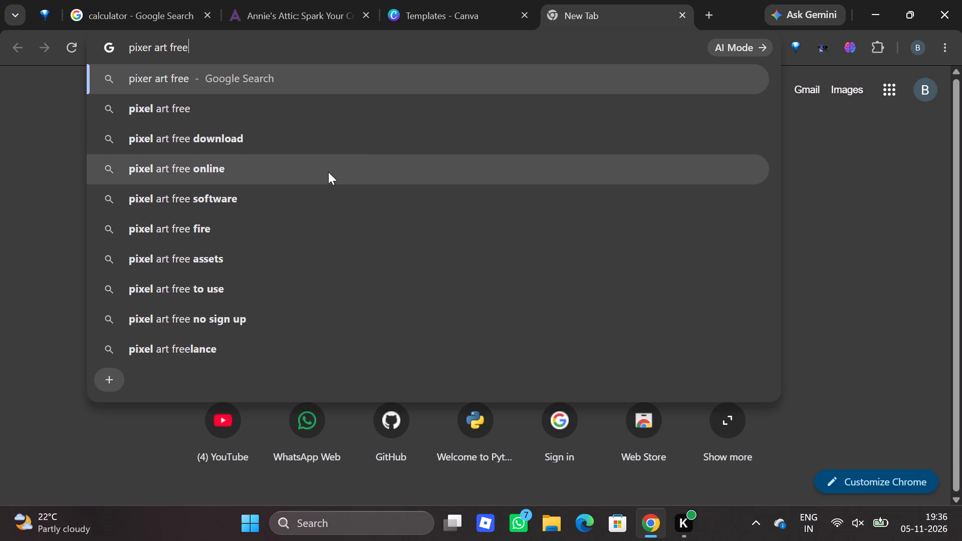
pyautogui.click(328, 172)
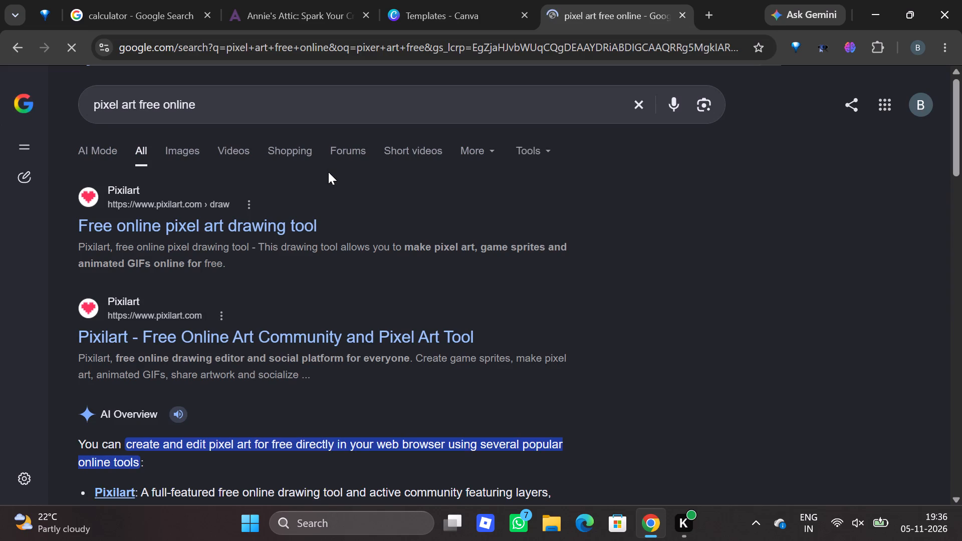
pyautogui.click(259, 225)
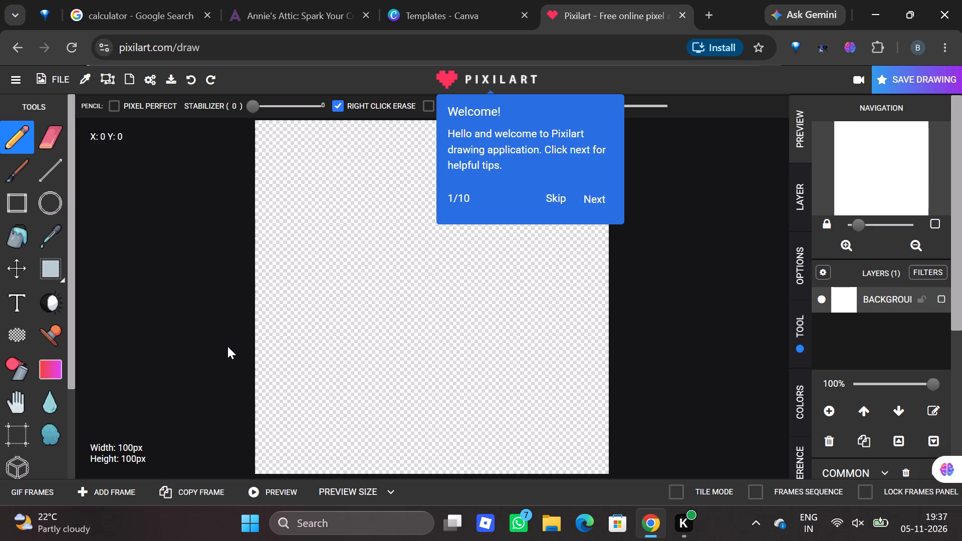
# Read through the welcome tour tips on files, option tabs, settings, downloading, saving, colours and layers.
pyautogui.click(584, 201)
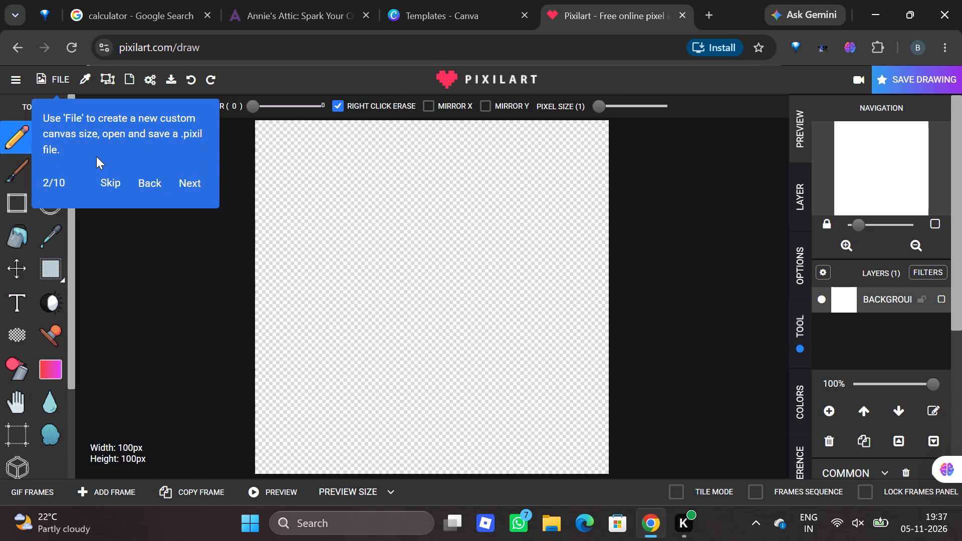
pyautogui.click(196, 181)
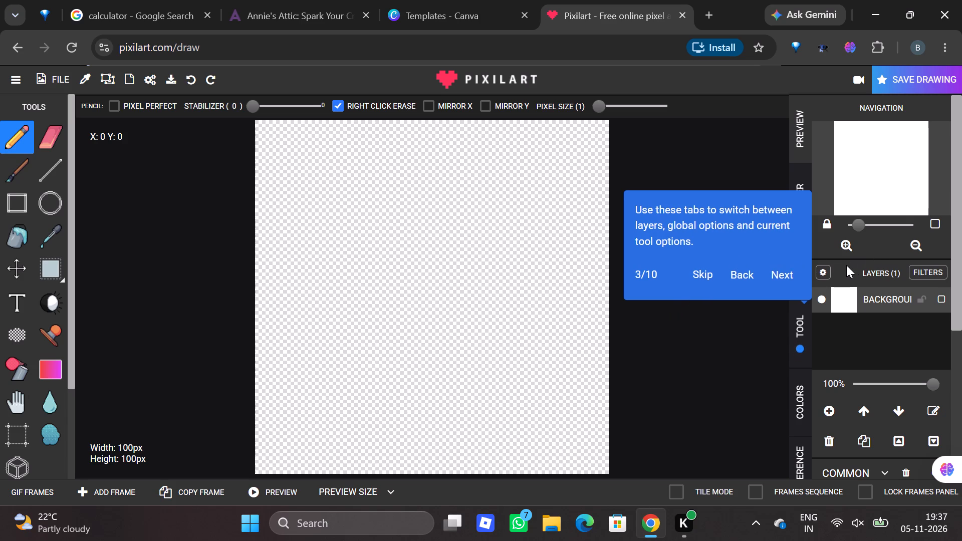
pyautogui.click(792, 279)
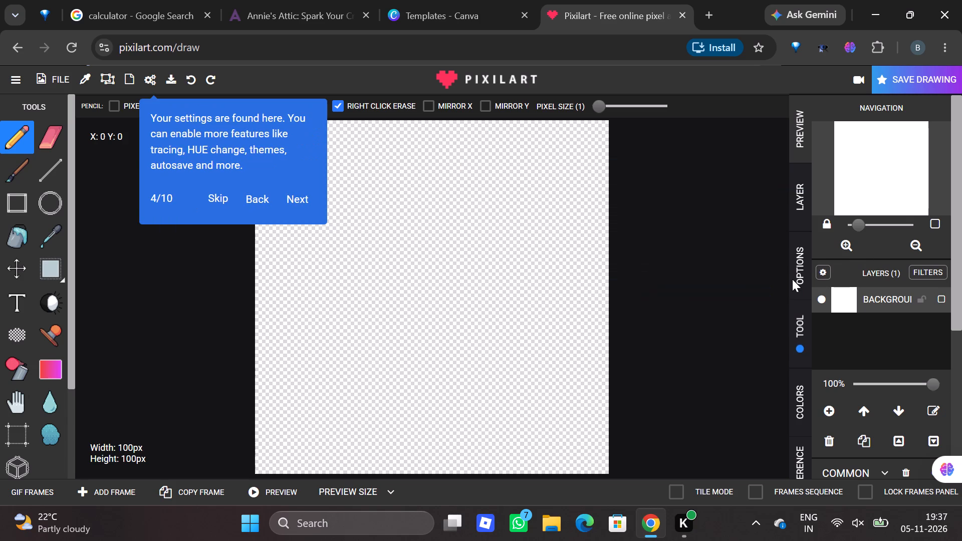
pyautogui.click(253, 205)
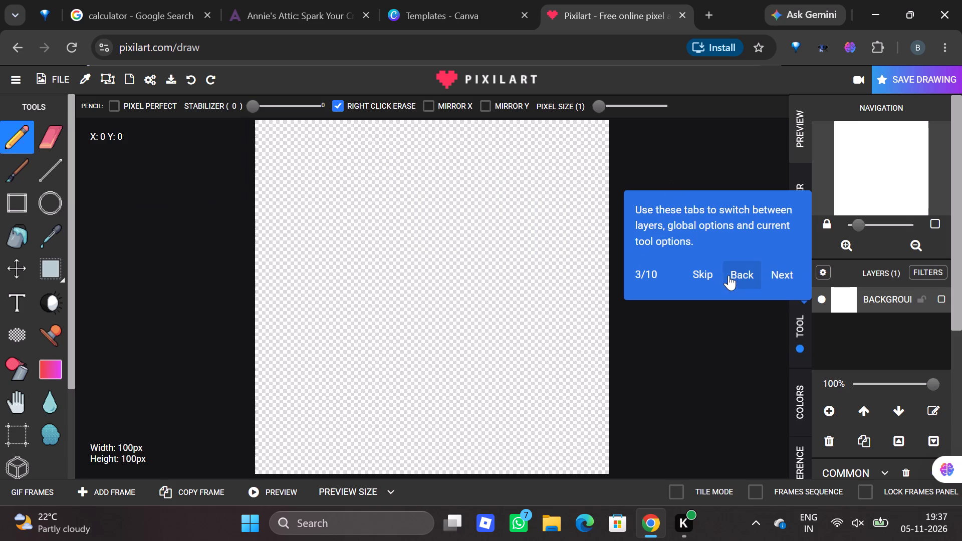
pyautogui.click(783, 272)
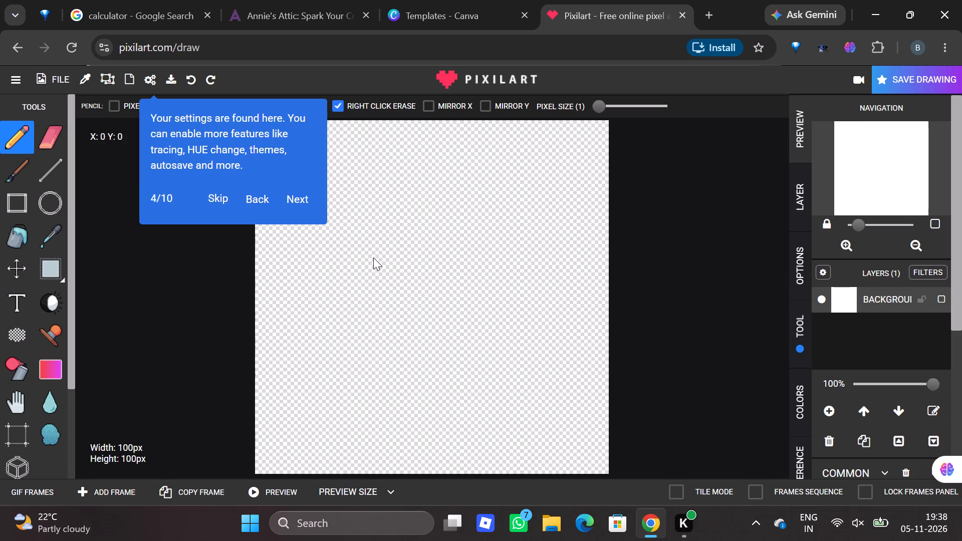
pyautogui.click(288, 207)
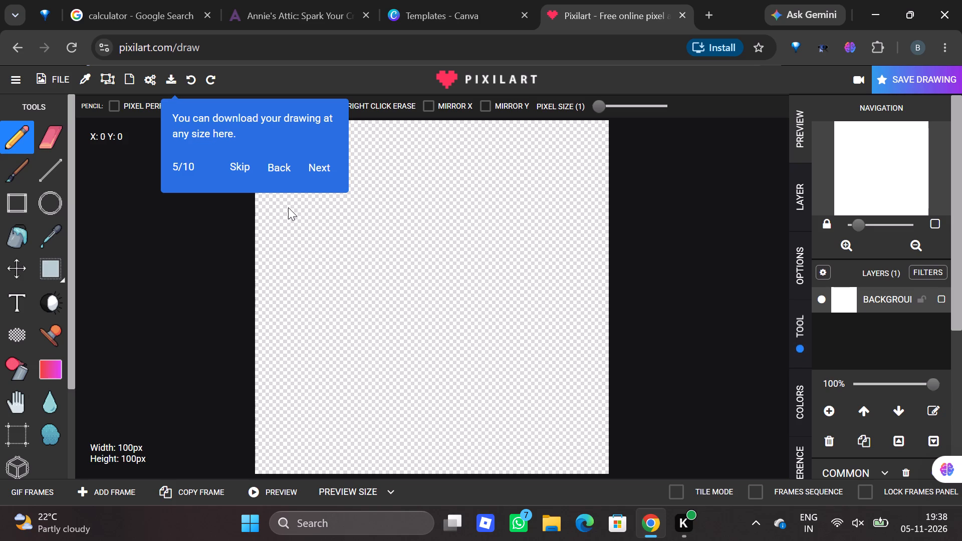
pyautogui.click(325, 162)
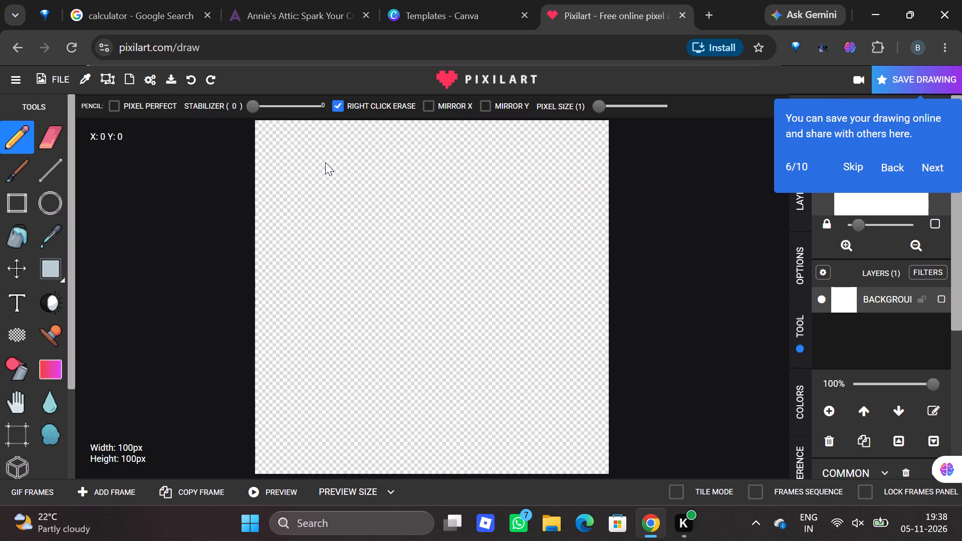
pyautogui.click(931, 164)
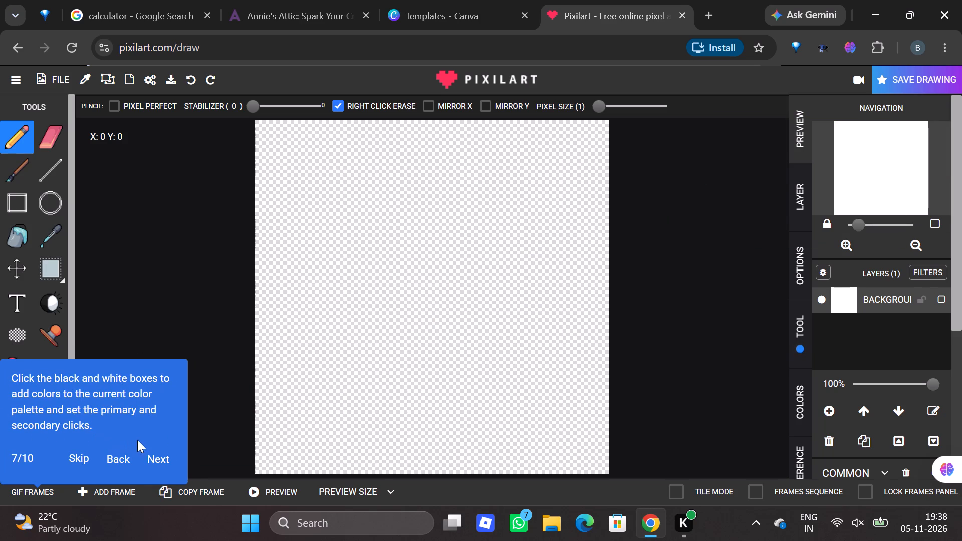
pyautogui.click(160, 457)
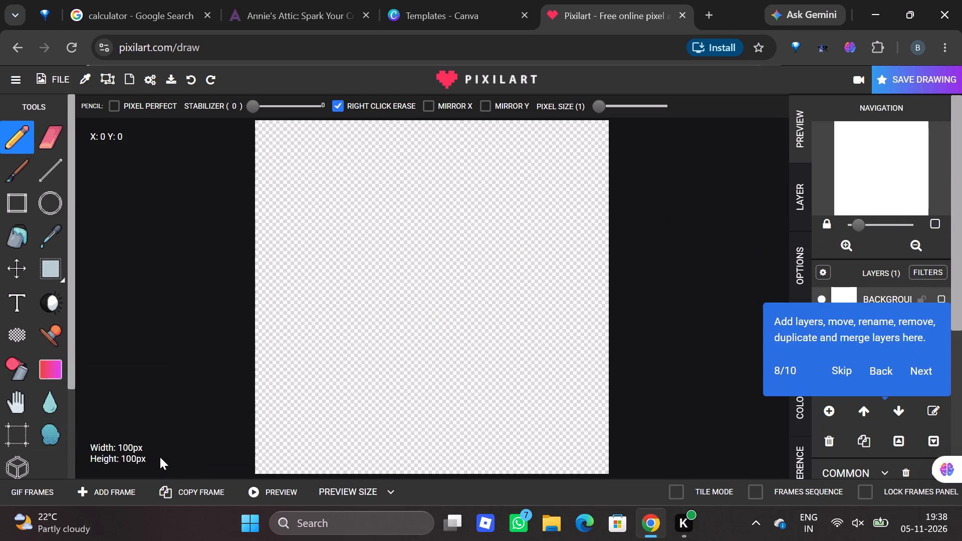
pyautogui.click(928, 374)
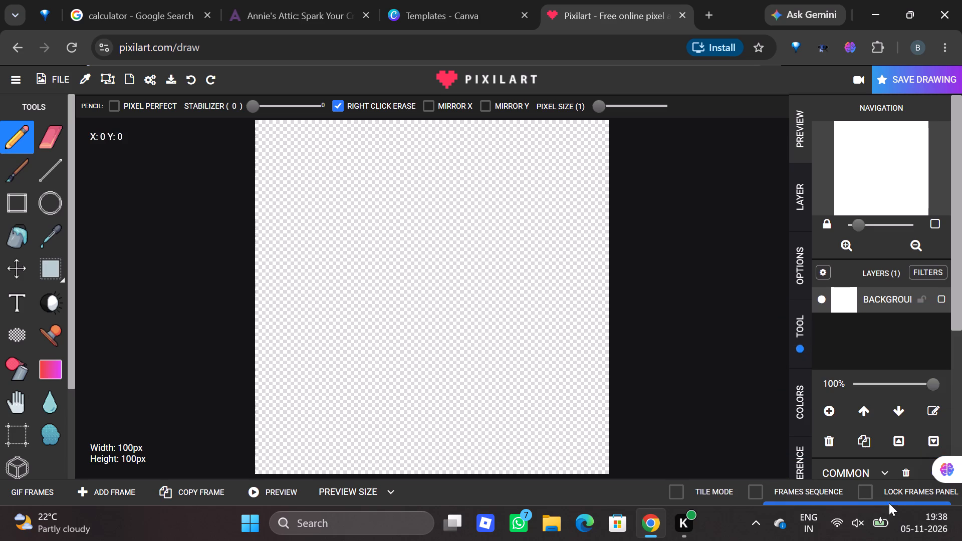
# Look over the New Drawing dialog and dismiss it, keeping the blank 100 x 100 px canvas.
pyautogui.moveTo(951, 281); pyautogui.dragTo(950, 294)
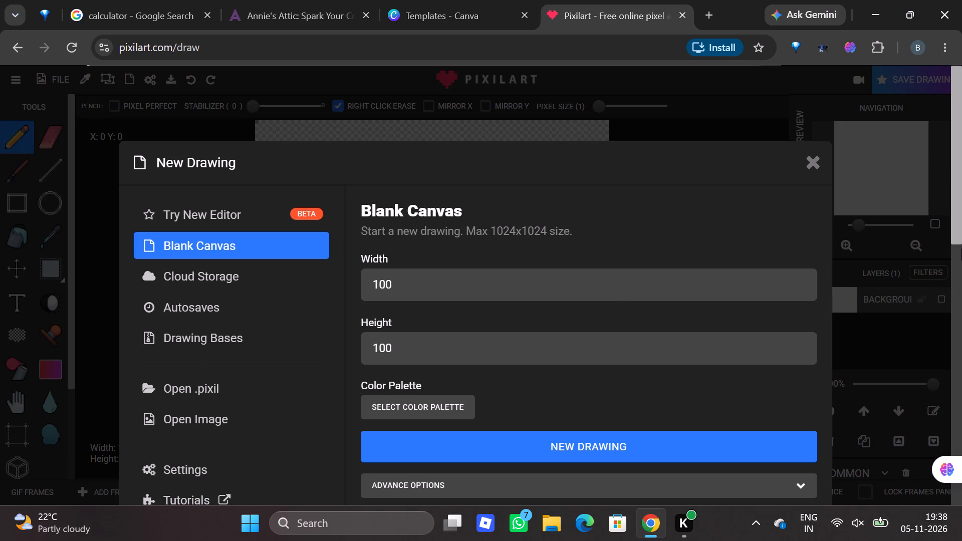
pyautogui.click(959, 244)
pyautogui.moveTo(957, 244); pyautogui.dragTo(961, 155)
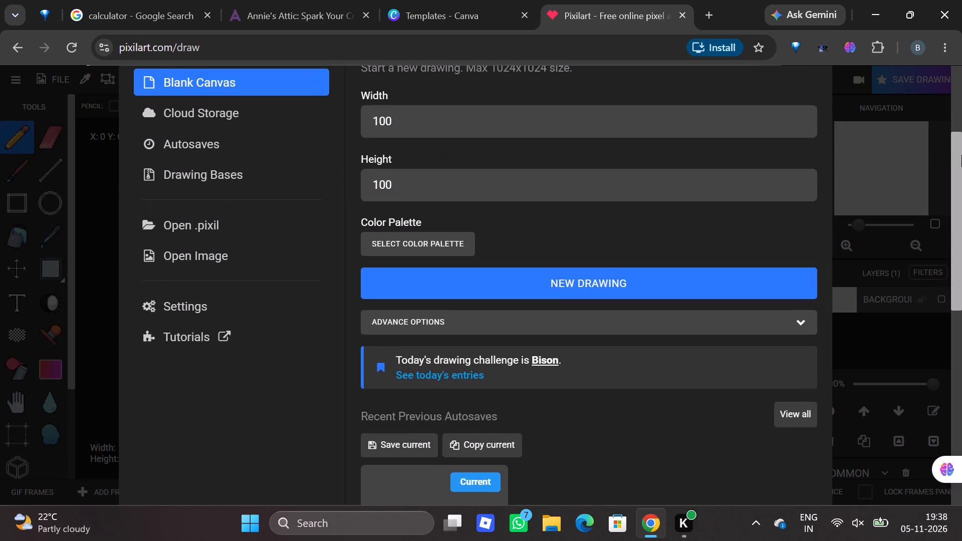
pyautogui.moveTo(871, 189); pyautogui.dragTo(918, 320)
pyautogui.click(918, 320)
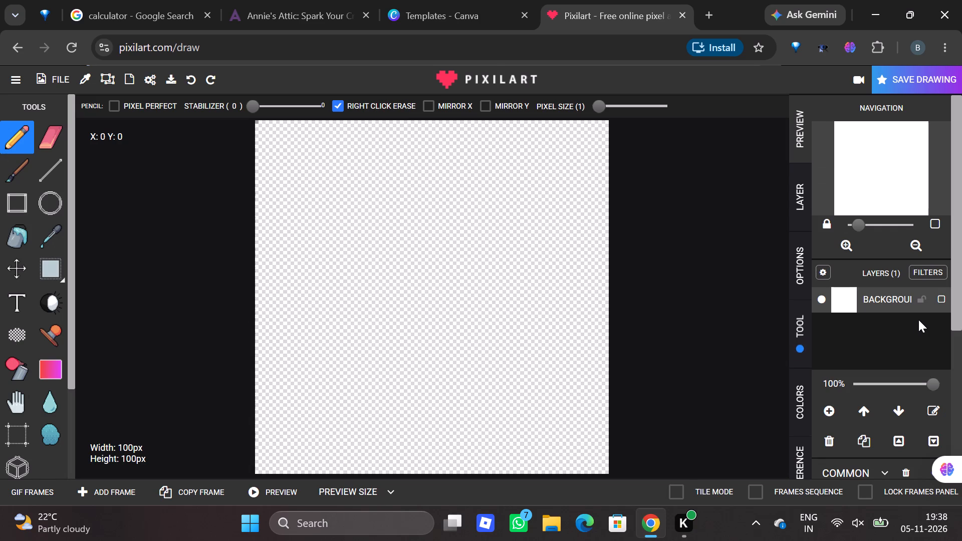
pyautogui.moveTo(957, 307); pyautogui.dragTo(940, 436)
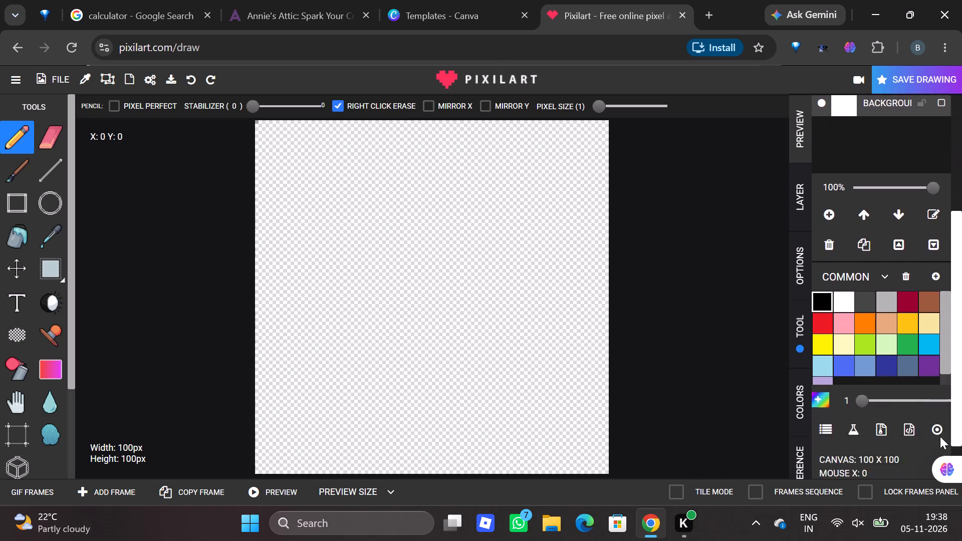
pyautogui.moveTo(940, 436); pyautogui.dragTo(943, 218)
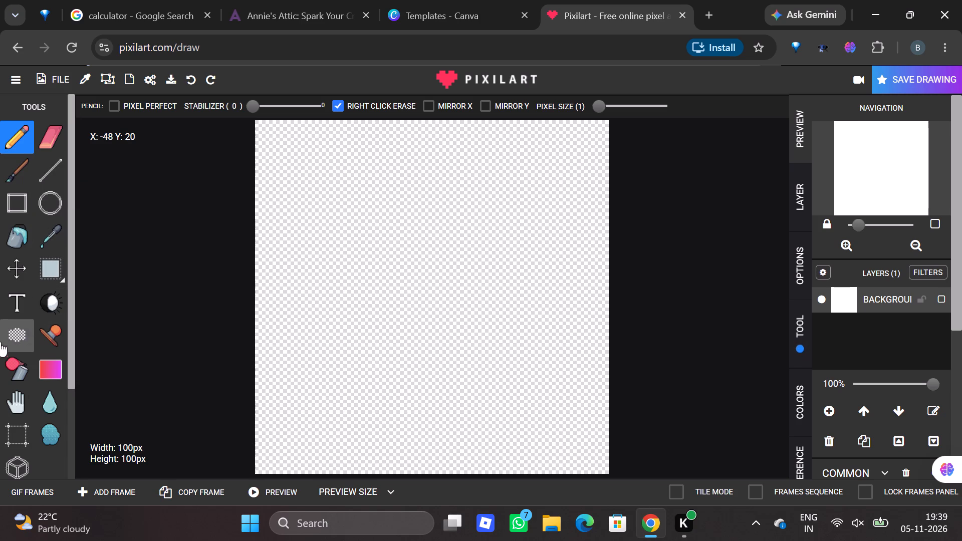
# Draw a black zigzag pixel line with the Pencil, spanning about X 30 to 43 and Y 31 to 34.
pyautogui.click(365, 239)
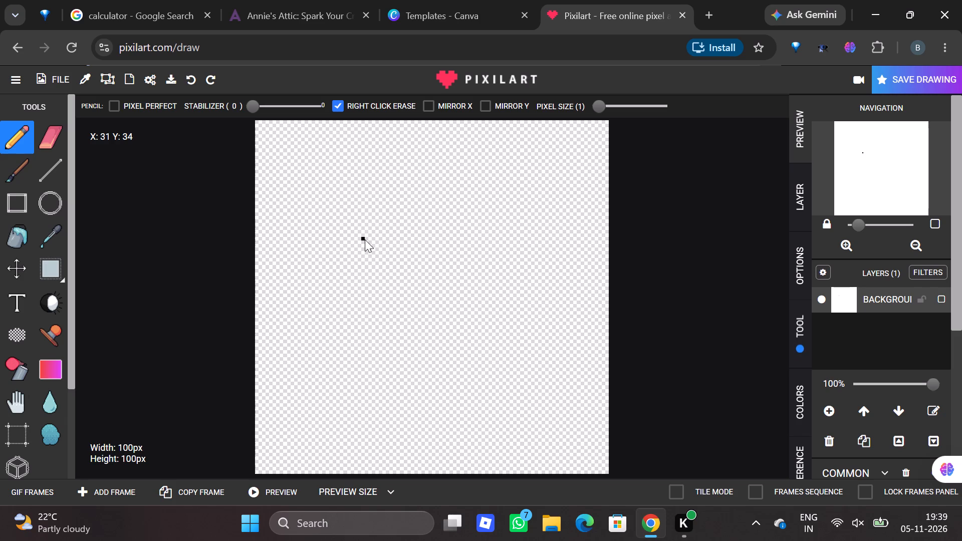
pyautogui.click(367, 235)
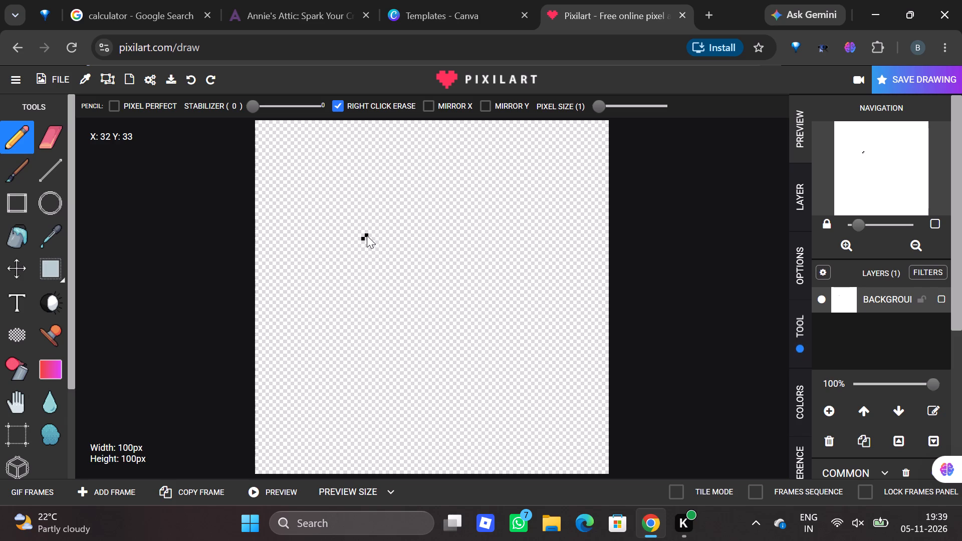
pyautogui.click(361, 234)
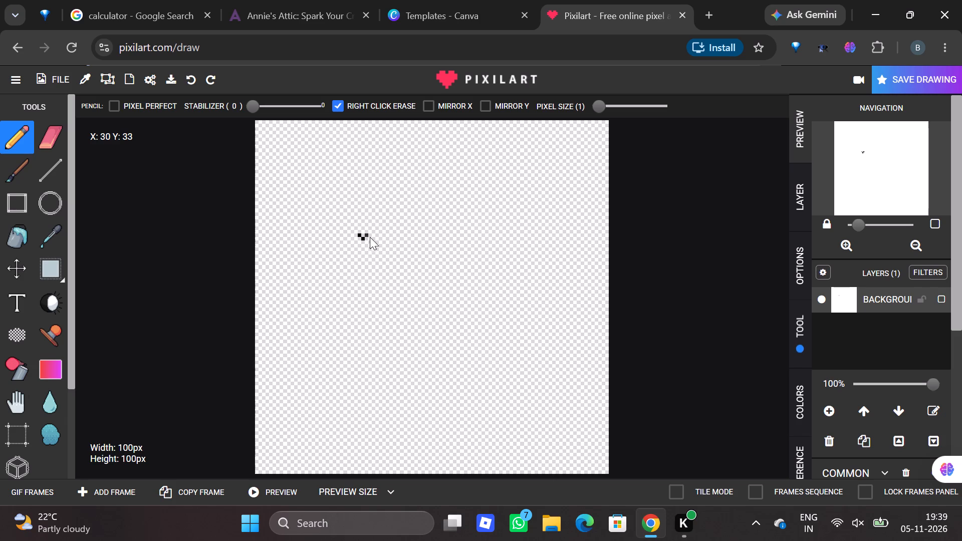
pyautogui.click(370, 230)
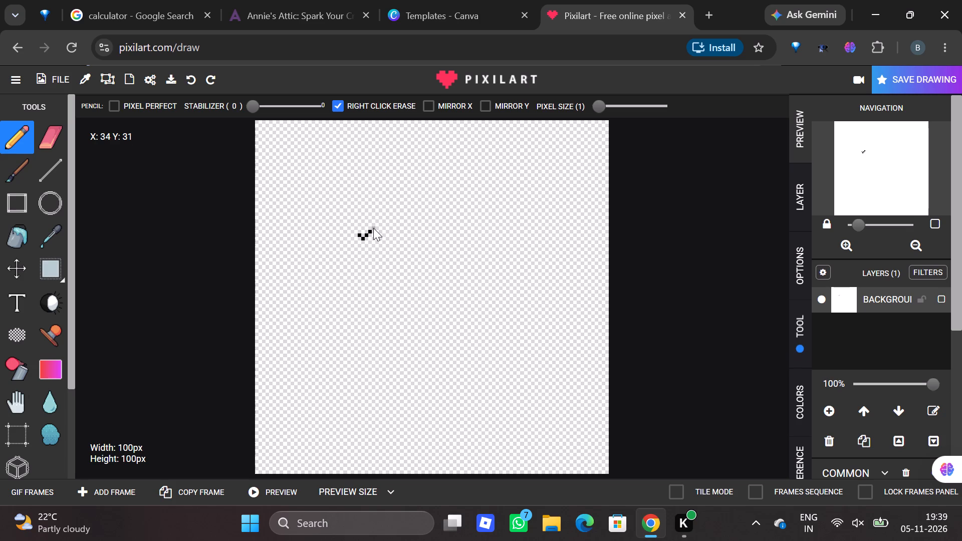
pyautogui.click(373, 228)
pyautogui.click(378, 231)
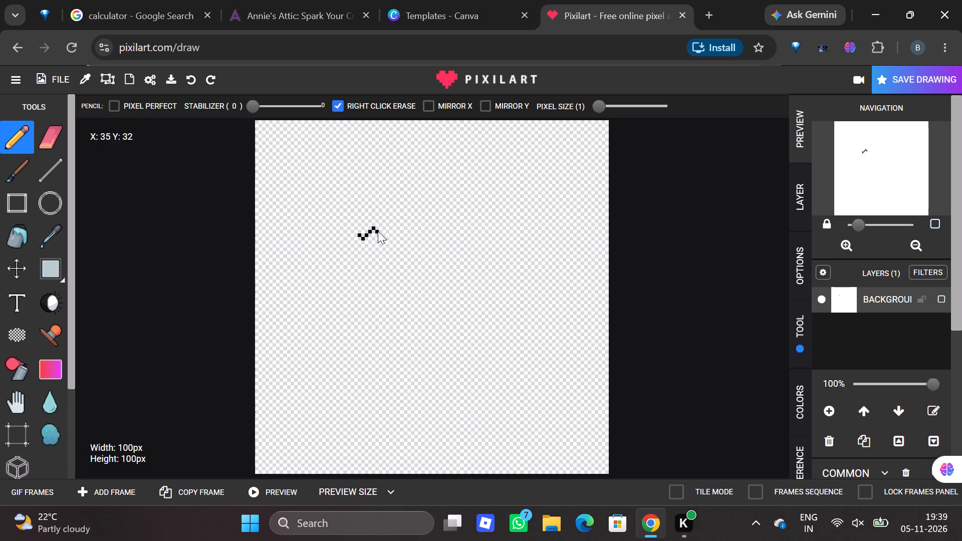
pyautogui.click(380, 235)
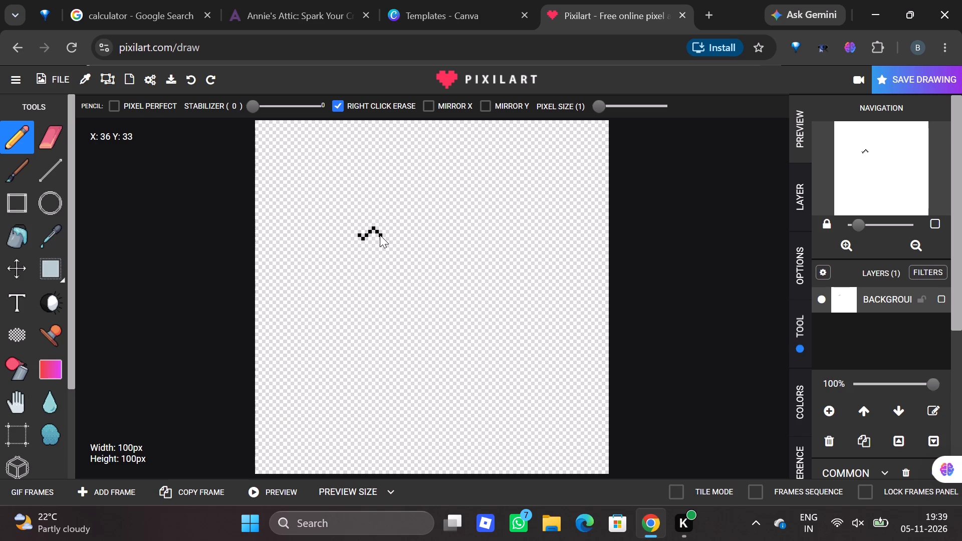
pyautogui.click(384, 232)
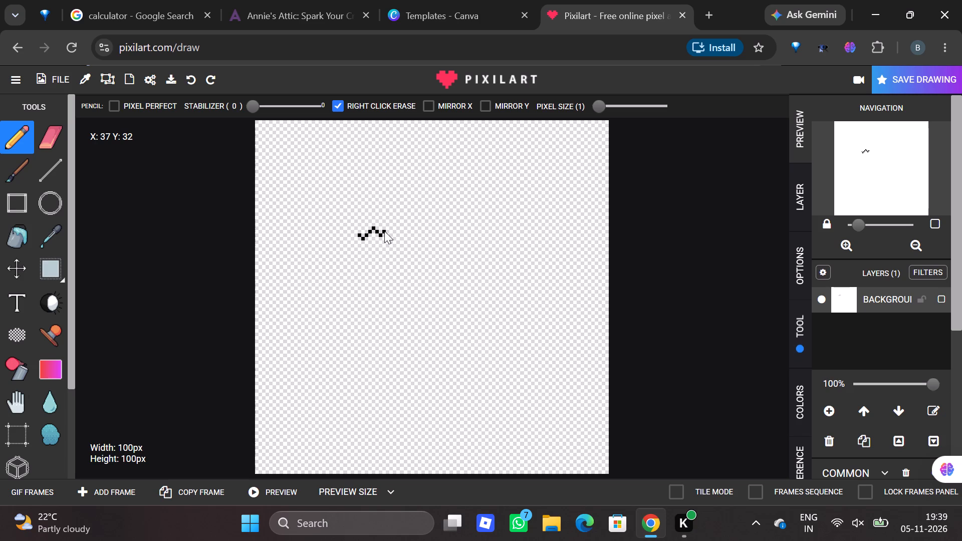
pyautogui.click(387, 227)
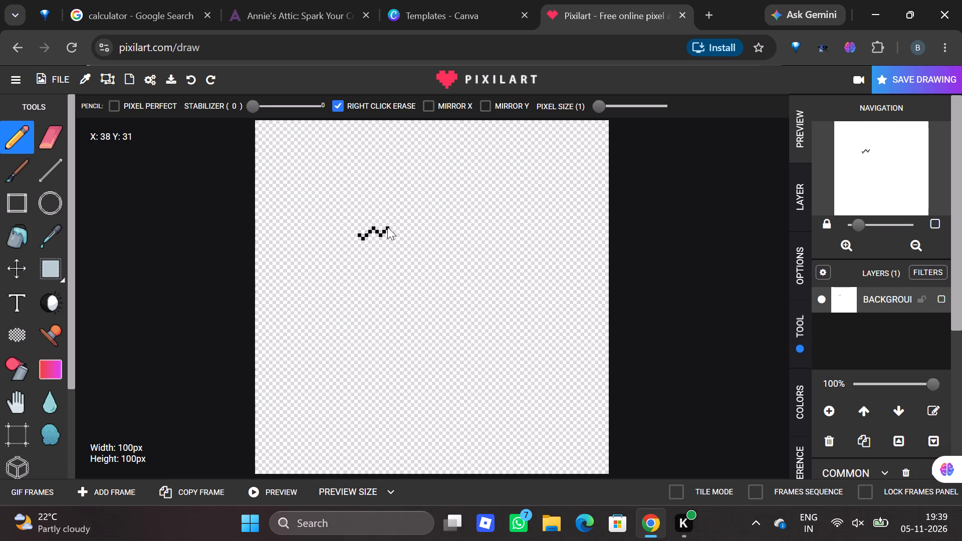
pyautogui.click(391, 231)
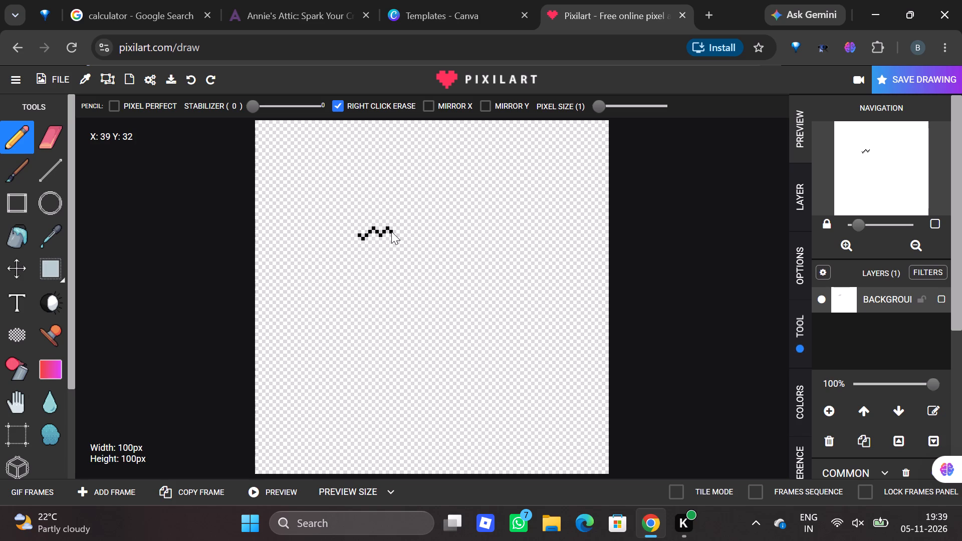
pyautogui.click(395, 235)
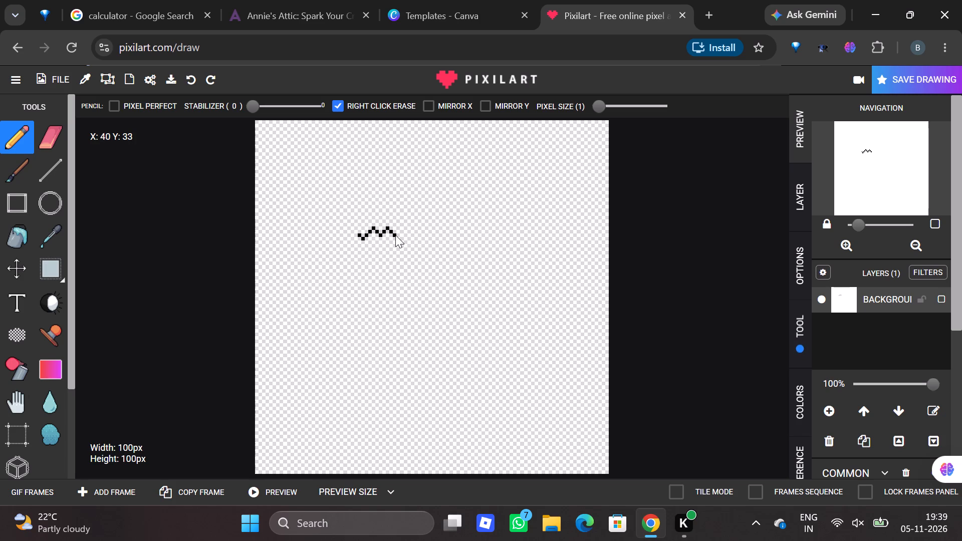
pyautogui.click(398, 238)
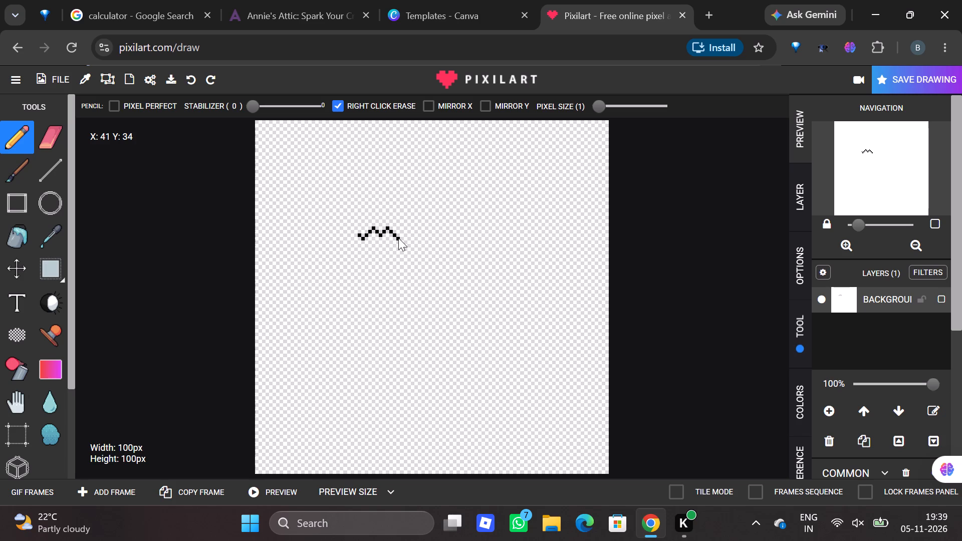
pyautogui.click(402, 235)
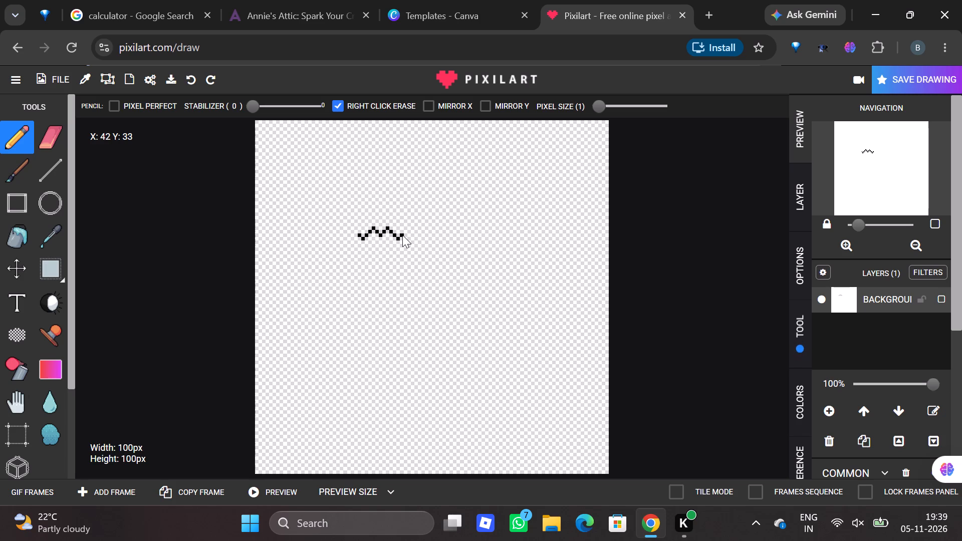
pyautogui.click(405, 239)
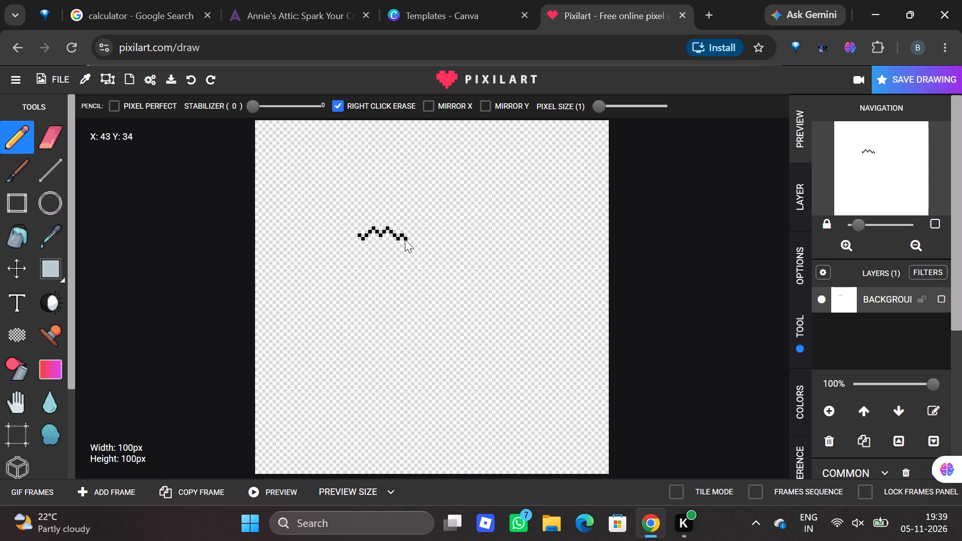
# Build a solid black pixel block at the zigzag's right end, covering about X 43 to 45 and Y 34 to 36.
pyautogui.click(405, 243)
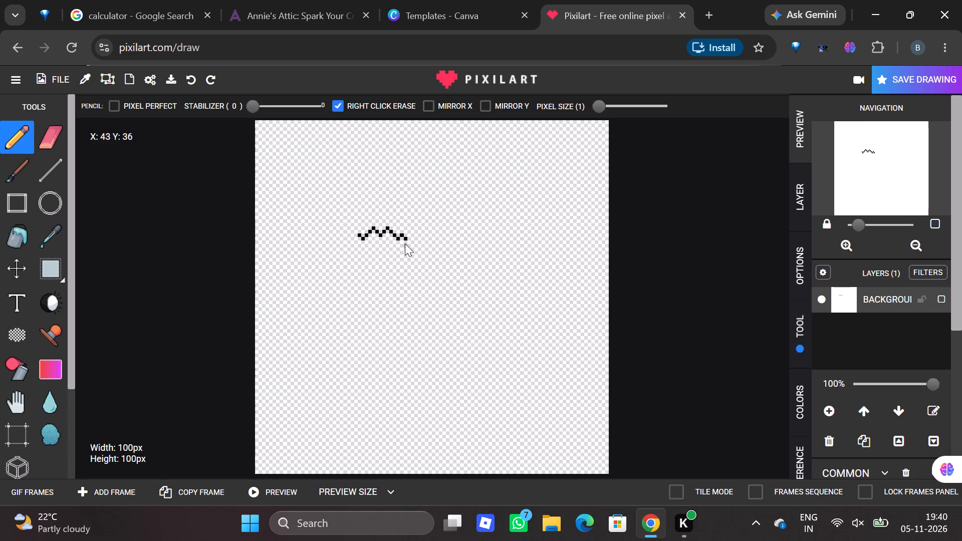
pyautogui.click(405, 241)
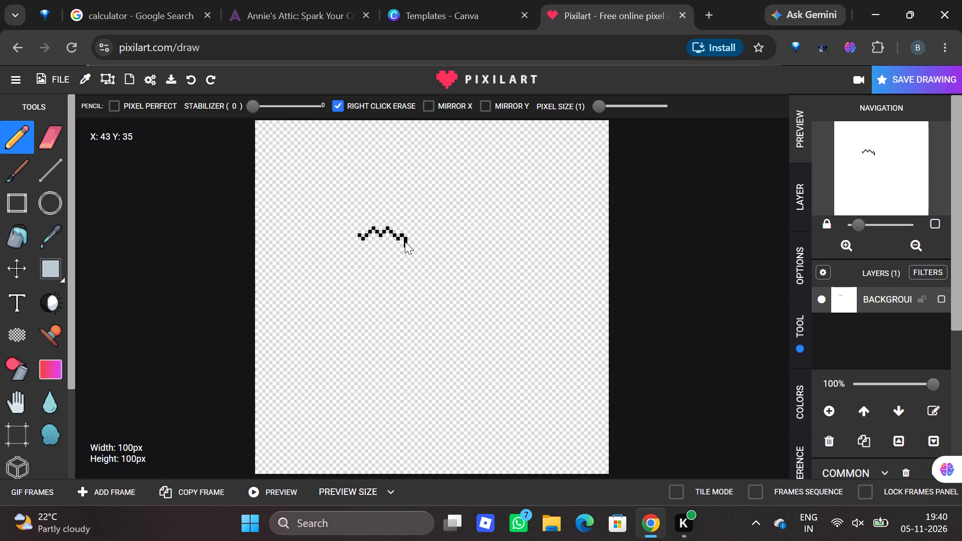
pyautogui.click(408, 241)
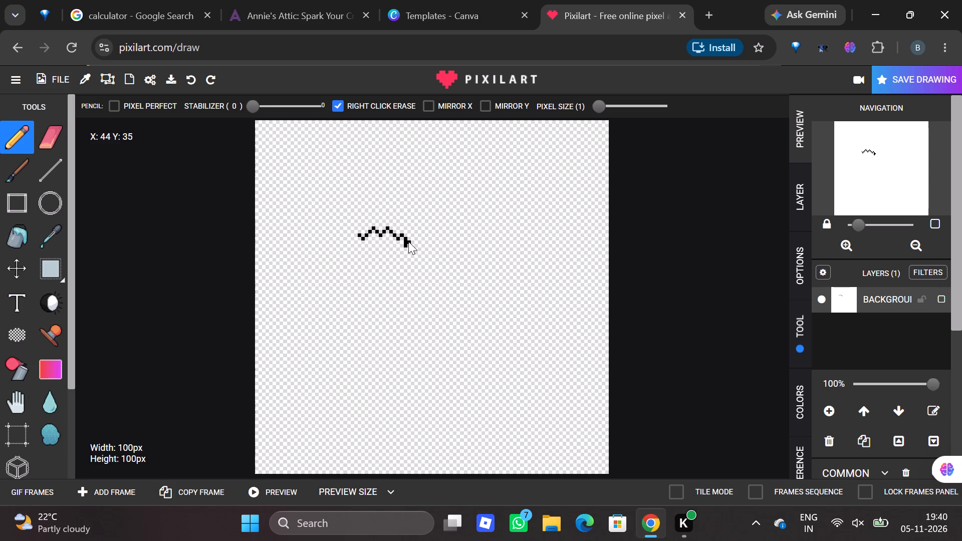
pyautogui.click(411, 242)
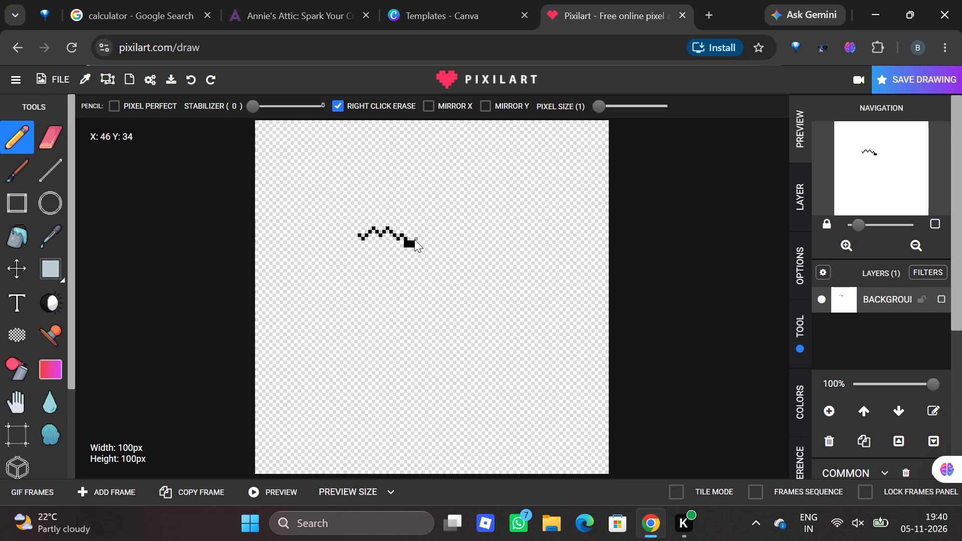
pyautogui.click(414, 239)
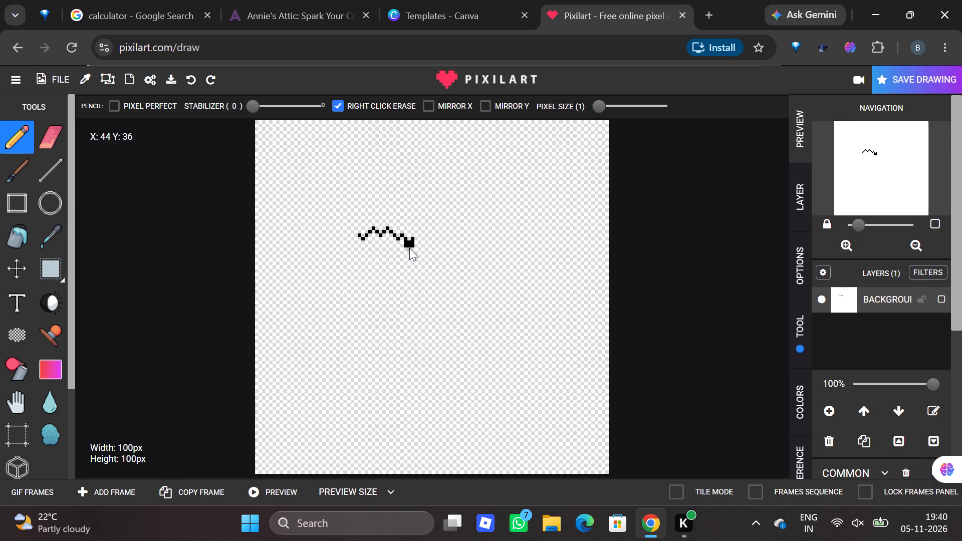
# Draw a stem below the block down to Y 39 with a three-pixel base, plus two side pixels at X 46, Y 37 to 38.
pyautogui.click(409, 249)
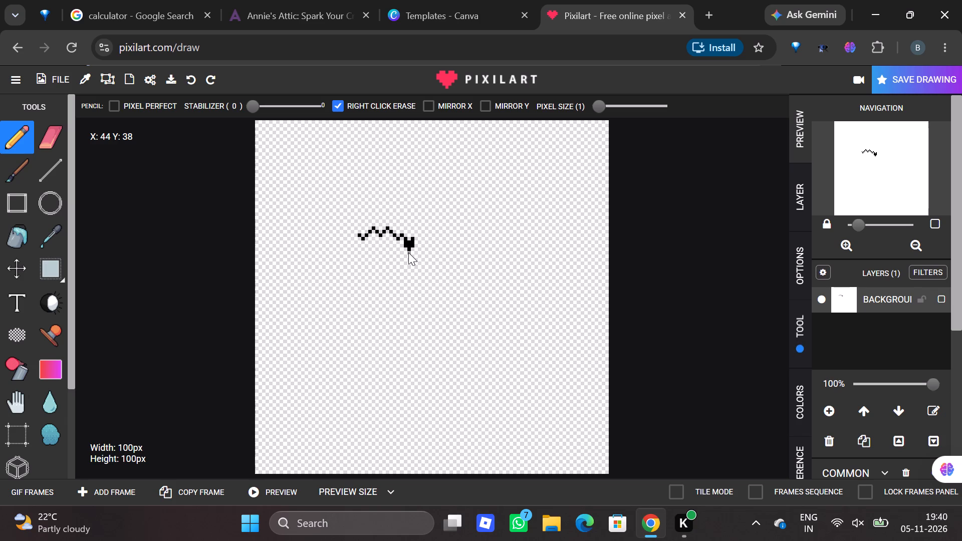
pyautogui.click(408, 252)
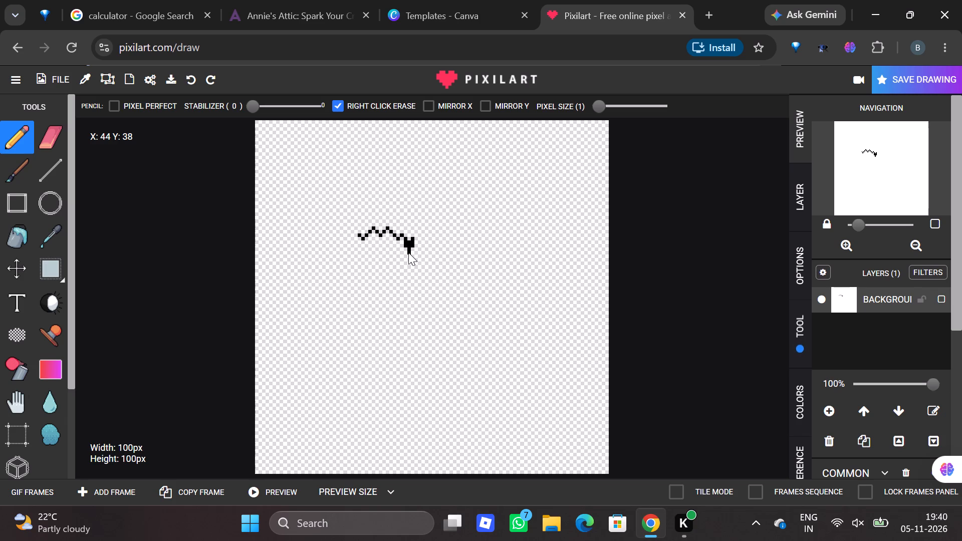
pyautogui.click(409, 255)
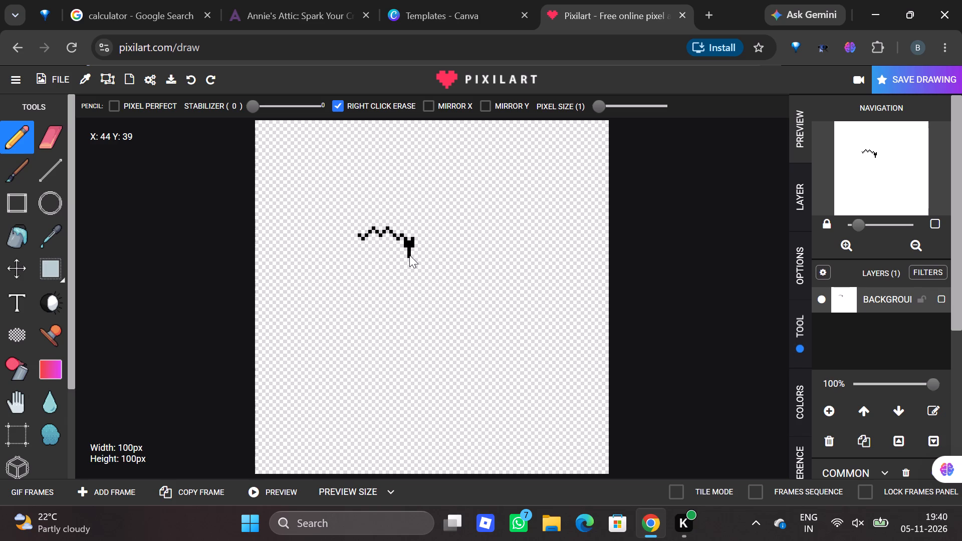
pyautogui.click(405, 256)
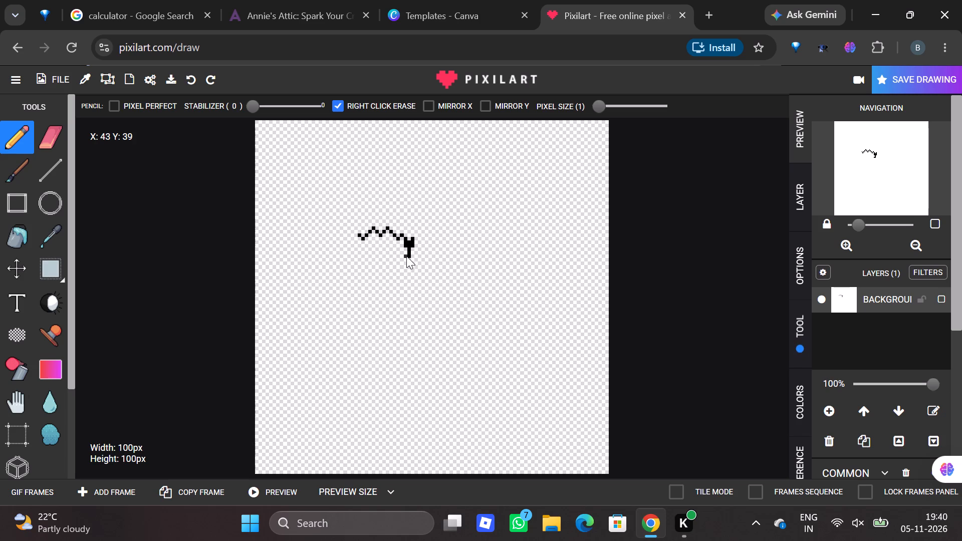
pyautogui.click(412, 255)
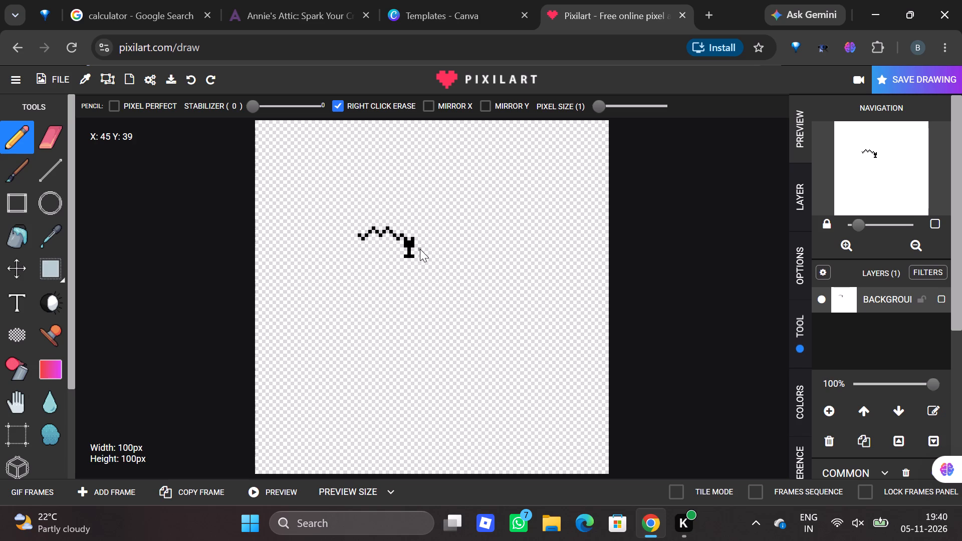
pyautogui.click(416, 248)
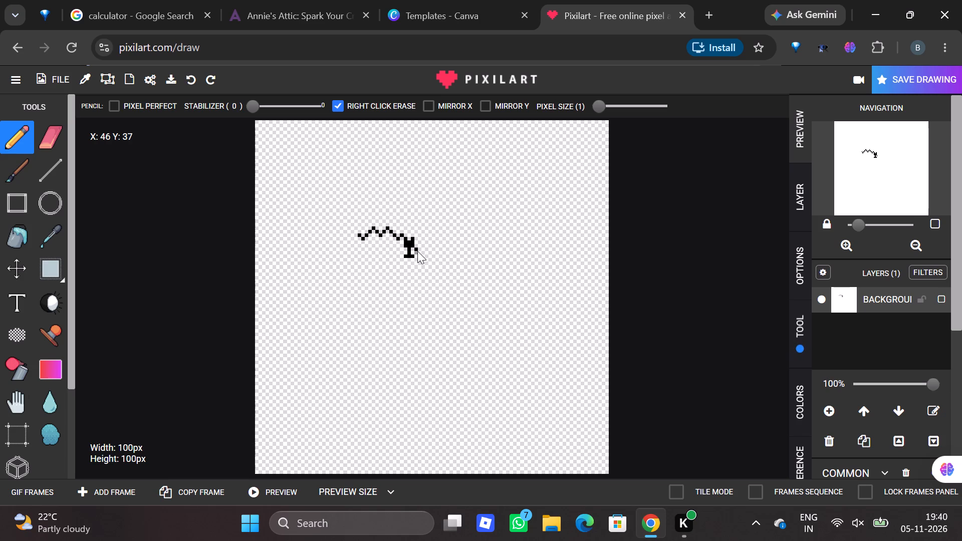
pyautogui.click(417, 251)
# Extend the zigzag's left end down with pixels at X 29, Y 34 to 36, and add a separate pixel near X 27, Y 36.
pyautogui.click(357, 238)
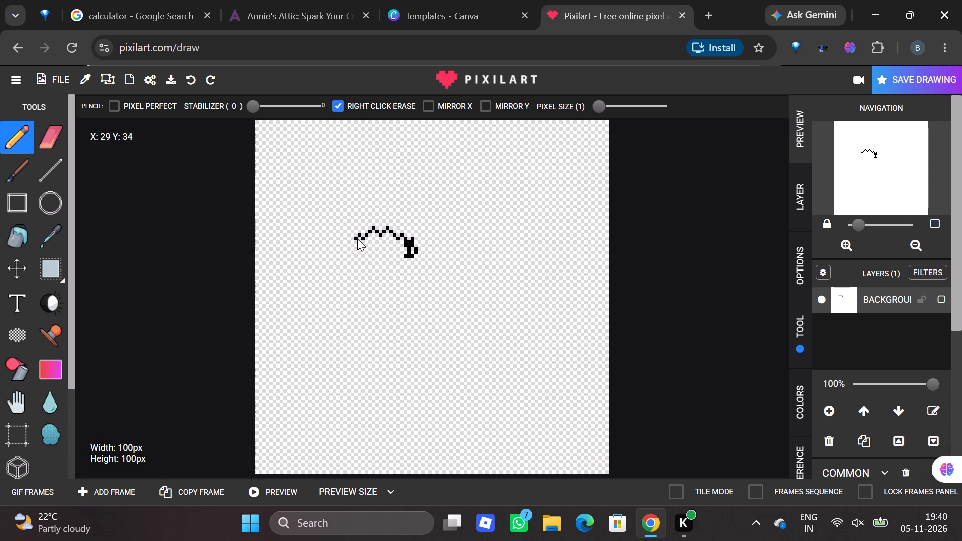
pyautogui.click(357, 241)
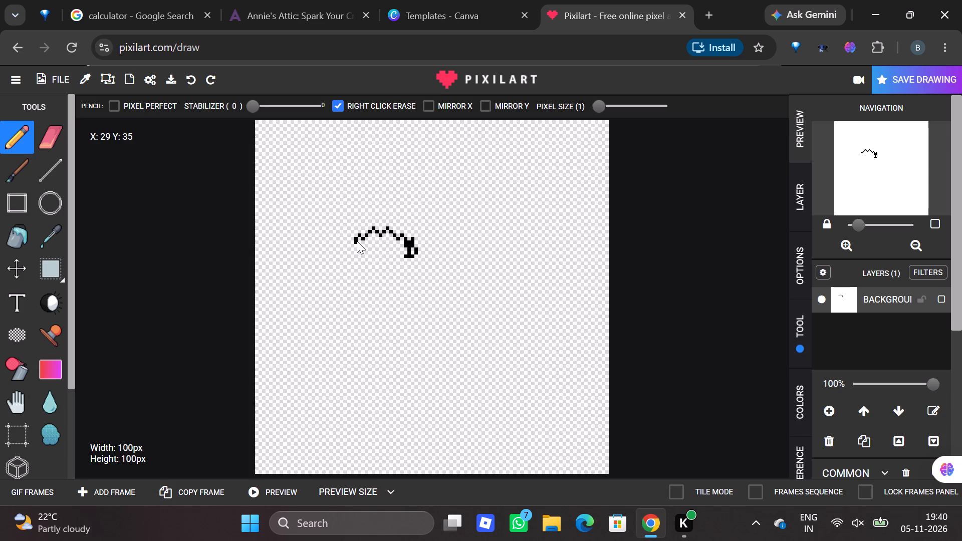
pyautogui.click(356, 245)
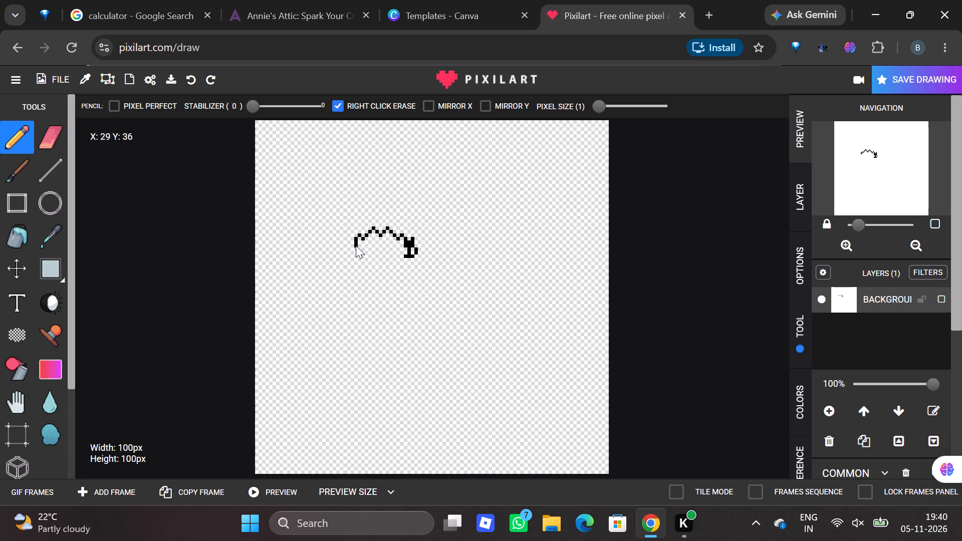
pyautogui.click(350, 245)
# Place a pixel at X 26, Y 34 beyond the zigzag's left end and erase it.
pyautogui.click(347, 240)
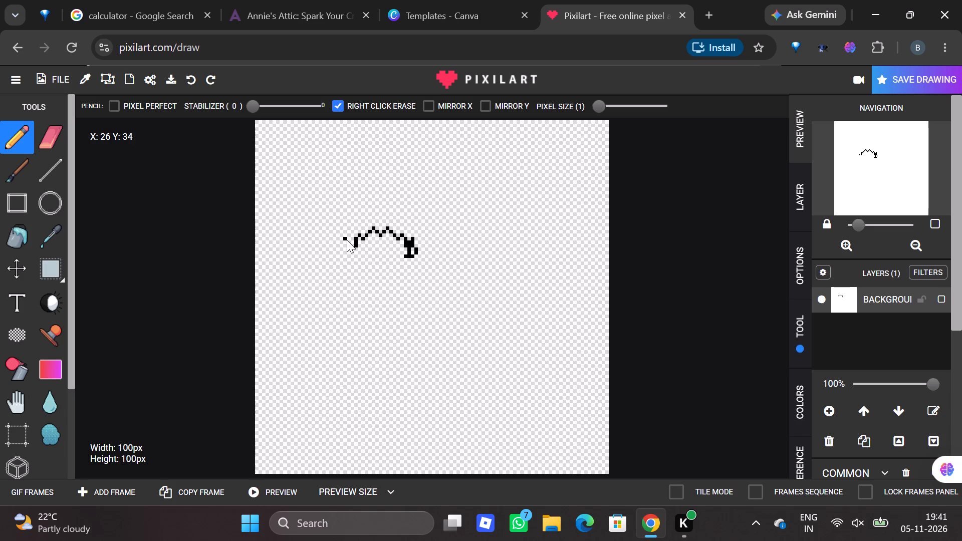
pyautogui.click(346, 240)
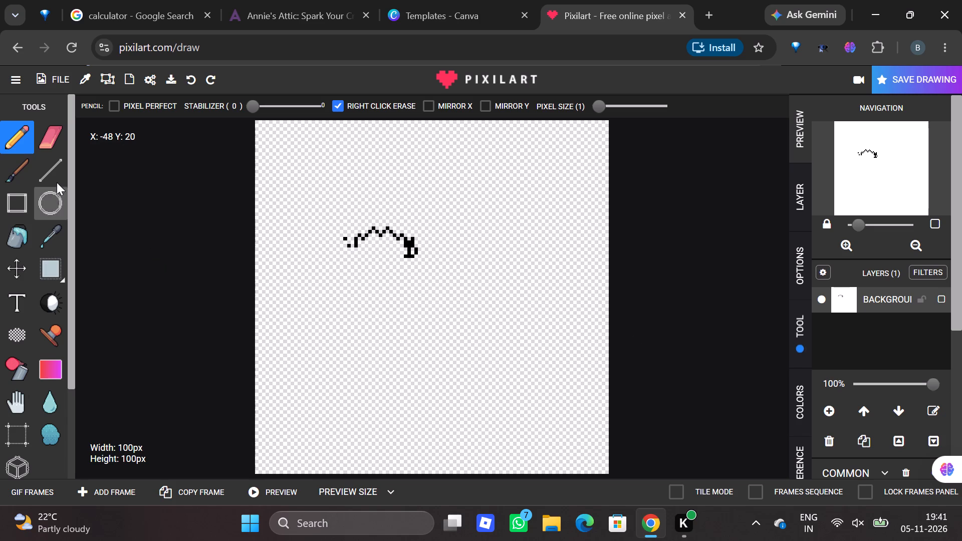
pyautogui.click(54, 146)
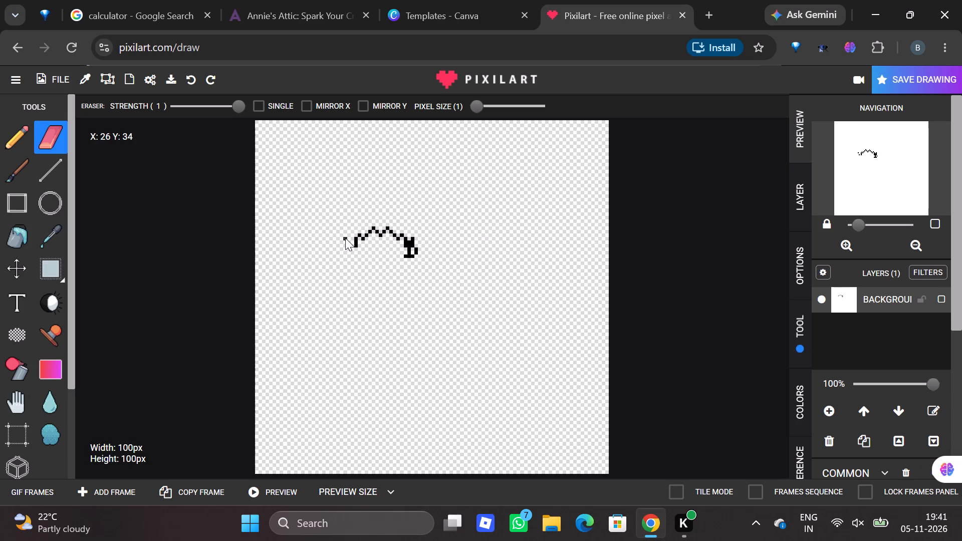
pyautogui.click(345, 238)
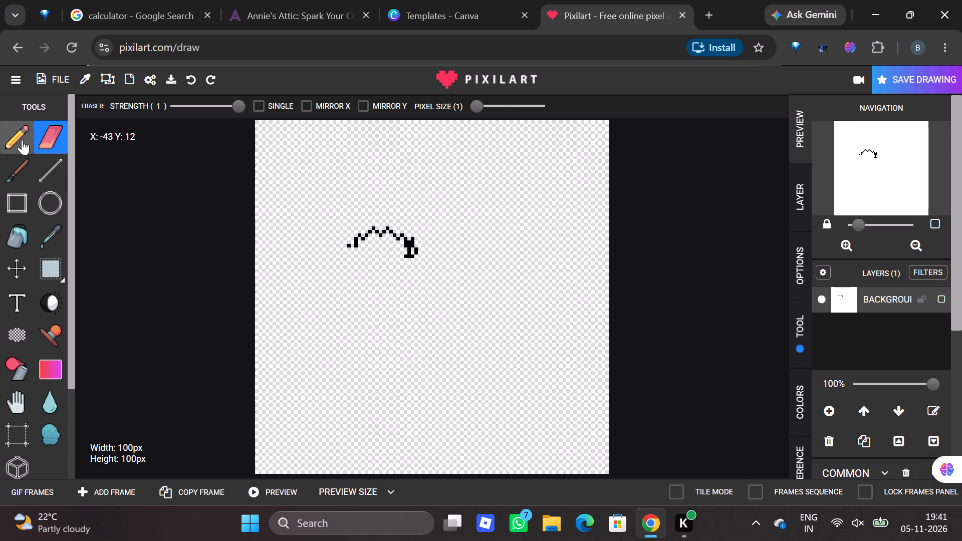
# Build a solid black pixel block at the zigzag's left end, covering about X 27 to 29 and Y 34 to 36.
pyautogui.click(22, 140)
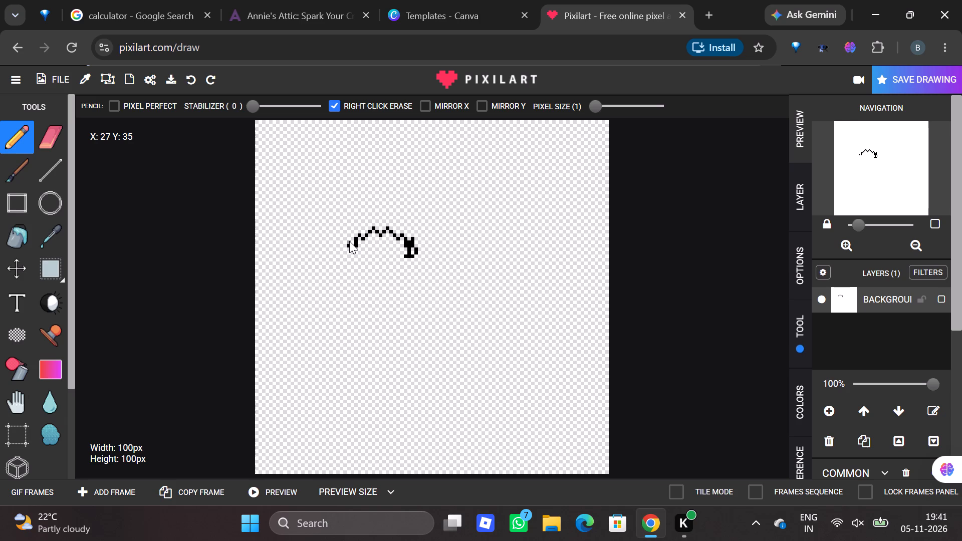
pyautogui.click(349, 241)
pyautogui.click(349, 238)
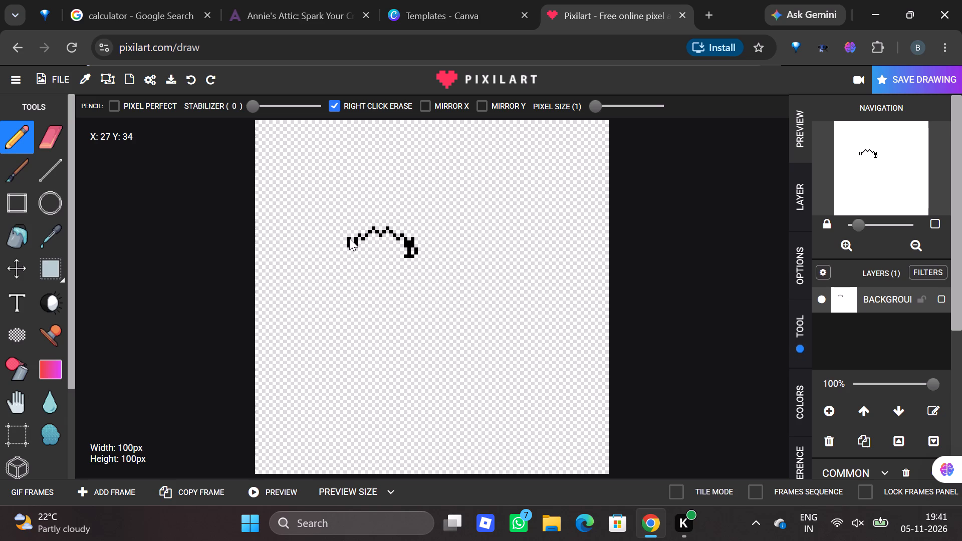
pyautogui.click(353, 246)
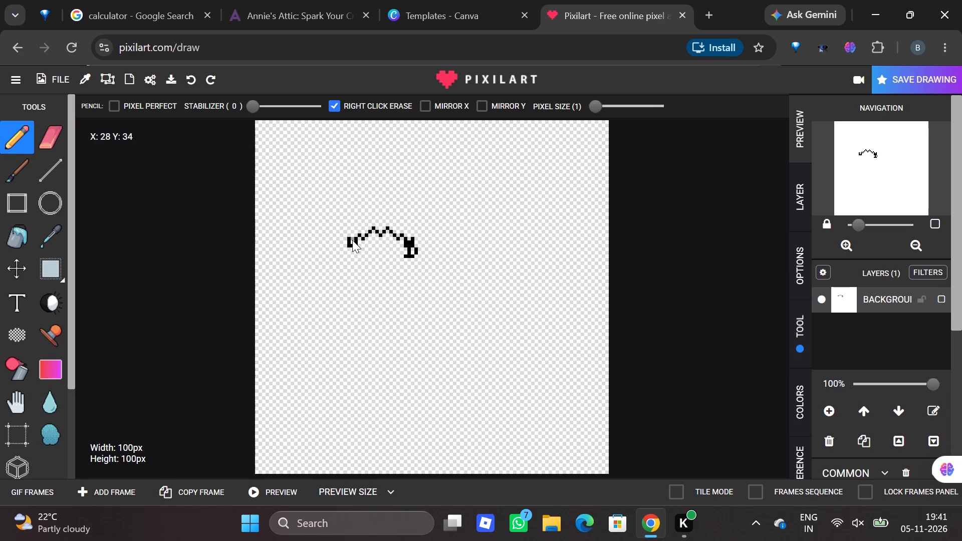
pyautogui.click(352, 240)
pyautogui.click(352, 243)
# Erase the top middle pixel of the left block at about X 28, Y 34.
pyautogui.click(43, 145)
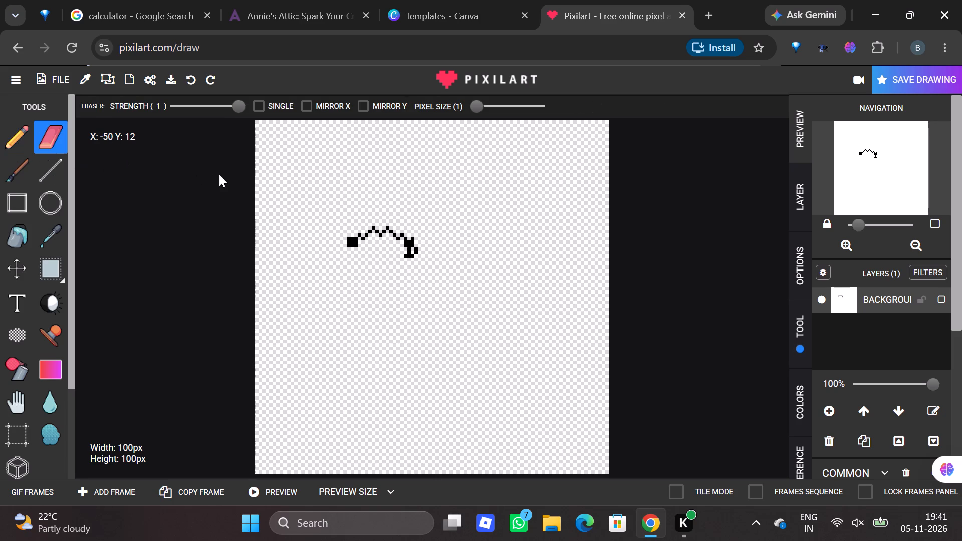
pyautogui.click(352, 237)
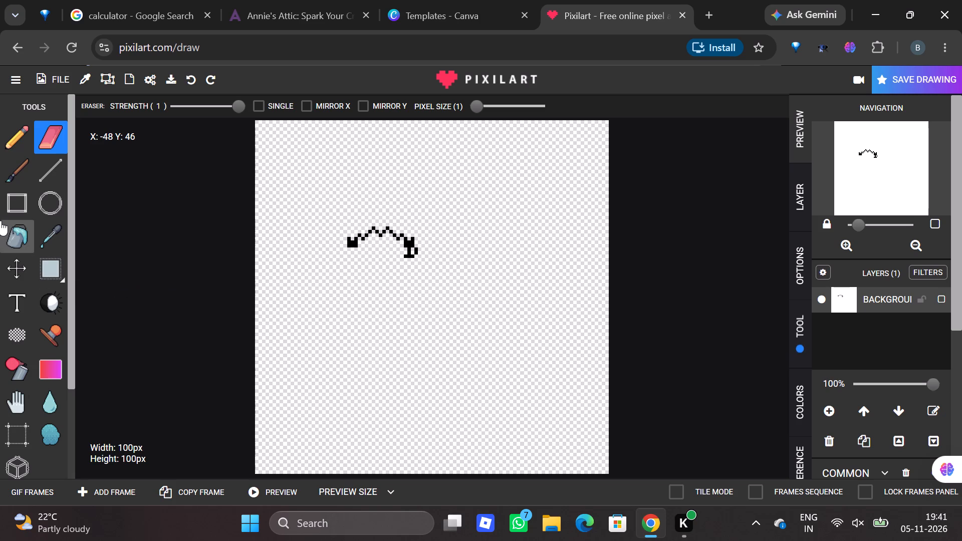
# Draw a stem below the left block down to Y 39 with a three-pixel base, plus two side pixels at X 26, Y 37 to 38.
pyautogui.click(16, 161)
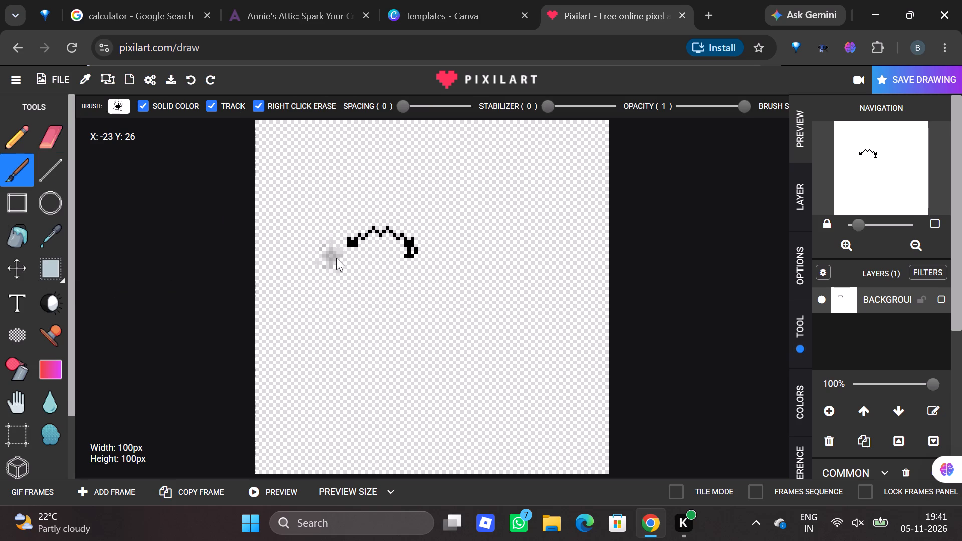
pyautogui.click(28, 138)
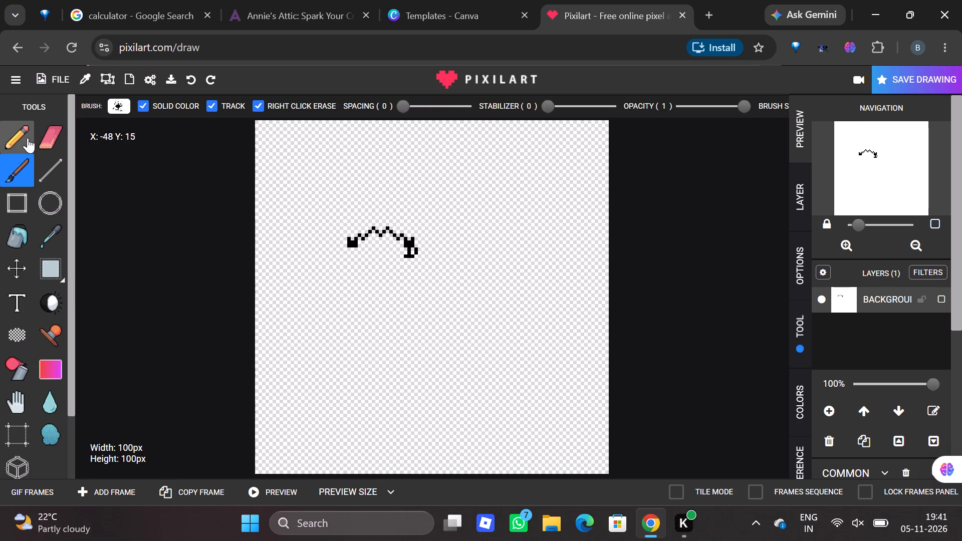
pyautogui.click(354, 250)
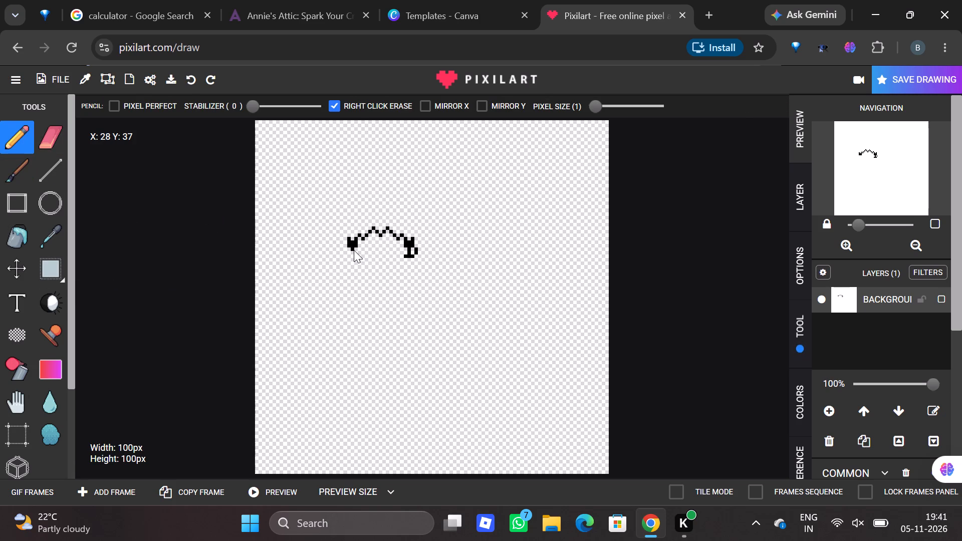
pyautogui.click(353, 252)
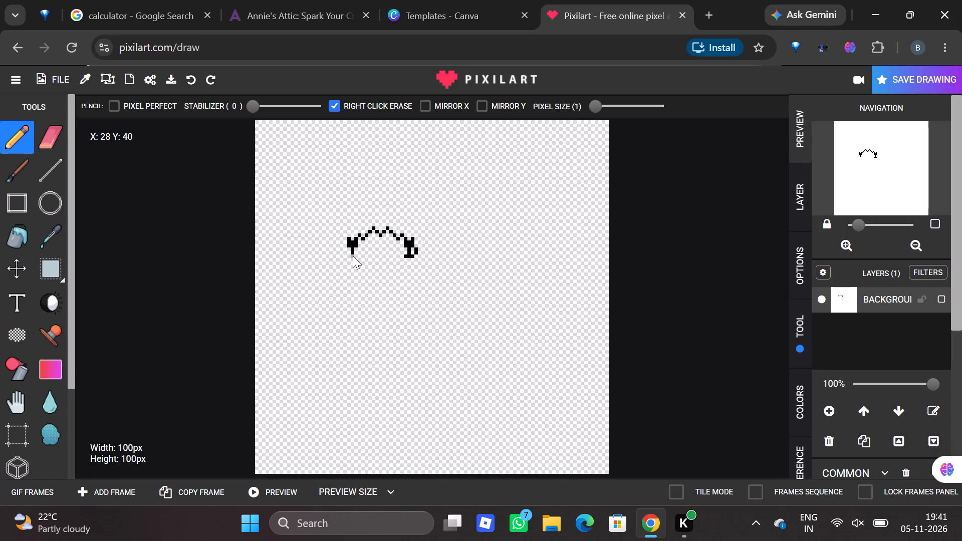
pyautogui.click(353, 255)
pyautogui.click(349, 255)
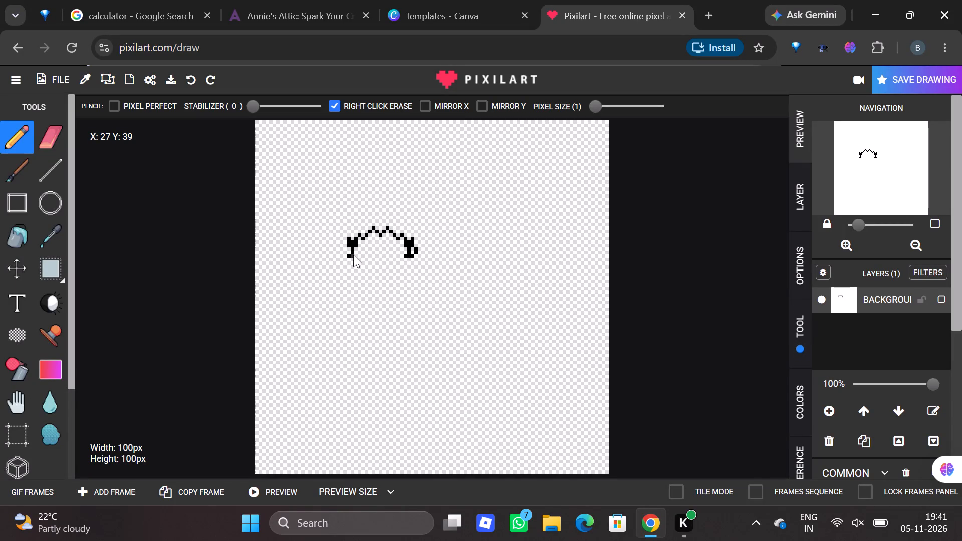
pyautogui.click(355, 255)
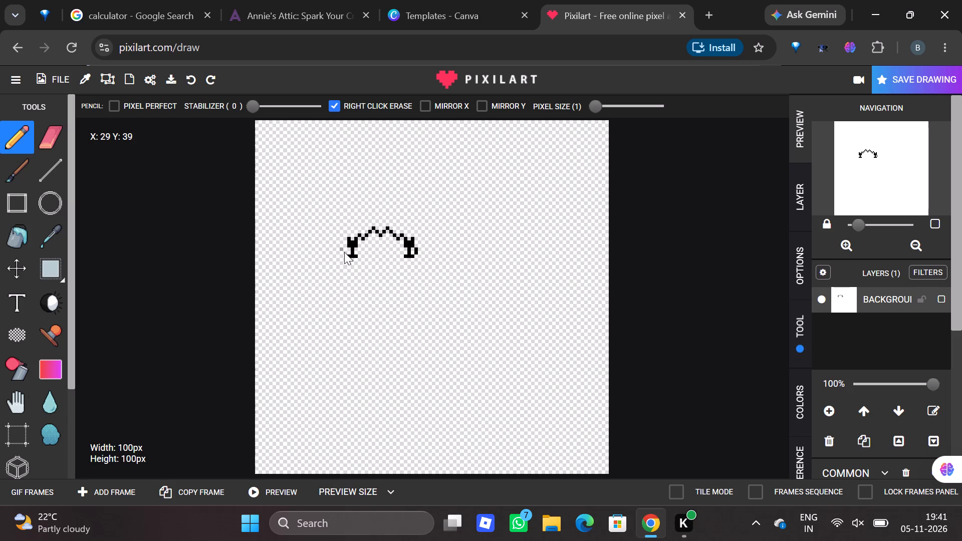
pyautogui.click(345, 250)
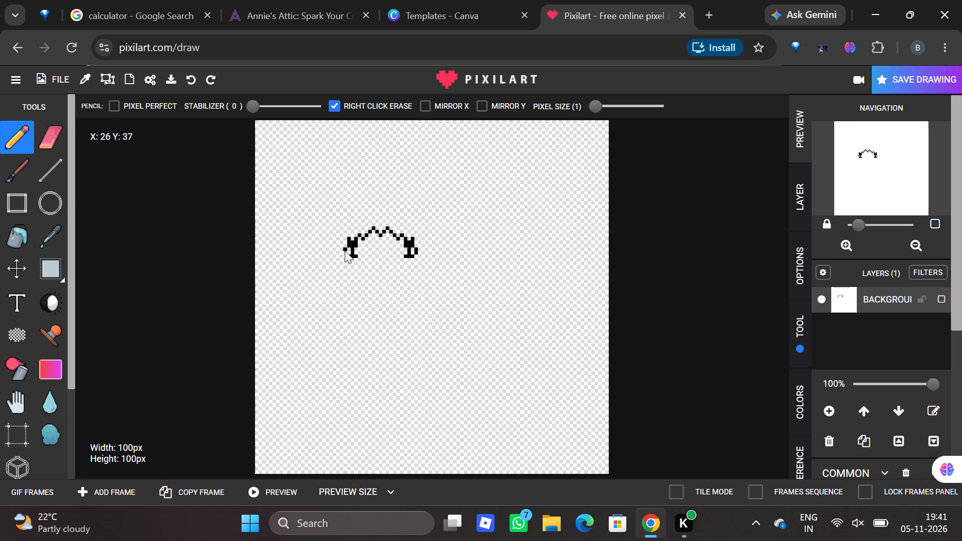
pyautogui.click(345, 253)
# Draw a horizontal black line along Y 40 from X 30 to X 42, joining the two bases.
pyautogui.click(360, 259)
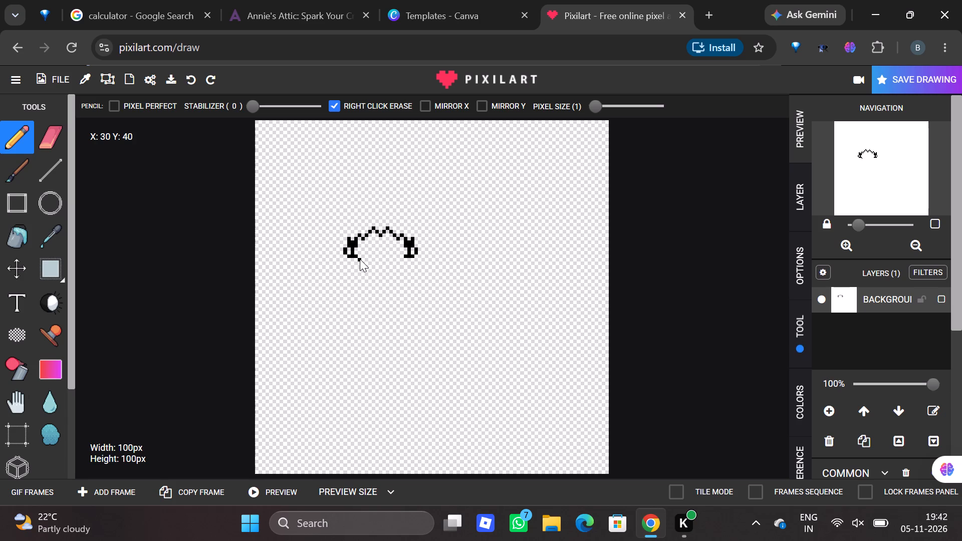
pyautogui.click(365, 259)
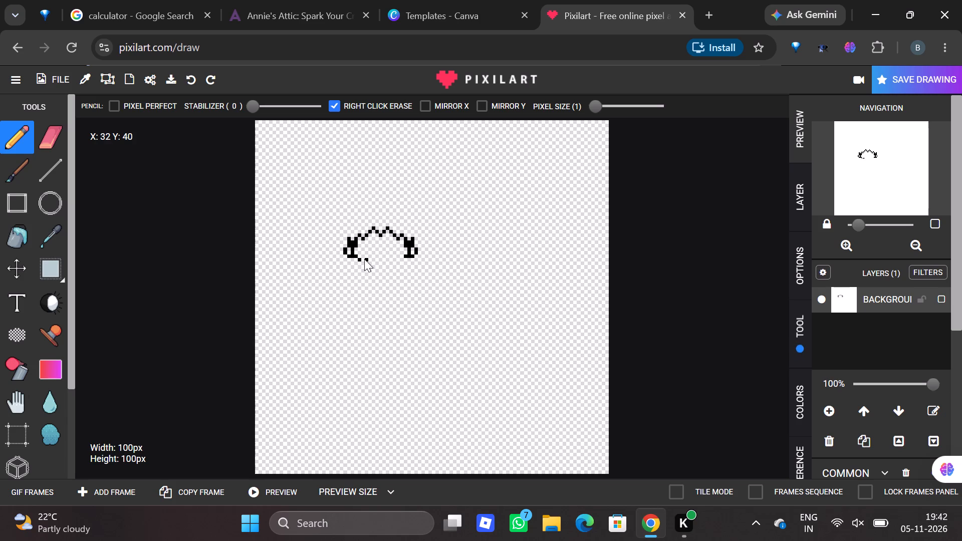
pyautogui.click(363, 259)
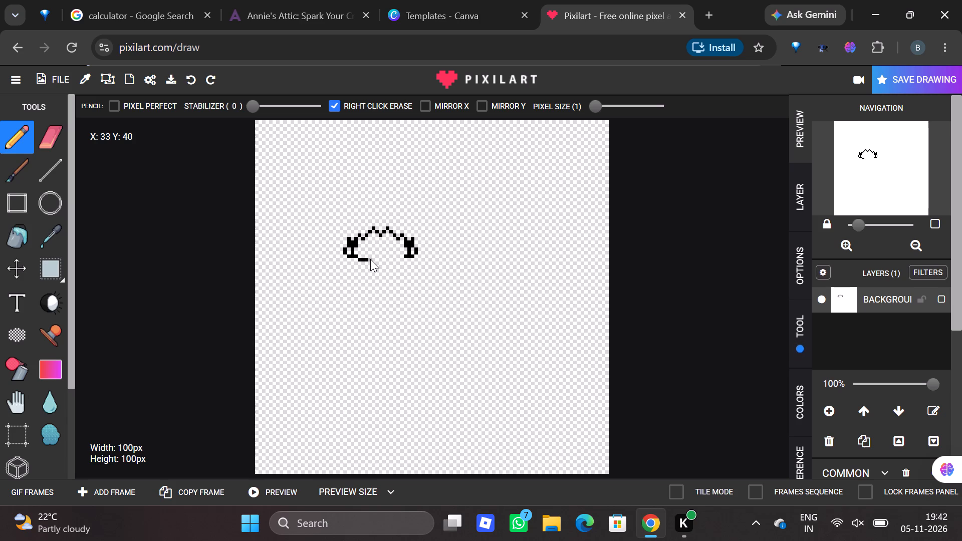
pyautogui.click(370, 259)
pyautogui.moveTo(370, 259); pyautogui.dragTo(379, 261)
pyautogui.moveTo(379, 261); pyautogui.dragTo(394, 259)
pyautogui.moveTo(394, 259); pyautogui.dragTo(398, 259)
pyautogui.moveTo(398, 259); pyautogui.dragTo(402, 258)
# Erase the stray pixels below the middle of the horizontal line, around X 36, Y 41.
pyautogui.click(58, 148)
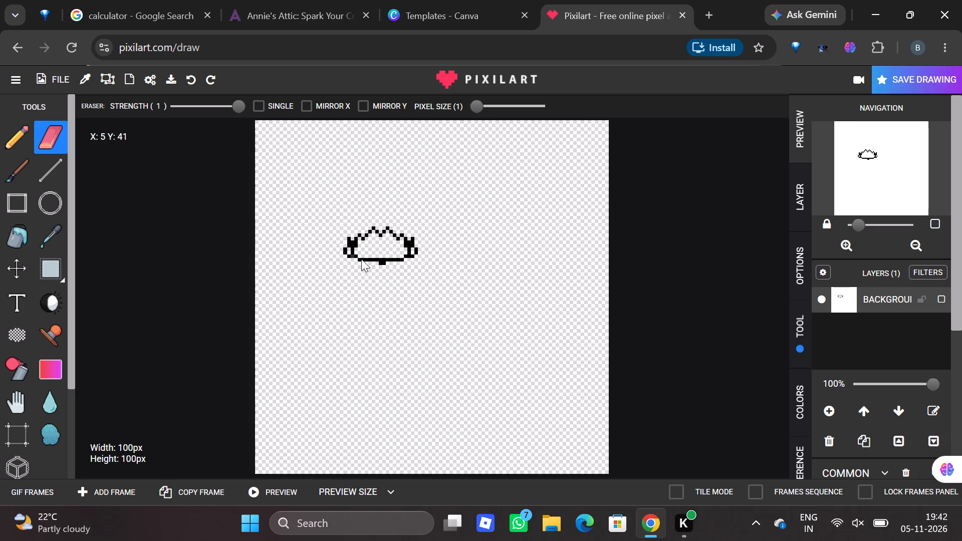
pyautogui.click(382, 262)
pyautogui.click(382, 262)
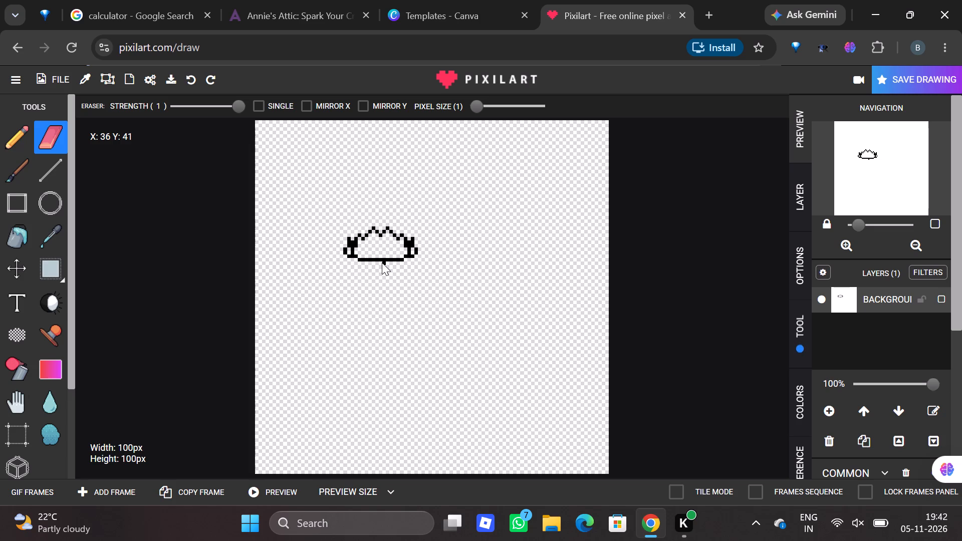
pyautogui.click(384, 263)
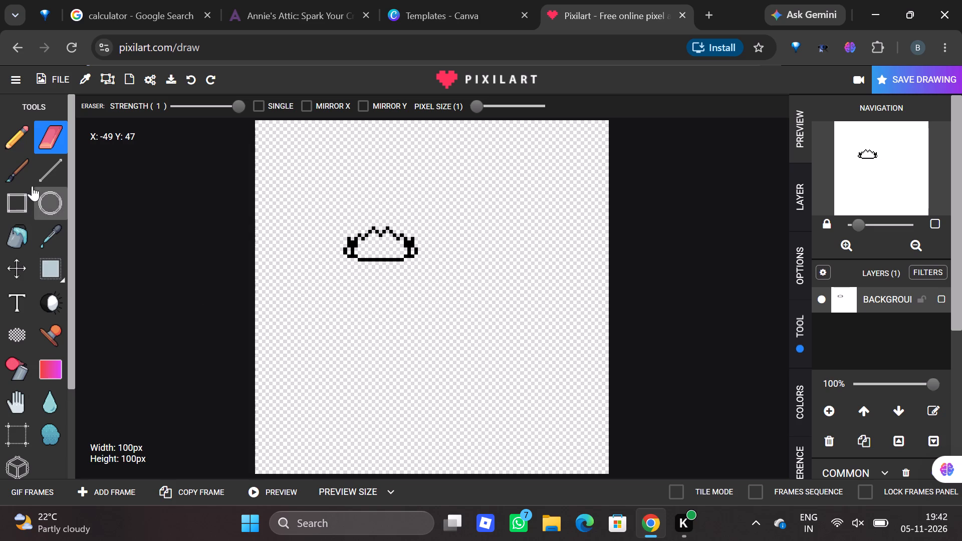
# Add single black pixels at Y 41 below the line's two ends and middle, at X 30, X 42 and X 36.
pyautogui.scroll(-1, 28, 170)
pyautogui.click(24, 145)
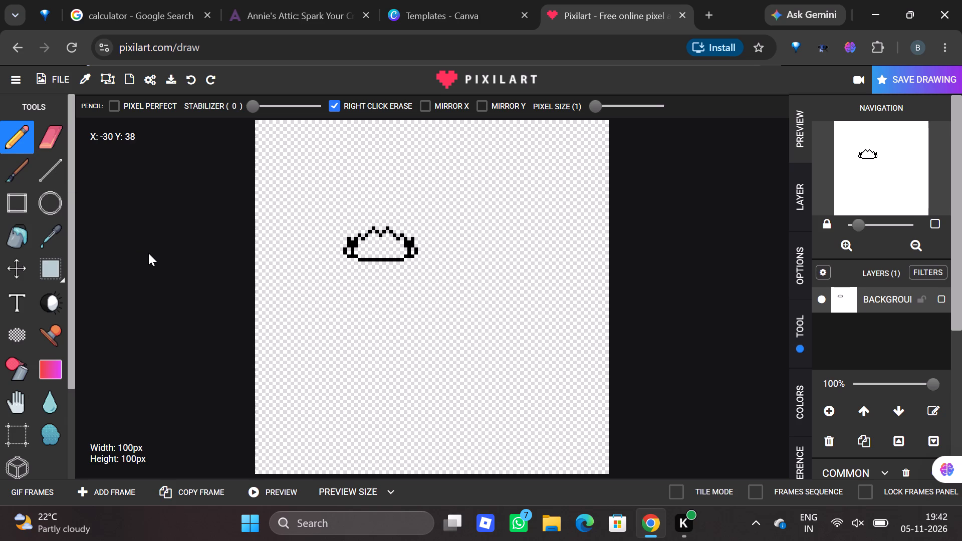
pyautogui.click(359, 265)
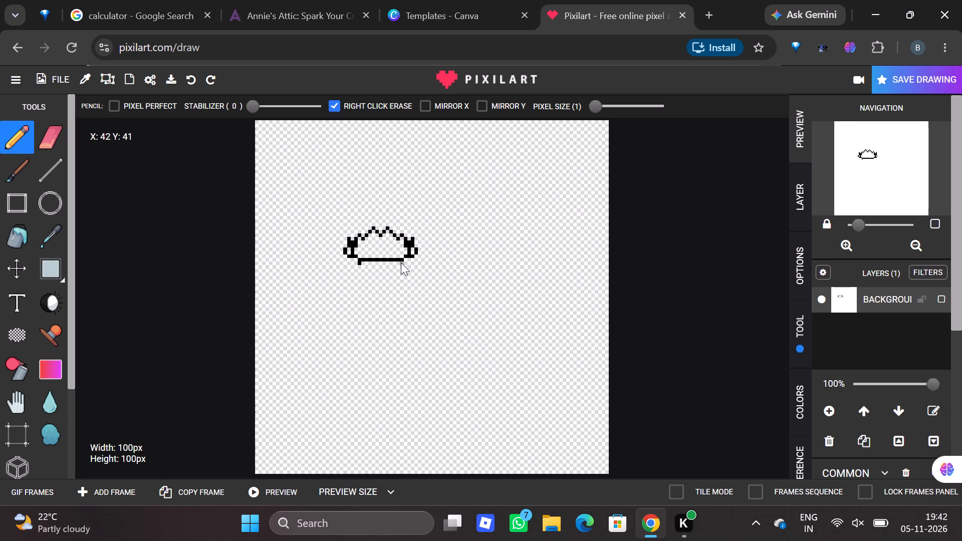
pyautogui.click(401, 262)
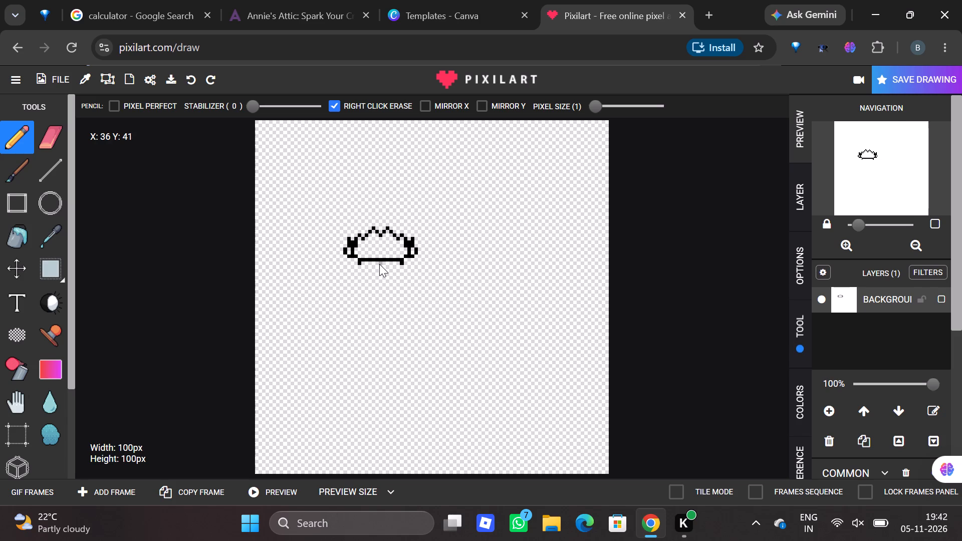
pyautogui.click(379, 264)
# Draw a second horizontal line along Y 42 from about X 31 to X 41, closing the narrow band.
pyautogui.moveTo(364, 265); pyautogui.dragTo(374, 265)
pyautogui.moveTo(374, 265); pyautogui.dragTo(393, 266)
pyautogui.moveTo(393, 266); pyautogui.dragTo(397, 267)
# Draw a black row along Y 43 from about X 30 to X 42 under the narrow band, leaving a small gap near X 38.
pyautogui.moveTo(361, 272); pyautogui.dragTo(367, 269)
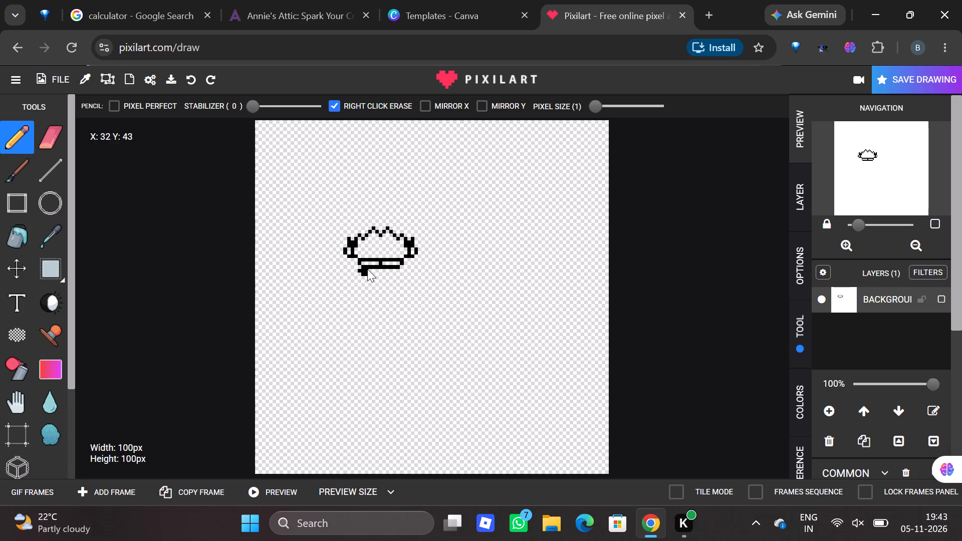
pyautogui.moveTo(367, 269); pyautogui.dragTo(369, 269)
pyautogui.moveTo(369, 269); pyautogui.dragTo(378, 269)
pyautogui.moveTo(378, 269); pyautogui.dragTo(383, 269)
pyautogui.moveTo(392, 270); pyautogui.dragTo(397, 270)
pyautogui.moveTo(397, 270); pyautogui.dragTo(398, 270)
pyautogui.moveTo(398, 270); pyautogui.dragTo(403, 270)
# Erase the stray pixels below the new row's start, around X 31 to X 32, Y 44.
pyautogui.click(49, 124)
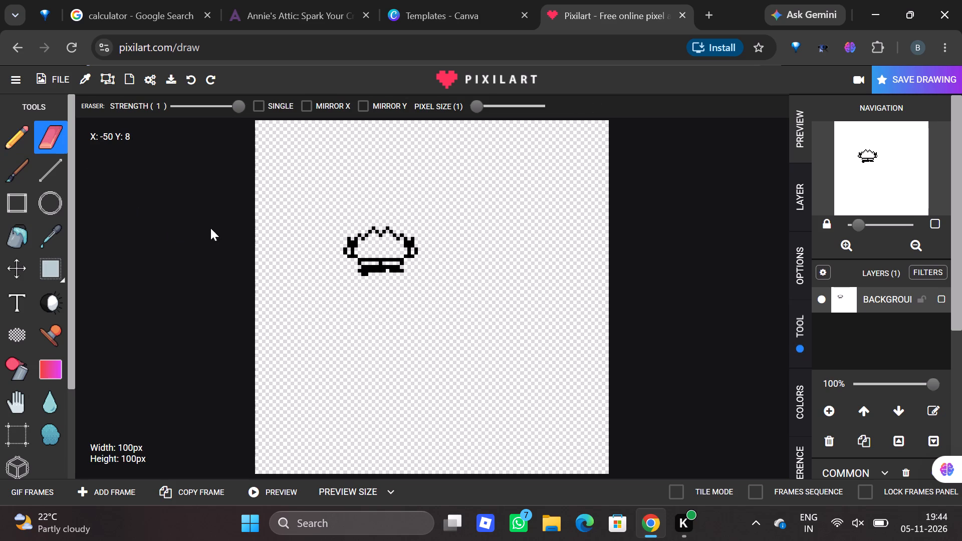
pyautogui.click(365, 276)
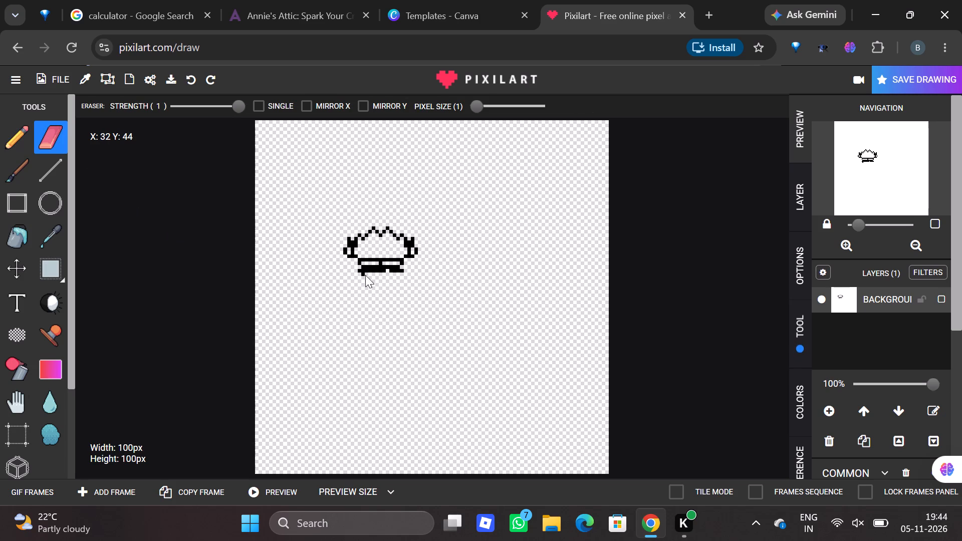
pyautogui.click(364, 275)
pyautogui.click(363, 272)
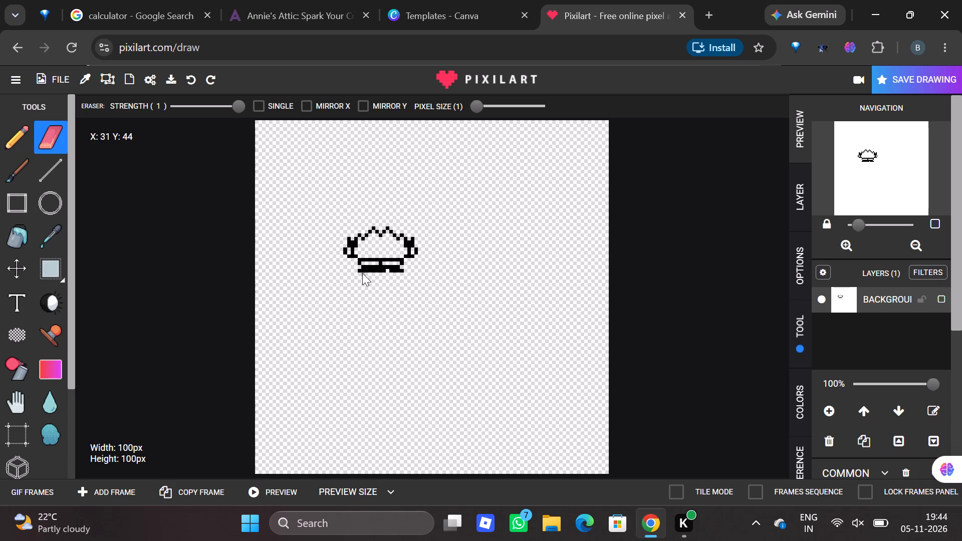
# Add black pixels with the Pencil below the row at about X 31, X 33, X 39 and X 41, Y 44, extending X 33 to Y 45.
pyautogui.click(16, 146)
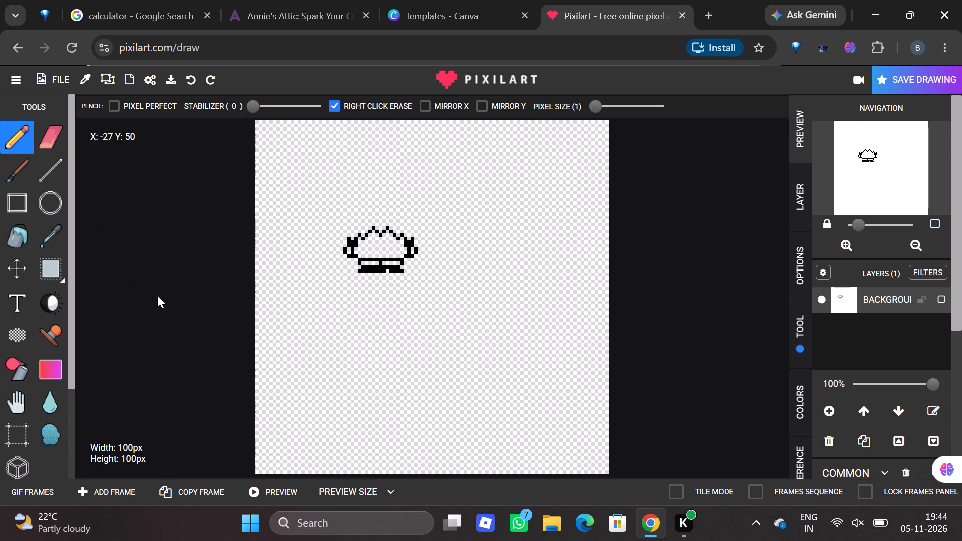
pyautogui.click(363, 274)
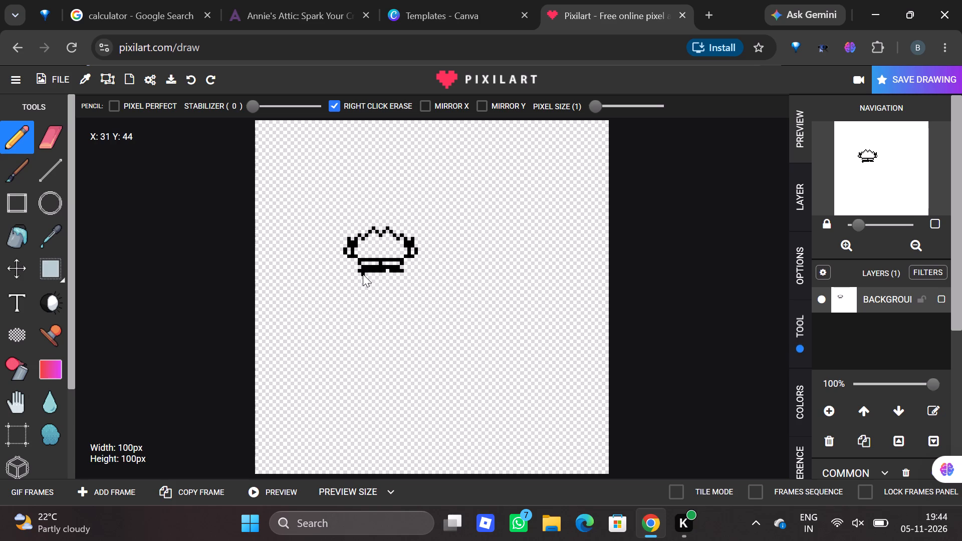
pyautogui.click(370, 275)
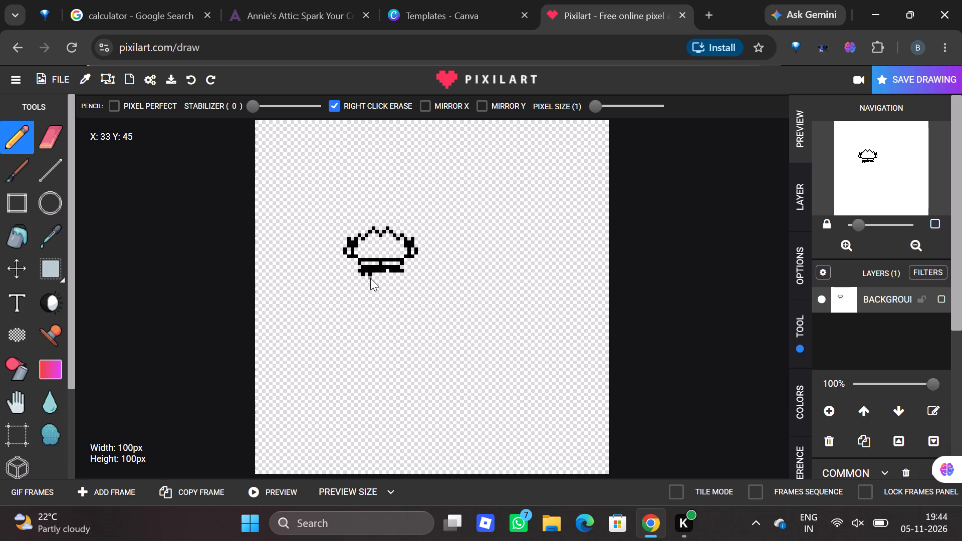
pyautogui.click(370, 278)
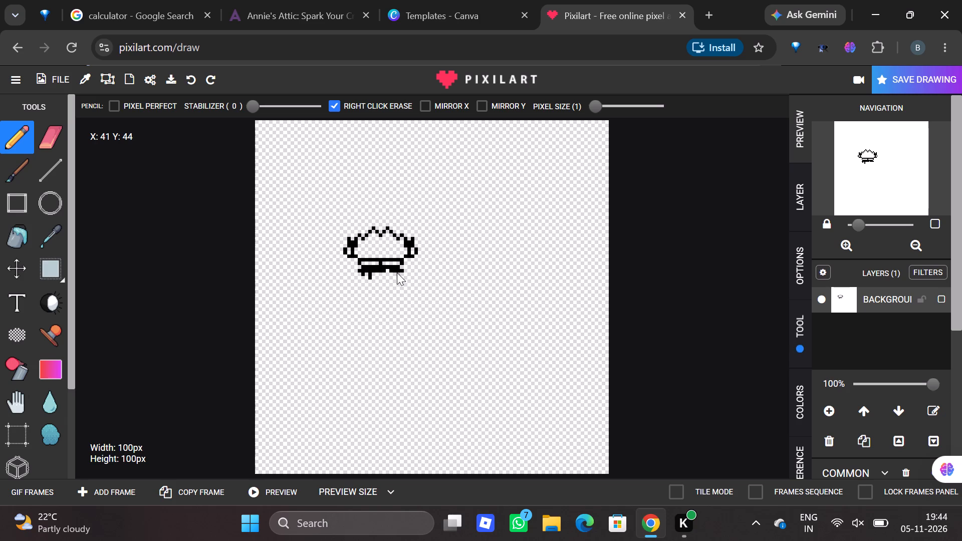
pyautogui.click(397, 274)
pyautogui.click(392, 275)
pyautogui.click(386, 272)
# Fill the middle of the body in black along Y 44 and Y 45, from about X 34 to X 39.
pyautogui.moveTo(374, 273); pyautogui.dragTo(383, 274)
pyautogui.moveTo(383, 274); pyautogui.dragTo(383, 274)
pyautogui.moveTo(373, 278); pyautogui.dragTo(386, 277)
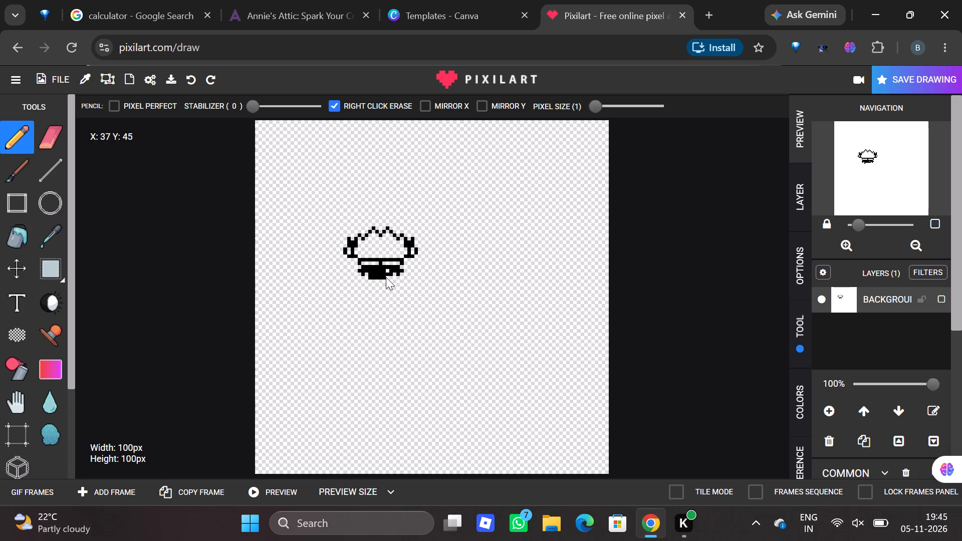
pyautogui.moveTo(386, 277); pyautogui.dragTo(390, 278)
# Draw small matching arms on both sides of the body, around X 42 to X 43 and X 29 to X 30, Y 44 to Y 45.
pyautogui.click(403, 277)
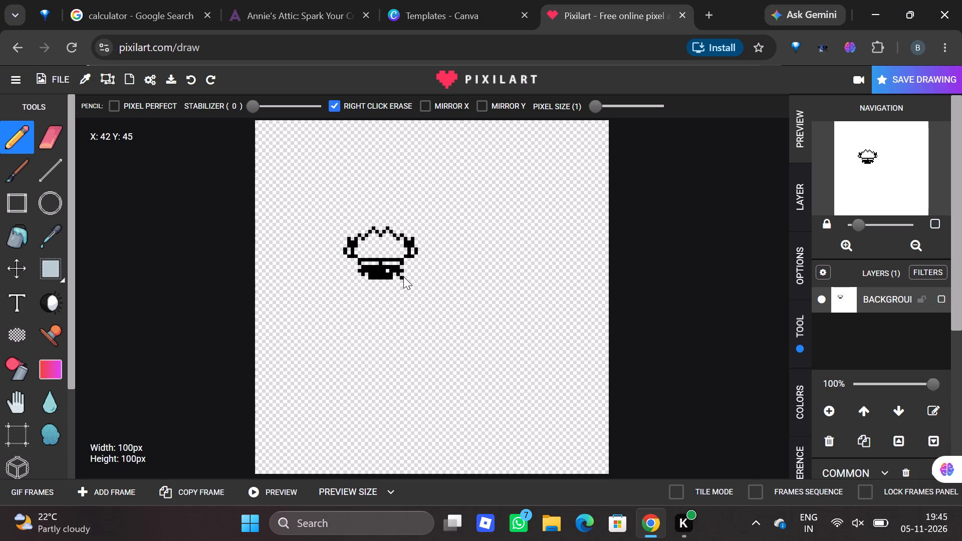
pyautogui.click(405, 274)
pyautogui.click(406, 276)
pyautogui.click(357, 276)
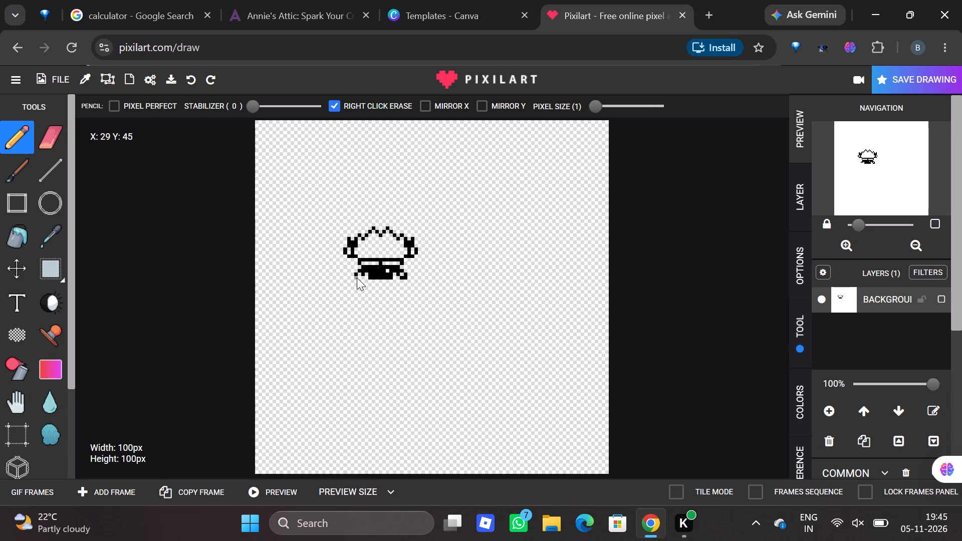
pyautogui.click(357, 278)
pyautogui.click(359, 277)
# Draw two short black legs with outward feet under the body, at Y 46 to Y 47, between about X 33 and X 39.
pyautogui.click(375, 282)
pyautogui.click(377, 282)
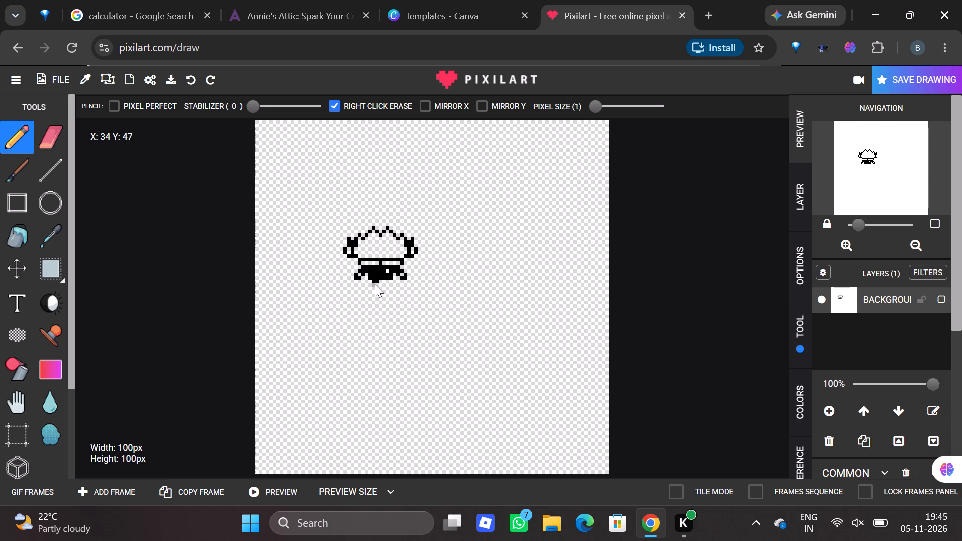
pyautogui.click(375, 284)
pyautogui.click(377, 285)
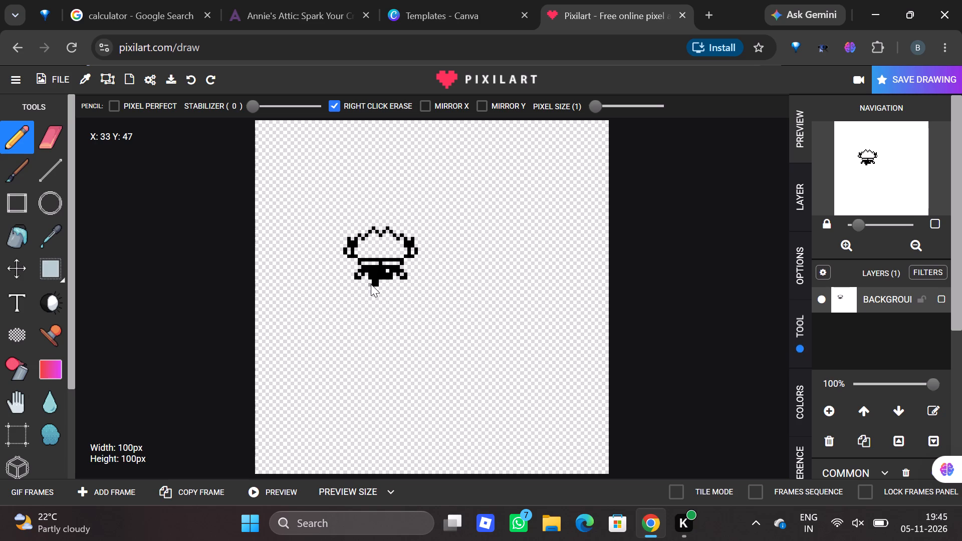
pyautogui.click(371, 284)
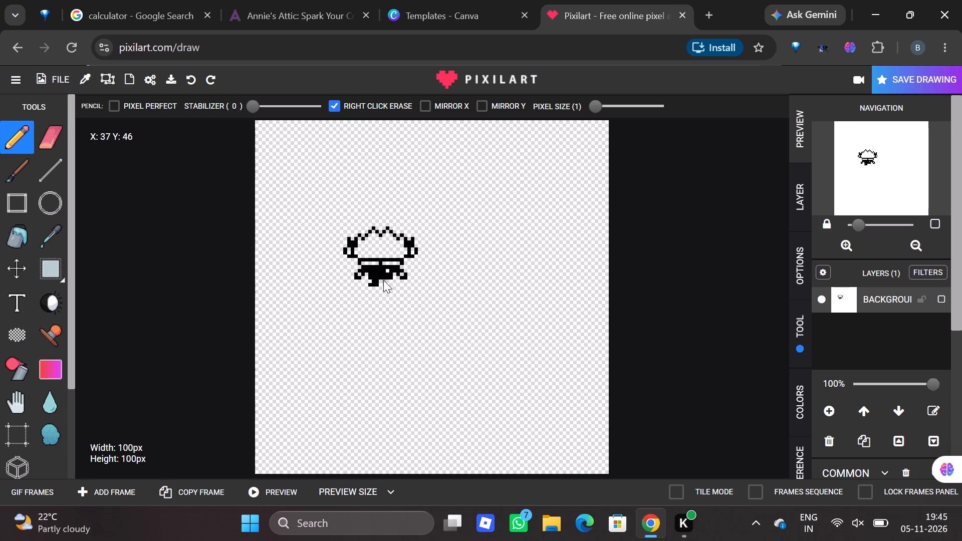
pyautogui.click(383, 281)
pyautogui.click(384, 285)
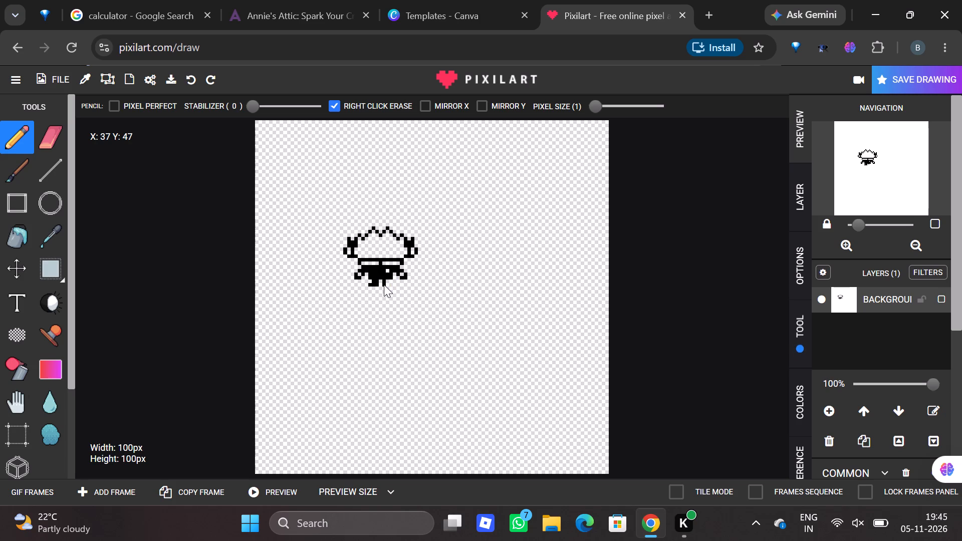
pyautogui.click(388, 281)
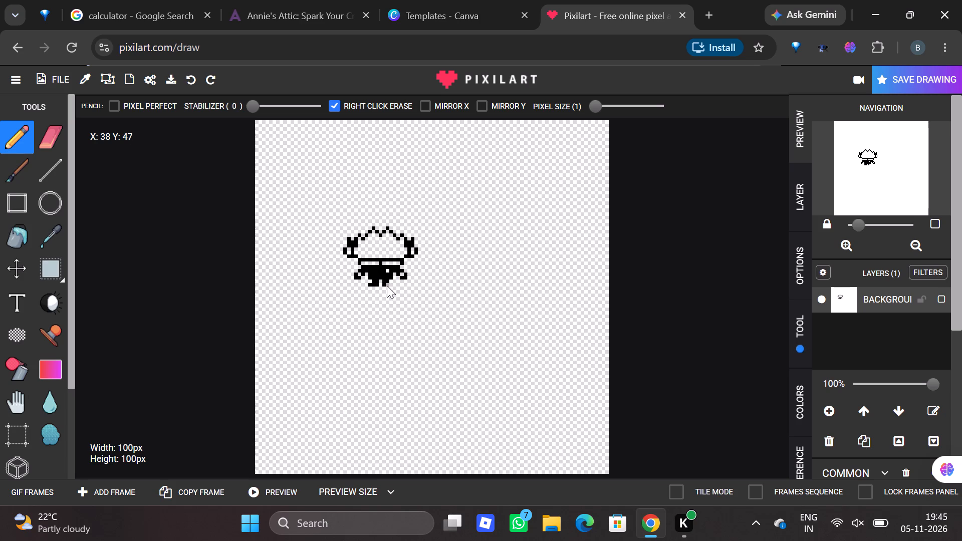
pyautogui.click(387, 286)
pyautogui.click(391, 284)
# Draw a black stepped outline rising from the head's left side with the Pencil, from about X 26, Y 33 up to X 31, Y 24.
pyautogui.click(346, 234)
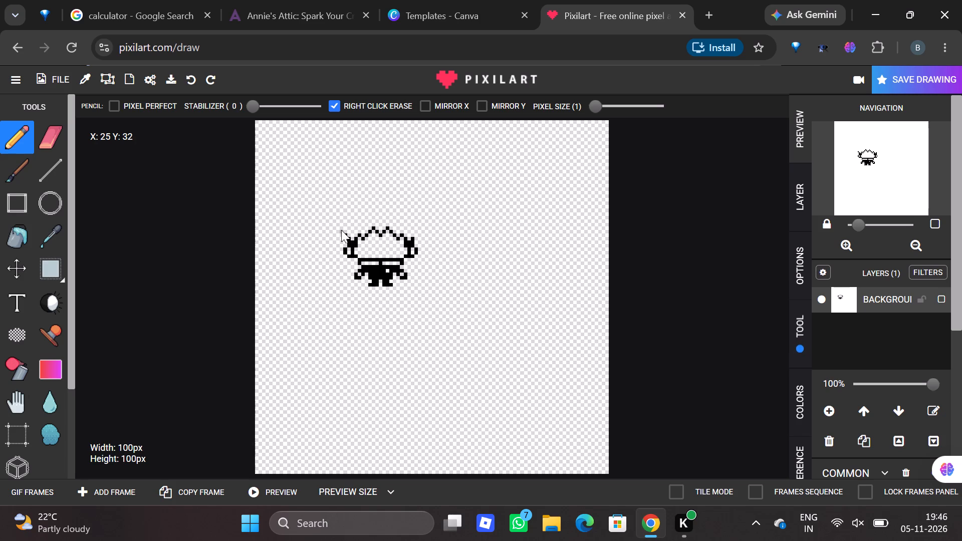
pyautogui.click(341, 230)
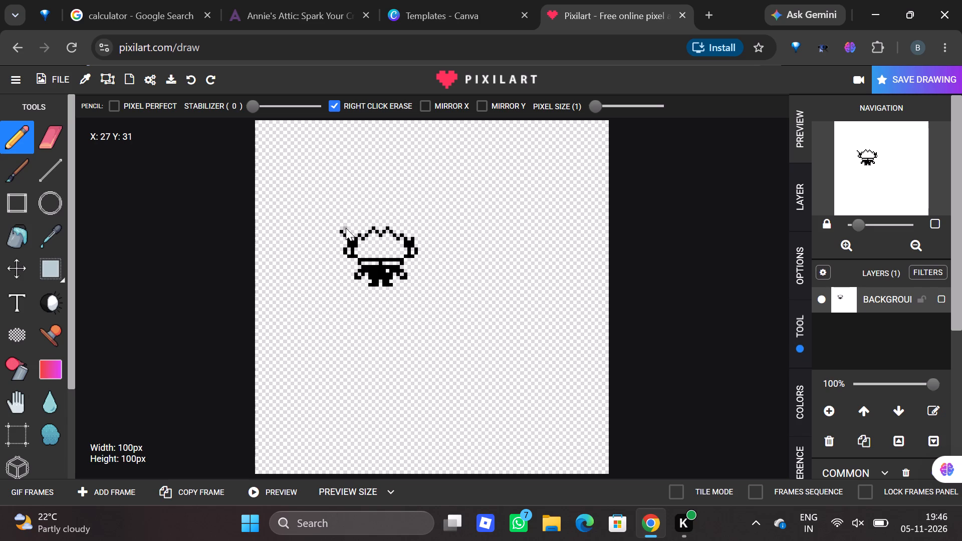
pyautogui.click(345, 228)
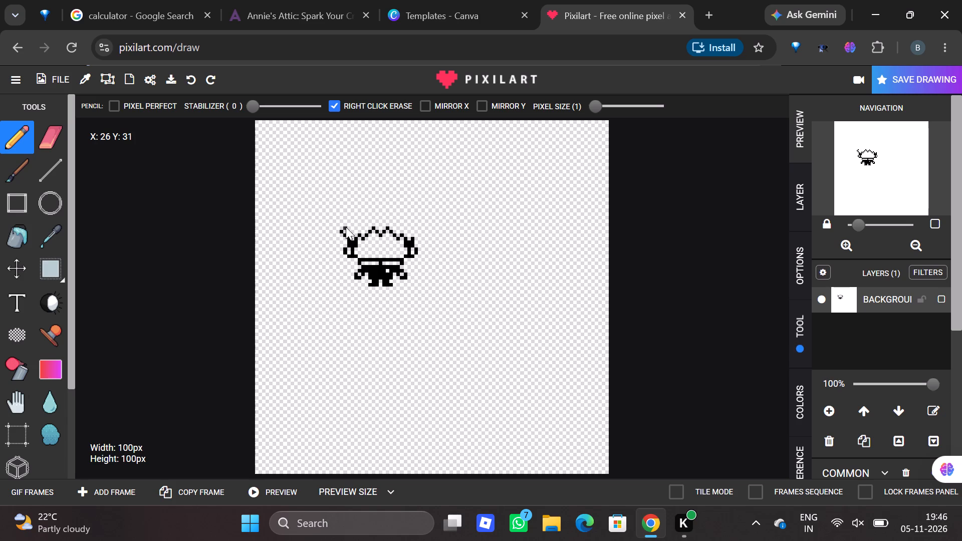
pyautogui.click(349, 224)
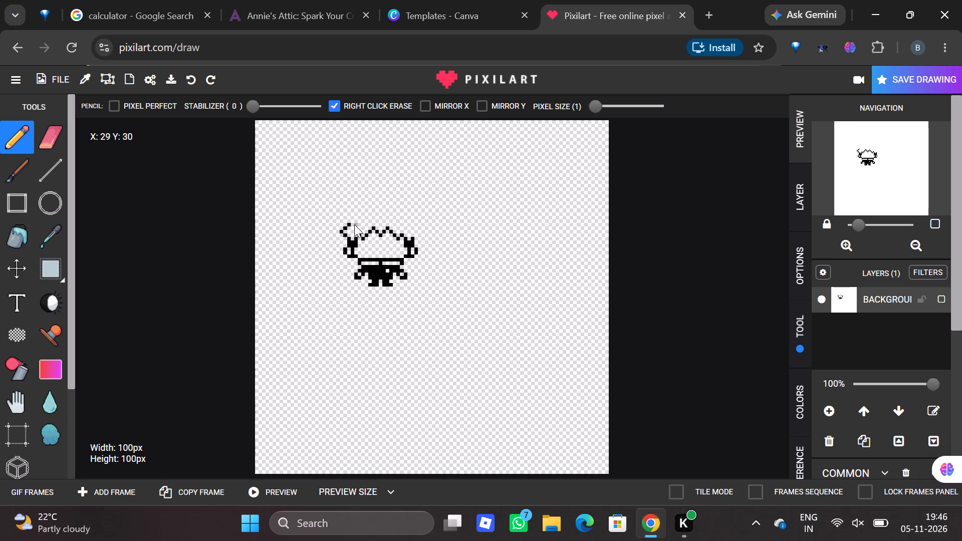
pyautogui.click(345, 221)
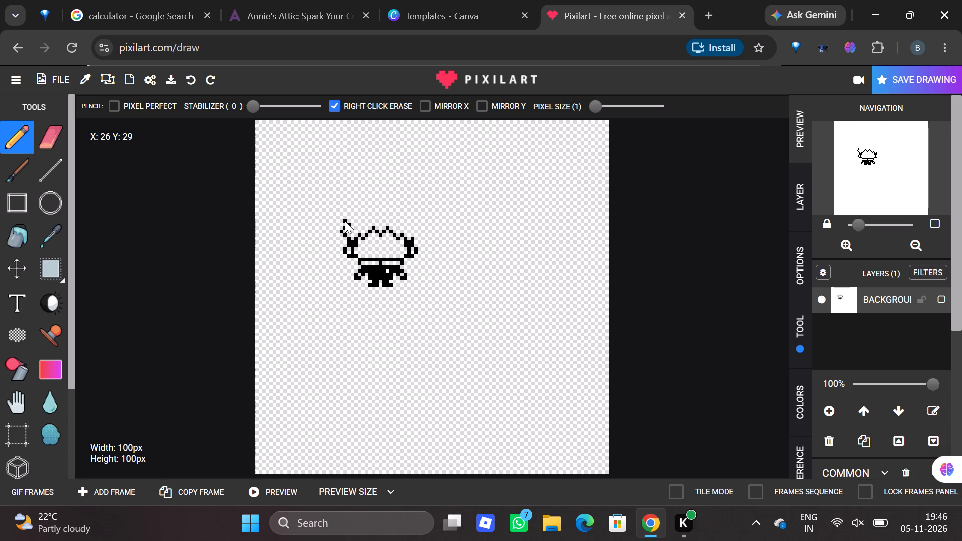
pyautogui.click(349, 217)
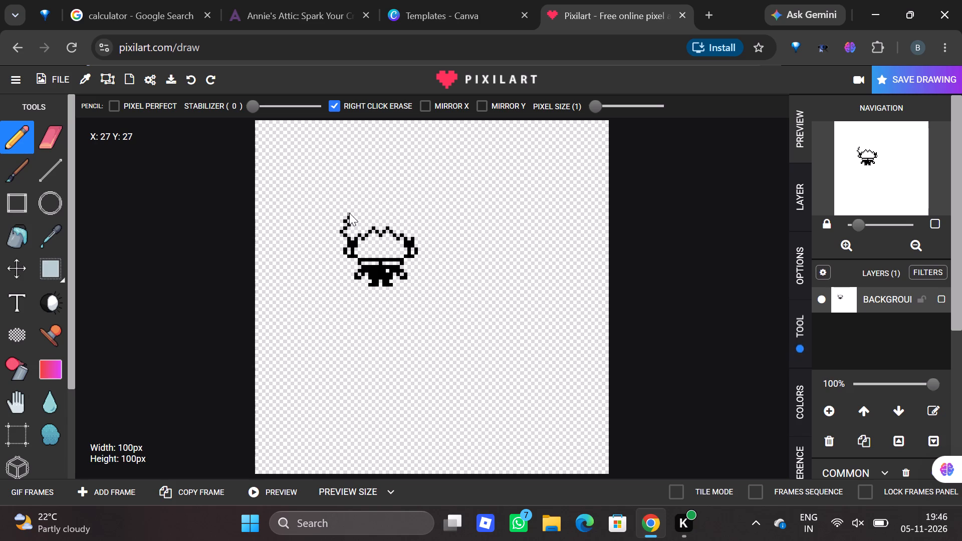
pyautogui.click(350, 213)
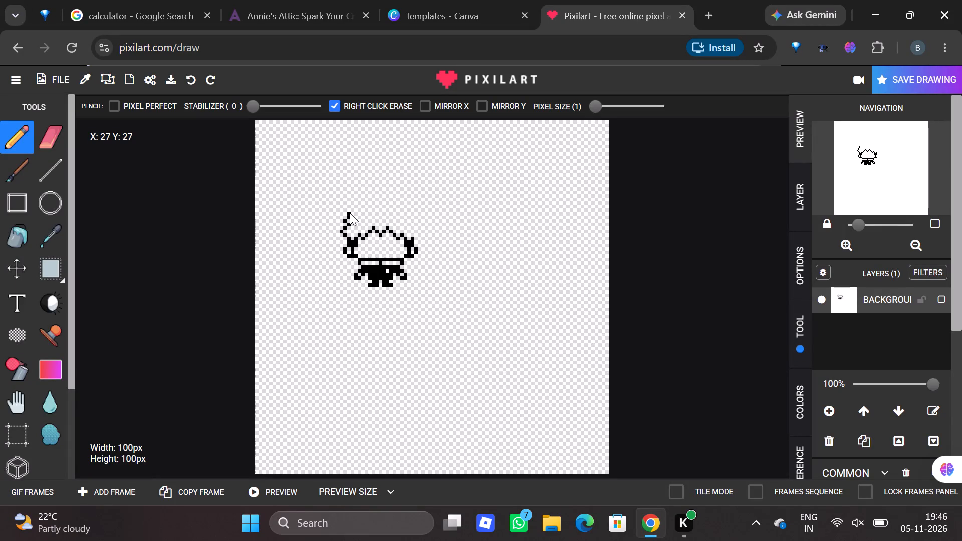
pyautogui.click(352, 208)
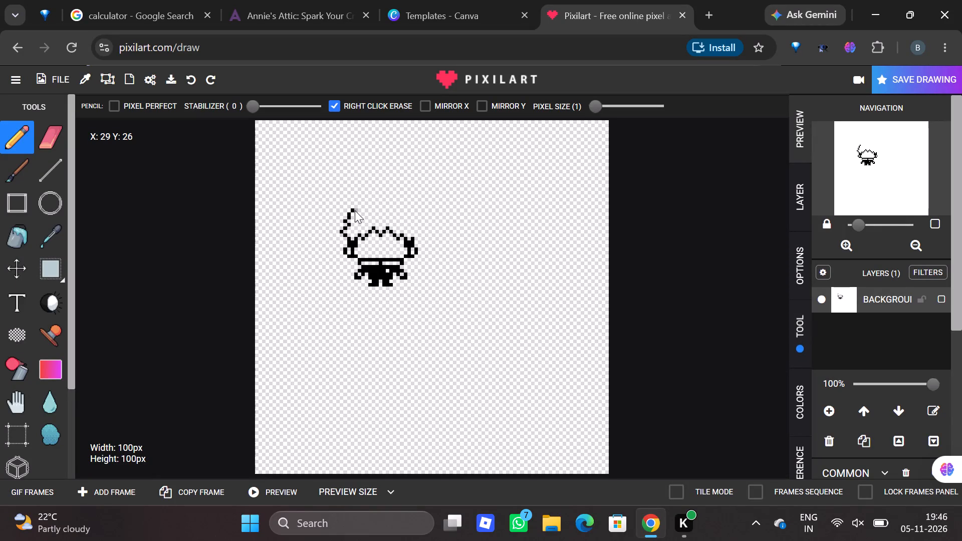
pyautogui.click(356, 212)
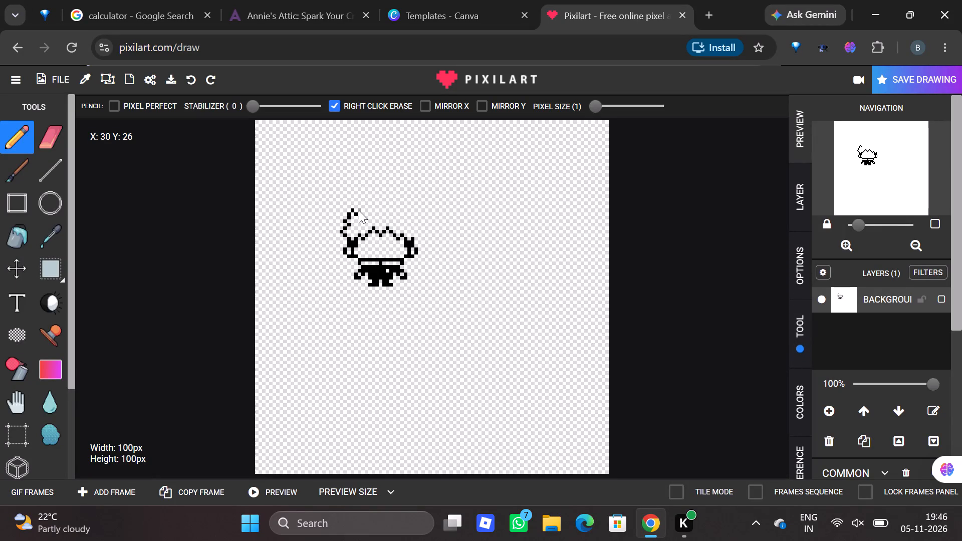
pyautogui.click(359, 210)
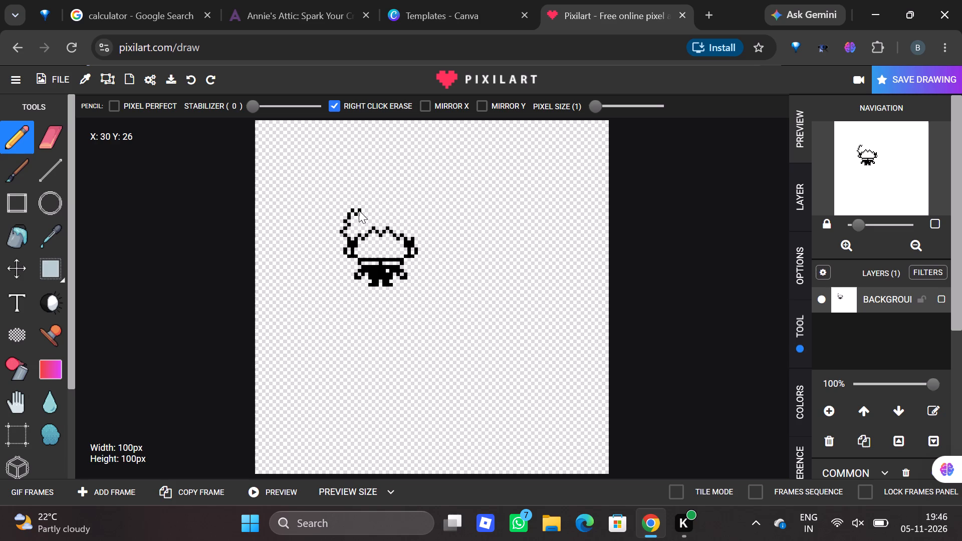
pyautogui.click(359, 206)
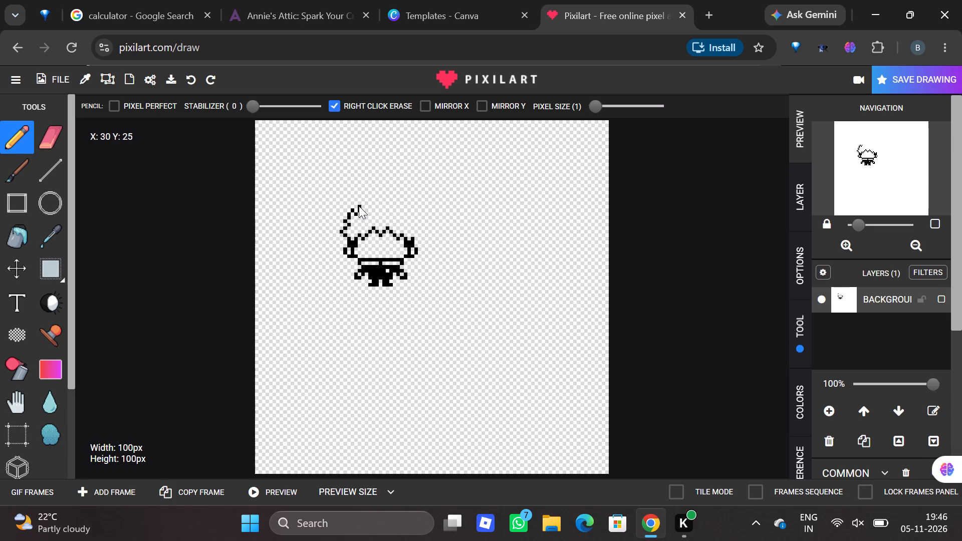
pyautogui.click(364, 204)
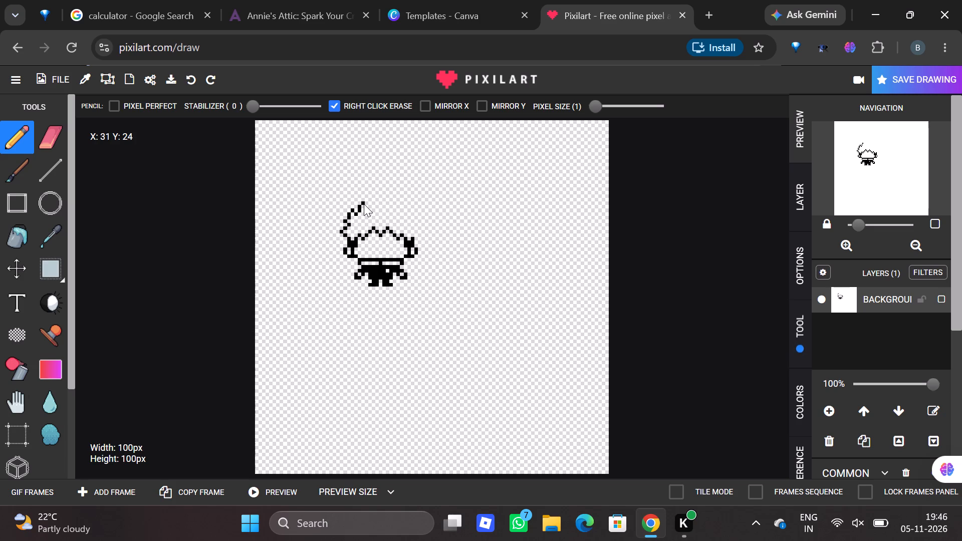
# Continue the outline as a zigzag top edge along Y 24 to Y 25, from X 32 to X 42, with a raised pixel at X 38, Y 23.
pyautogui.click(367, 206)
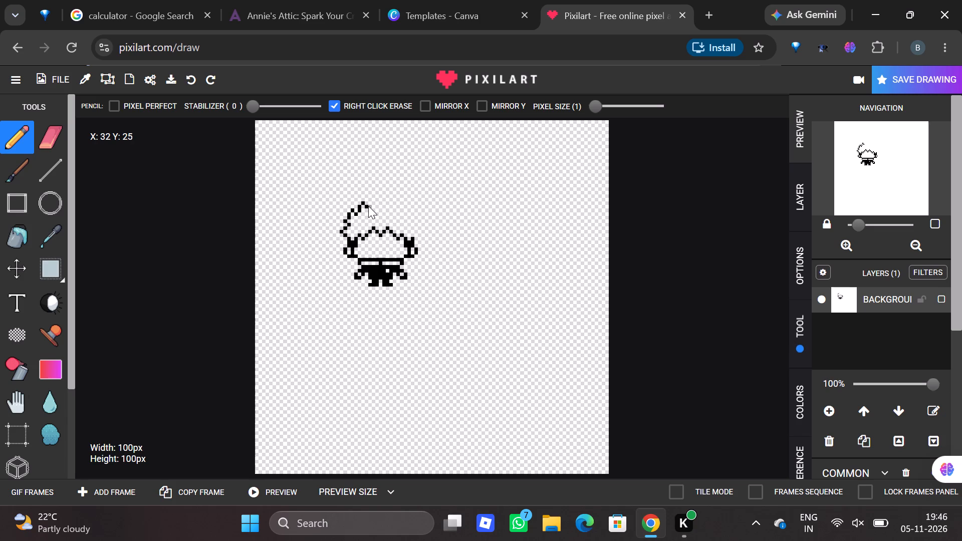
pyautogui.click(369, 206)
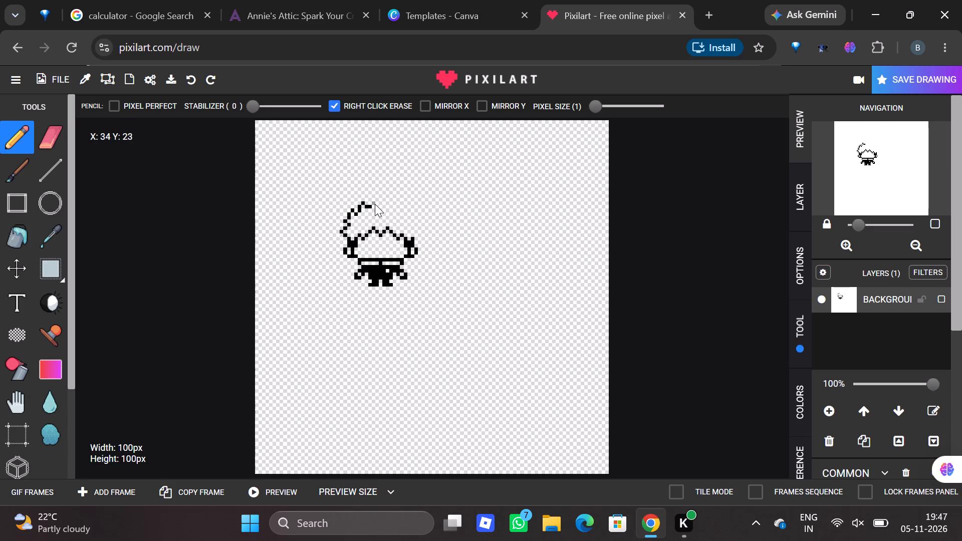
pyautogui.click(375, 204)
pyautogui.click(377, 207)
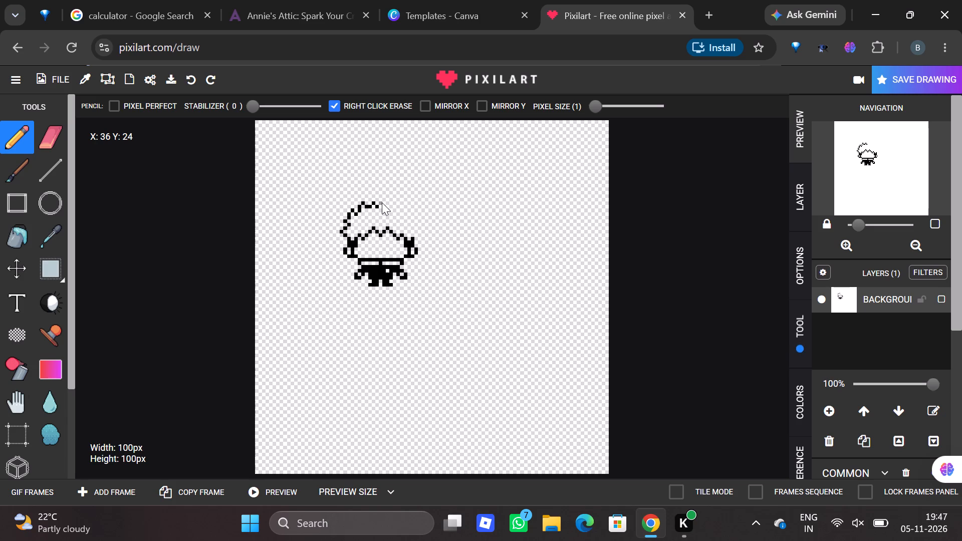
pyautogui.click(382, 202)
pyautogui.click(385, 207)
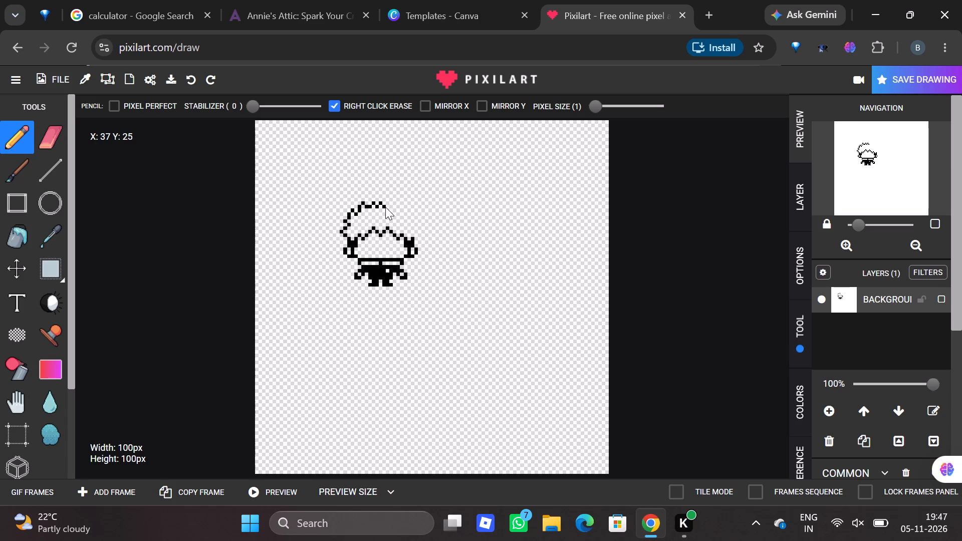
pyautogui.click(387, 201)
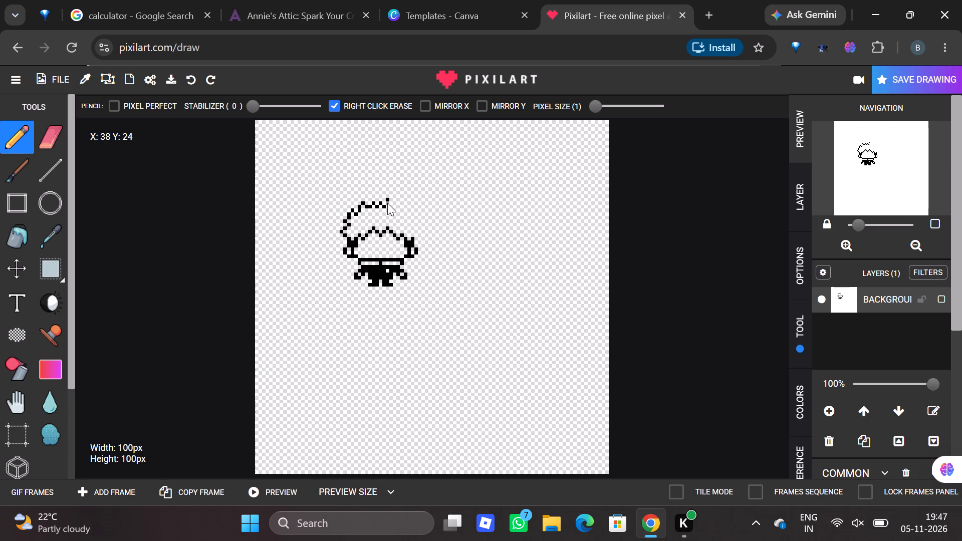
pyautogui.click(387, 203)
pyautogui.click(392, 206)
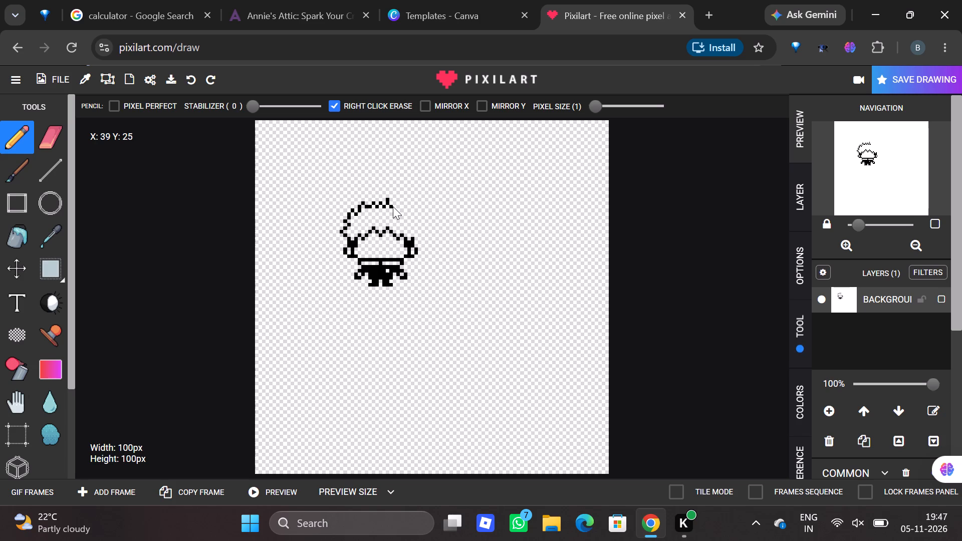
pyautogui.click(395, 206)
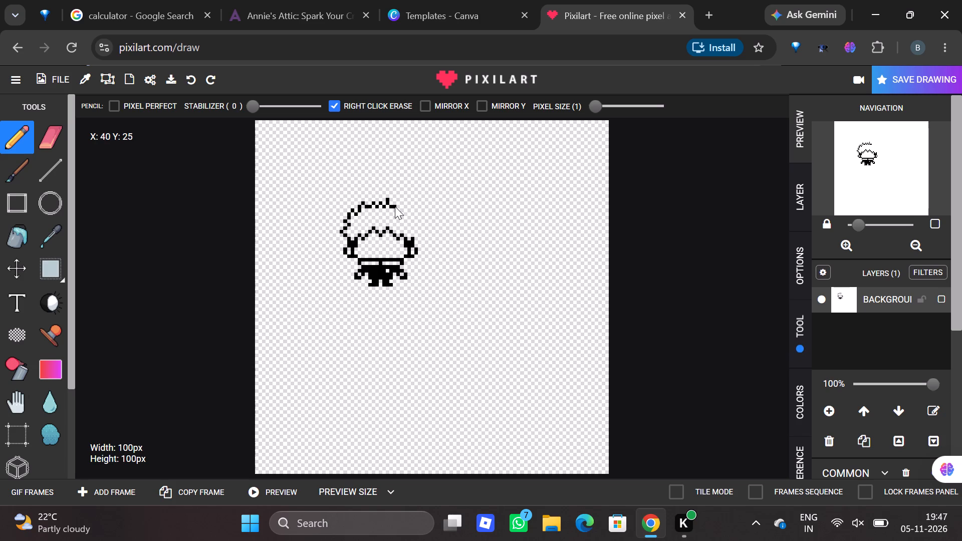
pyautogui.click(398, 204)
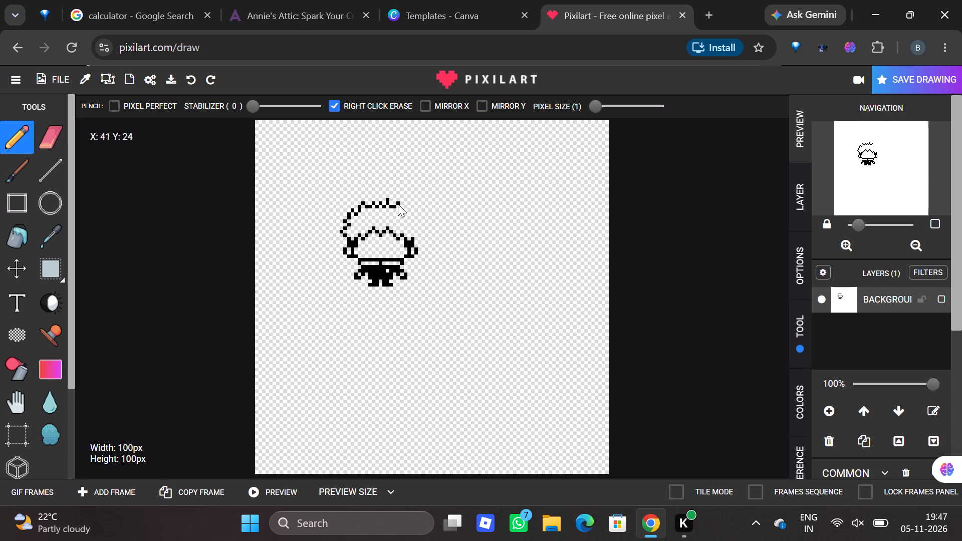
pyautogui.click(403, 208)
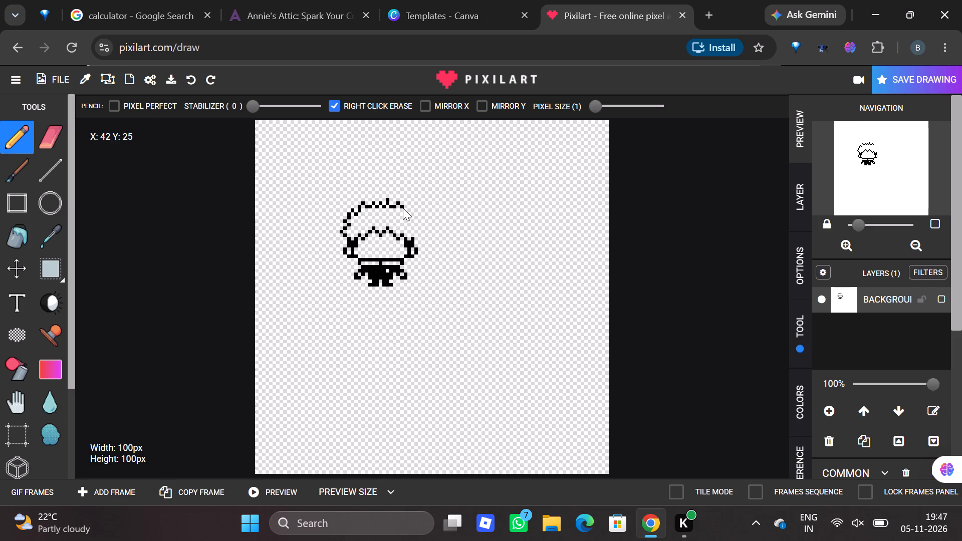
pyautogui.click(403, 210)
# Erase the pixel sticking up from the top outline at X 38, Y 23.
pyautogui.click(50, 137)
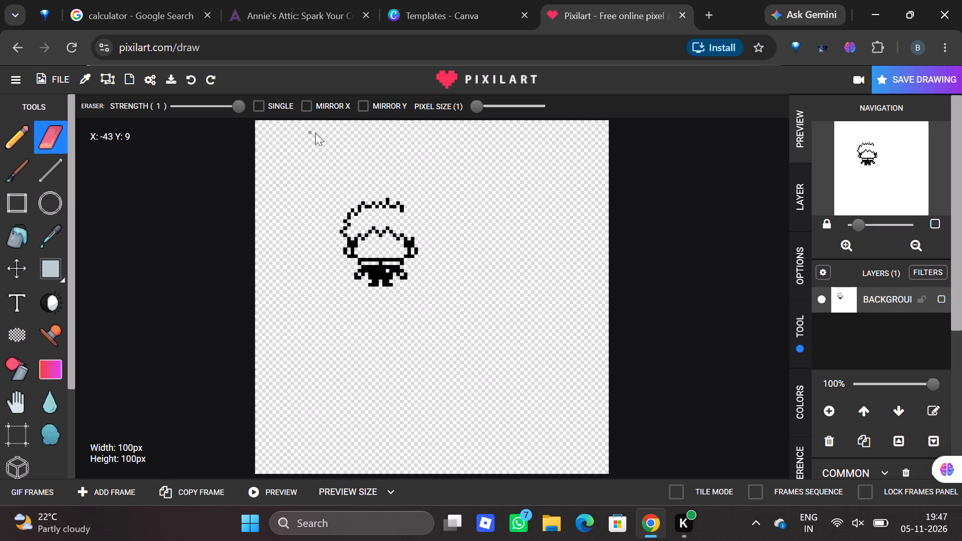
pyautogui.click(387, 197)
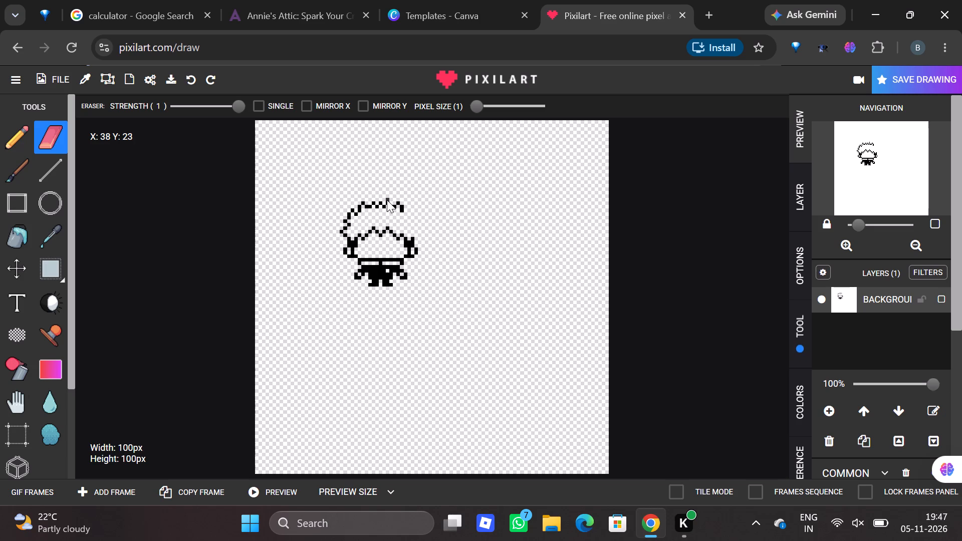
pyautogui.click(387, 198)
# Complete the hair outline's right side with black Pencil pixels, stepping from about X 43, Y 26 down to X 47, Y 32 and X 46, Y 33.
pyautogui.click(20, 135)
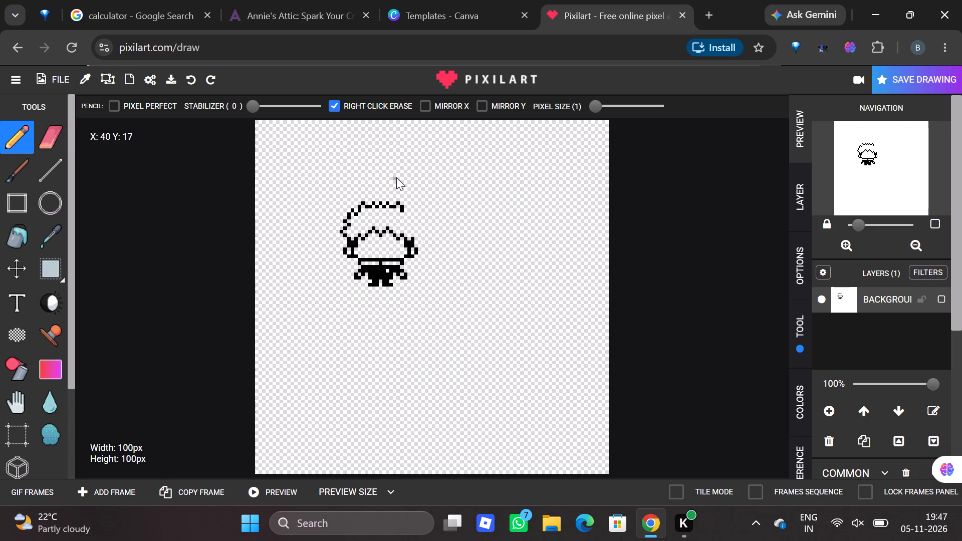
pyautogui.click(406, 212)
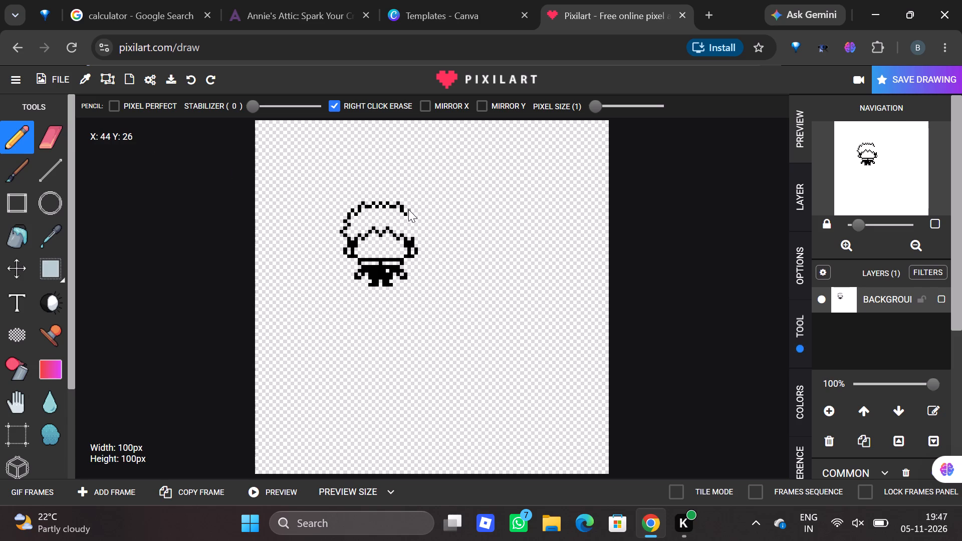
pyautogui.click(408, 209)
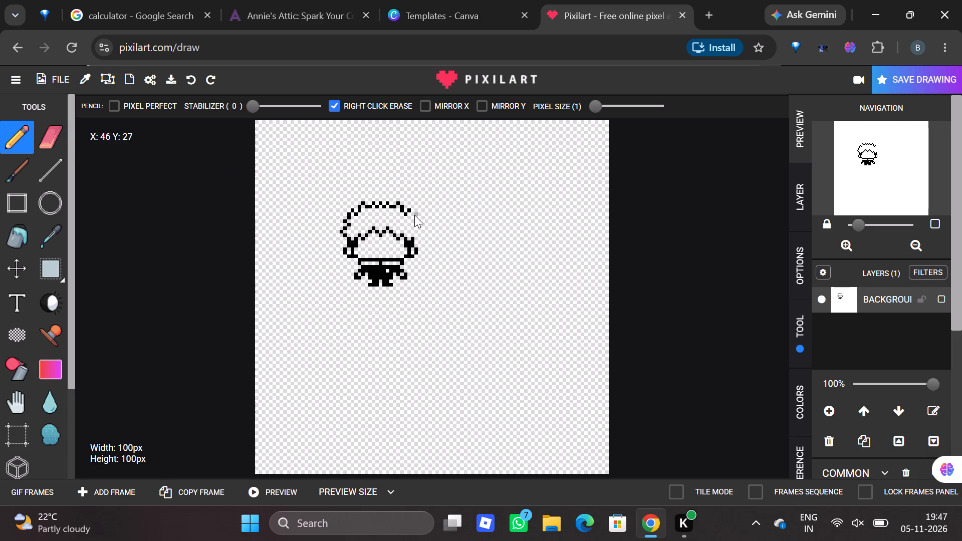
pyautogui.click(413, 215)
pyautogui.click(413, 219)
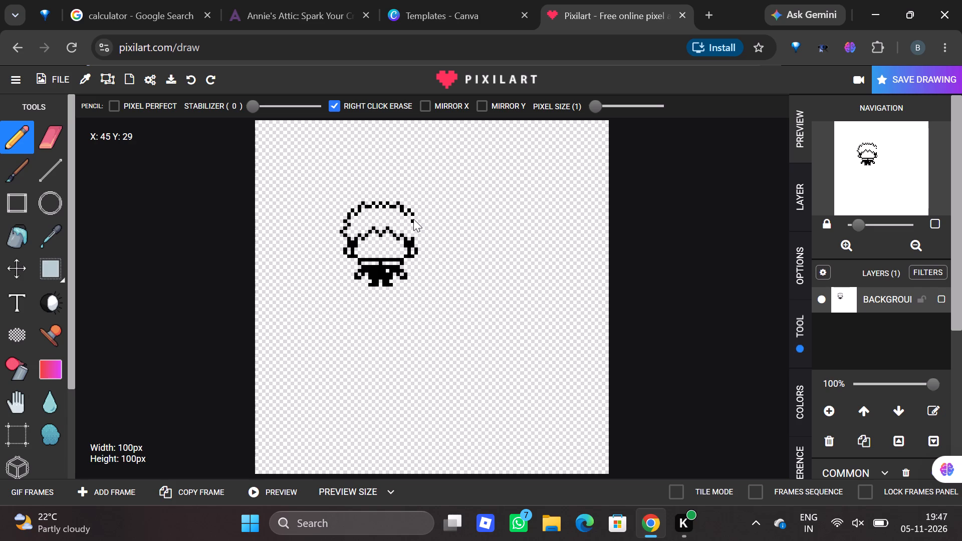
pyautogui.click(413, 216)
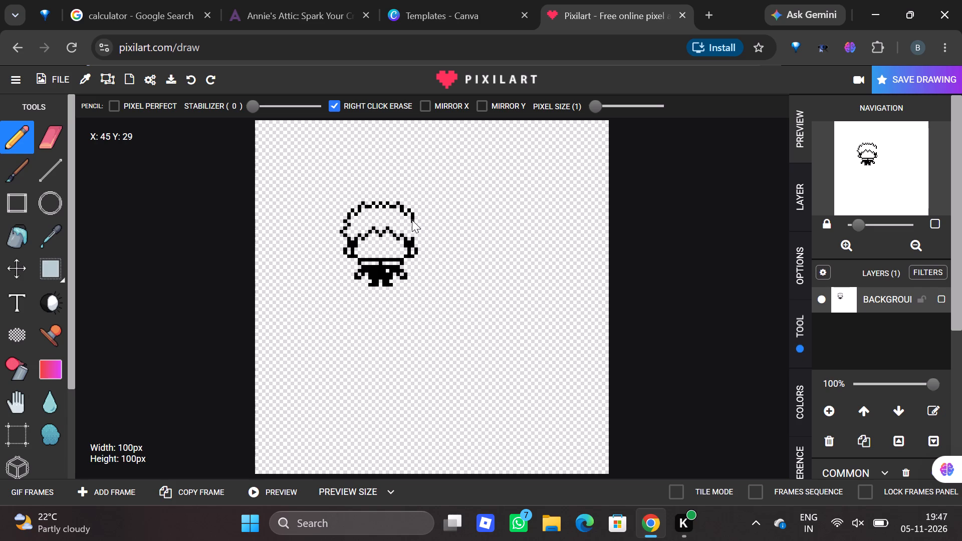
pyautogui.rightClick(412, 220)
pyautogui.click(416, 222)
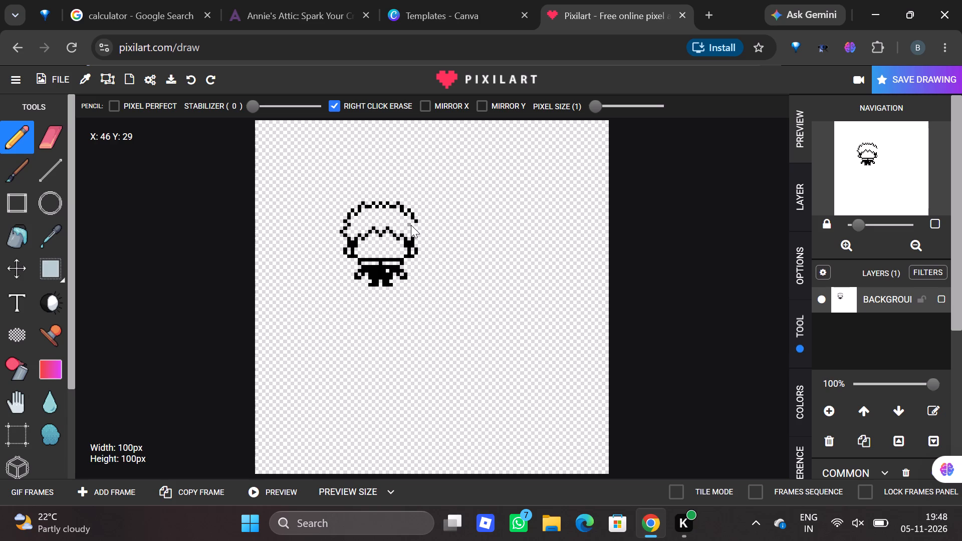
pyautogui.click(411, 225)
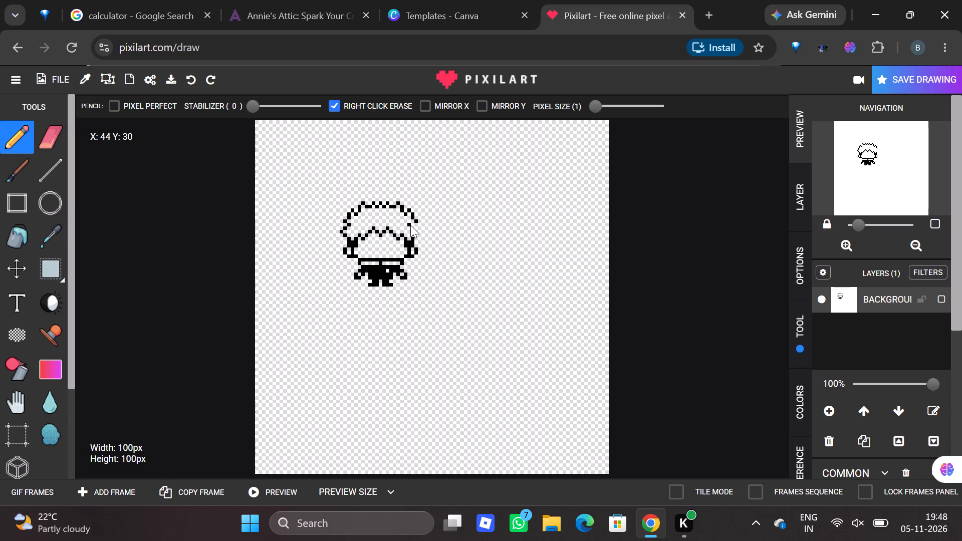
pyautogui.rightClick(410, 225)
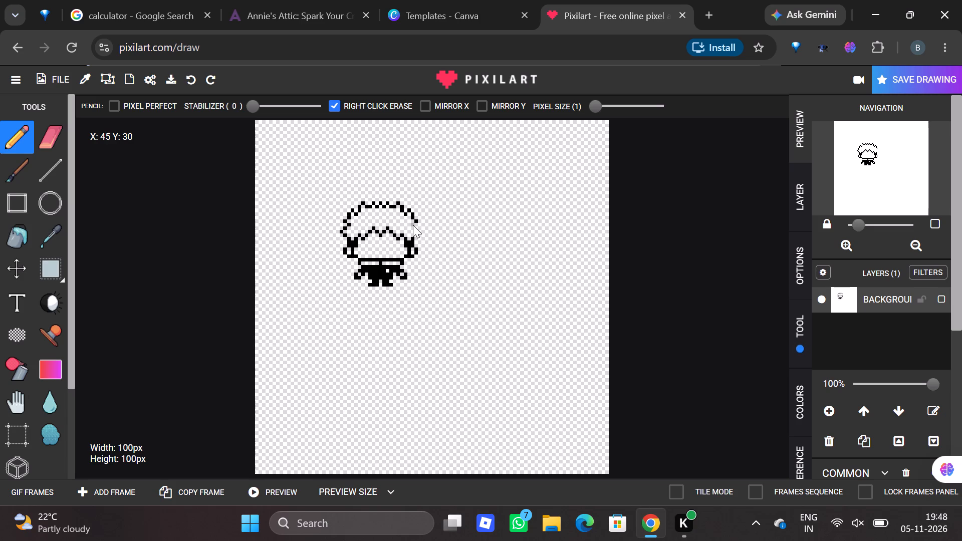
pyautogui.click(413, 225)
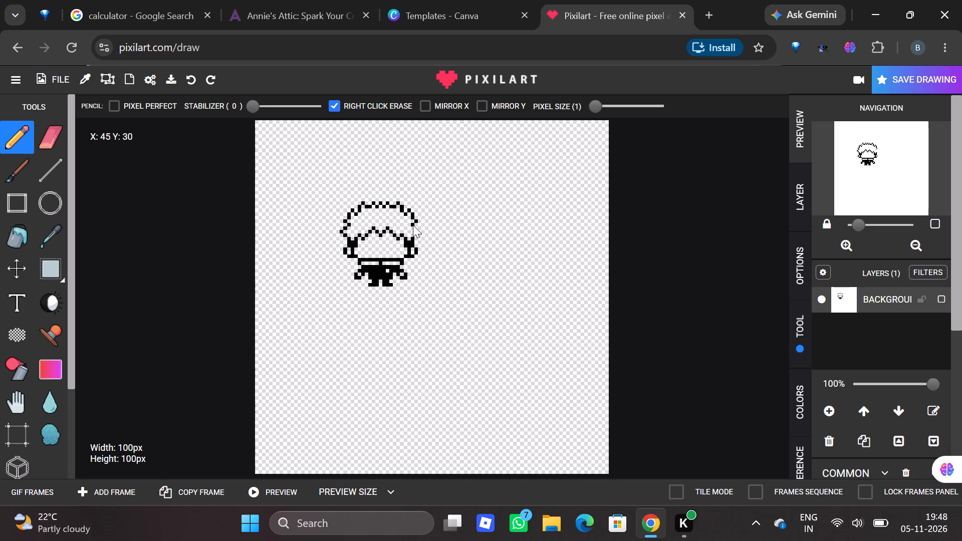
pyautogui.click(416, 228)
pyautogui.click(421, 230)
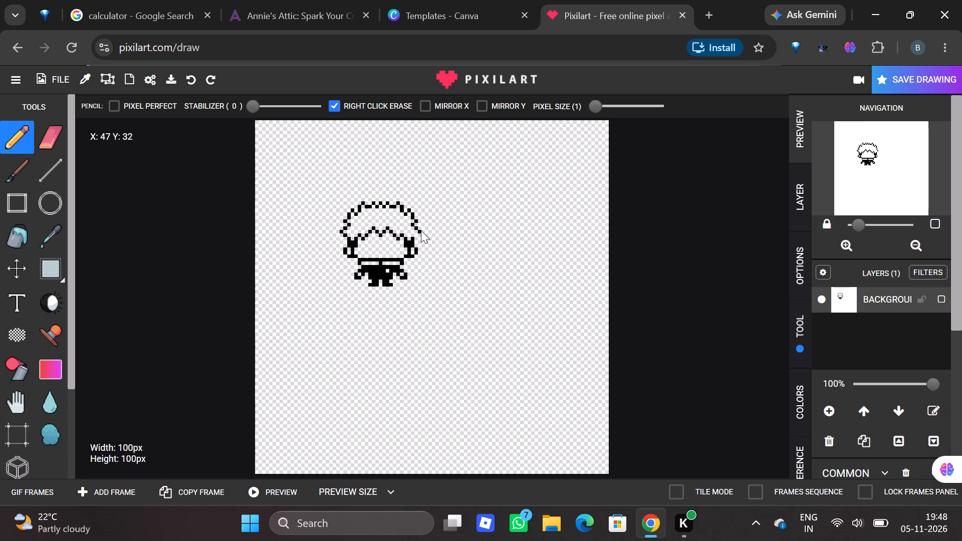
pyautogui.click(417, 234)
# Draw the left eye as a 2 x 2 black block at X 32 to 33, Y 36 to 37, with pixels at X 30, Y 37 and X 31, Y 38.
pyautogui.click(359, 249)
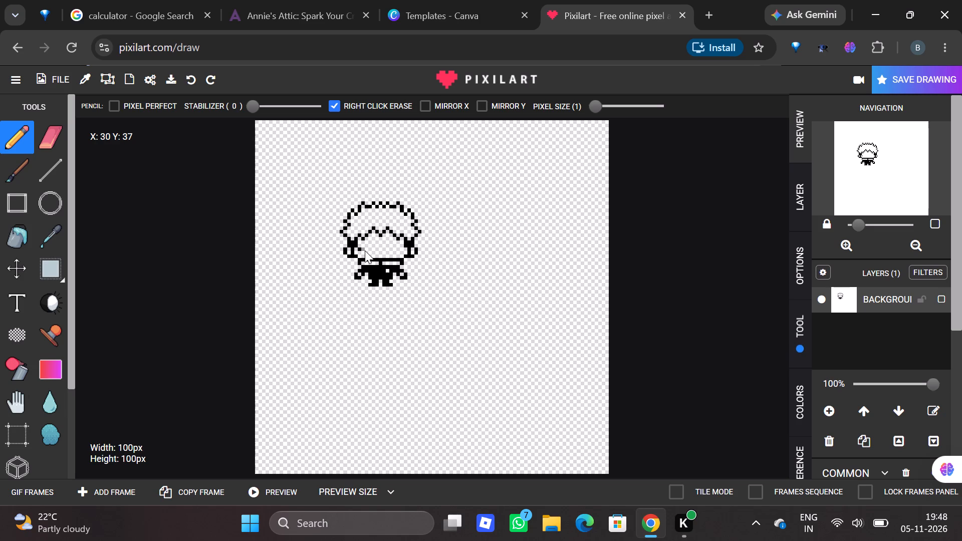
pyautogui.click(362, 252)
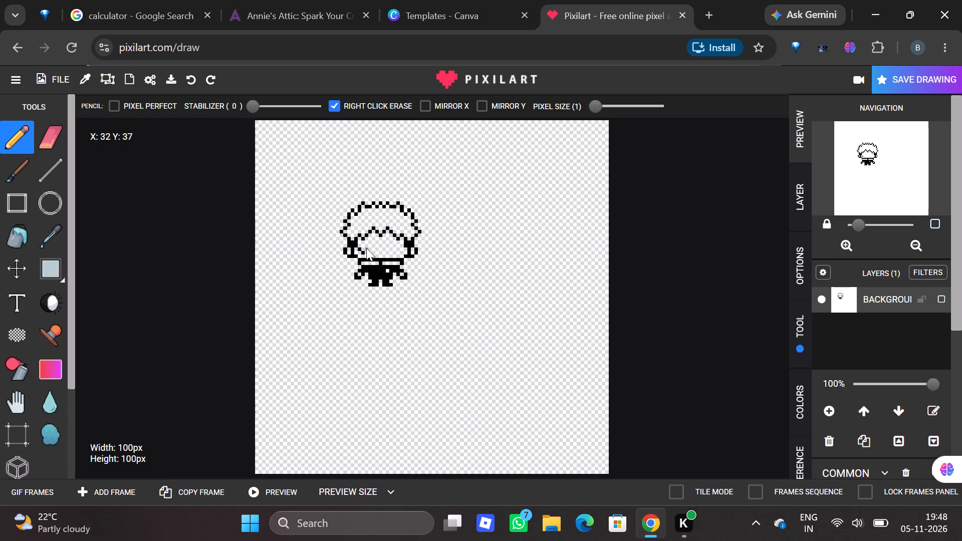
pyautogui.click(366, 248)
pyautogui.click(366, 245)
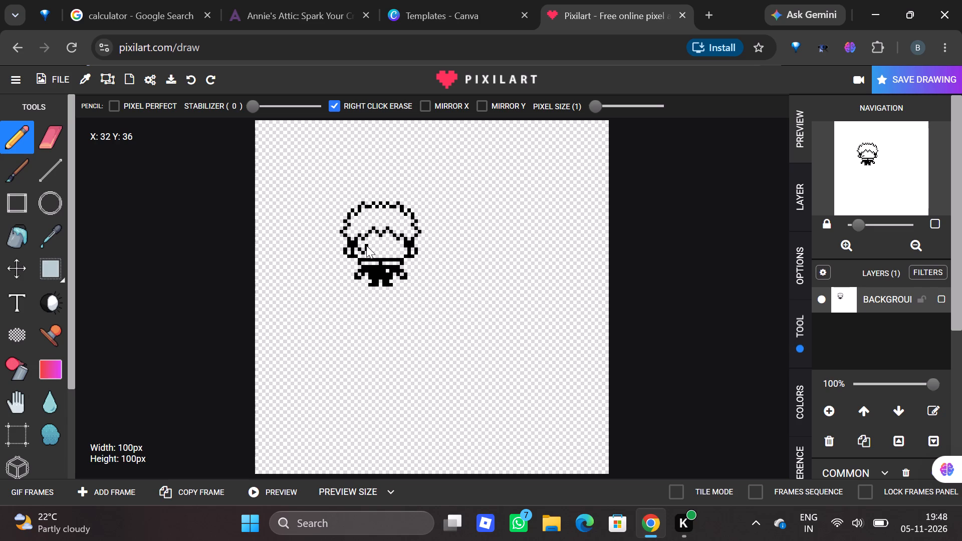
pyautogui.click(369, 245)
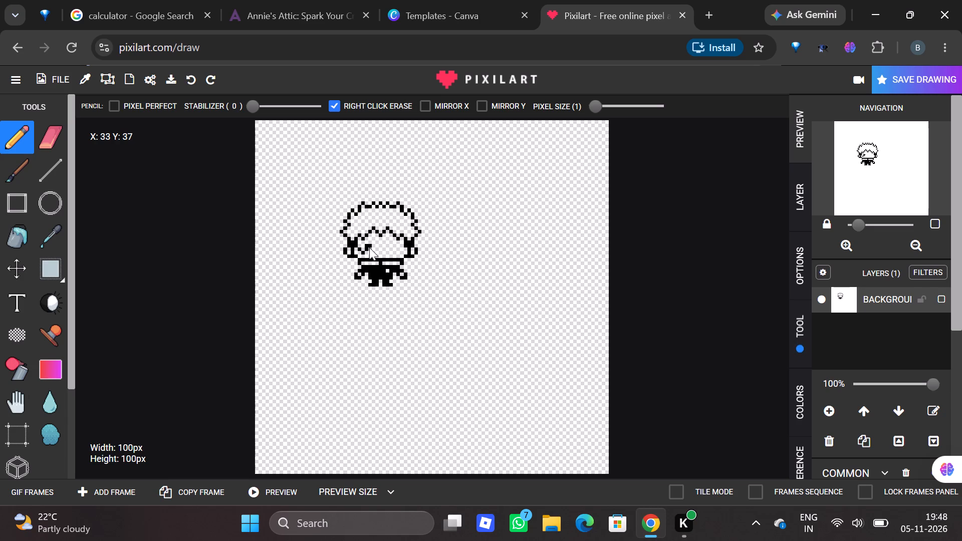
pyautogui.click(369, 247)
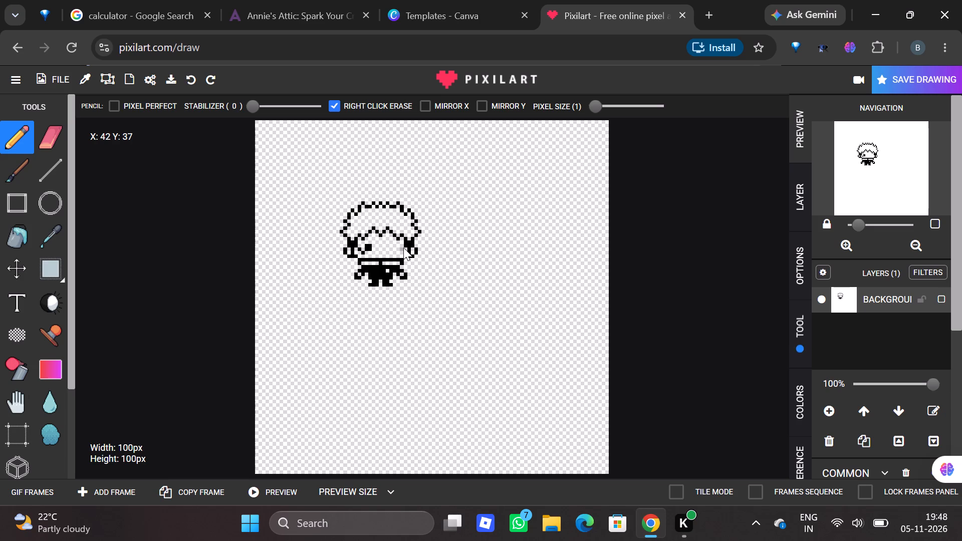
# Draw the mirrored right eye as a 2 x 2 block at X 39 to 40, Y 36 to 37, with pixels at X 42, Y 37 and X 41, Y 38.
pyautogui.click(401, 250)
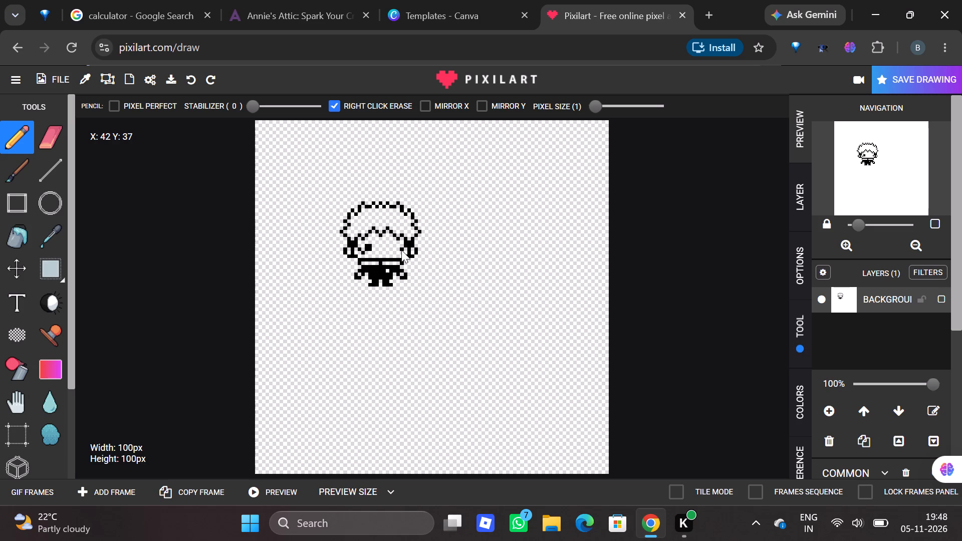
pyautogui.click(398, 252)
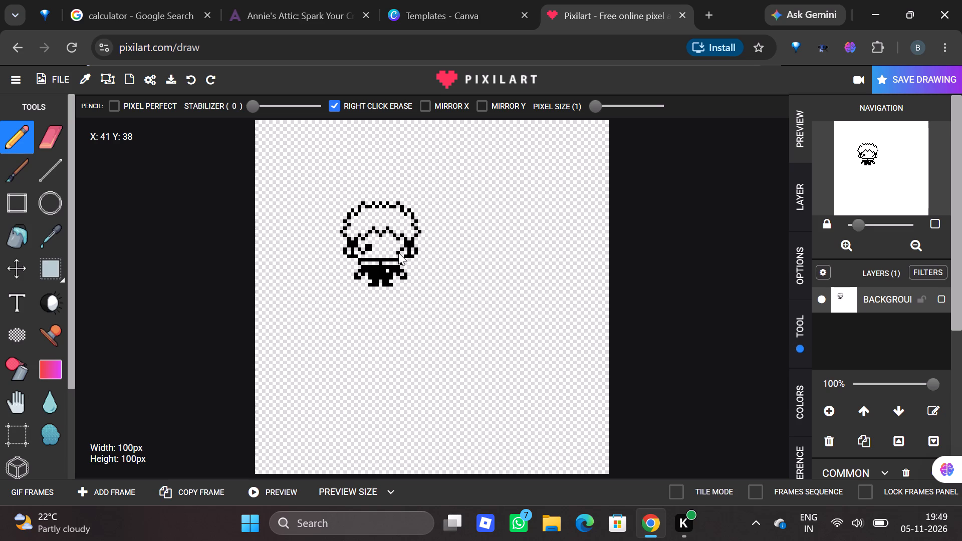
pyautogui.click(395, 247)
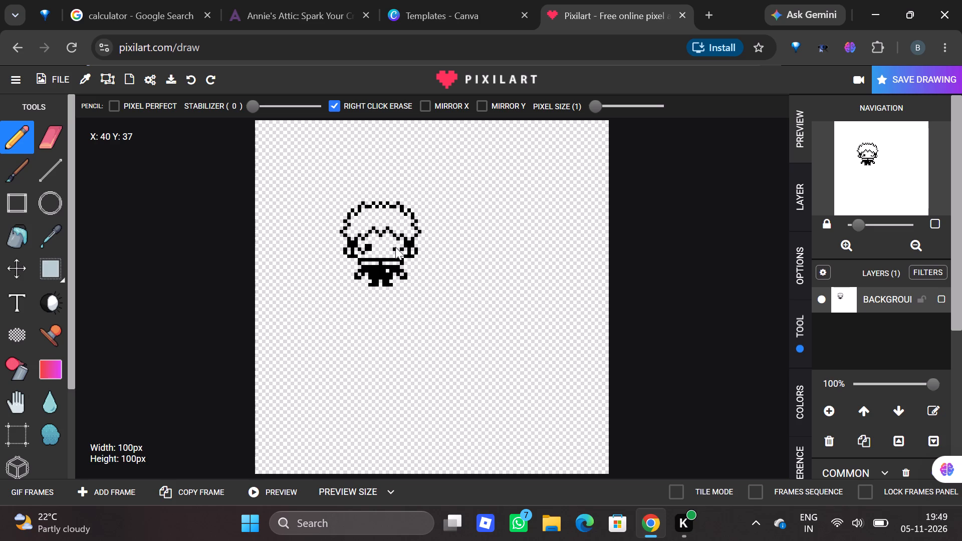
pyautogui.click(395, 246)
pyautogui.click(390, 245)
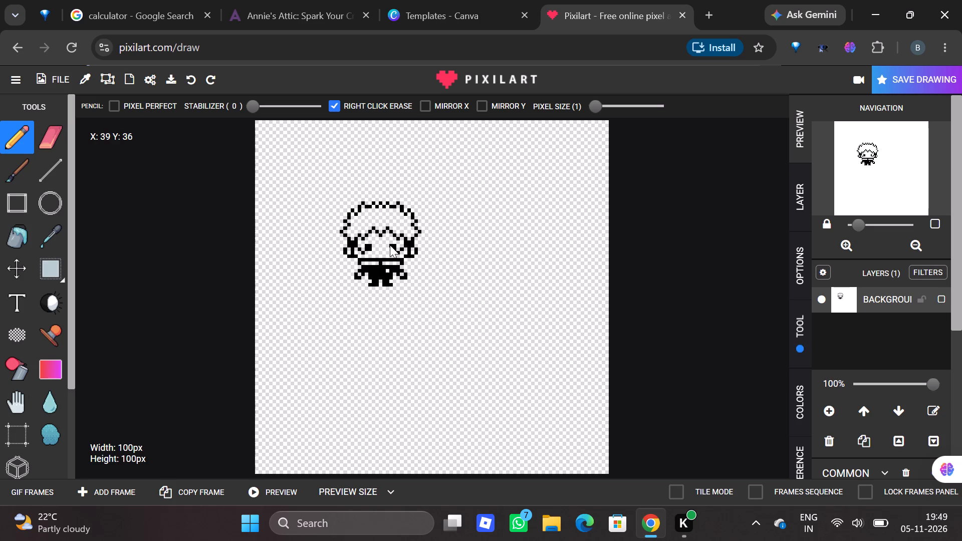
pyautogui.click(390, 247)
# Apply a black-to-transparent dithered gradient down the canvas's left side, fading out between about X 20 and X 28.
pyautogui.click(45, 377)
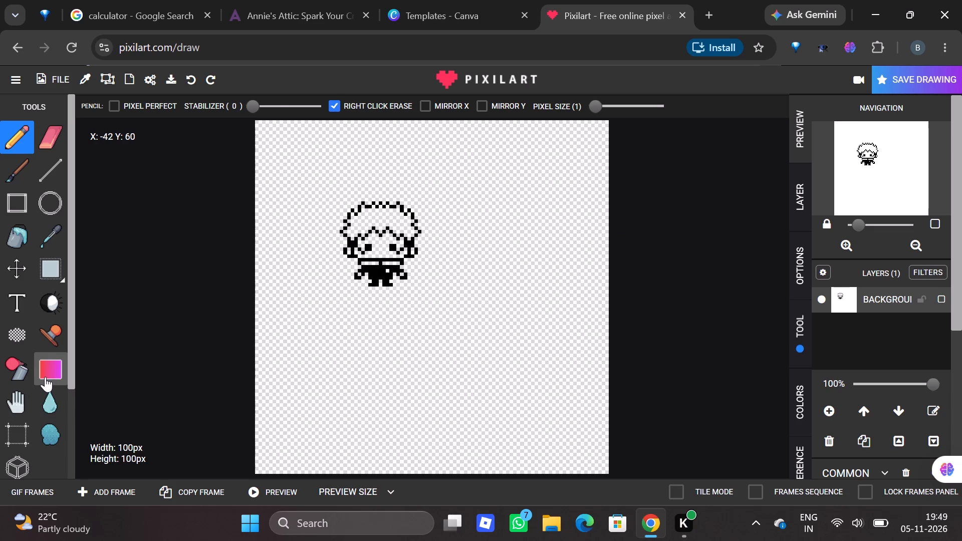
pyautogui.click(304, 429)
pyautogui.click(325, 428)
pyautogui.moveTo(325, 428); pyautogui.dragTo(360, 430)
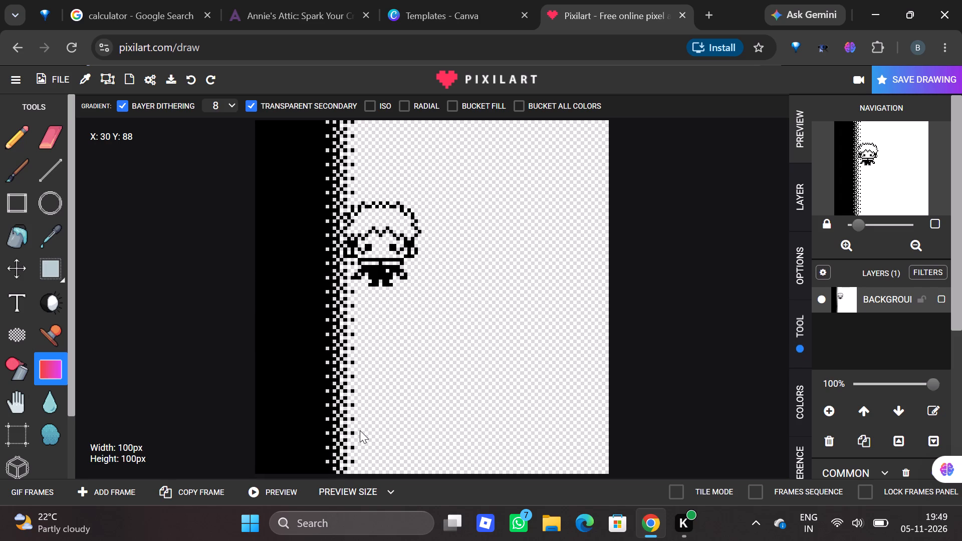
pyautogui.click(295, 427)
# Add a second black dithered gradient across the canvas's lower-left corner, slanting outward to about X 45 at the bottom edge.
pyautogui.moveTo(48, 146); pyautogui.dragTo(253, 372)
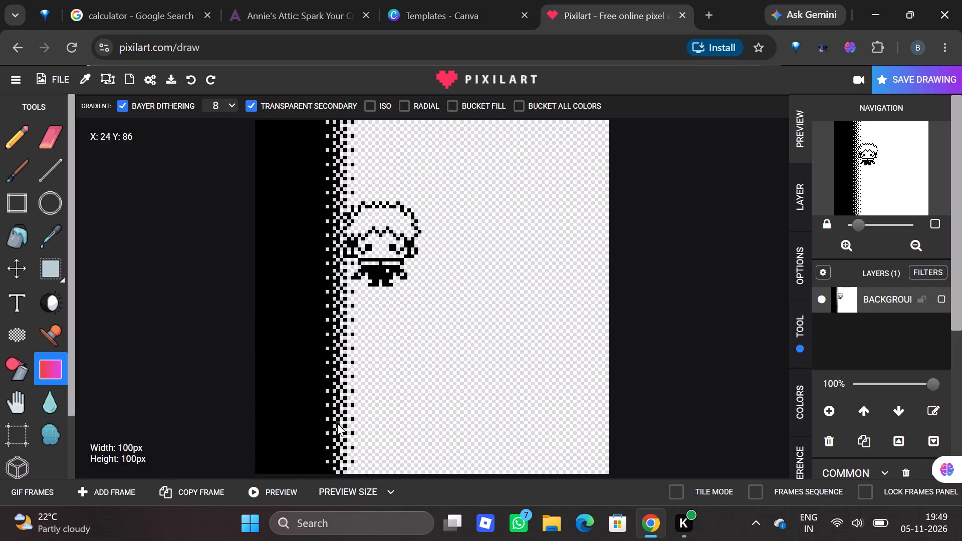
pyautogui.moveTo(337, 423); pyautogui.dragTo(378, 416)
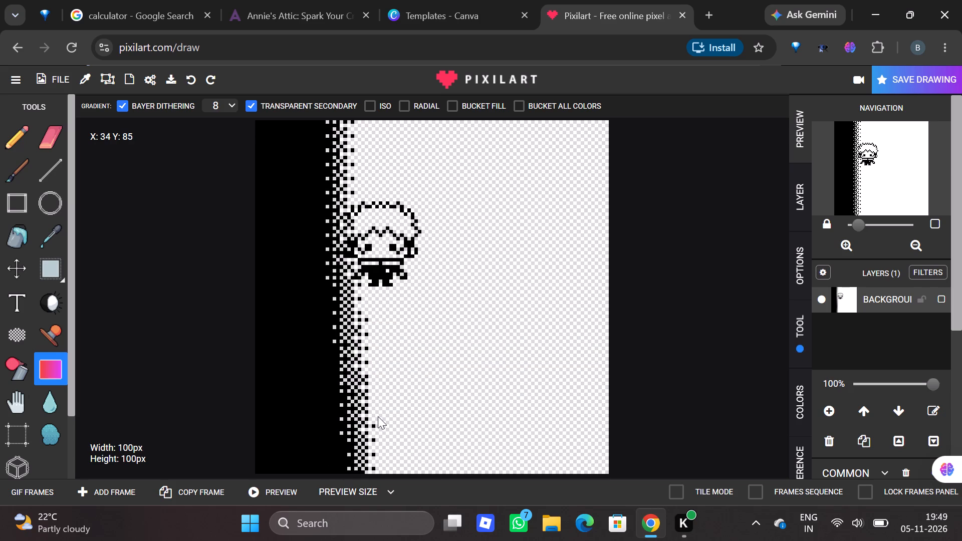
pyautogui.moveTo(378, 416); pyautogui.dragTo(347, 396)
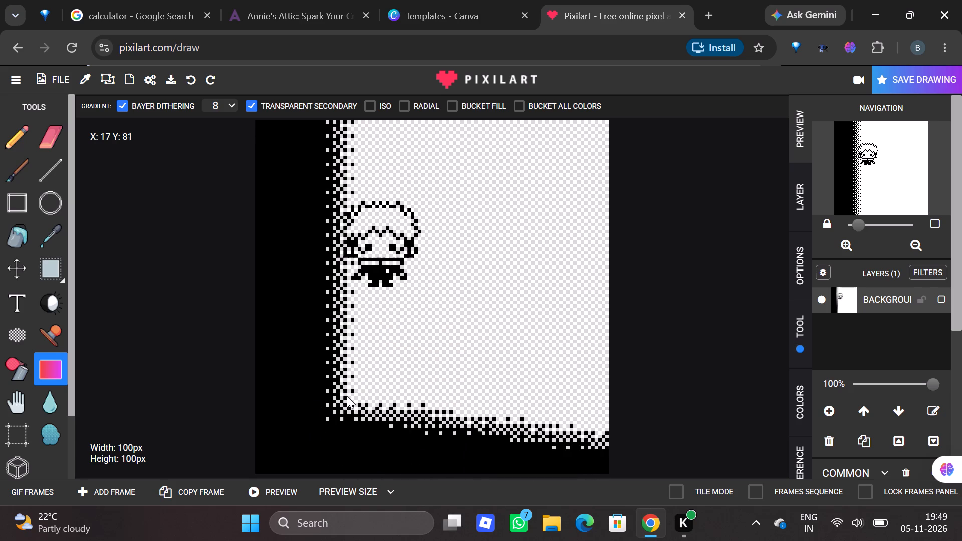
pyautogui.moveTo(347, 396); pyautogui.dragTo(397, 378)
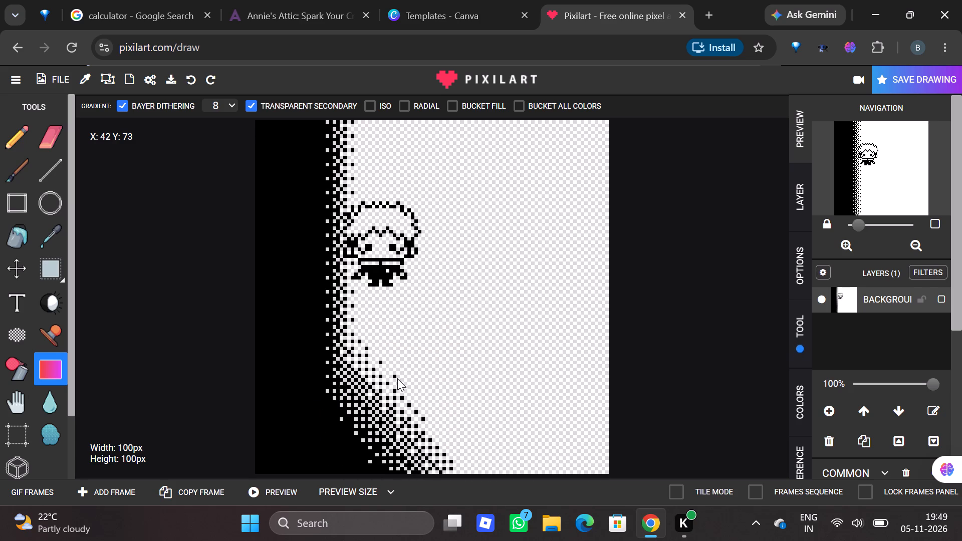
pyautogui.moveTo(397, 378); pyautogui.dragTo(369, 400)
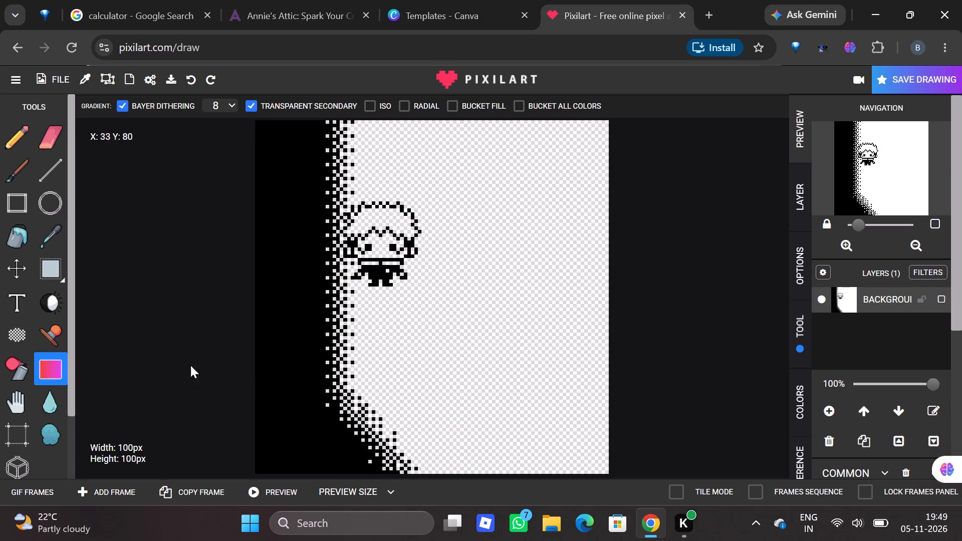
# Erase freehand 1 px strokes through the black gradient in the canvas's lower-left area, from about Y 45 down to the bottom edge.
pyautogui.click(57, 127)
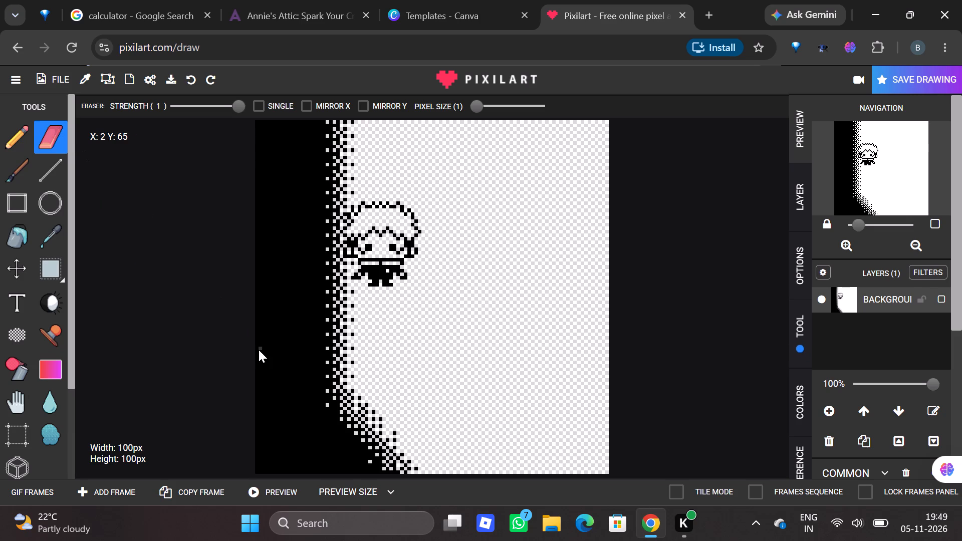
pyautogui.moveTo(361, 424); pyautogui.dragTo(353, 426)
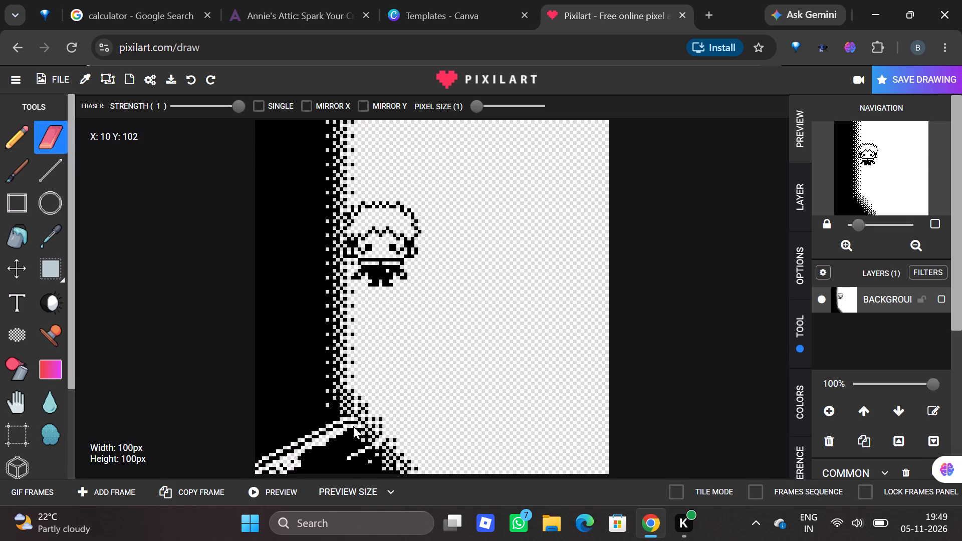
pyautogui.moveTo(353, 426); pyautogui.dragTo(259, 369)
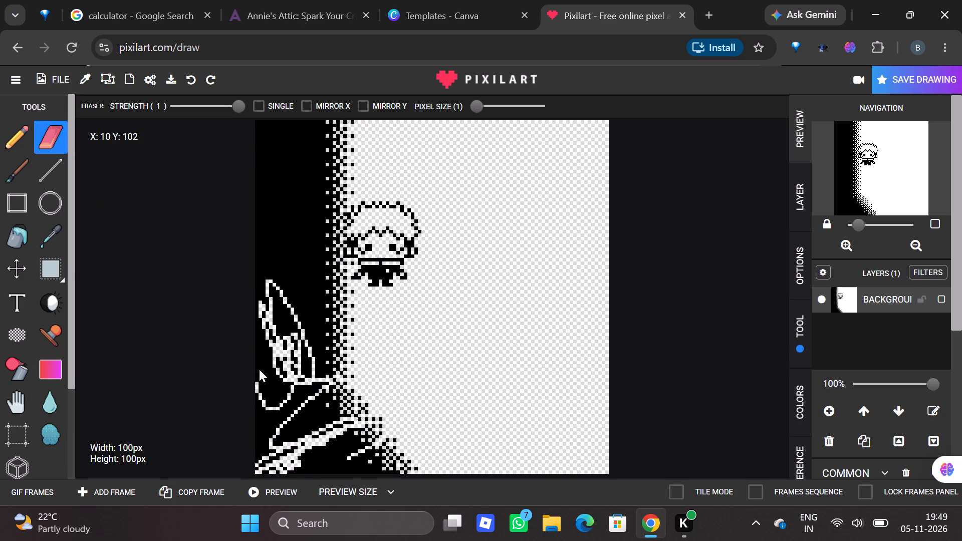
pyautogui.moveTo(259, 369); pyautogui.dragTo(452, 322)
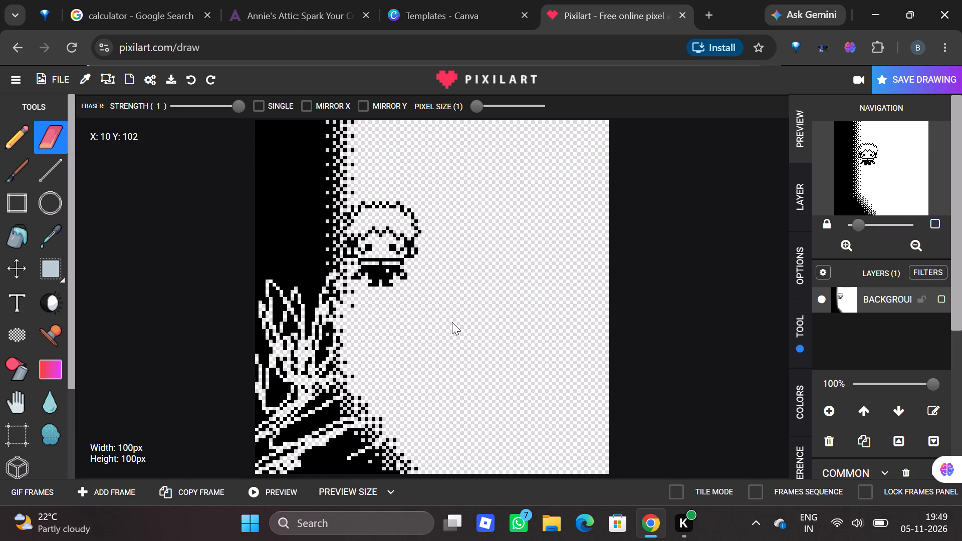
pyautogui.moveTo(452, 322); pyautogui.dragTo(382, 401)
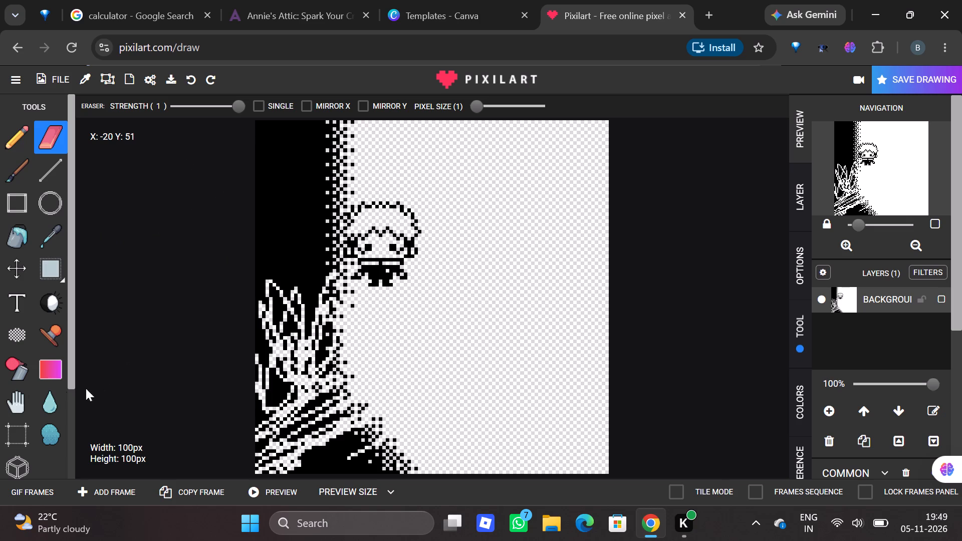
# Erase a thin strip across the black gradient at about Y 18, from the canvas's left edge to about X 20.
pyautogui.hscroll(2, 14, 387)
pyautogui.click(858, 245)
pyautogui.tripleClick(858, 245)
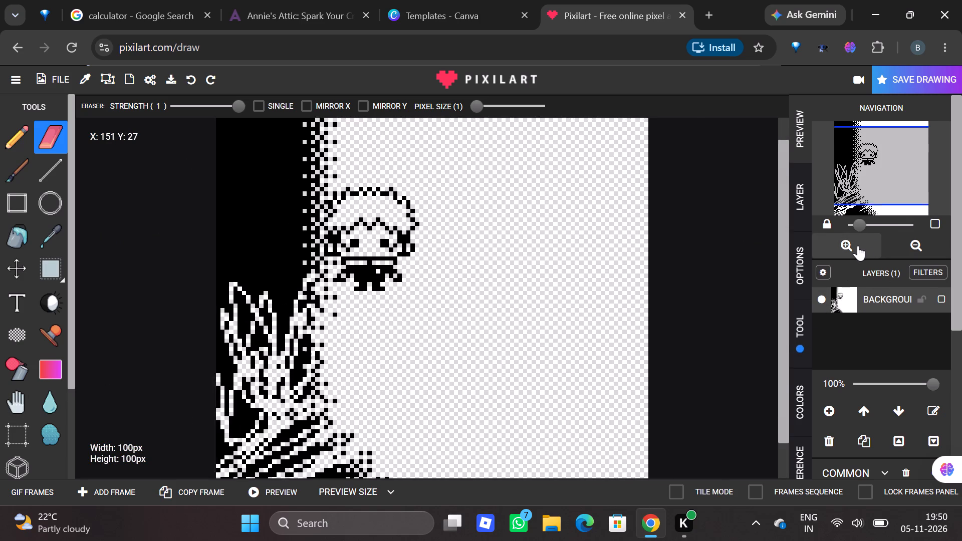
pyautogui.click(858, 245)
pyautogui.hscroll(-1, 380, 391)
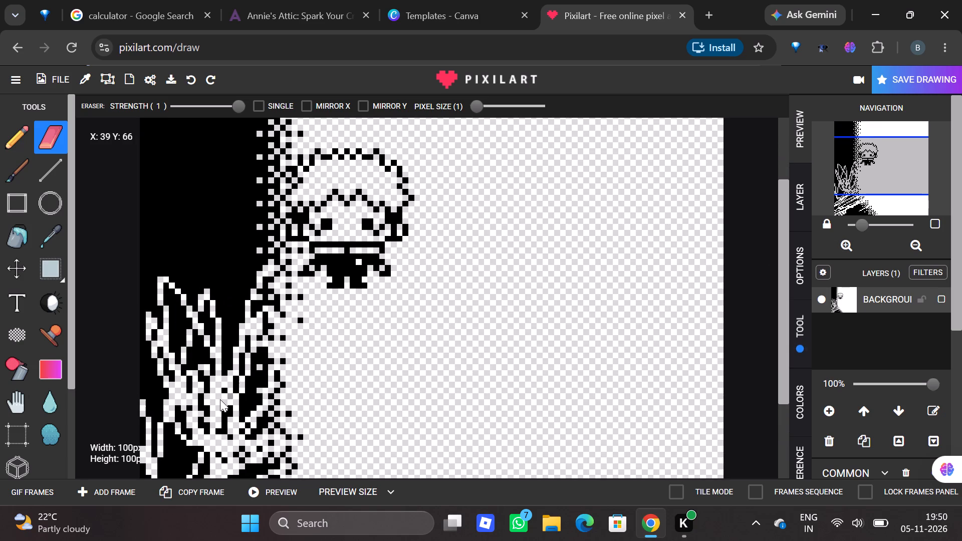
pyautogui.hscroll(-2, 220, 399)
pyautogui.hscroll(-1, 198, 315)
pyautogui.click(55, 137)
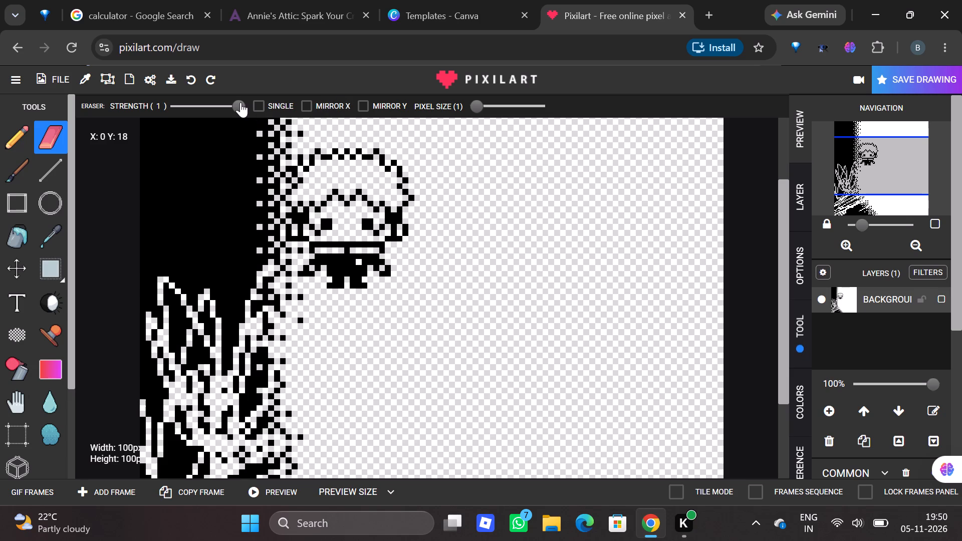
pyautogui.moveTo(239, 102); pyautogui.dragTo(264, 122)
pyautogui.moveTo(144, 120); pyautogui.dragTo(181, 119)
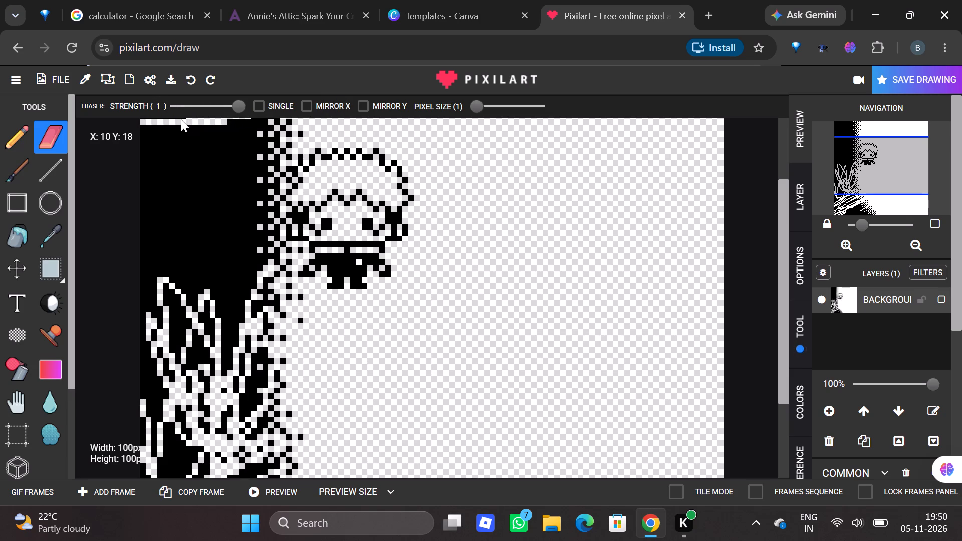
pyautogui.moveTo(181, 119); pyautogui.dragTo(167, 119)
pyautogui.moveTo(223, 120); pyautogui.dragTo(257, 124)
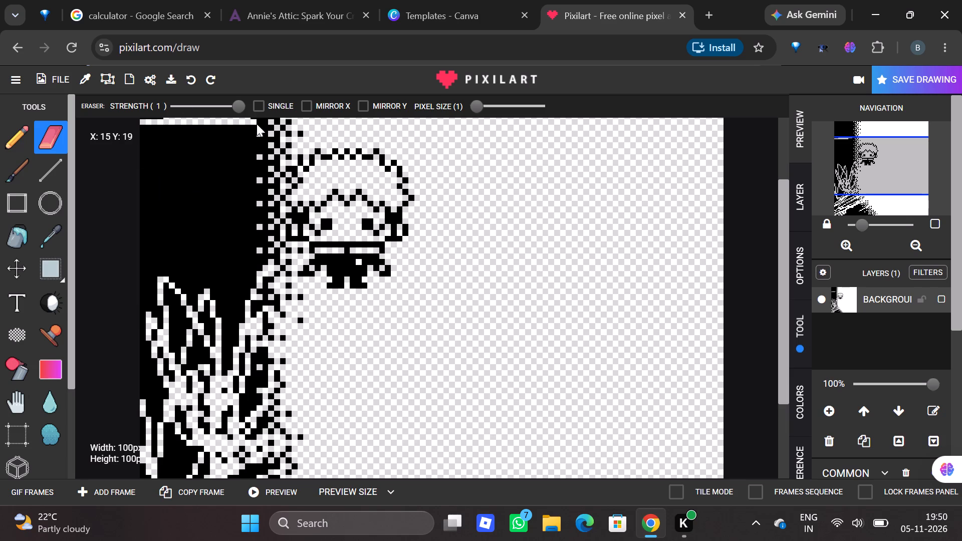
pyautogui.moveTo(257, 124); pyautogui.dragTo(269, 116)
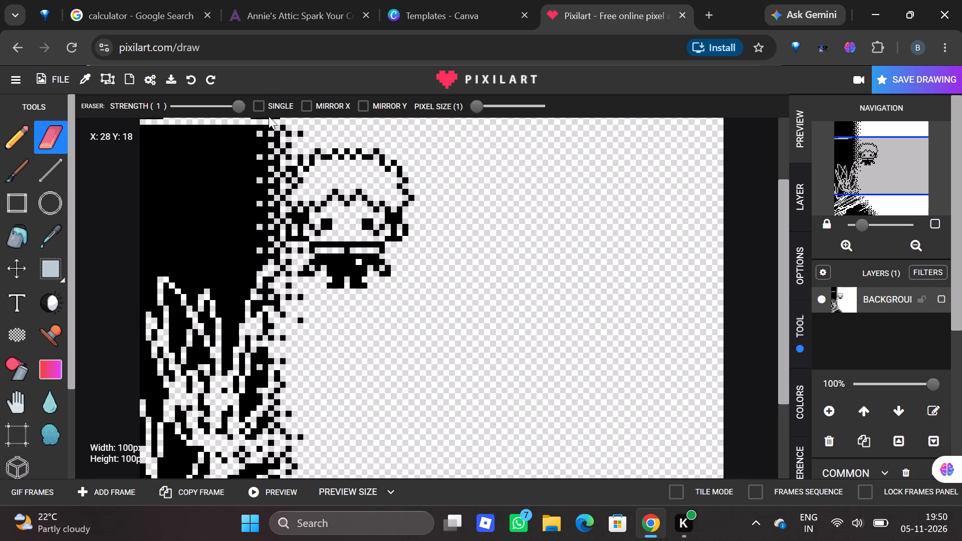
pyautogui.moveTo(269, 116); pyautogui.dragTo(221, 117)
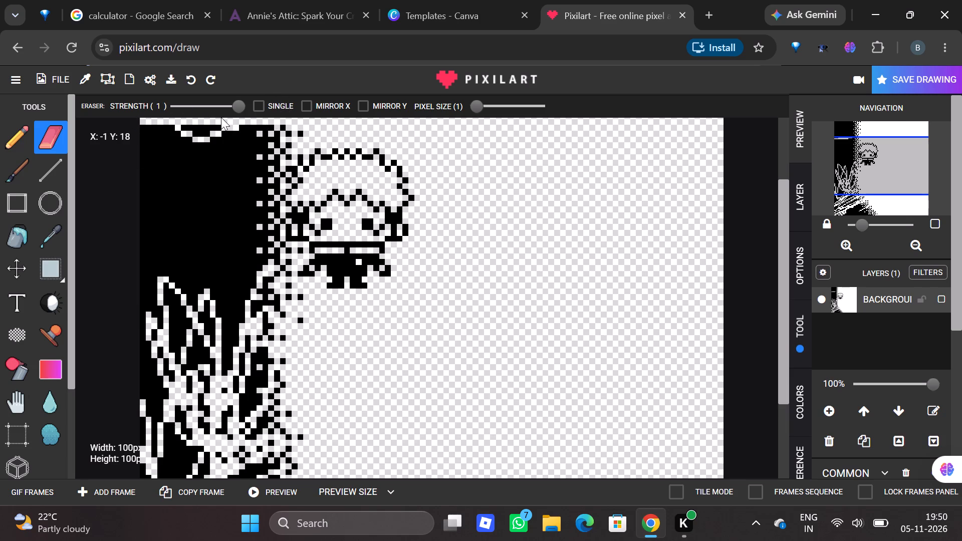
# Erase the black area's upper-left corner in a slant below Y 18, continuing down a narrow band along the canvas's left edge.
pyautogui.moveTo(221, 117); pyautogui.dragTo(132, 195)
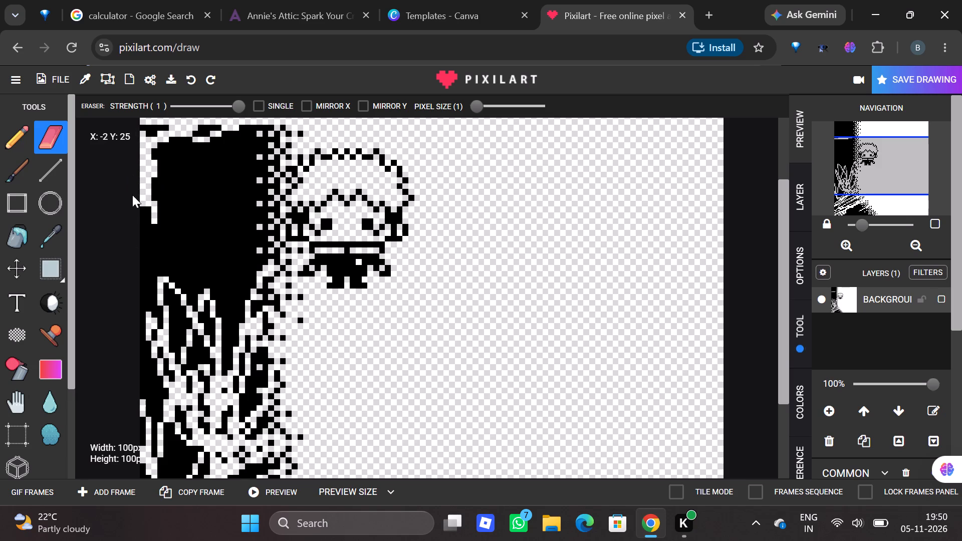
pyautogui.moveTo(132, 195); pyautogui.dragTo(166, 110)
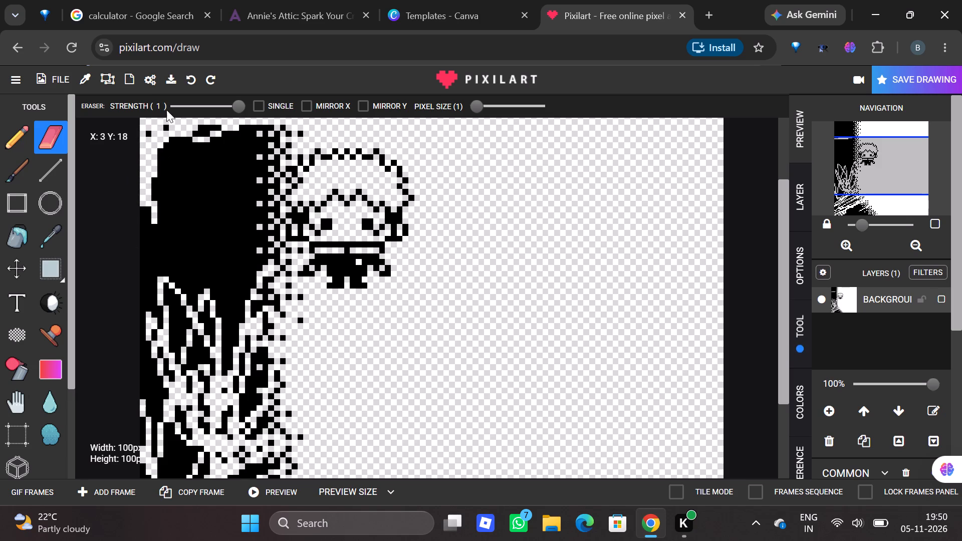
pyautogui.moveTo(166, 110); pyautogui.dragTo(188, 133)
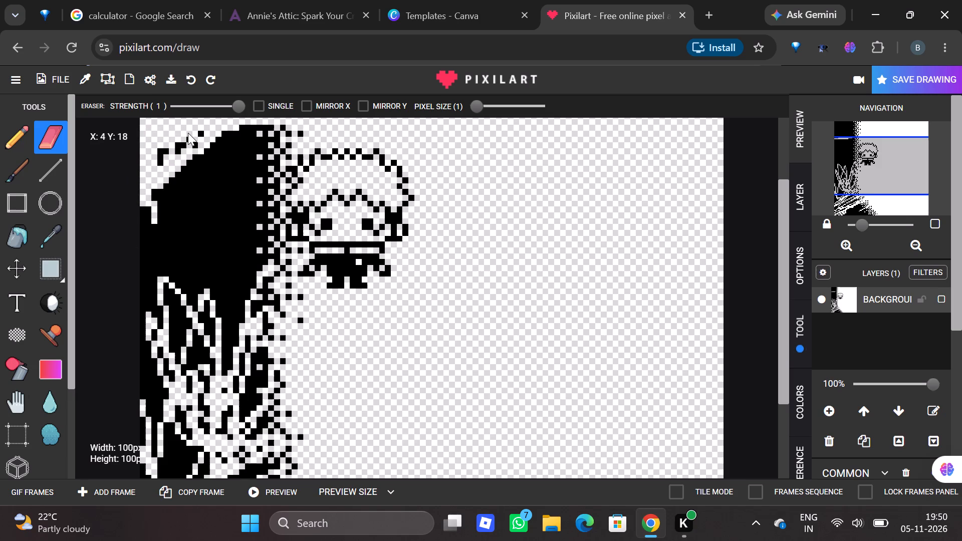
pyautogui.moveTo(188, 133); pyautogui.dragTo(148, 211)
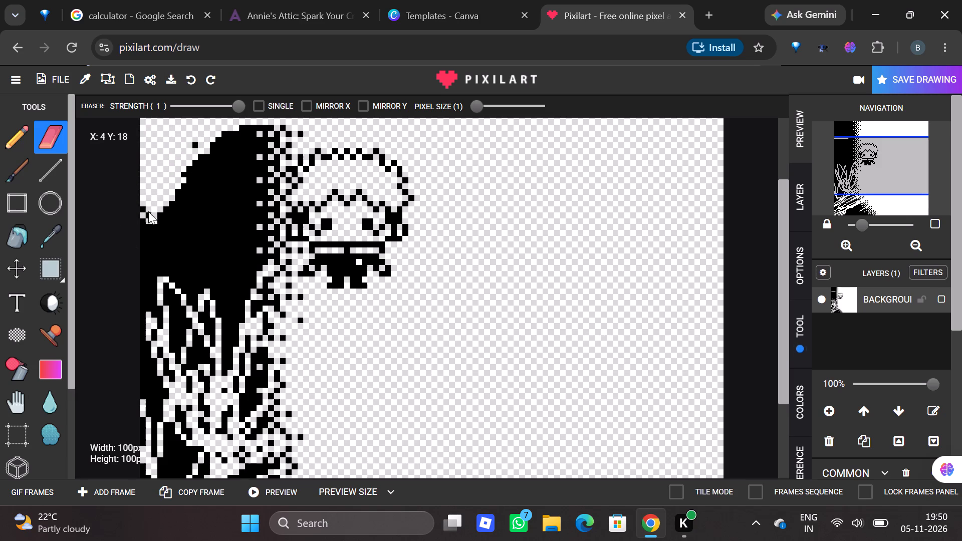
pyautogui.moveTo(148, 211); pyautogui.dragTo(134, 215)
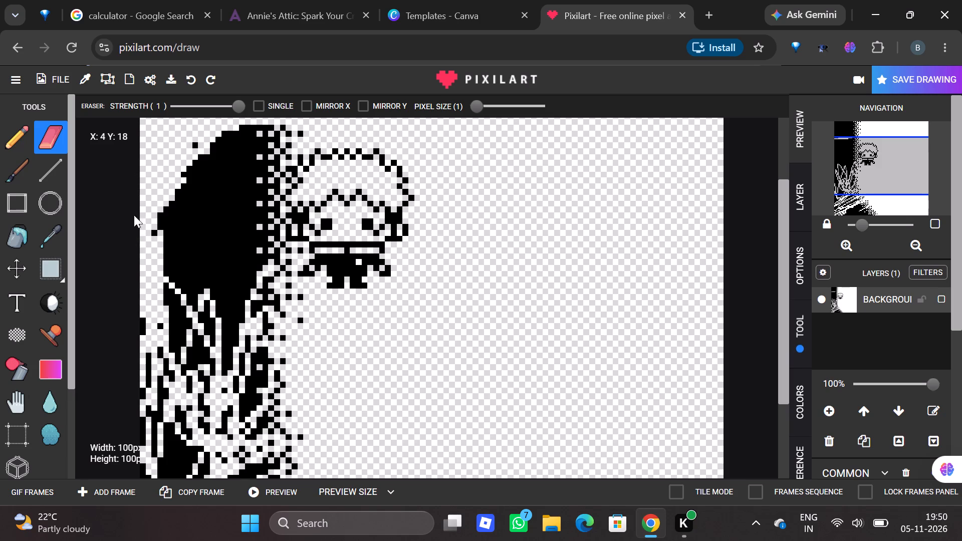
# Erase much of the leftover black fragments and dither in the gradient's lower part, between about Y 60 and Y 80.
pyautogui.moveTo(134, 215); pyautogui.dragTo(171, 464)
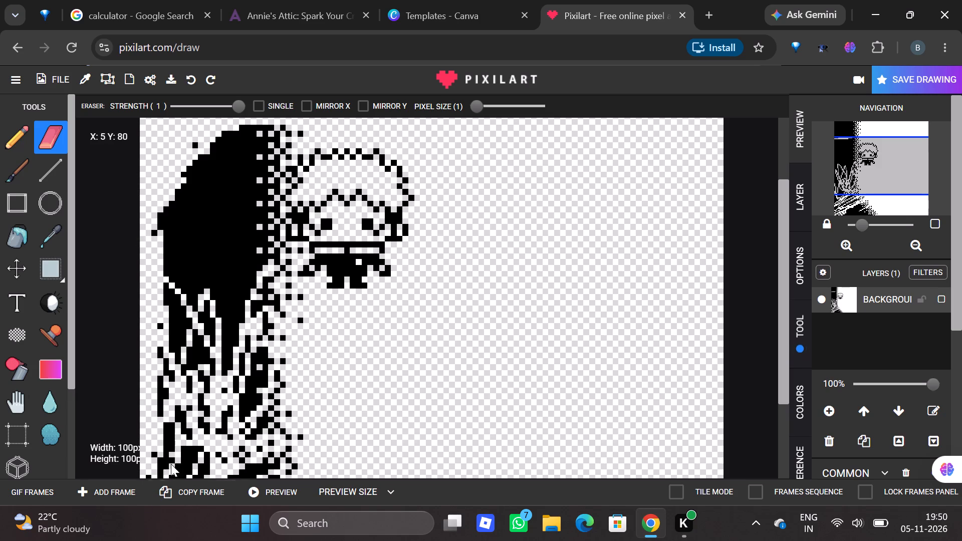
pyautogui.moveTo(171, 464); pyautogui.dragTo(307, 455)
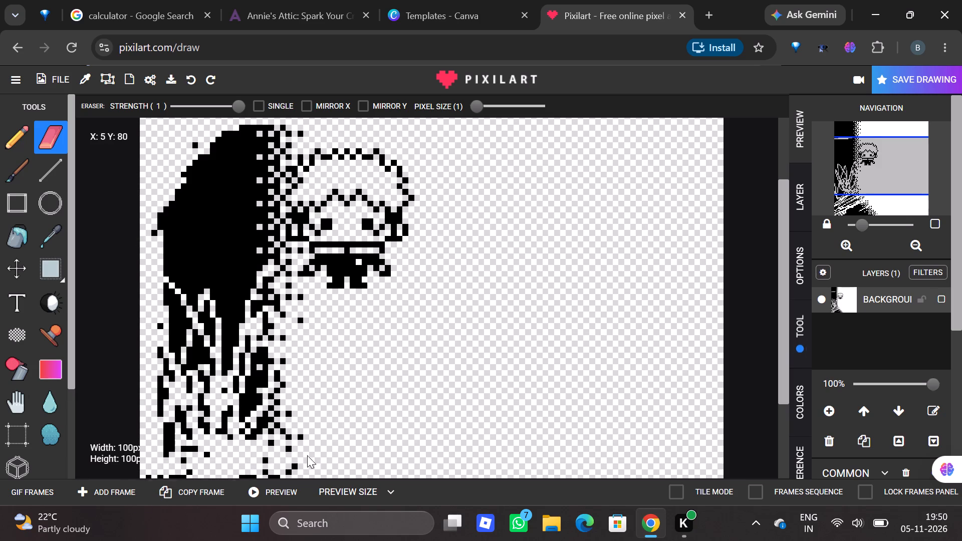
pyautogui.moveTo(307, 455); pyautogui.dragTo(270, 474)
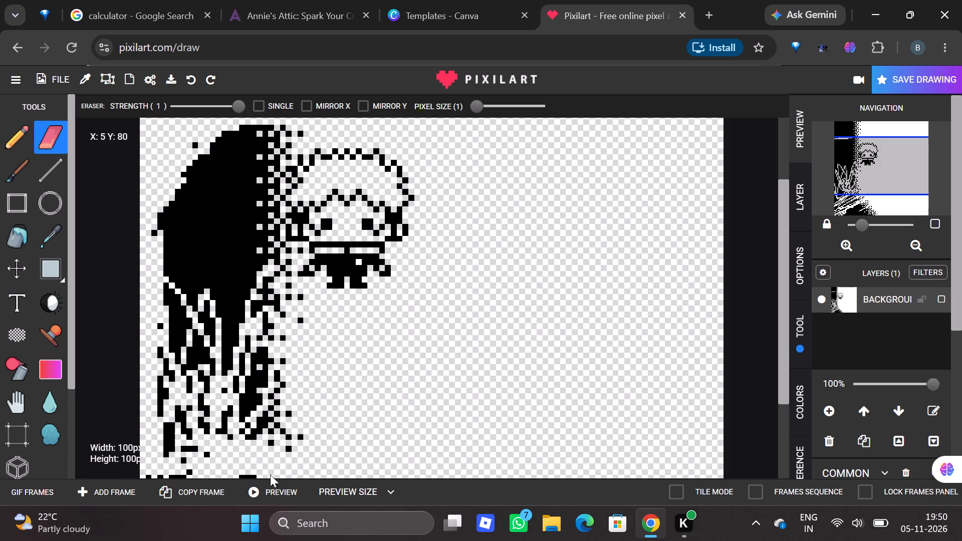
pyautogui.moveTo(270, 474); pyautogui.dragTo(327, 391)
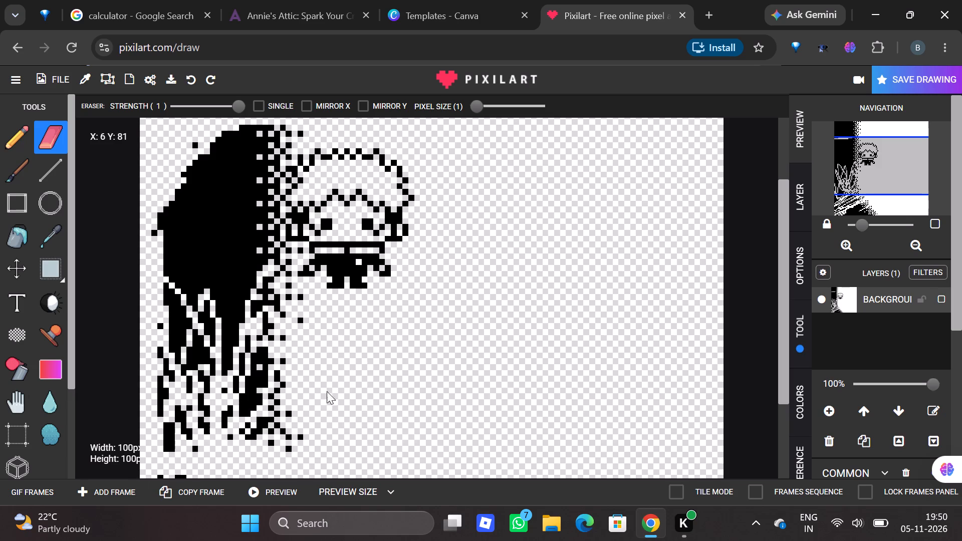
pyautogui.moveTo(327, 391); pyautogui.dragTo(237, 381)
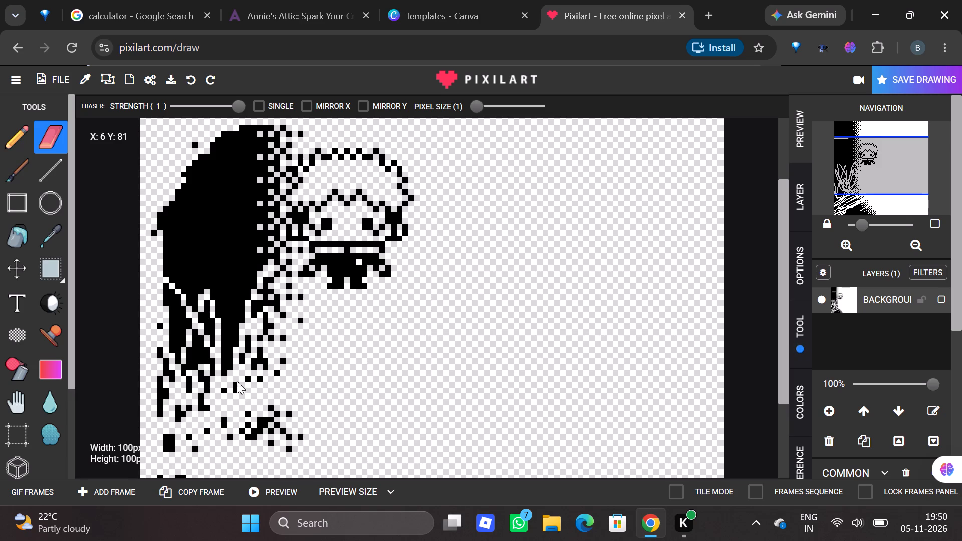
# Trim the left and top edges of the remaining black block beside the character, back to about X 10 and Y 26.
pyautogui.moveTo(237, 381); pyautogui.dragTo(181, 286)
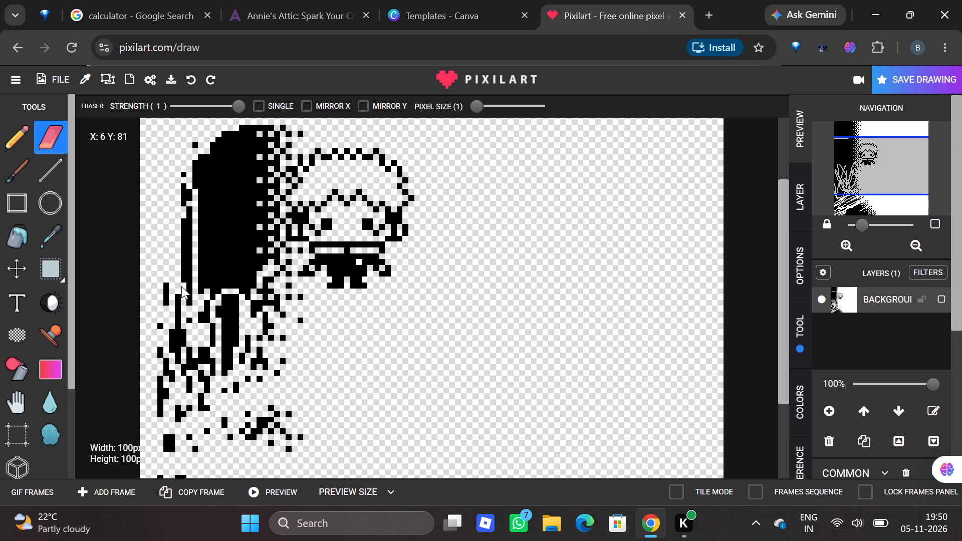
pyautogui.moveTo(181, 286); pyautogui.dragTo(212, 147)
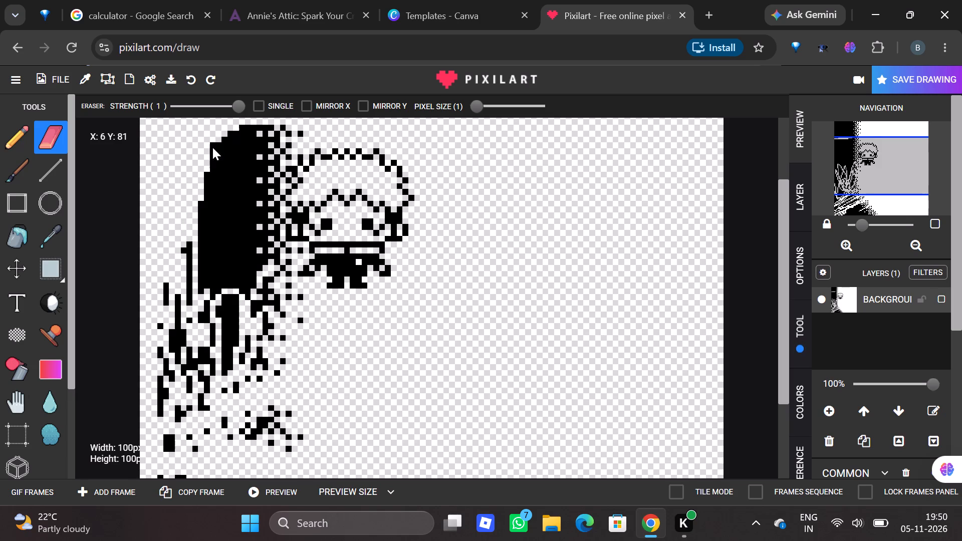
pyautogui.moveTo(212, 147); pyautogui.dragTo(260, 135)
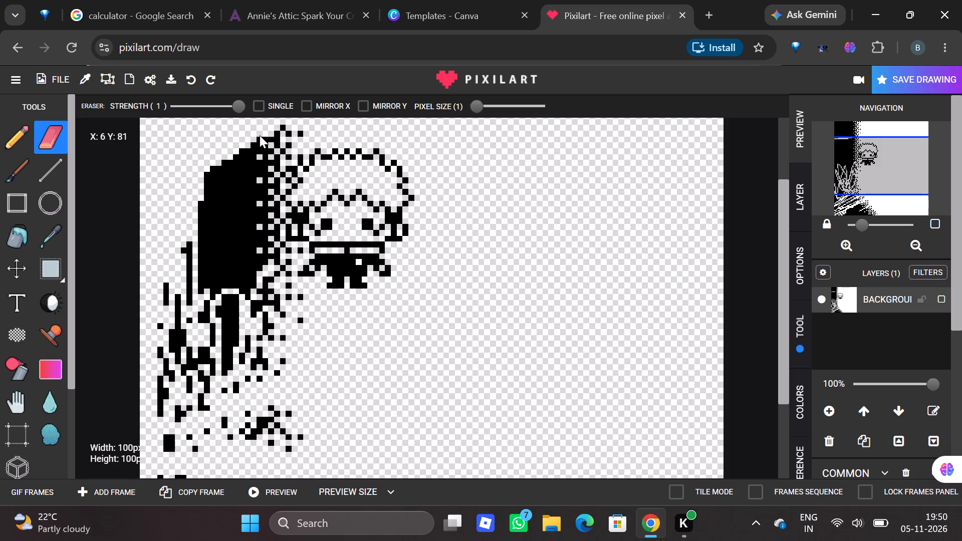
pyautogui.moveTo(260, 135); pyautogui.dragTo(279, 136)
pyautogui.moveTo(279, 136); pyautogui.dragTo(229, 176)
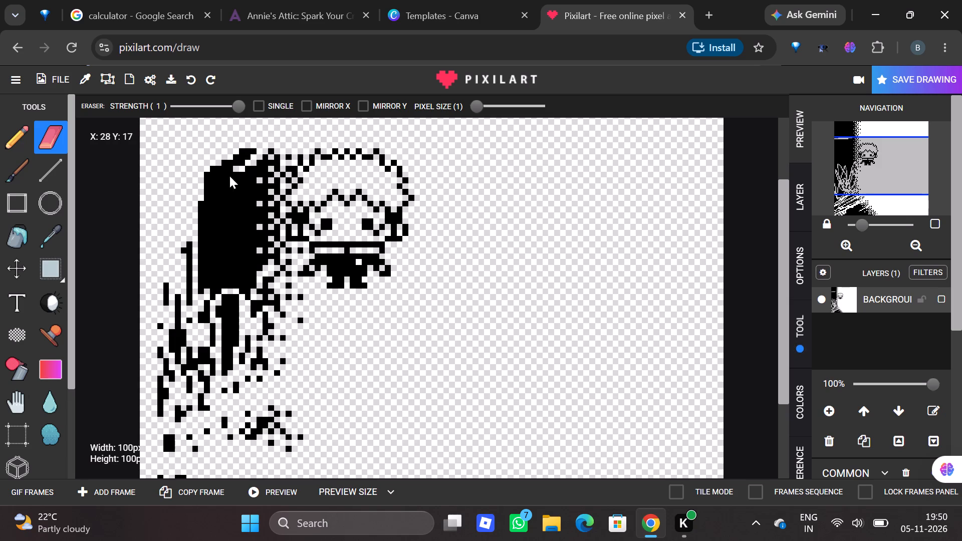
pyautogui.moveTo(229, 176); pyautogui.dragTo(266, 166)
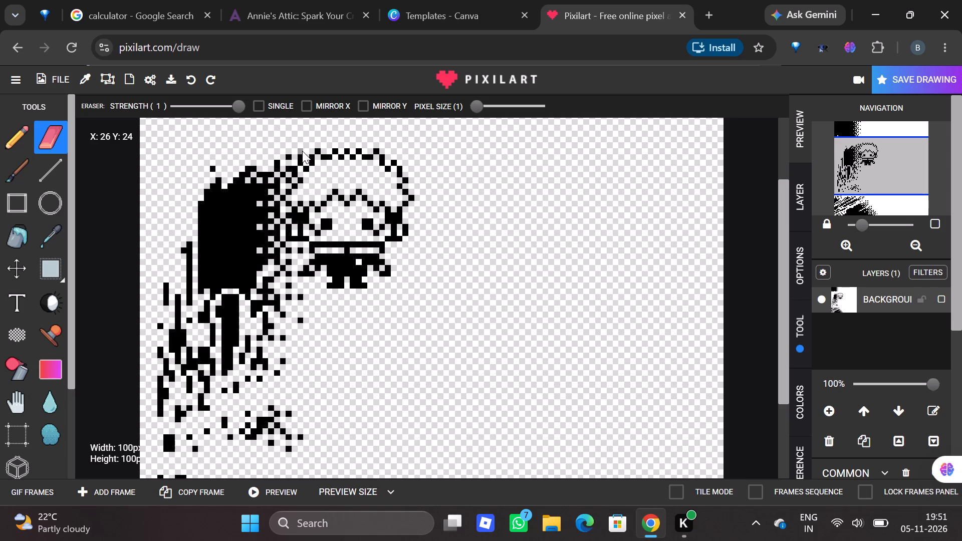
# Erase the dither touching the left side of the character's hair and face, between about Y 24 and Y 38.
pyautogui.click(301, 158)
pyautogui.click(287, 171)
pyautogui.click(288, 157)
pyautogui.click(281, 173)
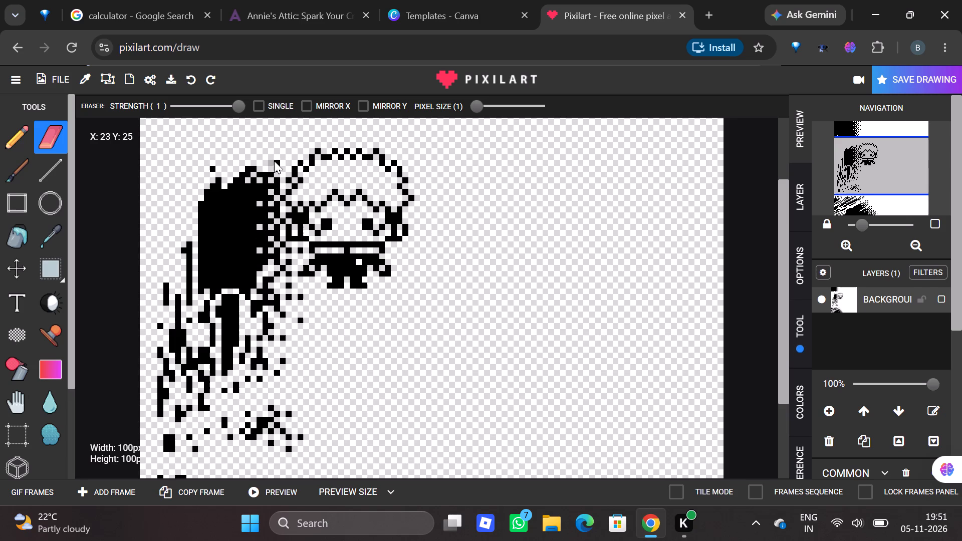
pyautogui.moveTo(274, 161); pyautogui.dragTo(275, 124)
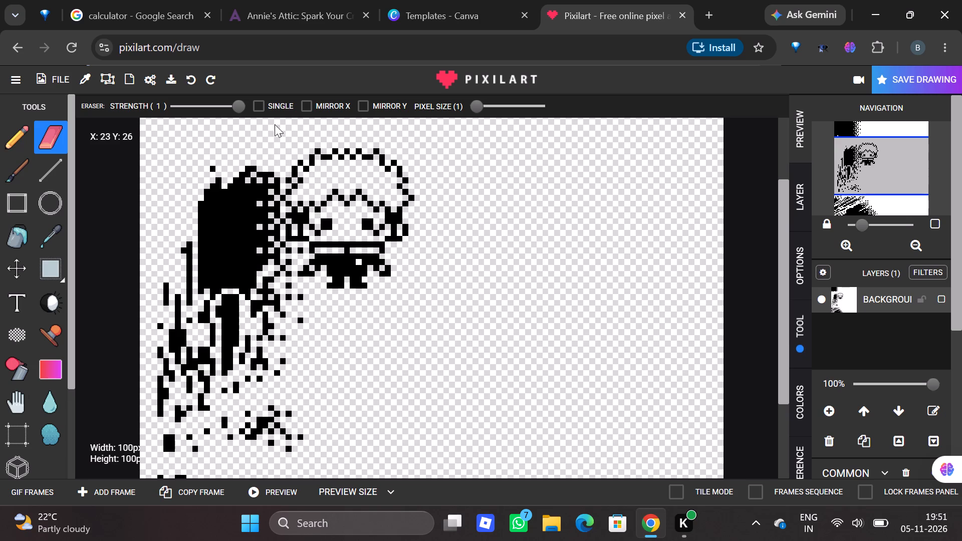
pyautogui.moveTo(275, 124); pyautogui.dragTo(278, 200)
pyautogui.moveTo(278, 200); pyautogui.dragTo(283, 227)
pyautogui.moveTo(283, 227); pyautogui.dragTo(263, 207)
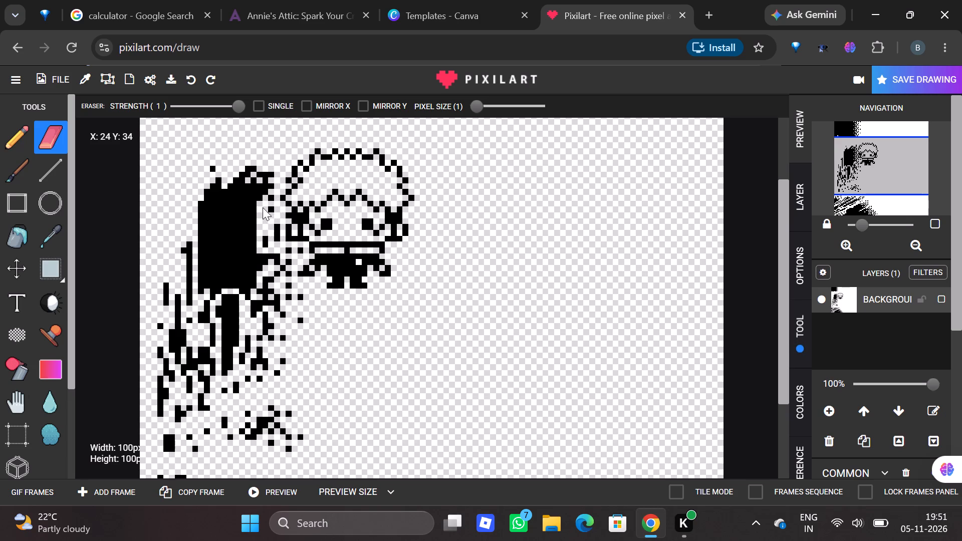
pyautogui.moveTo(263, 207); pyautogui.dragTo(279, 229)
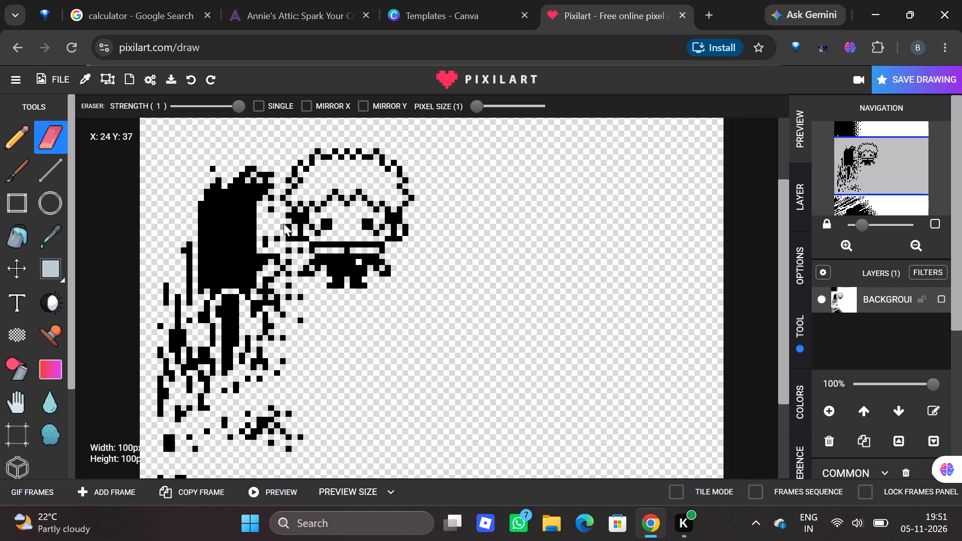
pyautogui.click(289, 216)
# Thin the black block's ragged top above about Y 34 and trim its left side back to about X 13.
pyautogui.moveTo(272, 202); pyautogui.dragTo(201, 205)
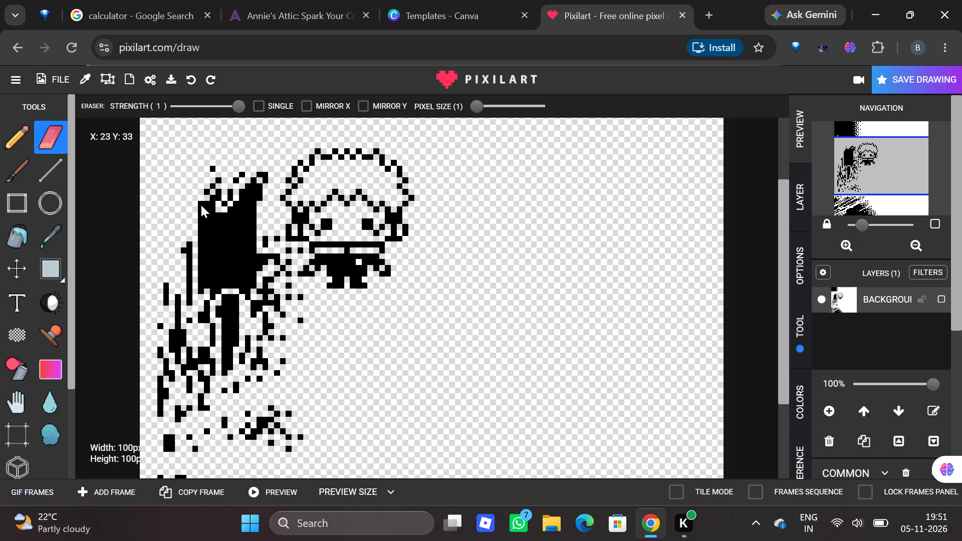
pyautogui.moveTo(201, 205); pyautogui.dragTo(219, 164)
pyautogui.moveTo(219, 164); pyautogui.dragTo(181, 246)
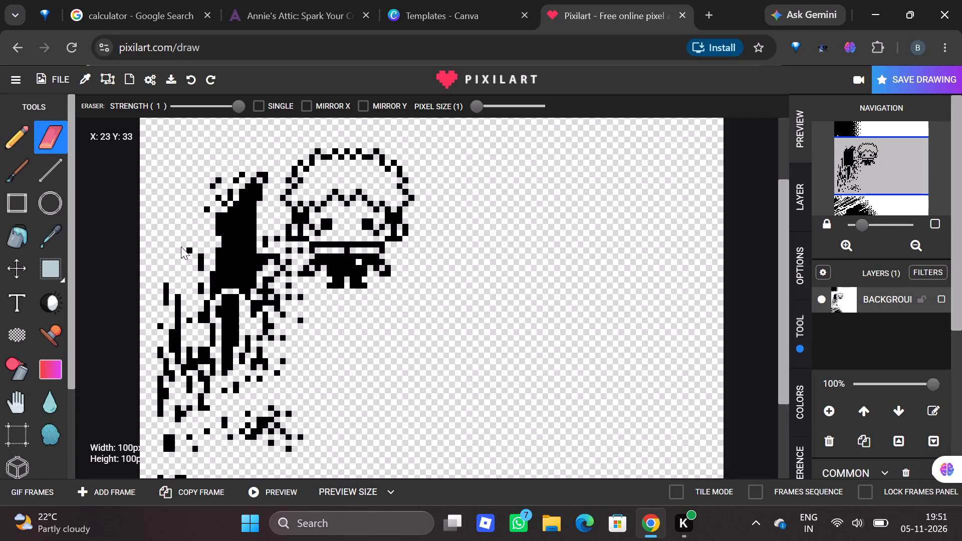
# Erase the black streaks and scattered fragments left of and below the block, down to about Y 75.
pyautogui.moveTo(181, 246); pyautogui.dragTo(168, 402)
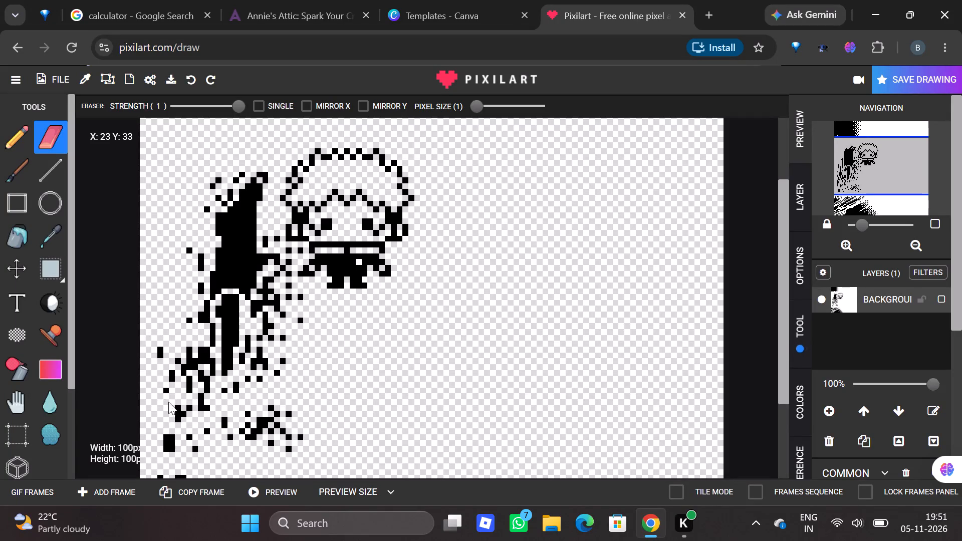
pyautogui.moveTo(168, 402); pyautogui.dragTo(194, 413)
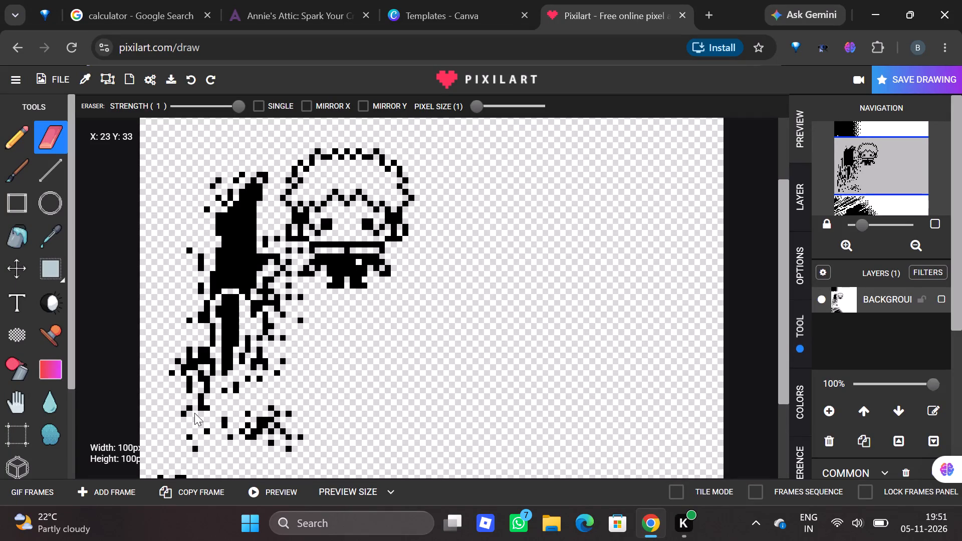
pyautogui.moveTo(194, 413); pyautogui.dragTo(265, 412)
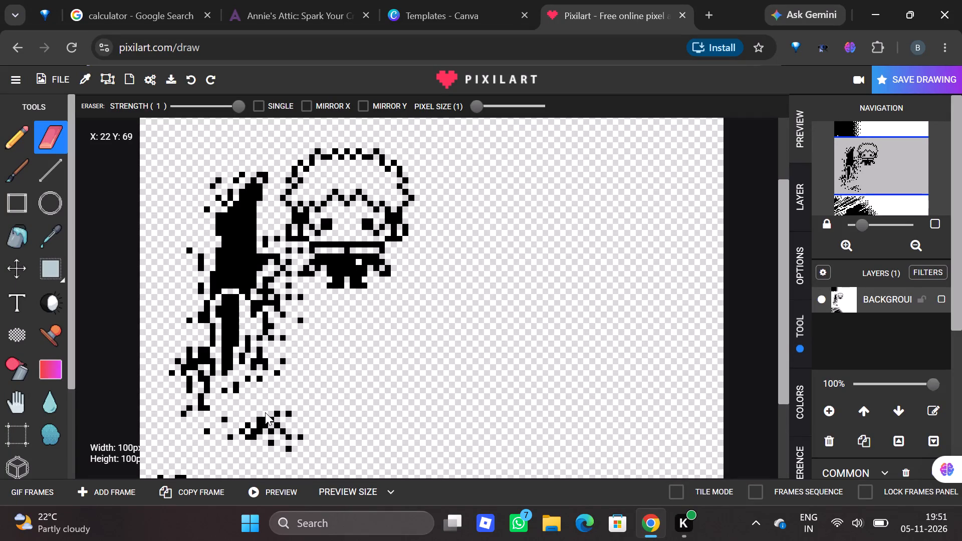
pyautogui.moveTo(265, 412); pyautogui.dragTo(314, 441)
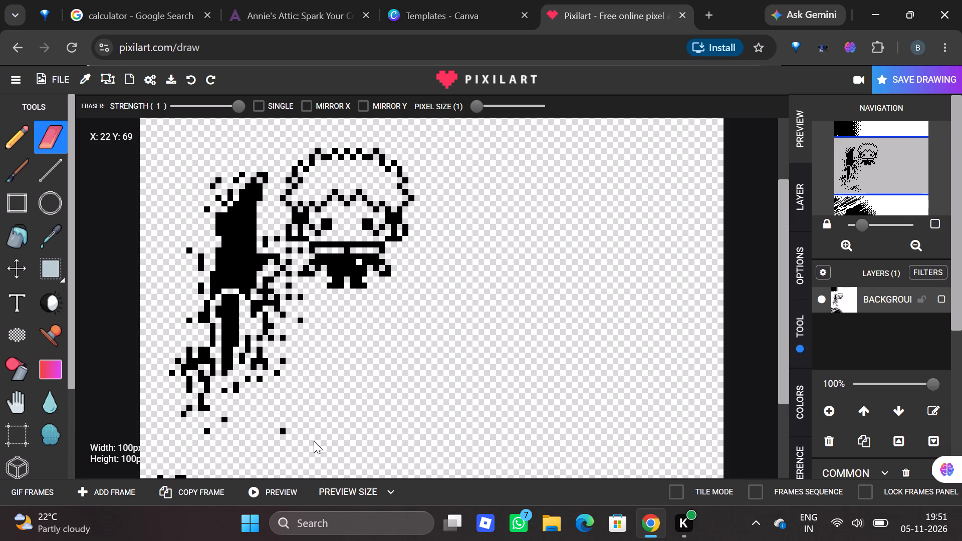
pyautogui.moveTo(314, 441); pyautogui.dragTo(208, 409)
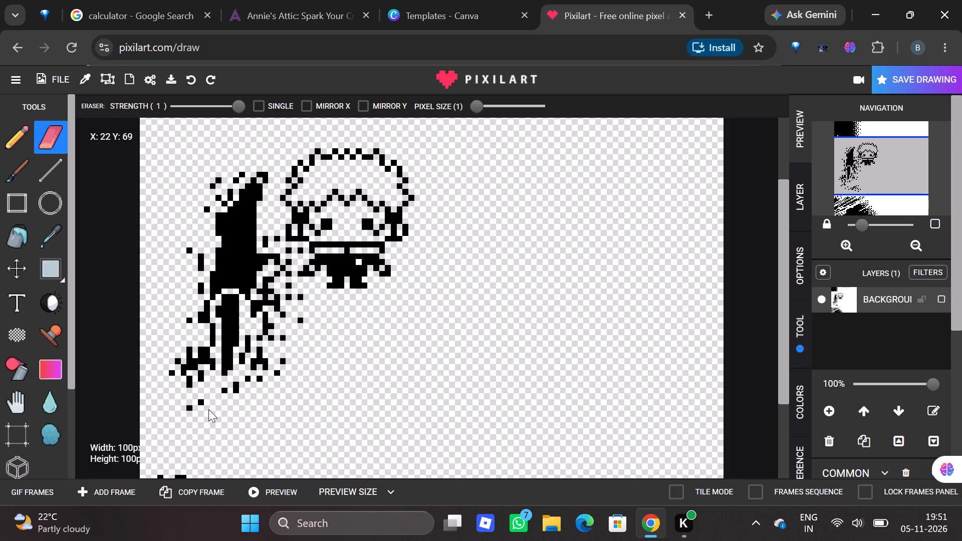
pyautogui.moveTo(208, 409); pyautogui.dragTo(219, 294)
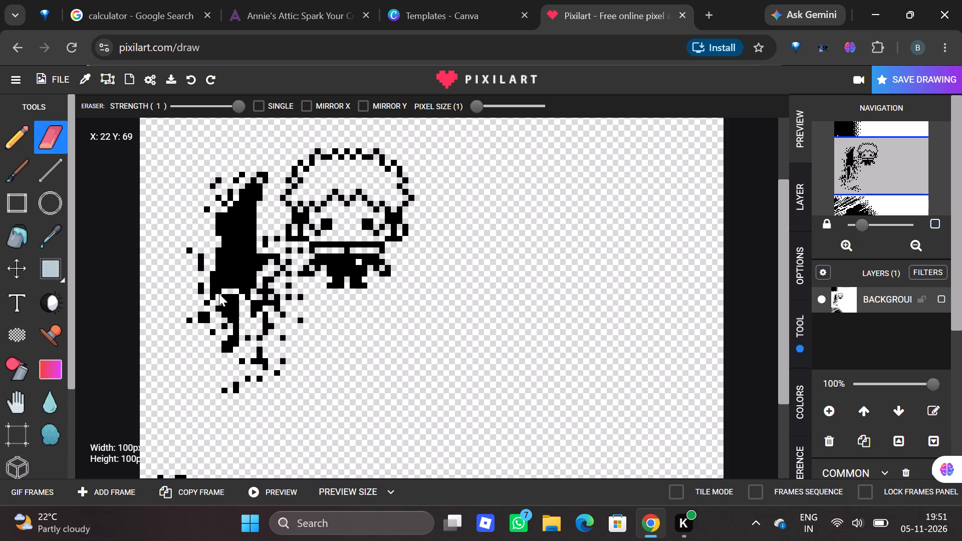
# Erase the upper part of the remaining black block and the loose pixels around it, down to about Y 40.
pyautogui.moveTo(219, 294); pyautogui.dragTo(243, 197)
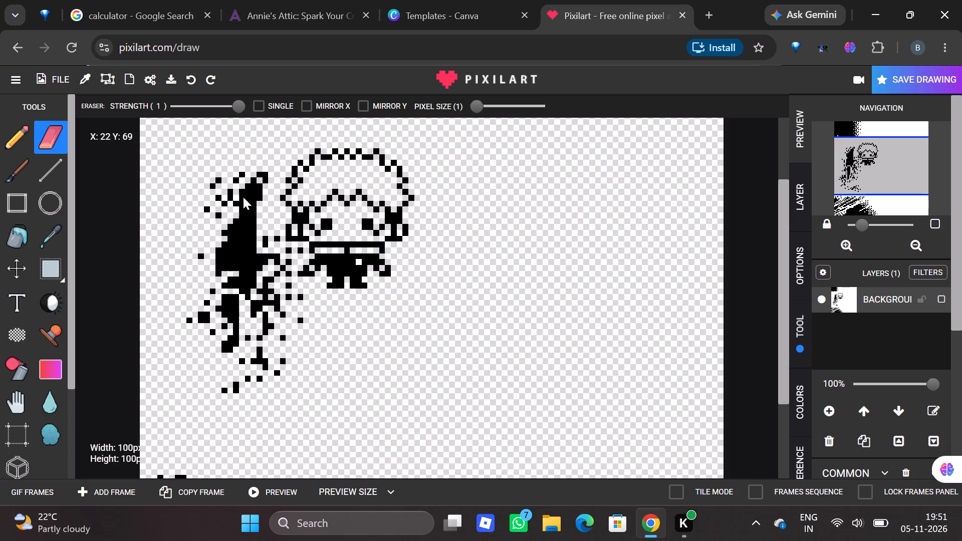
pyautogui.moveTo(243, 197); pyautogui.dragTo(261, 164)
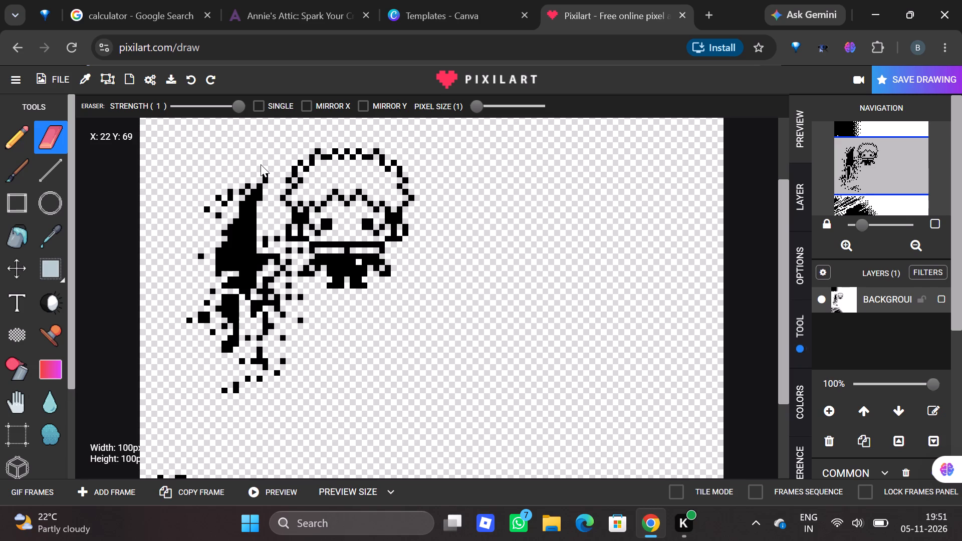
pyautogui.moveTo(261, 164); pyautogui.dragTo(253, 174)
pyautogui.moveTo(253, 174); pyautogui.dragTo(255, 216)
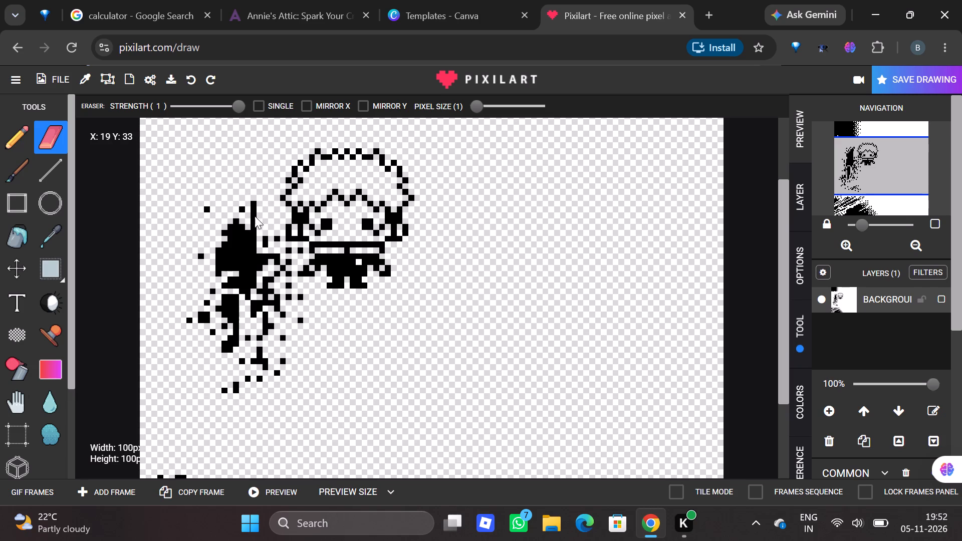
pyautogui.moveTo(255, 216); pyautogui.dragTo(241, 223)
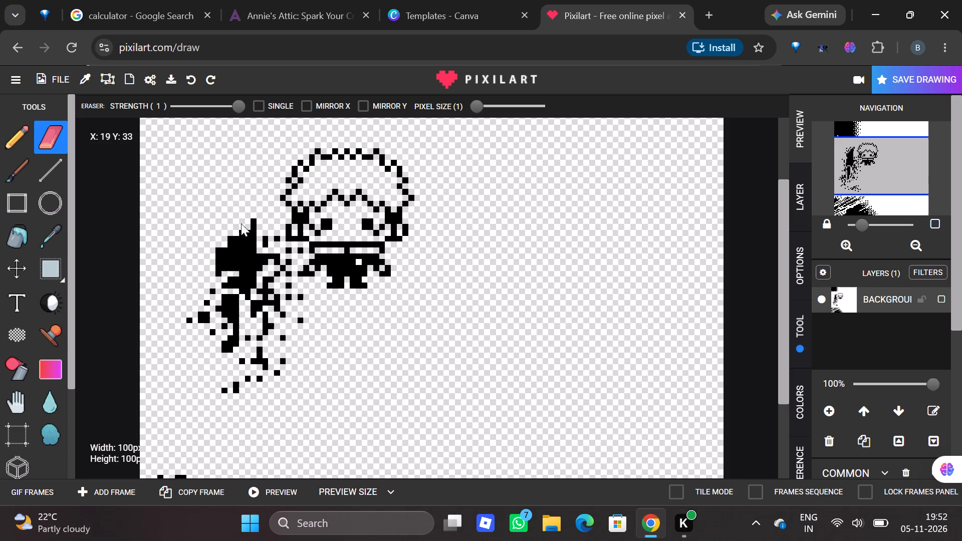
pyautogui.moveTo(241, 223); pyautogui.dragTo(271, 237)
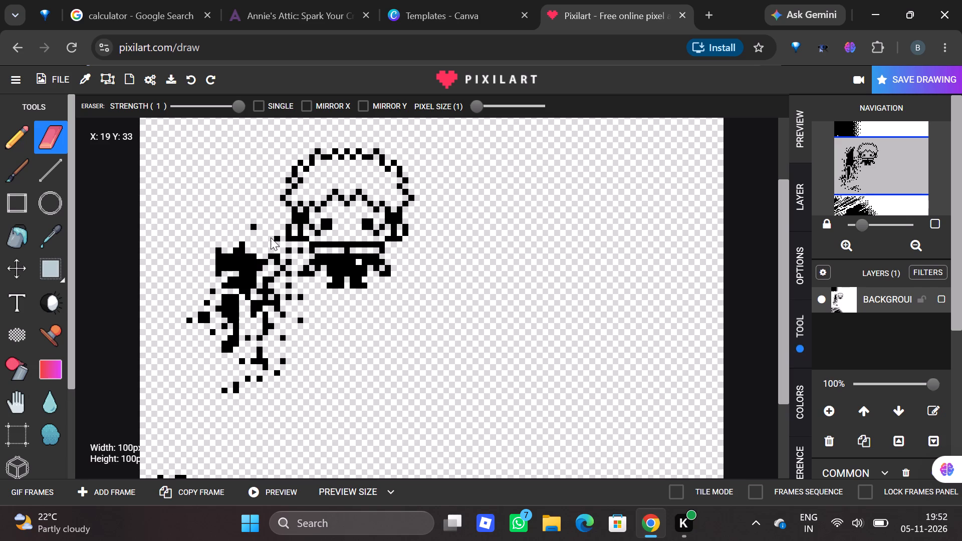
# Clear the stray dither pixels directly beside the character's neck and left arm, between about Y 38 and Y 45.
pyautogui.moveTo(271, 237); pyautogui.dragTo(277, 241)
pyautogui.moveTo(277, 241); pyautogui.dragTo(288, 266)
pyautogui.moveTo(288, 266); pyautogui.dragTo(300, 275)
pyautogui.moveTo(300, 275); pyautogui.dragTo(273, 253)
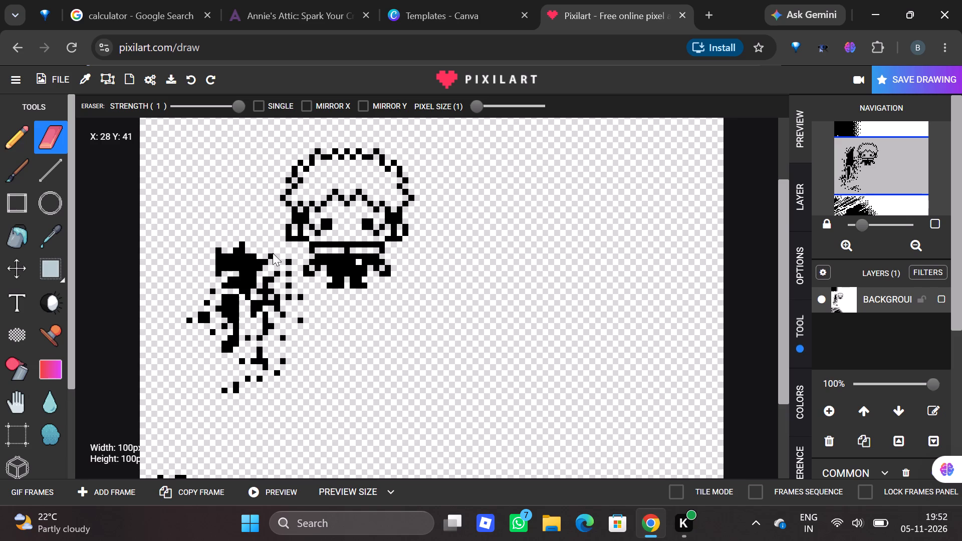
# Erase the remaining black block and adjoining streaks below and left of the character, between about Y 40 and Y 58.
pyautogui.moveTo(273, 253); pyautogui.dragTo(252, 263)
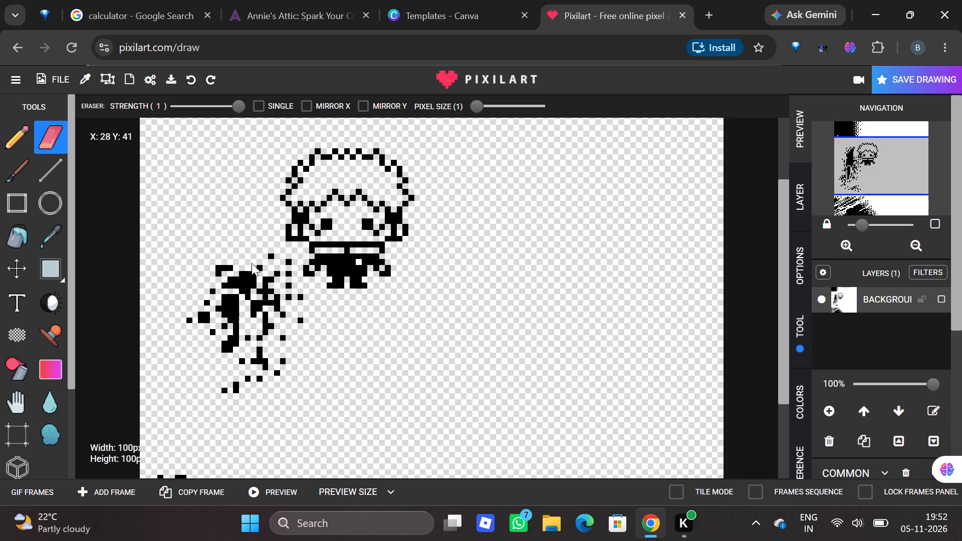
pyautogui.moveTo(252, 263); pyautogui.dragTo(218, 273)
pyautogui.moveTo(218, 273); pyautogui.dragTo(224, 295)
pyautogui.moveTo(224, 295); pyautogui.dragTo(263, 264)
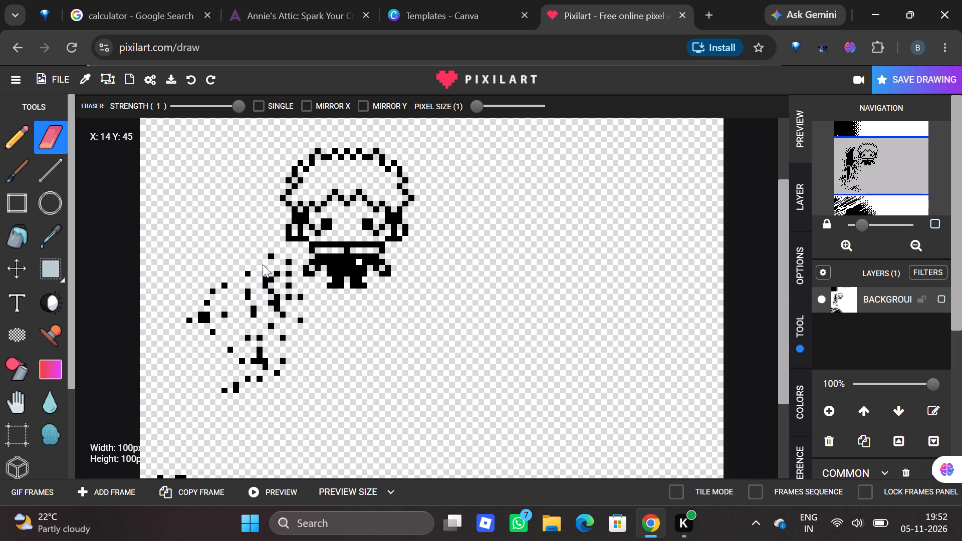
pyautogui.moveTo(263, 264); pyautogui.dragTo(292, 249)
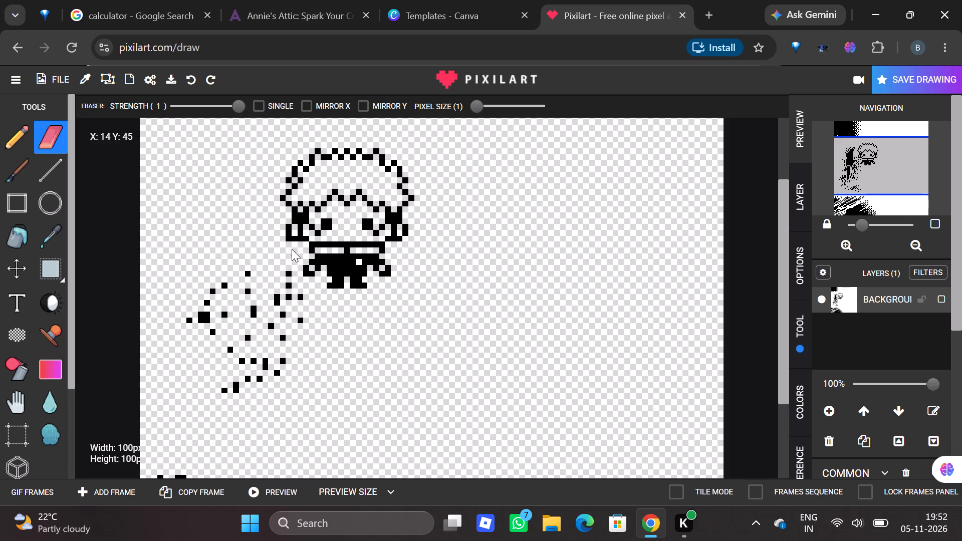
# Clear the scattered stray pixels left of and below the character, down to about Y 65.
pyautogui.moveTo(292, 249); pyautogui.dragTo(275, 329)
pyautogui.moveTo(275, 329); pyautogui.dragTo(203, 299)
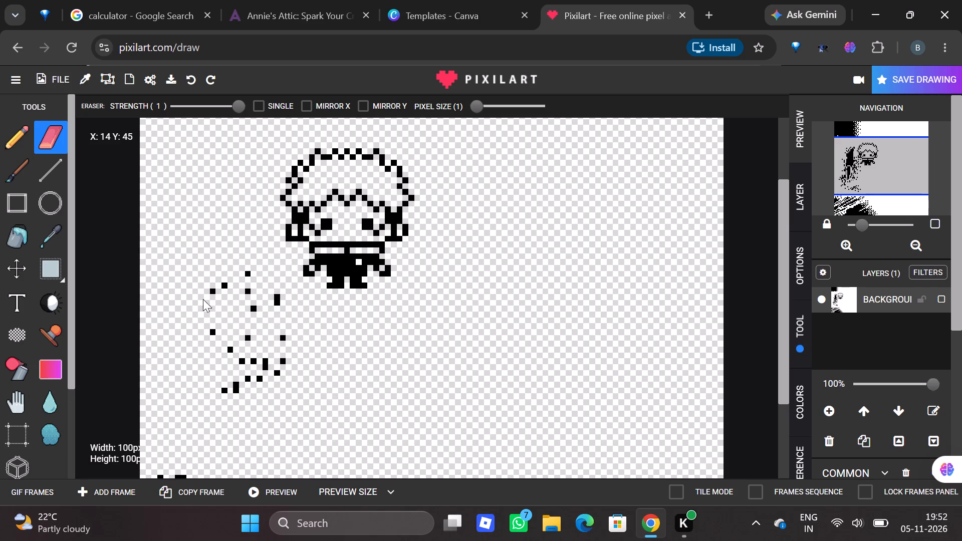
pyautogui.moveTo(203, 299); pyautogui.dragTo(171, 356)
pyautogui.moveTo(171, 356); pyautogui.dragTo(219, 355)
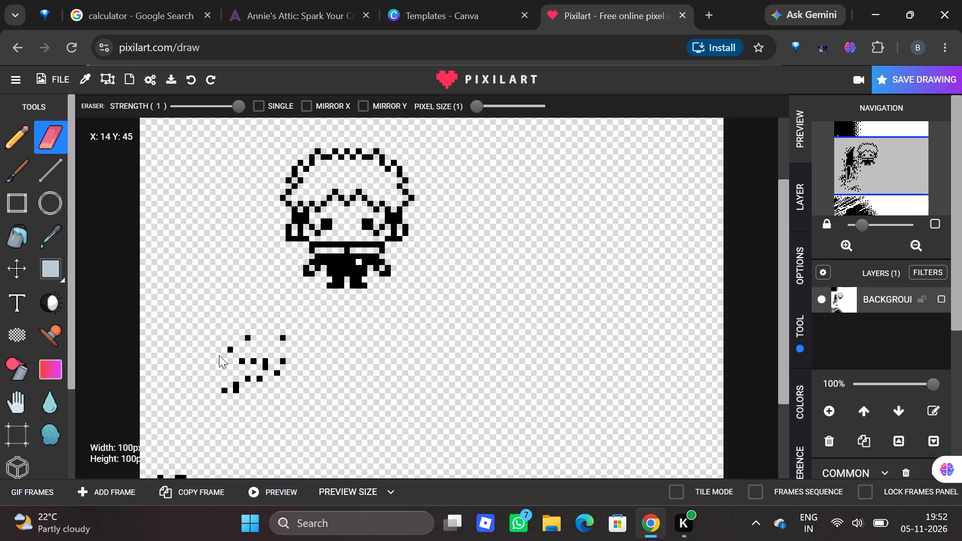
pyautogui.moveTo(219, 355); pyautogui.dragTo(293, 321)
pyautogui.moveTo(293, 321); pyautogui.dragTo(277, 366)
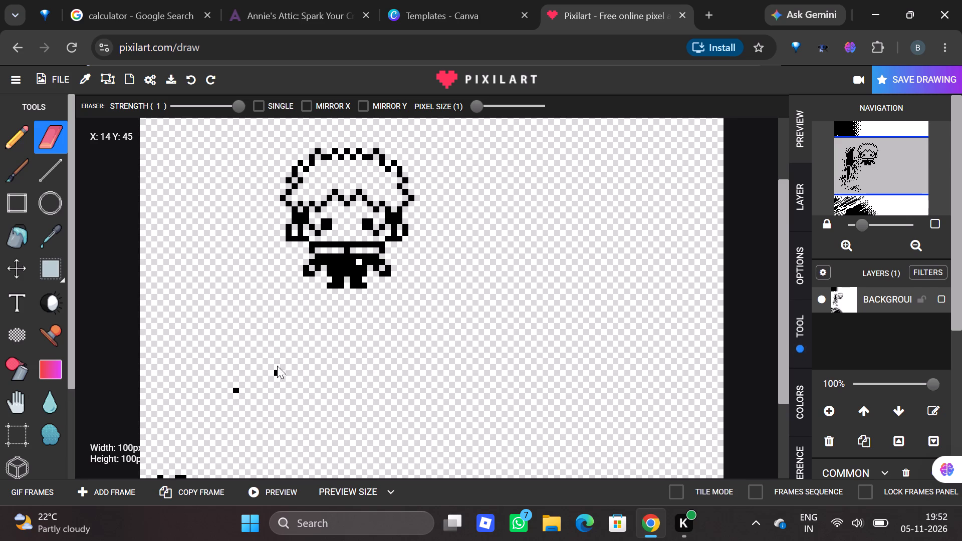
pyautogui.moveTo(277, 366); pyautogui.dragTo(280, 372)
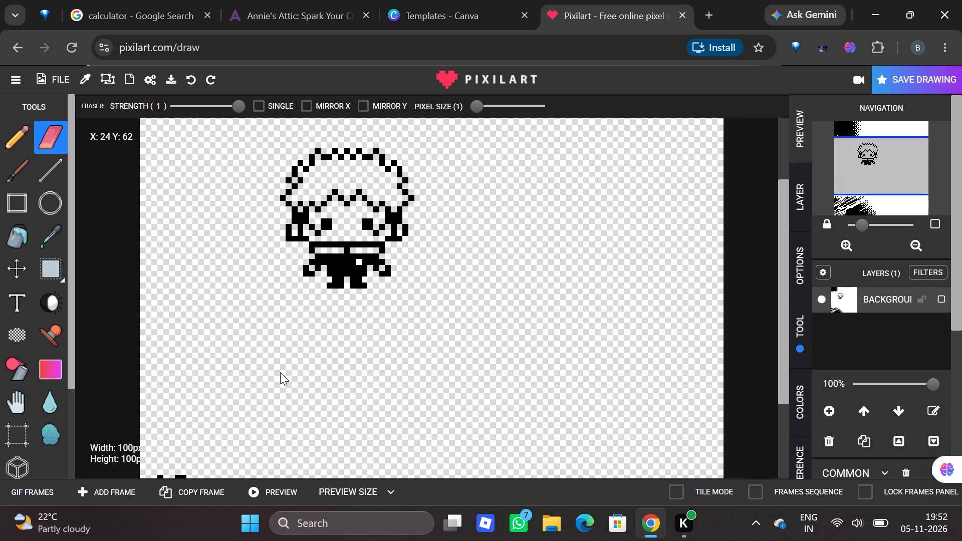
# Erase the black block and its dithered edge in the canvas's upper-left corner with a 10-pixel eraser.
pyautogui.tripleClick(896, 243)
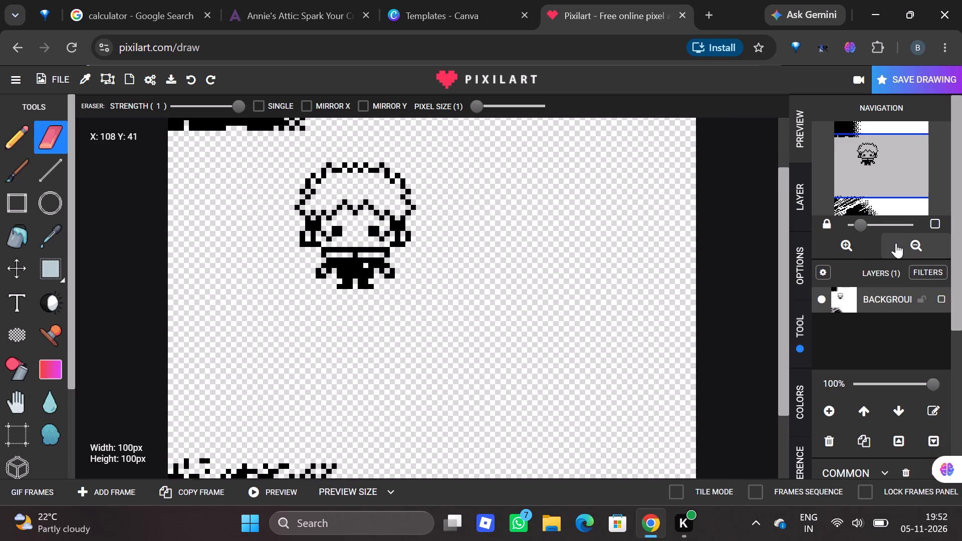
pyautogui.tripleClick(906, 243)
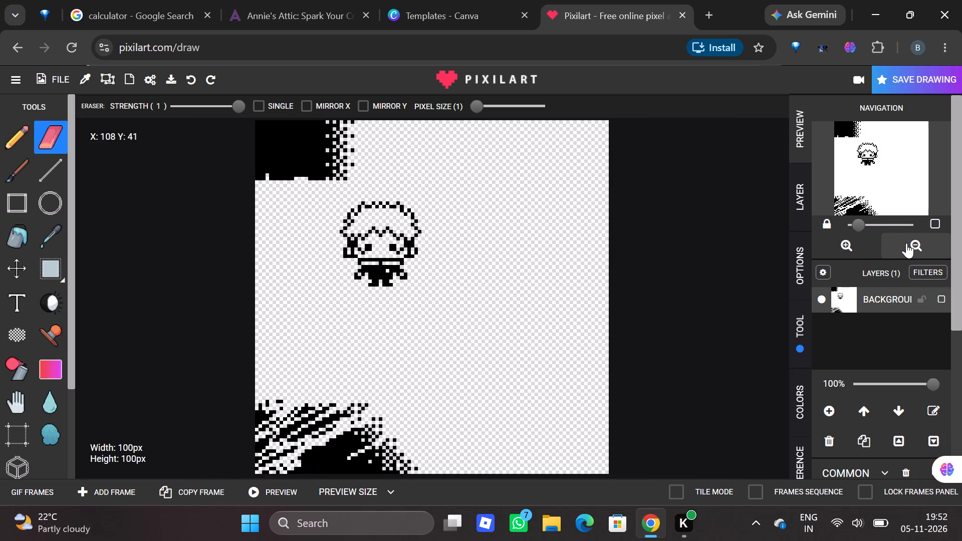
pyautogui.click(906, 243)
pyautogui.tripleClick(906, 243)
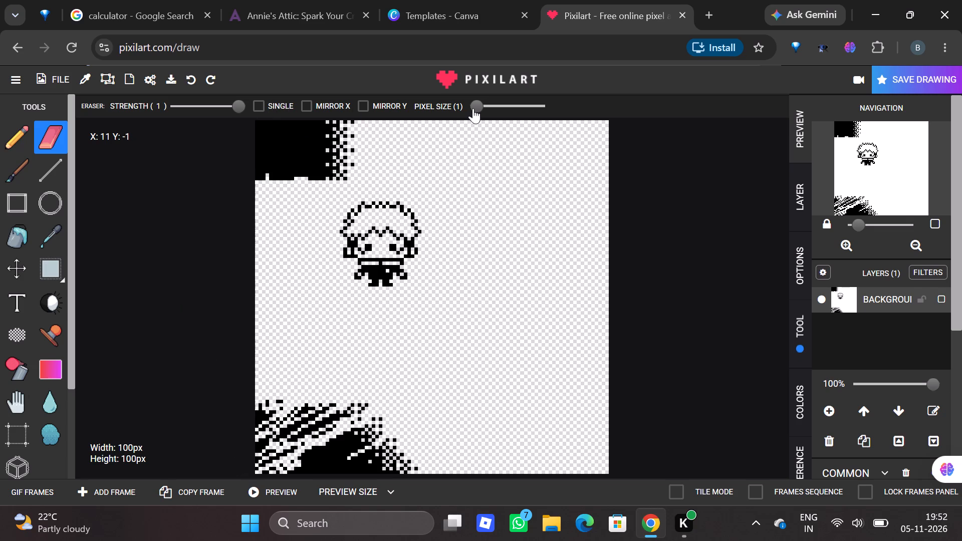
pyautogui.moveTo(475, 108); pyautogui.dragTo(506, 109)
pyautogui.moveTo(290, 154); pyautogui.dragTo(306, 59)
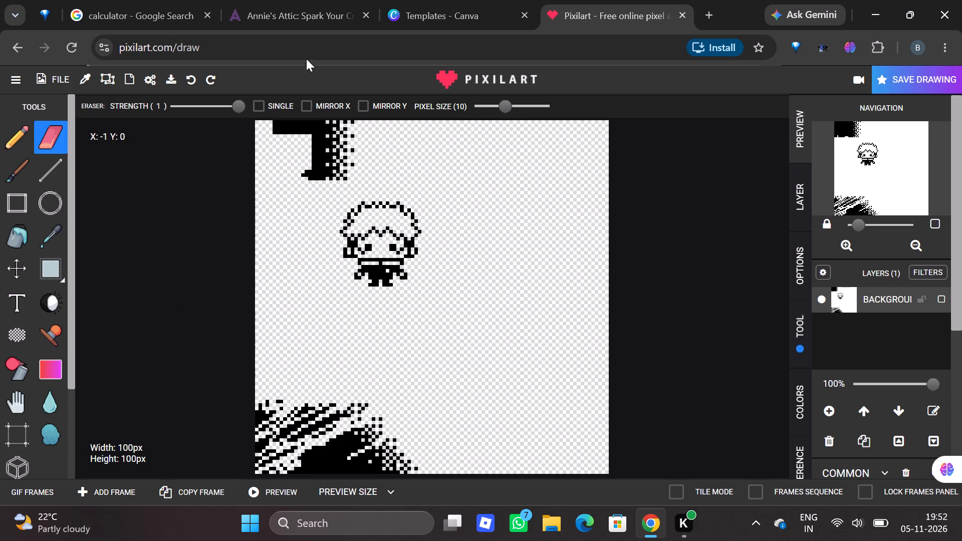
pyautogui.moveTo(306, 59); pyautogui.dragTo(344, 122)
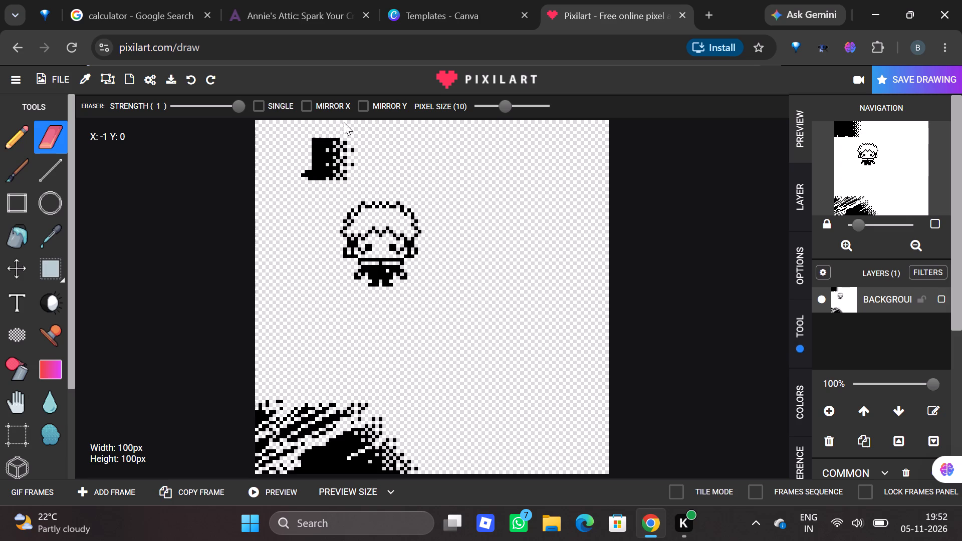
pyautogui.moveTo(344, 122); pyautogui.dragTo(346, 166)
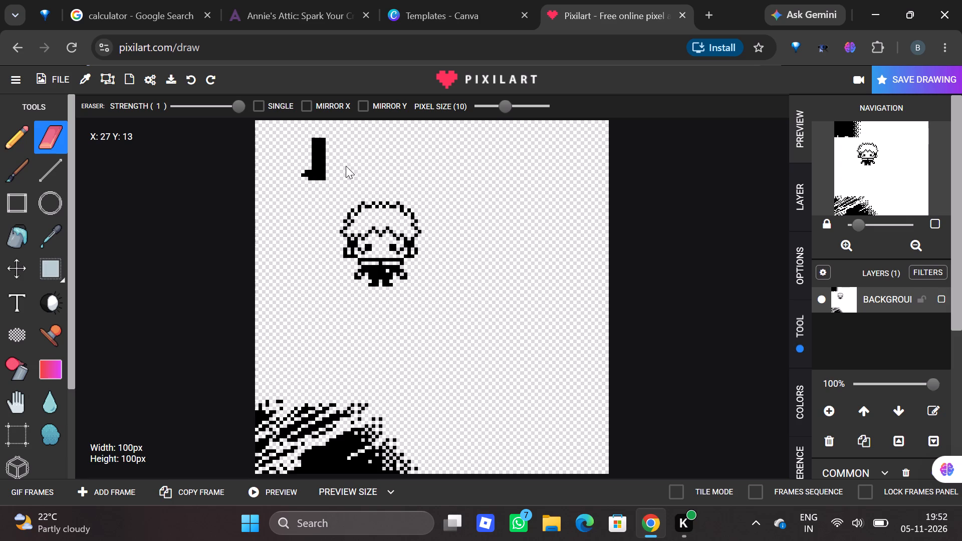
pyautogui.moveTo(346, 166); pyautogui.dragTo(322, 151)
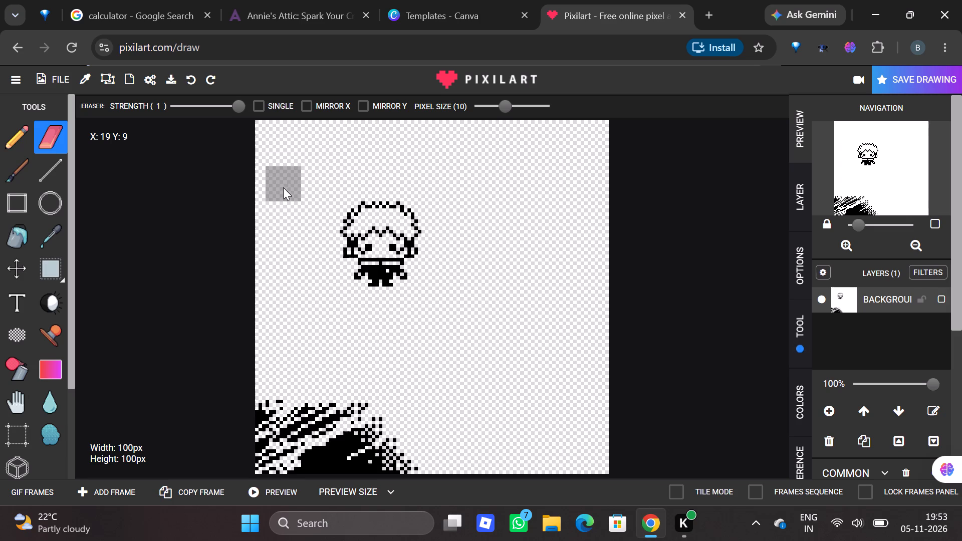
# Erase the black streaks and dithered mass in the canvas's lower-left corner, below about Y 79.
pyautogui.moveTo(281, 456); pyautogui.dragTo(374, 437)
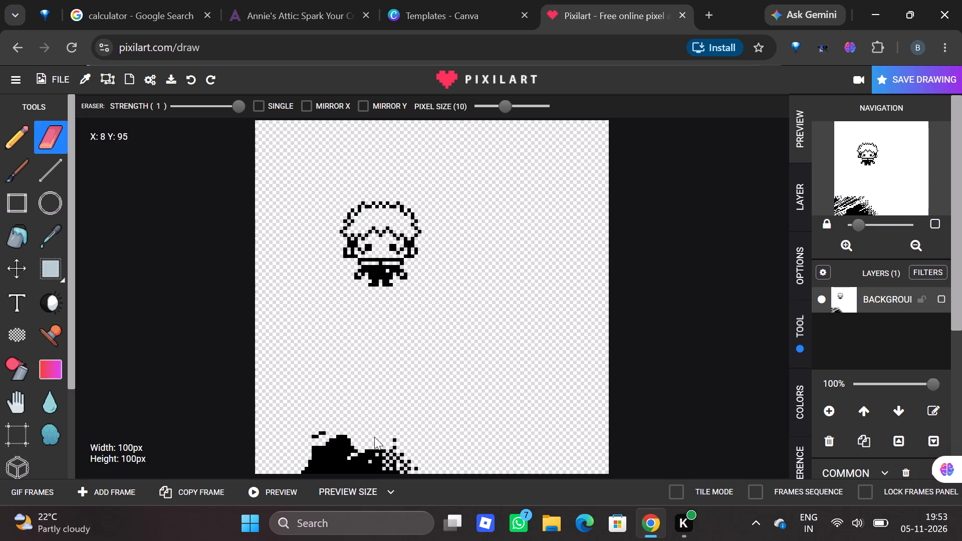
pyautogui.moveTo(374, 437); pyautogui.dragTo(353, 441)
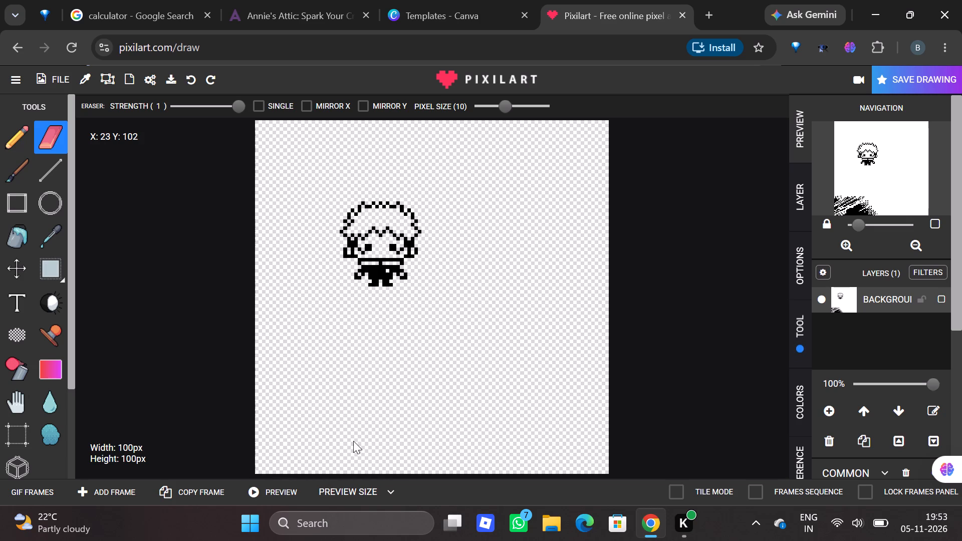
pyautogui.moveTo(353, 441); pyautogui.dragTo(347, 455)
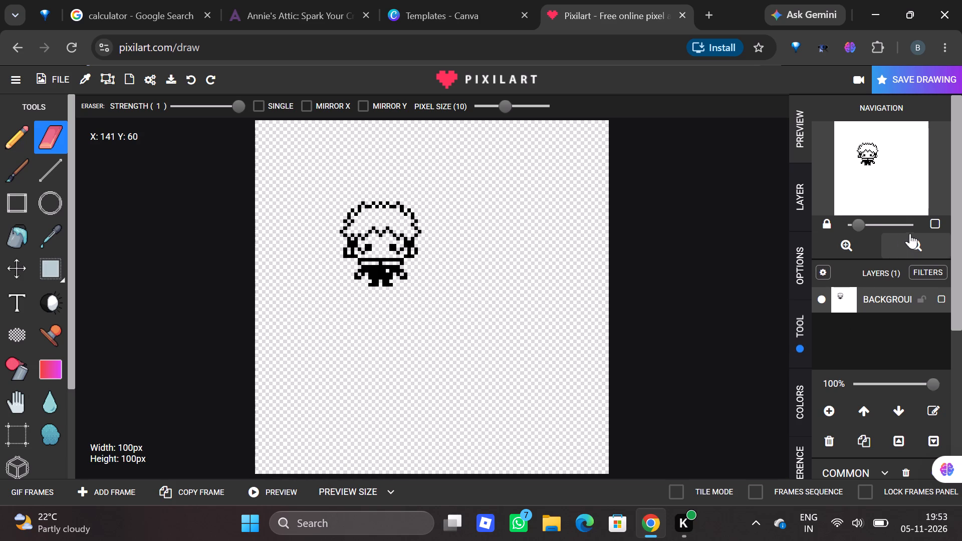
# Set up the Pencil with stabilizer 7, red colour and pixel size 1.
pyautogui.tripleClick(861, 250)
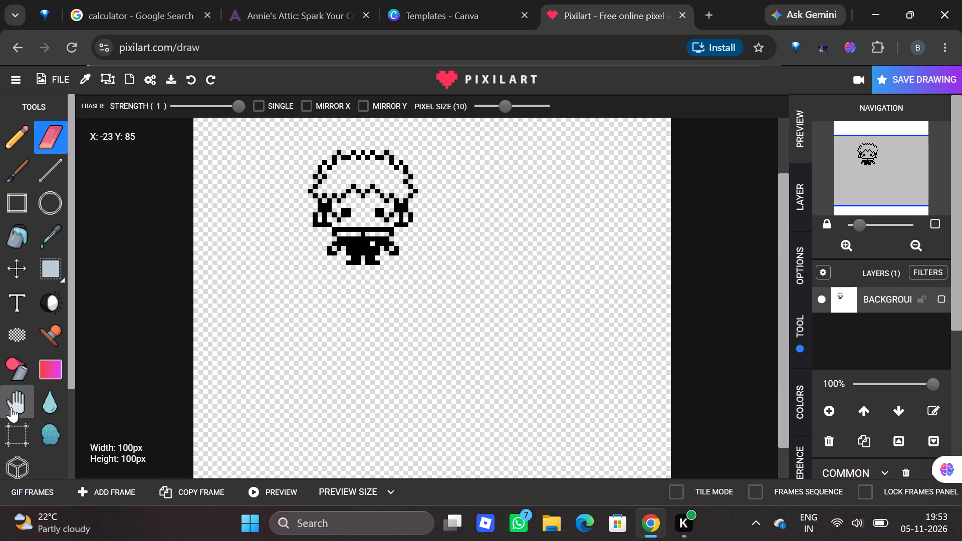
pyautogui.click(12, 145)
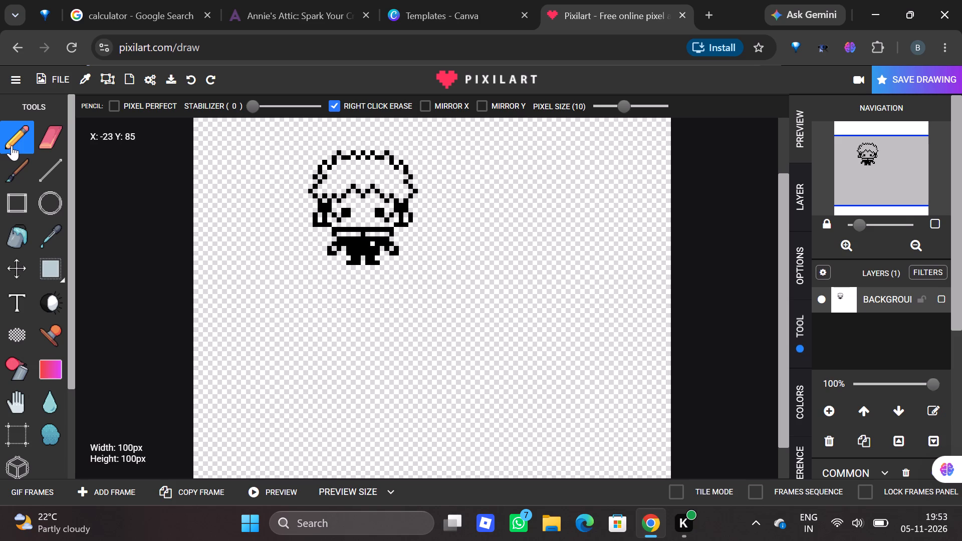
pyautogui.click(255, 107)
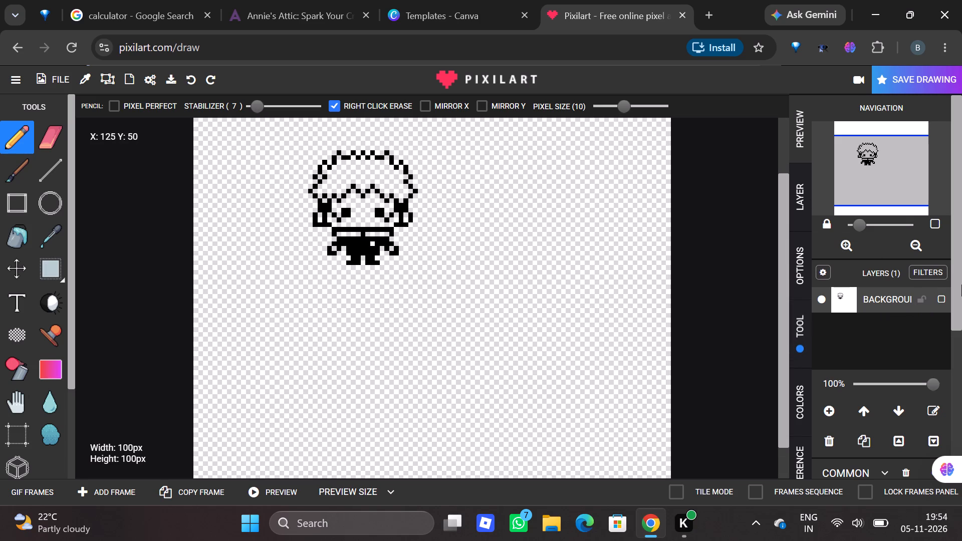
pyautogui.moveTo(961, 285); pyautogui.dragTo(960, 312)
pyautogui.click(801, 344)
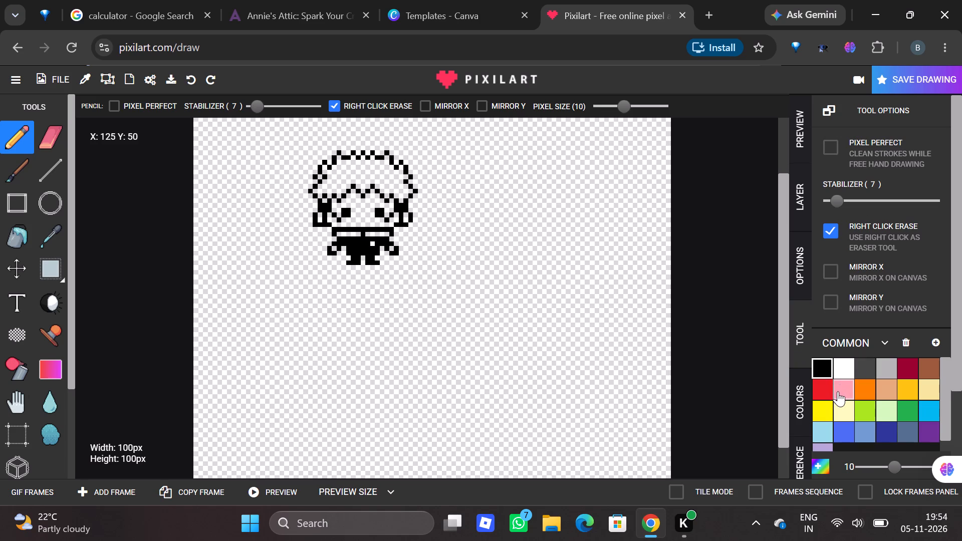
pyautogui.click(824, 395)
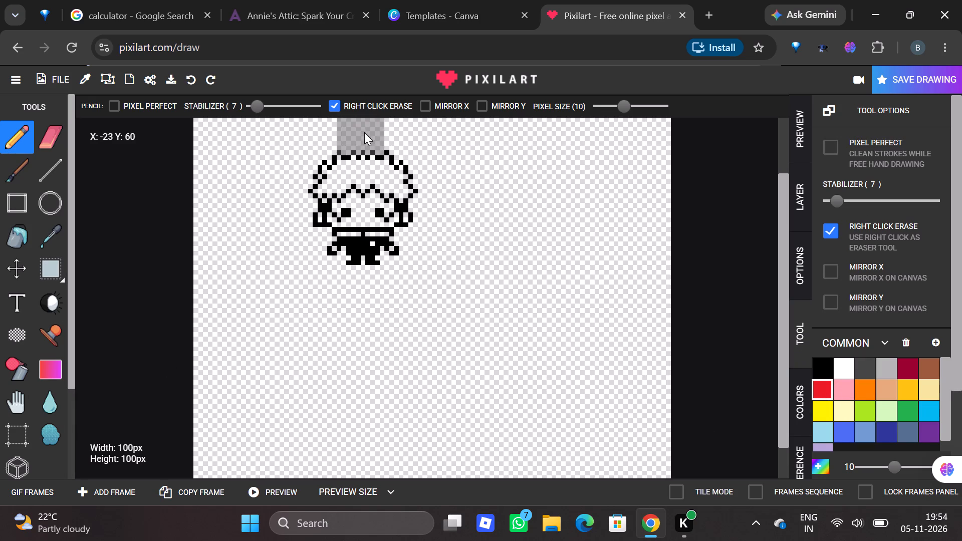
pyautogui.moveTo(621, 102); pyautogui.dragTo(585, 117)
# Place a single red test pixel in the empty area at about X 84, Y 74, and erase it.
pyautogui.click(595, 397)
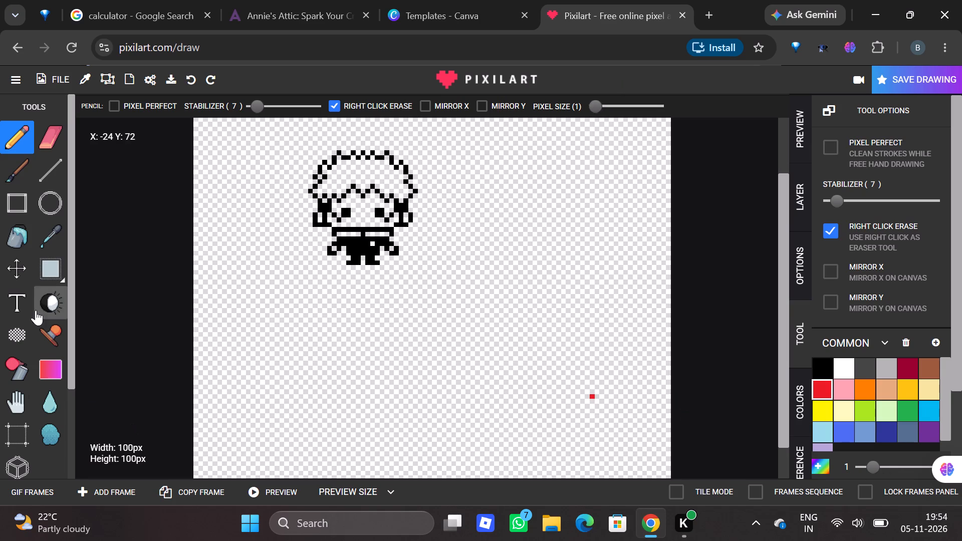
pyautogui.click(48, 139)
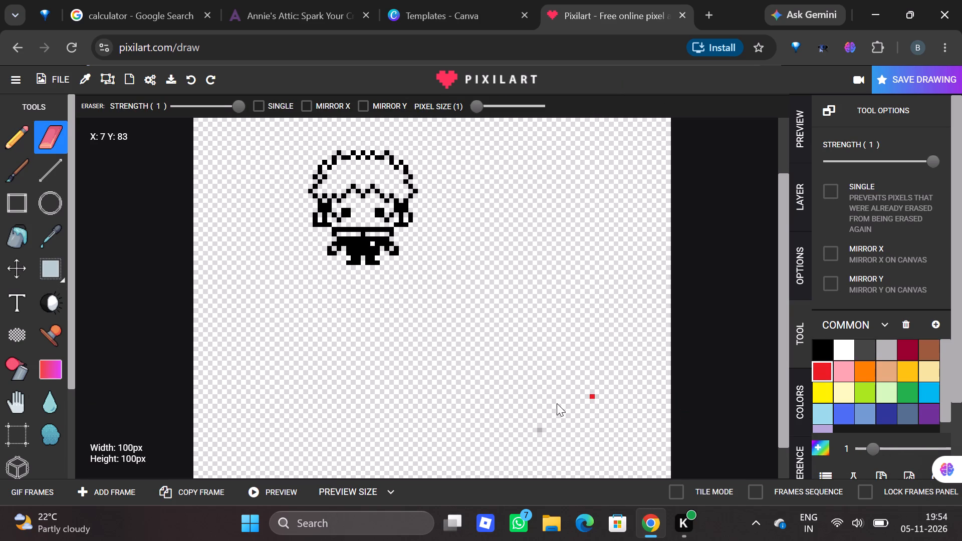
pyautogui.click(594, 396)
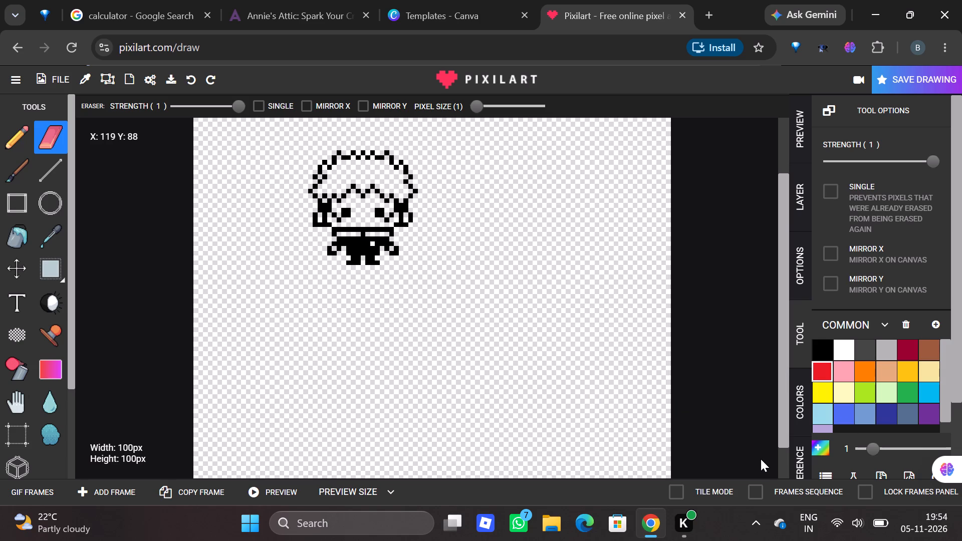
# Dot light-pink pixels with the Pencil along the left and top of the character's hair outline, from the left tip to the crown.
pyautogui.click(849, 369)
pyautogui.hscroll(1, 233, 197)
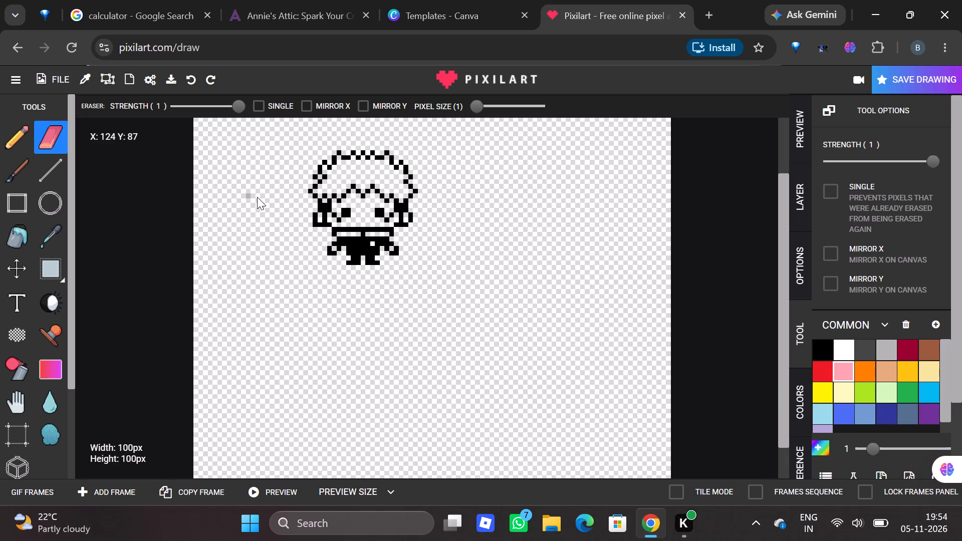
pyautogui.hscroll(1, 257, 197)
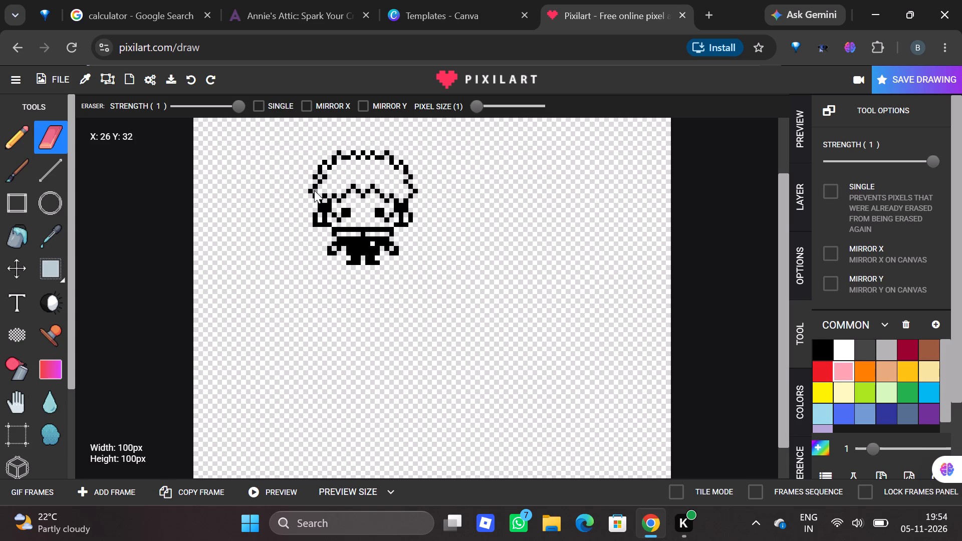
pyautogui.click(314, 190)
pyautogui.click(316, 190)
pyautogui.click(27, 132)
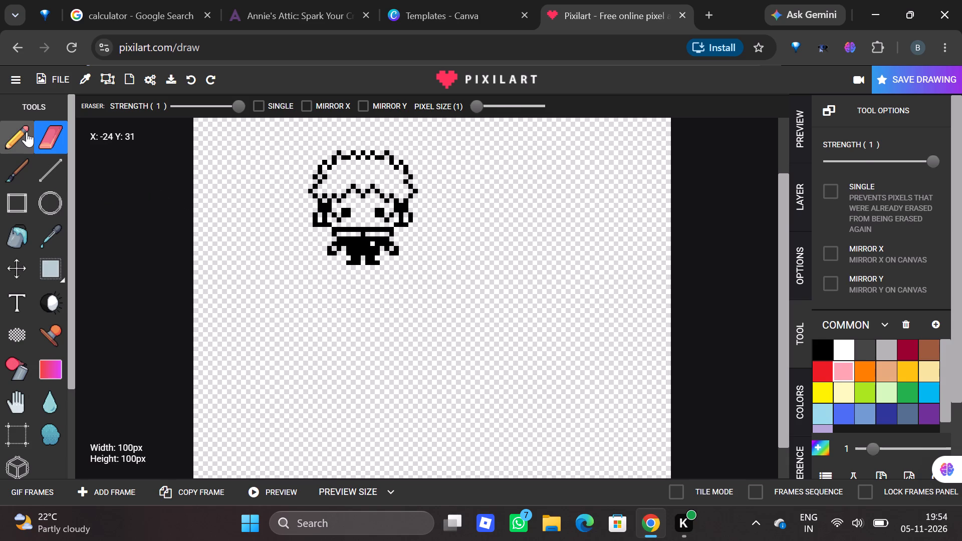
pyautogui.hscroll(1, 131, 178)
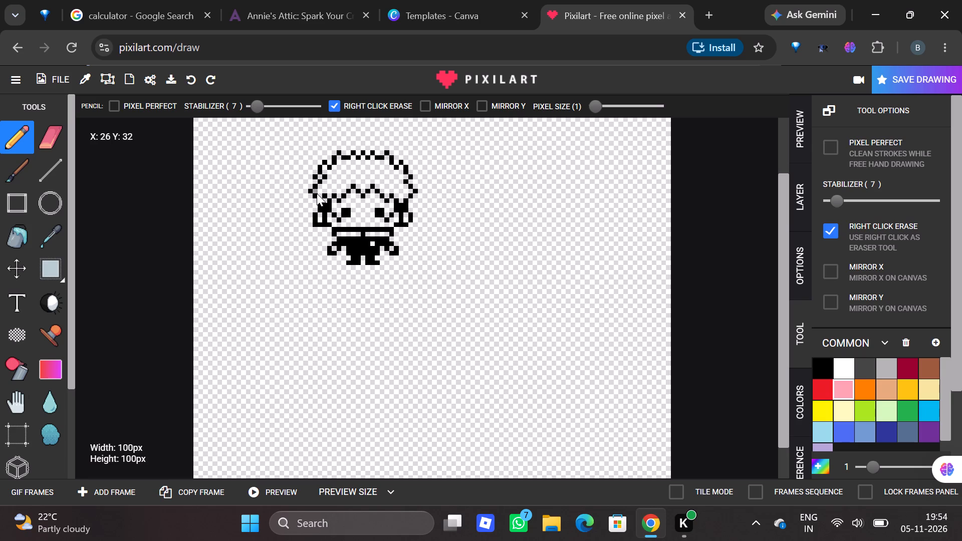
pyautogui.click(317, 193)
pyautogui.click(319, 176)
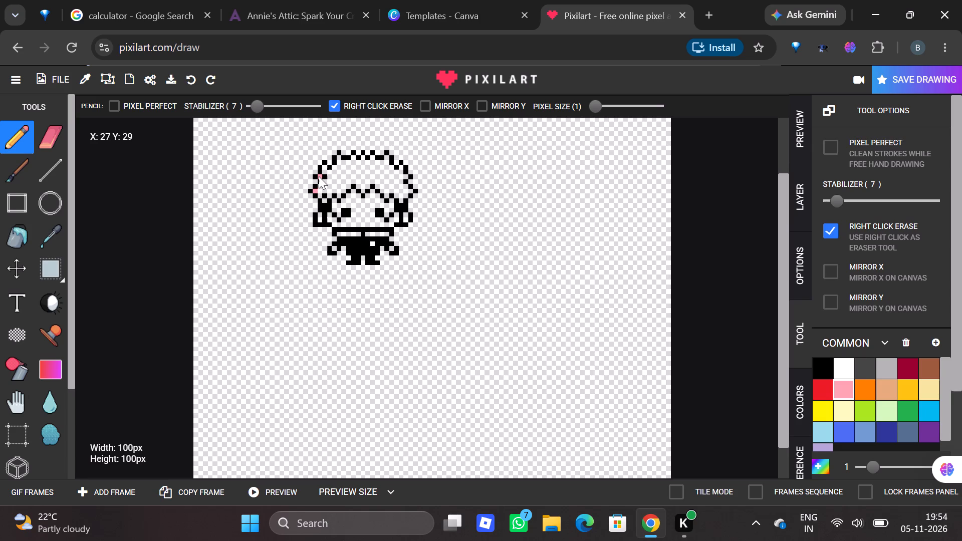
pyautogui.rightClick(325, 176)
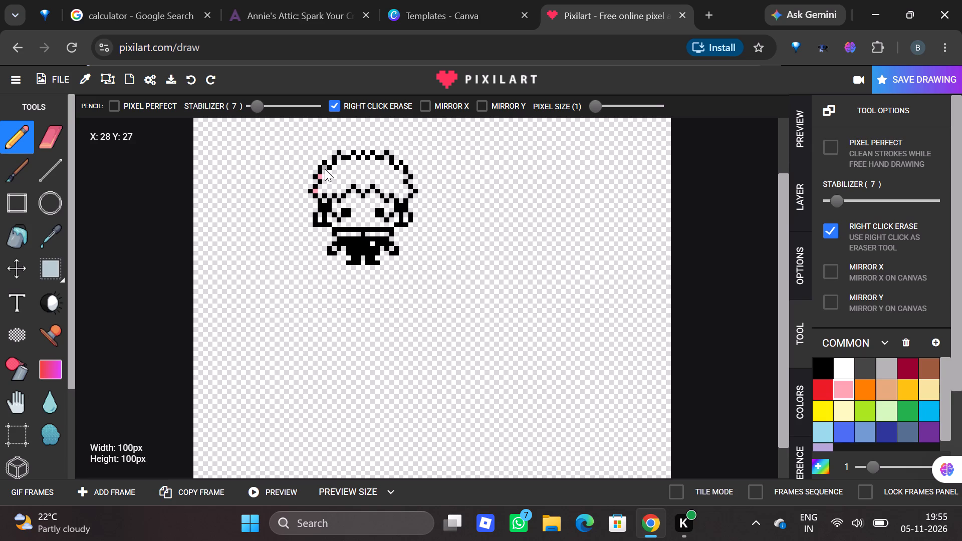
pyautogui.click(325, 169)
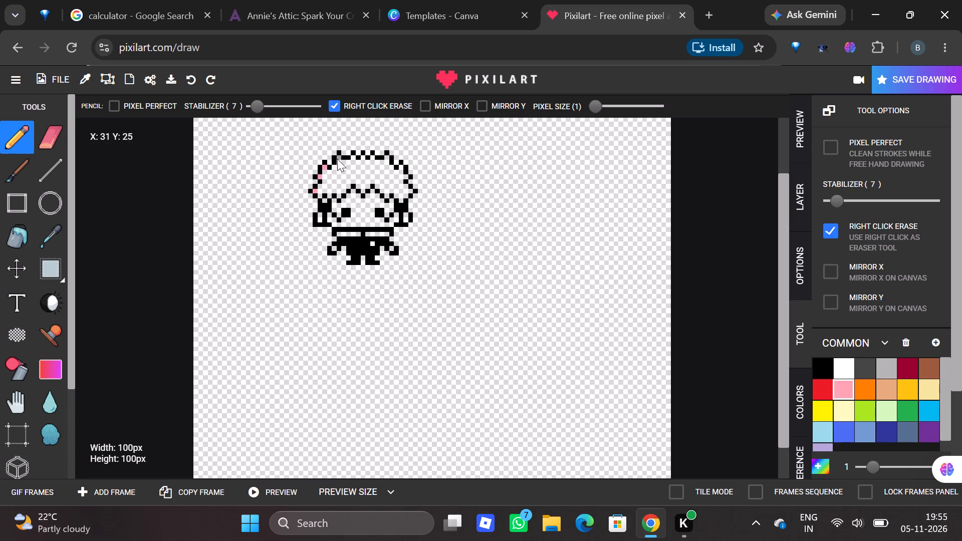
pyautogui.click(337, 159)
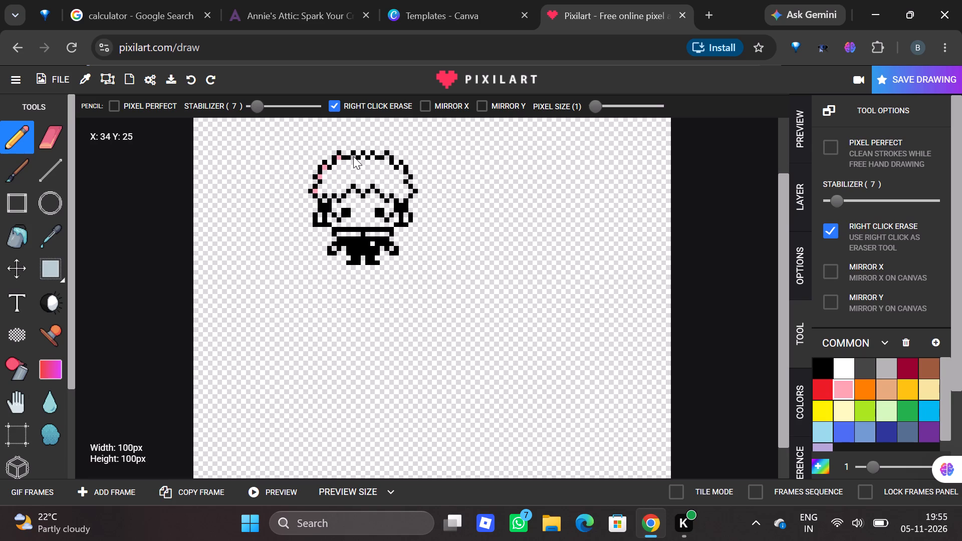
pyautogui.click(353, 156)
pyautogui.moveTo(364, 157); pyautogui.dragTo(374, 158)
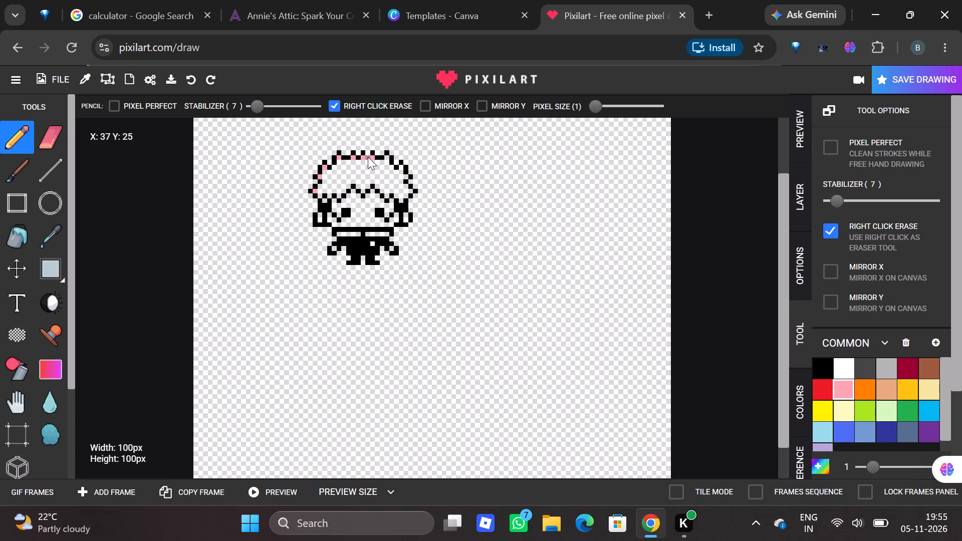
# Erase the pink pixel at about X 37, Y 25 on the crown and replace it with a black one.
pyautogui.rightClick(368, 157)
pyautogui.click(830, 364)
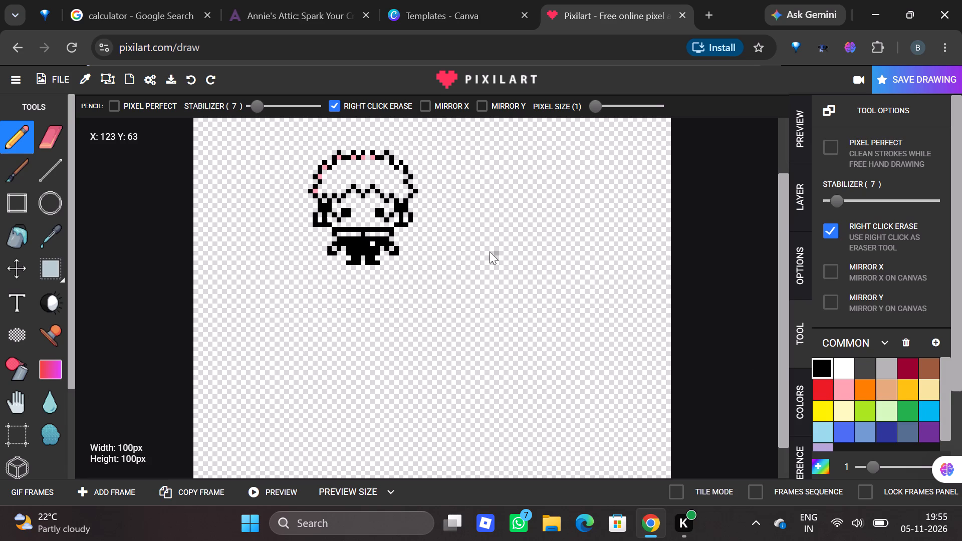
pyautogui.click(368, 157)
# Paint a light-pink band across the upper hair, about X 28 to 43, and thicken it on the left side.
pyautogui.click(842, 387)
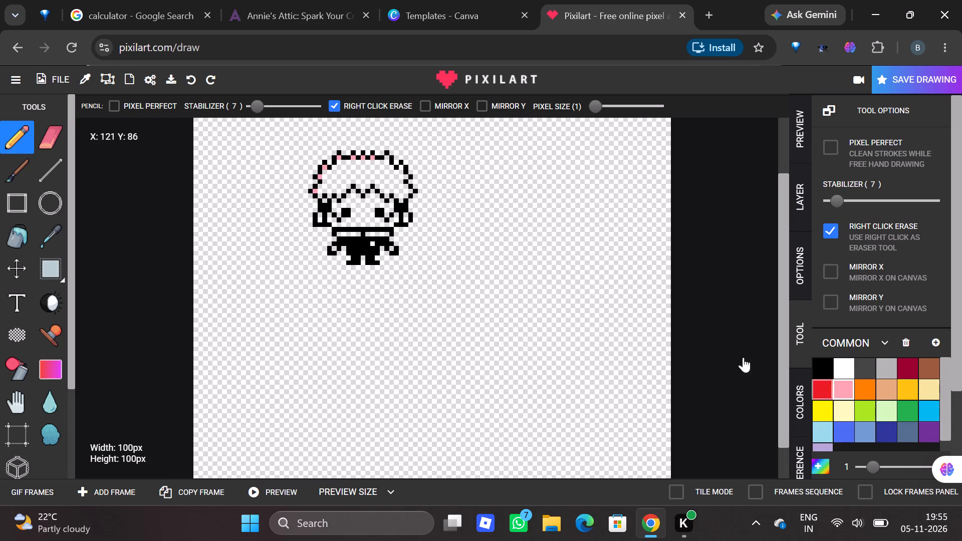
pyautogui.moveTo(328, 171); pyautogui.dragTo(347, 169)
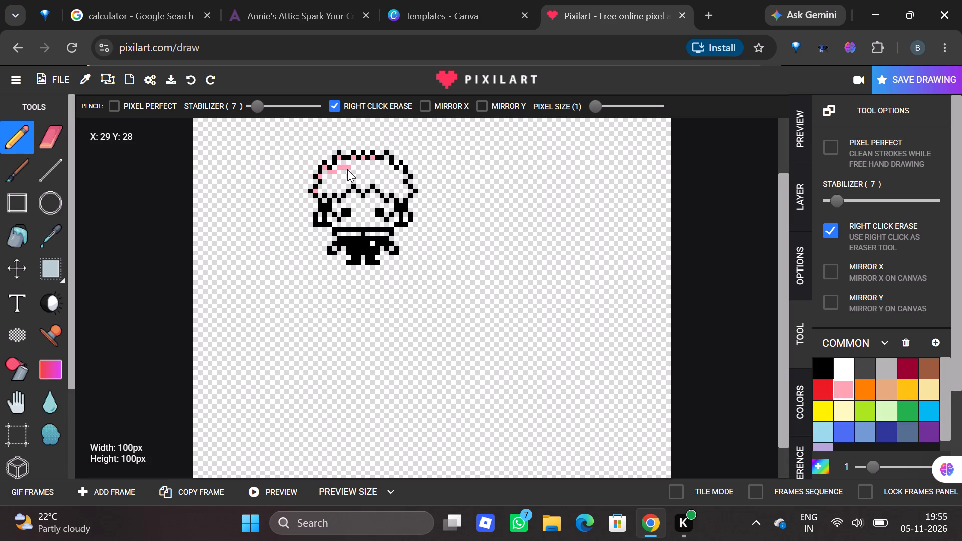
pyautogui.moveTo(347, 169); pyautogui.dragTo(395, 185)
pyautogui.moveTo(395, 185); pyautogui.dragTo(329, 177)
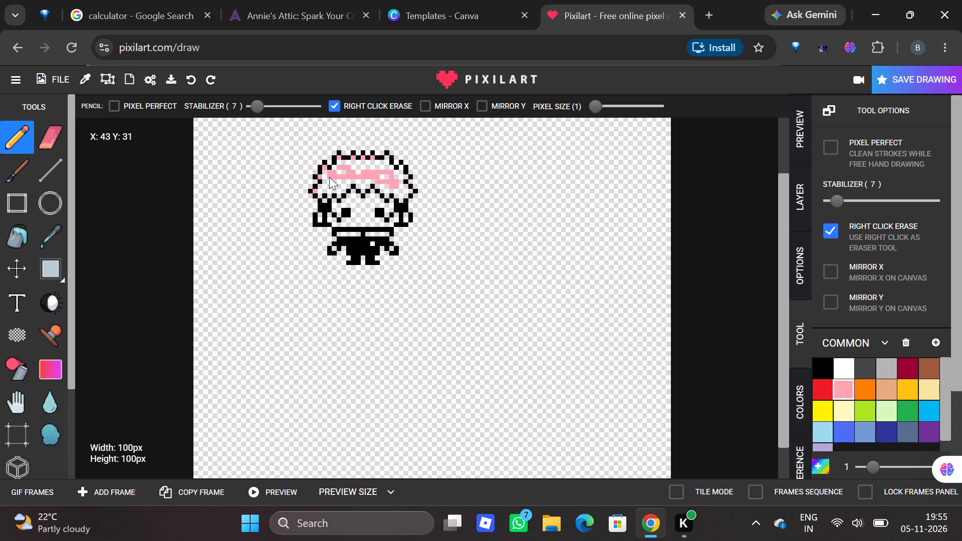
pyautogui.moveTo(329, 177); pyautogui.dragTo(334, 170)
pyautogui.moveTo(334, 170); pyautogui.dragTo(334, 177)
# Extend the light-pink hair fill down to the left tip, along the fringe, and up through the right side of the crown.
pyautogui.moveTo(334, 177); pyautogui.dragTo(326, 185)
pyautogui.moveTo(326, 185); pyautogui.dragTo(321, 194)
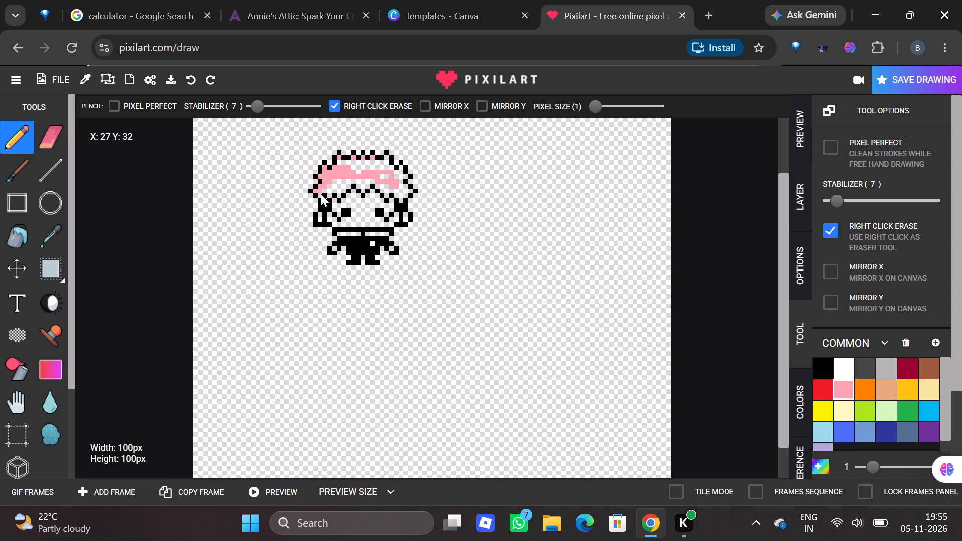
pyautogui.moveTo(321, 194); pyautogui.dragTo(320, 194)
pyautogui.moveTo(331, 188); pyautogui.dragTo(338, 184)
pyautogui.moveTo(338, 184); pyautogui.dragTo(351, 179)
pyautogui.moveTo(351, 179); pyautogui.dragTo(372, 178)
pyautogui.moveTo(372, 178); pyautogui.dragTo(373, 178)
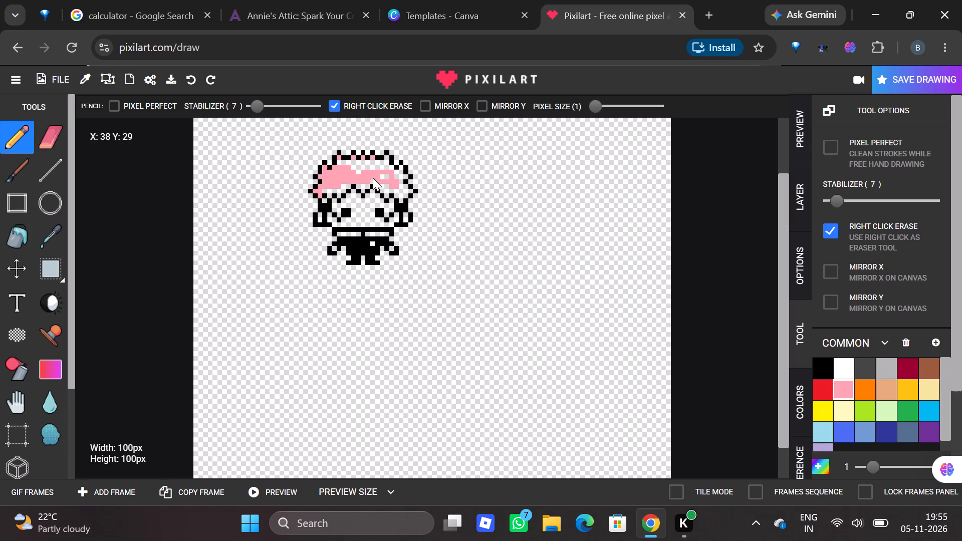
pyautogui.moveTo(373, 178); pyautogui.dragTo(372, 152)
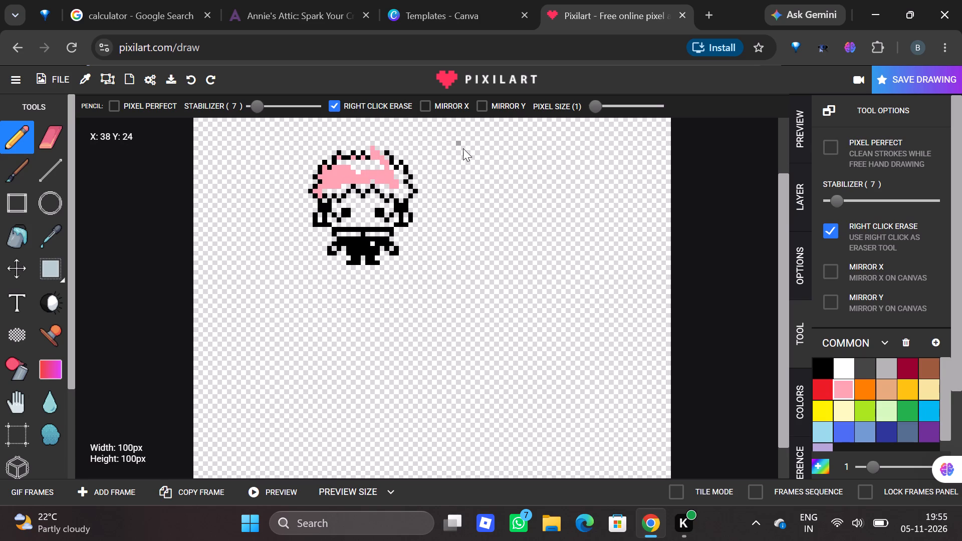
# Preview the drawing at full view and close the preview.
pyautogui.click(255, 494)
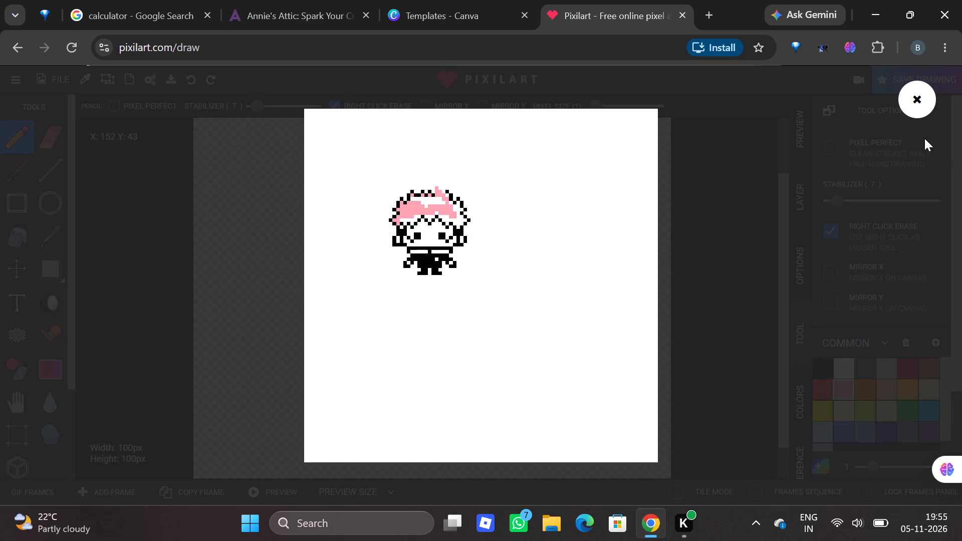
pyautogui.click(923, 107)
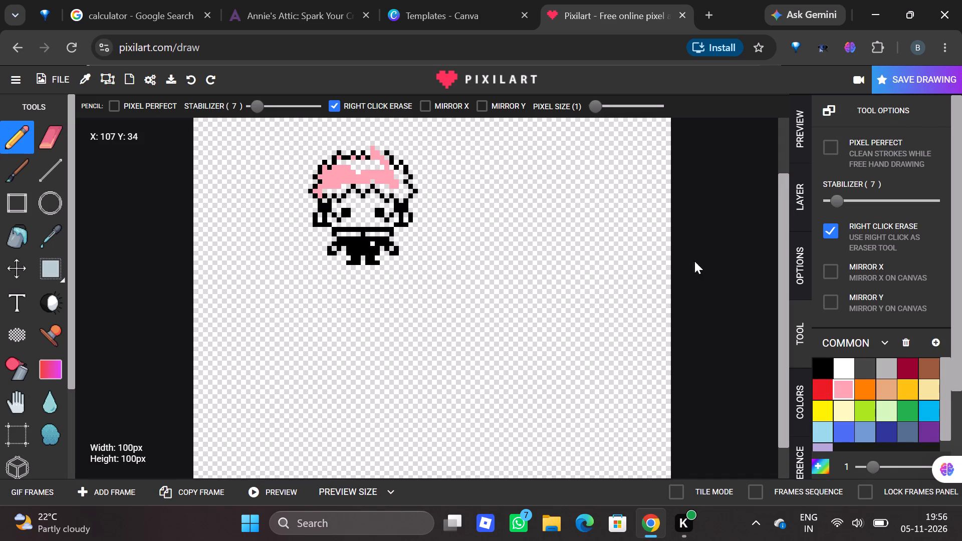
# Erase the stray pink pixels on top of the crown, about X 38 to 39, Y 23 to 24, and redraw the black outline there.
pyautogui.rightClick(371, 148)
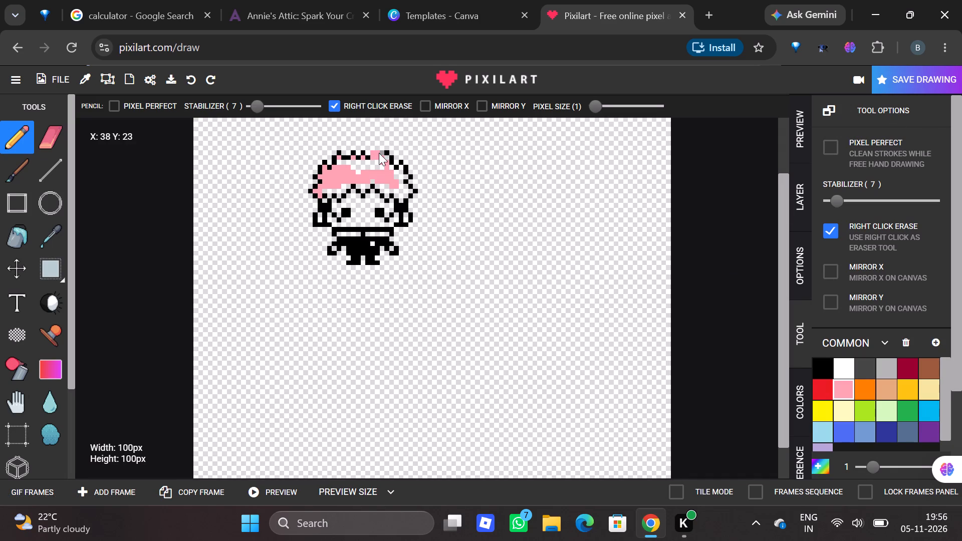
pyautogui.rightClick(378, 153)
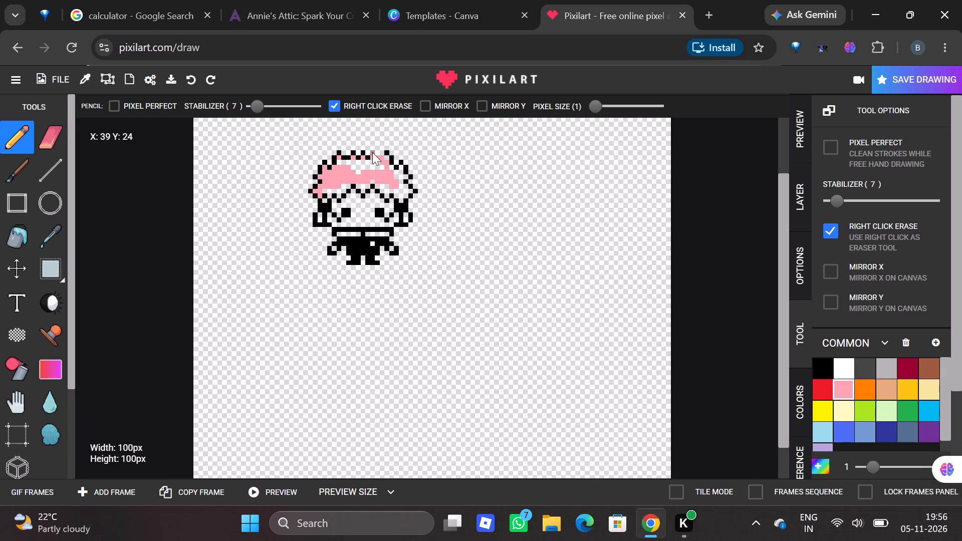
pyautogui.rightClick(372, 152)
pyautogui.click(827, 366)
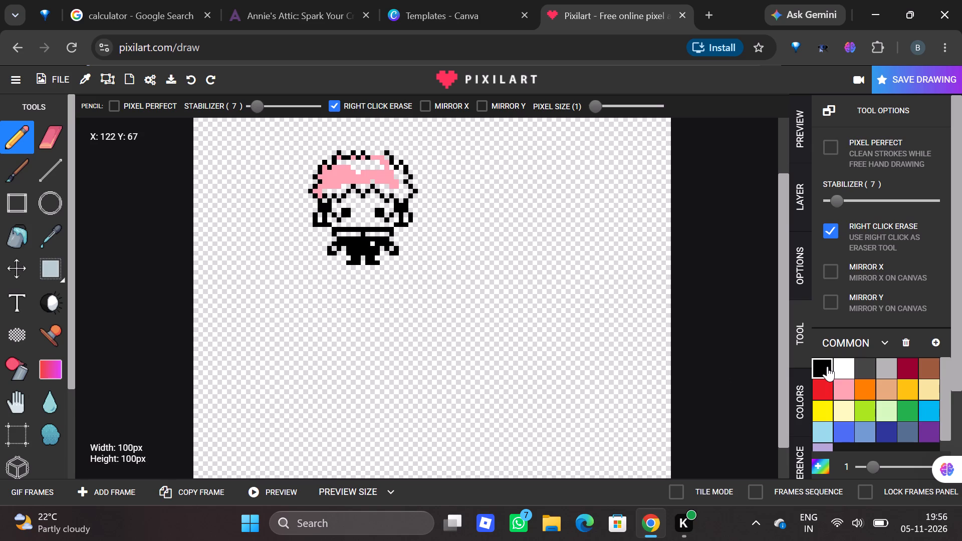
pyautogui.click(377, 153)
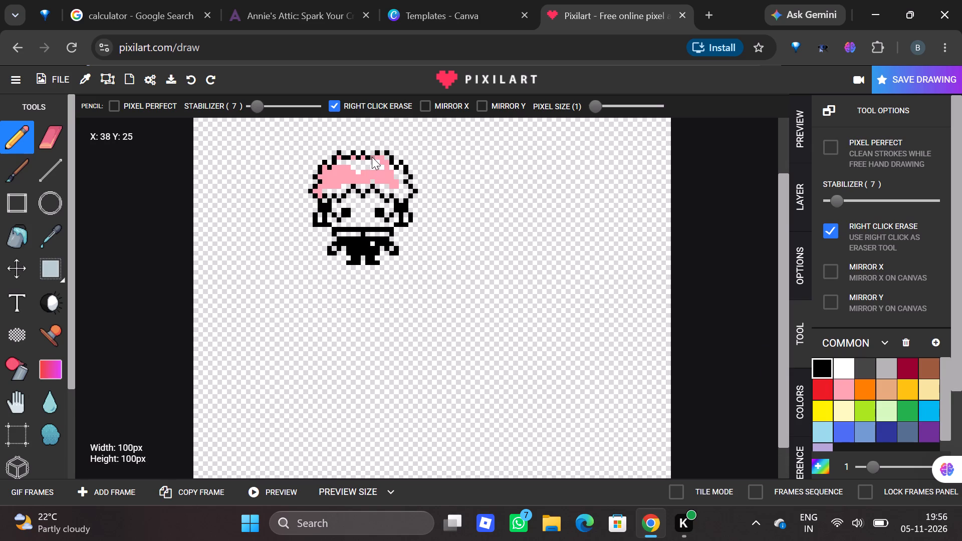
pyautogui.click(372, 157)
pyautogui.click(384, 157)
# Paint light pink into the empty area just under the crown outline, from about X 31 to X 39.
pyautogui.click(845, 380)
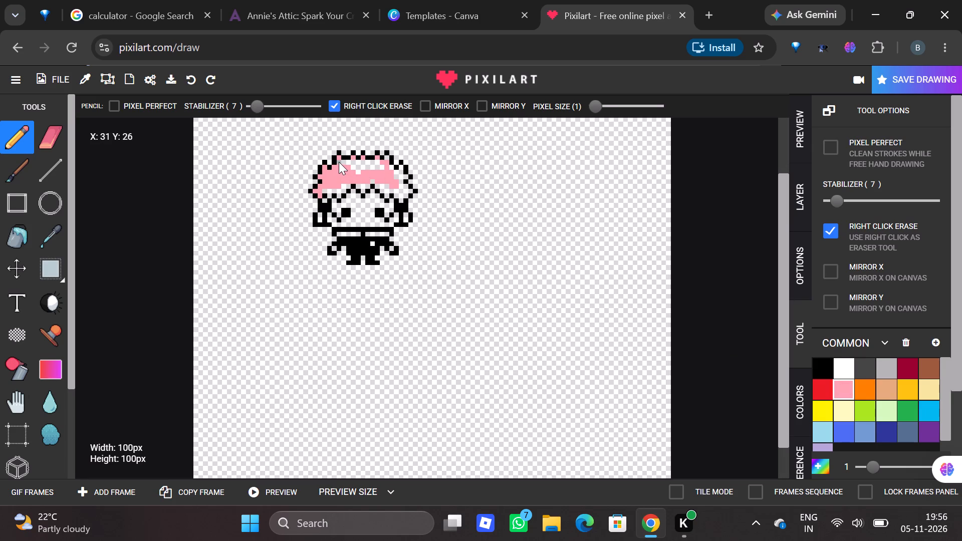
pyautogui.moveTo(339, 162); pyautogui.dragTo(361, 168)
pyautogui.moveTo(361, 168); pyautogui.dragTo(377, 167)
pyautogui.moveTo(377, 167); pyautogui.dragTo(377, 105)
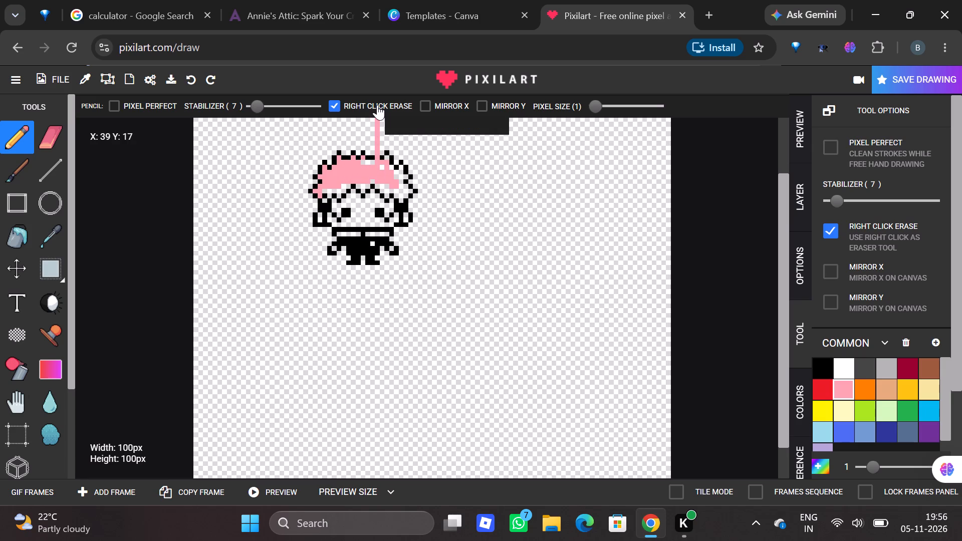
# Erase the stray light-pink vertical line above the crown at about X 39, down to Y 24.
pyautogui.rightClick(377, 105)
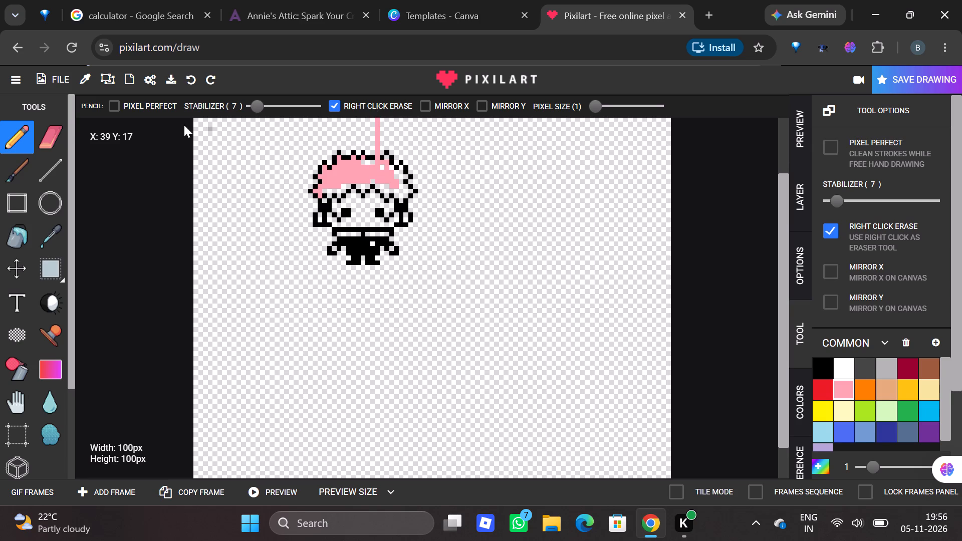
pyautogui.hscroll(-1, 121, 125)
pyautogui.click(65, 129)
pyautogui.hscroll(2, 144, 129)
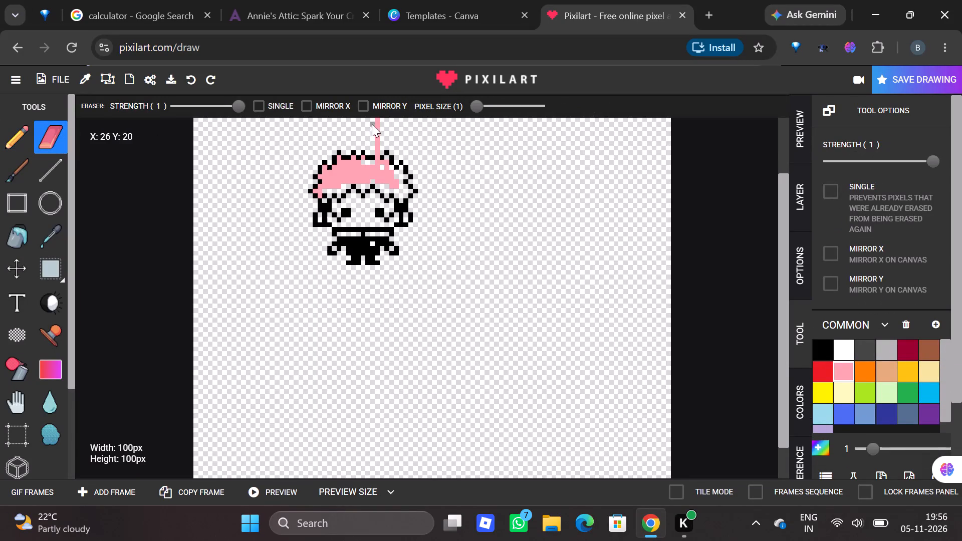
pyautogui.moveTo(376, 121); pyautogui.dragTo(378, 139)
pyautogui.moveTo(378, 139); pyautogui.dragTo(378, 147)
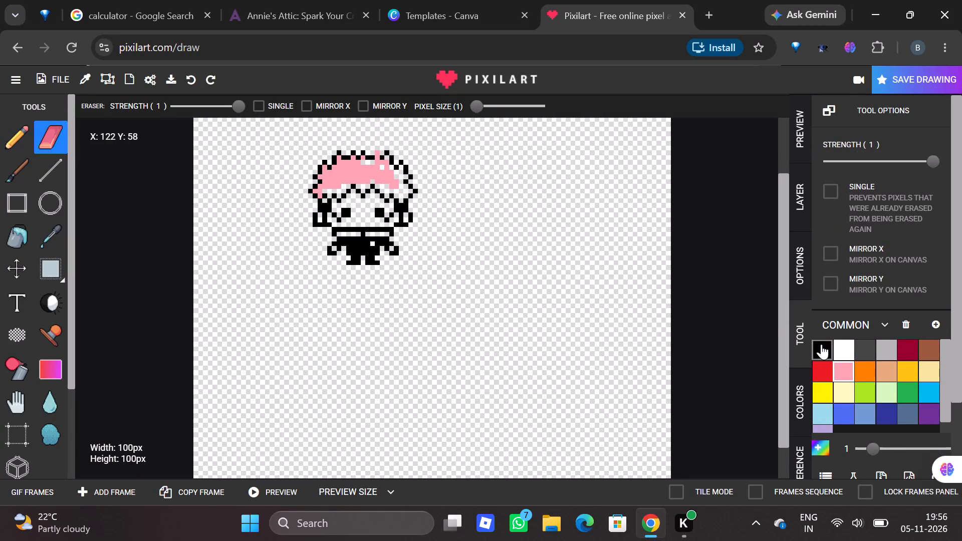
pyautogui.moveTo(821, 344); pyautogui.dragTo(519, 164)
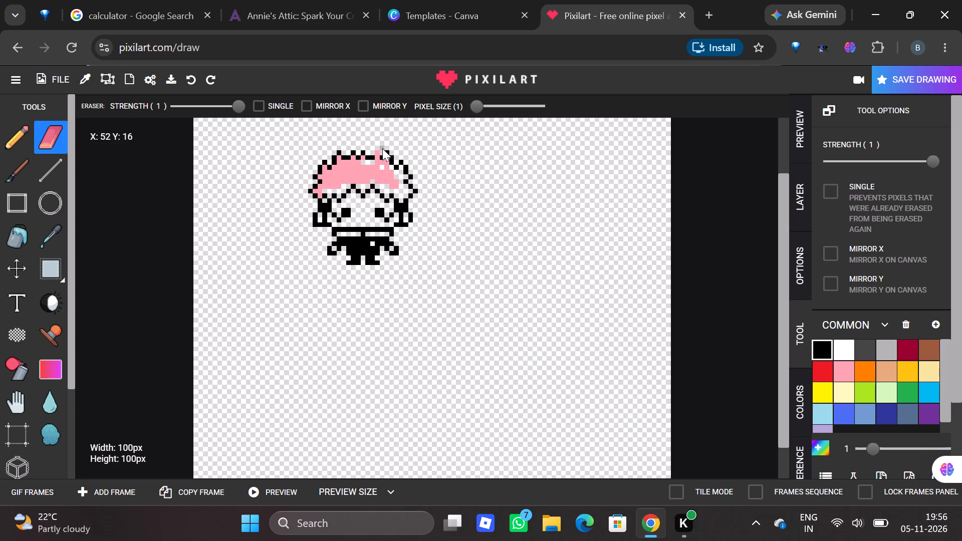
pyautogui.click(378, 151)
pyautogui.click(378, 151)
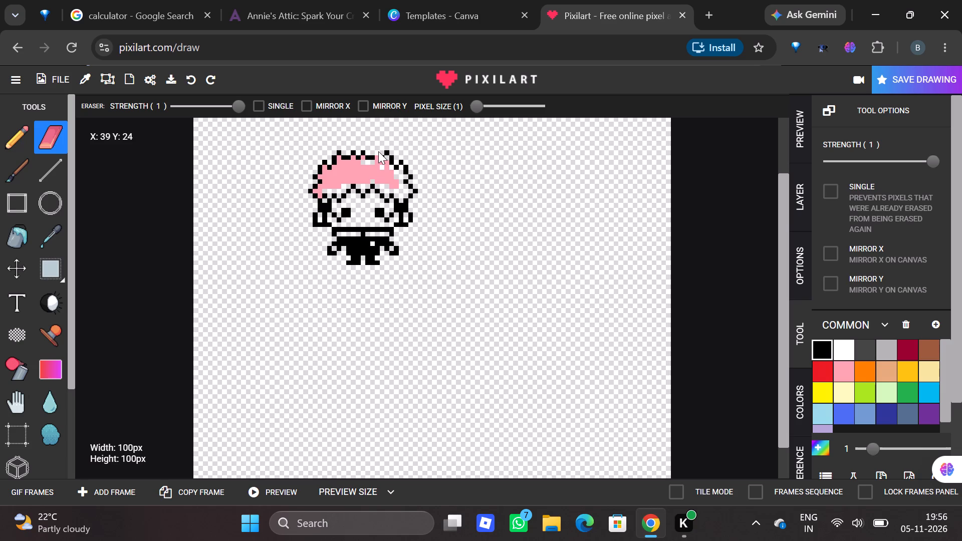
pyautogui.click(376, 153)
# Redraw the missing black outline pixel on the crown at about X 39, Y 24 with the Pencil.
pyautogui.hscroll(-1, 180, 147)
pyautogui.click(15, 145)
pyautogui.hscroll(1, 41, 147)
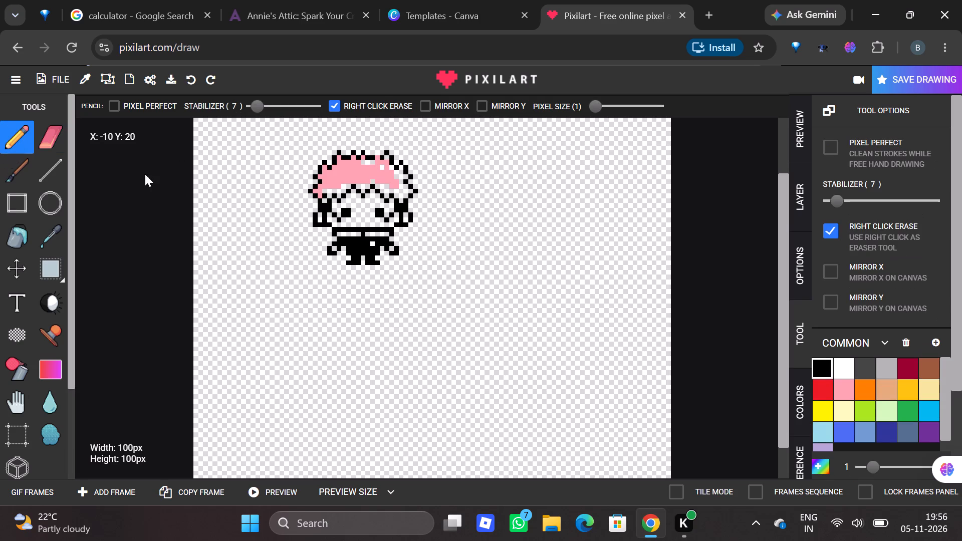
pyautogui.hscroll(1, 145, 174)
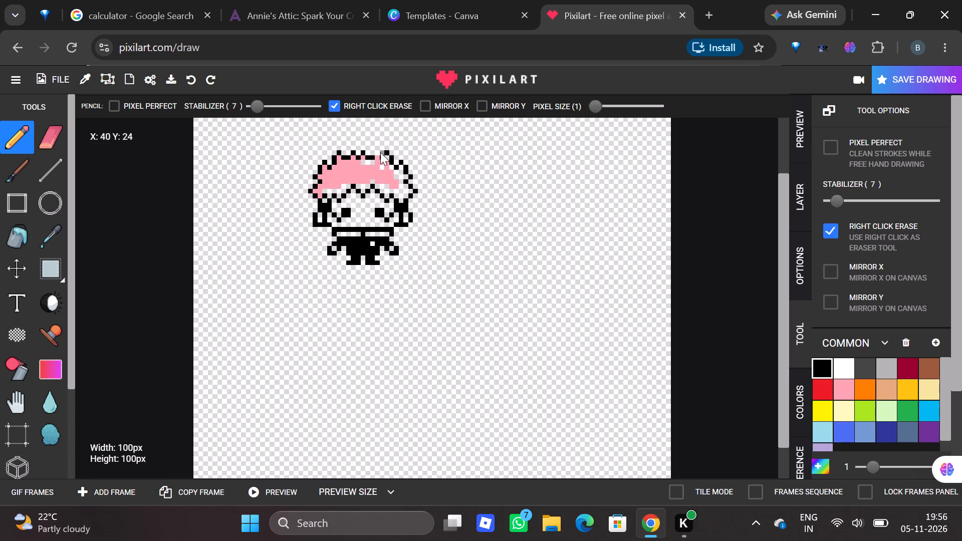
pyautogui.click(378, 152)
pyautogui.hscroll(2, 443, 145)
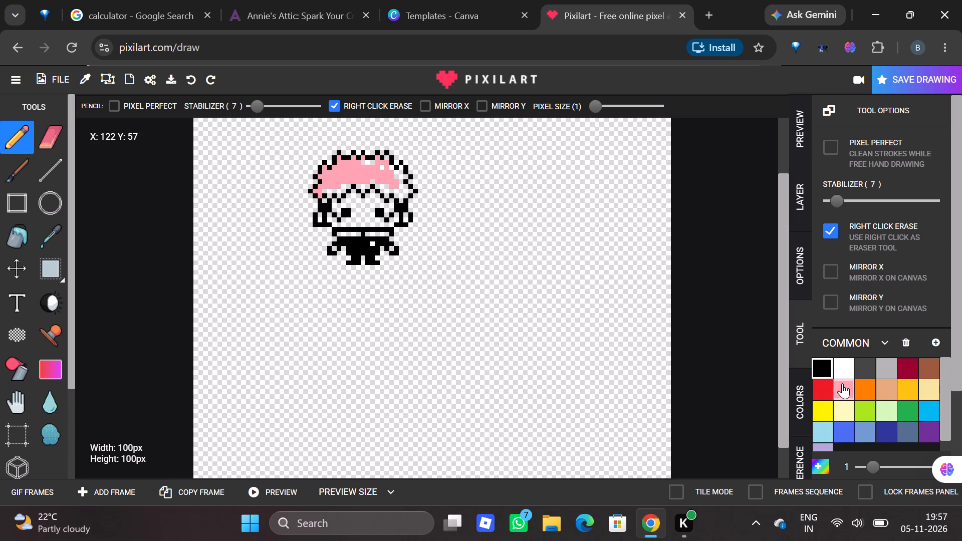
# Fill the remaining gaps under the crown outline with light pink, about X 36 to 41, Y 26.
pyautogui.click(842, 383)
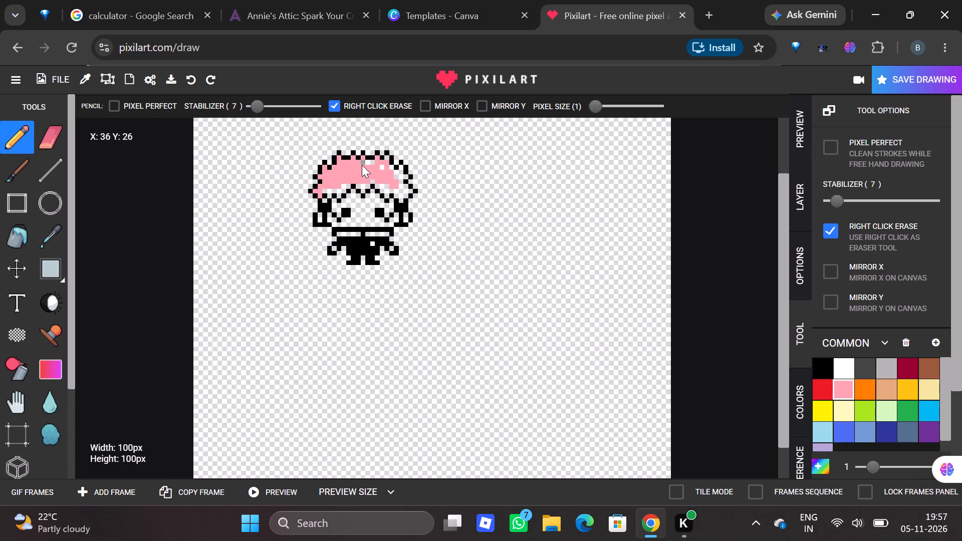
pyautogui.moveTo(362, 165); pyautogui.dragTo(375, 164)
pyautogui.moveTo(375, 164); pyautogui.dragTo(384, 166)
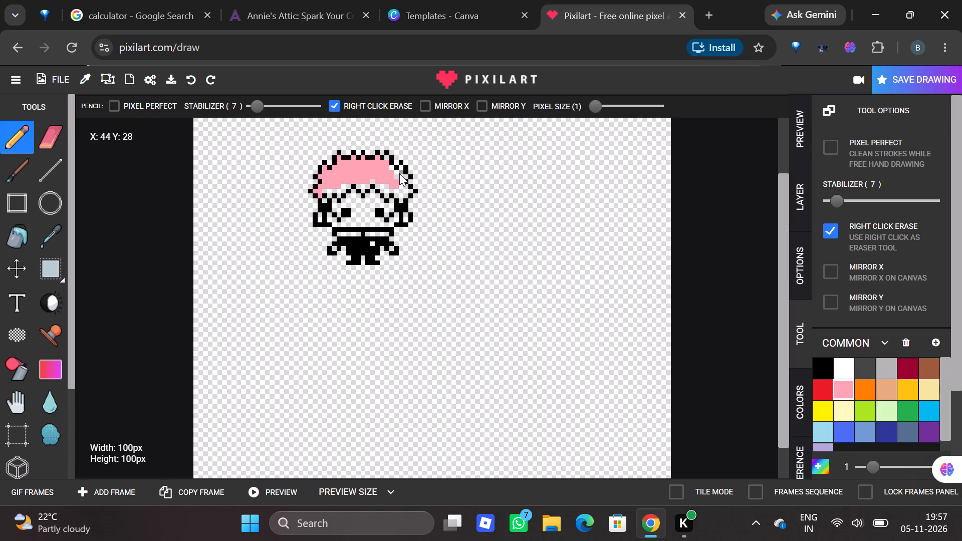
# Extend the light-pink fill along the hair's right side at about X 43 to 44, down to Y 33, and touch up the fringe.
pyautogui.click(399, 173)
pyautogui.click(396, 175)
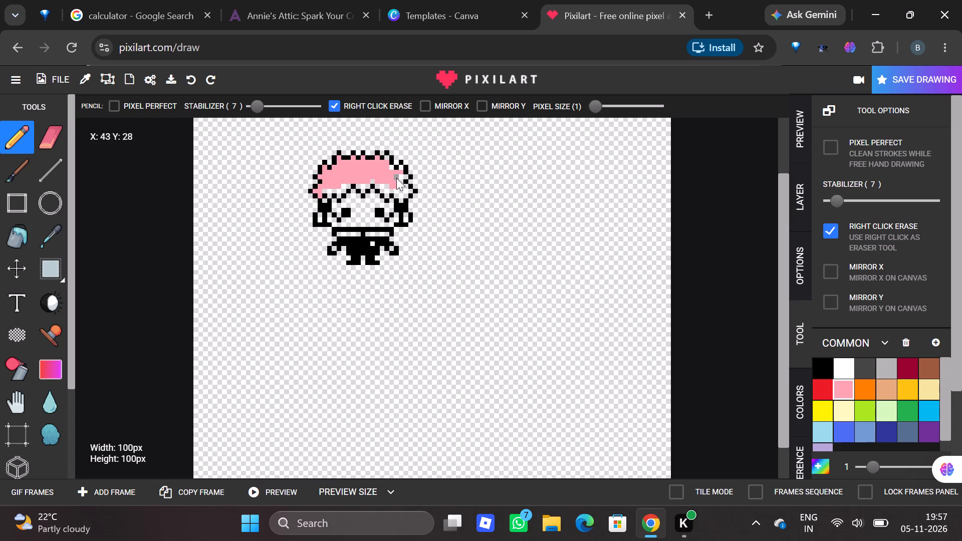
pyautogui.click(397, 180)
pyautogui.click(397, 180)
pyautogui.moveTo(402, 177); pyautogui.dragTo(397, 177)
pyautogui.click(397, 177)
pyautogui.click(377, 181)
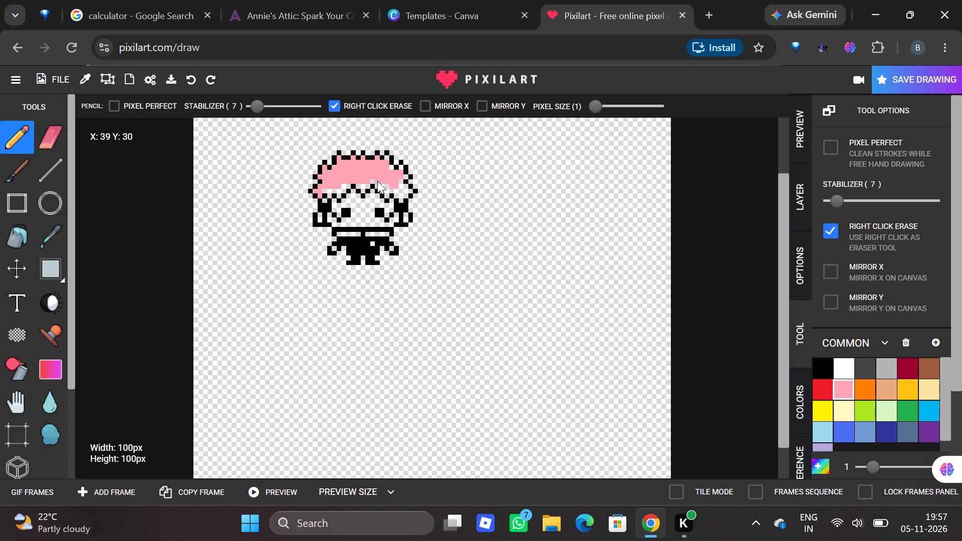
pyautogui.click(371, 180)
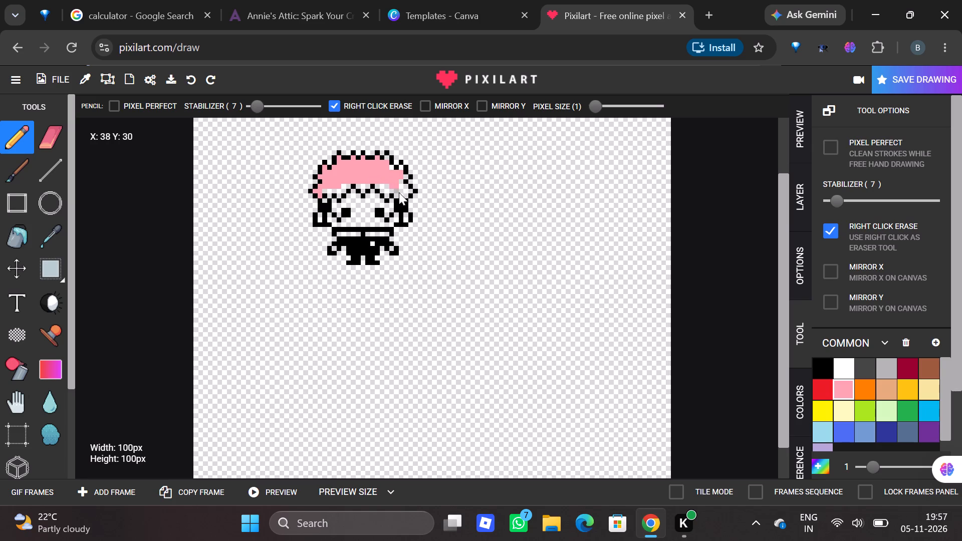
pyautogui.click(402, 195)
pyautogui.moveTo(400, 186); pyautogui.dragTo(402, 198)
pyautogui.moveTo(402, 198); pyautogui.dragTo(399, 126)
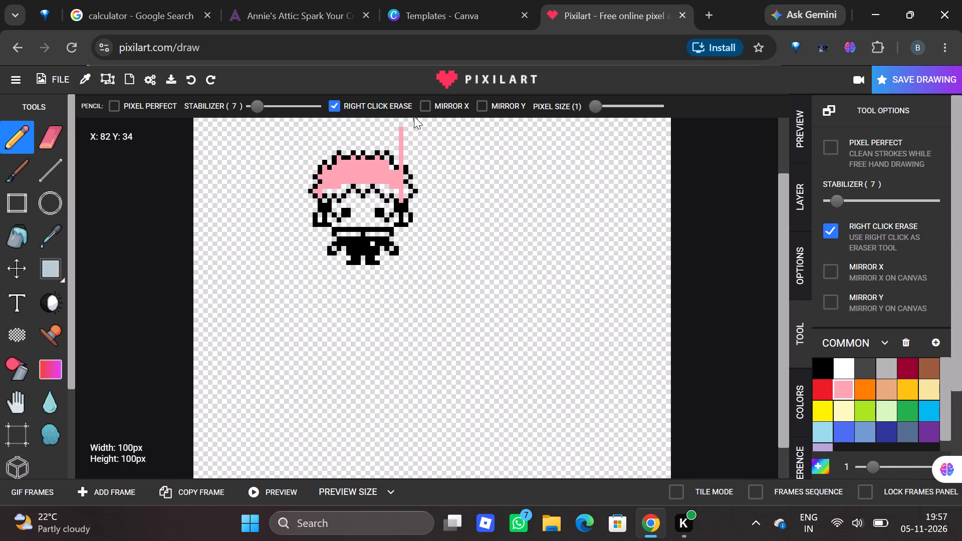
# Erase the stray light-pink vertical line above the right side of the hair at about X 44.
pyautogui.click(52, 129)
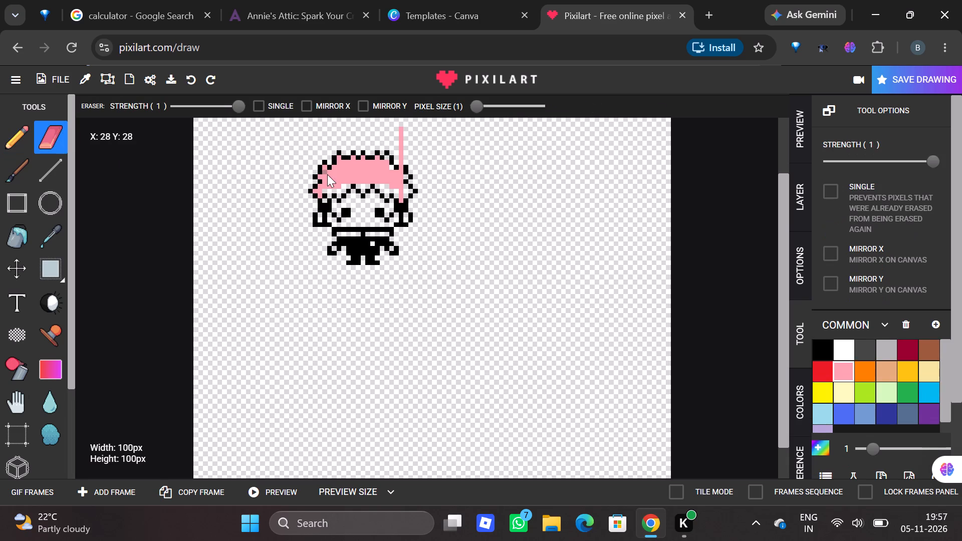
pyautogui.moveTo(402, 128); pyautogui.dragTo(402, 141)
pyautogui.moveTo(402, 141); pyautogui.dragTo(403, 157)
pyautogui.moveTo(403, 157); pyautogui.dragTo(402, 160)
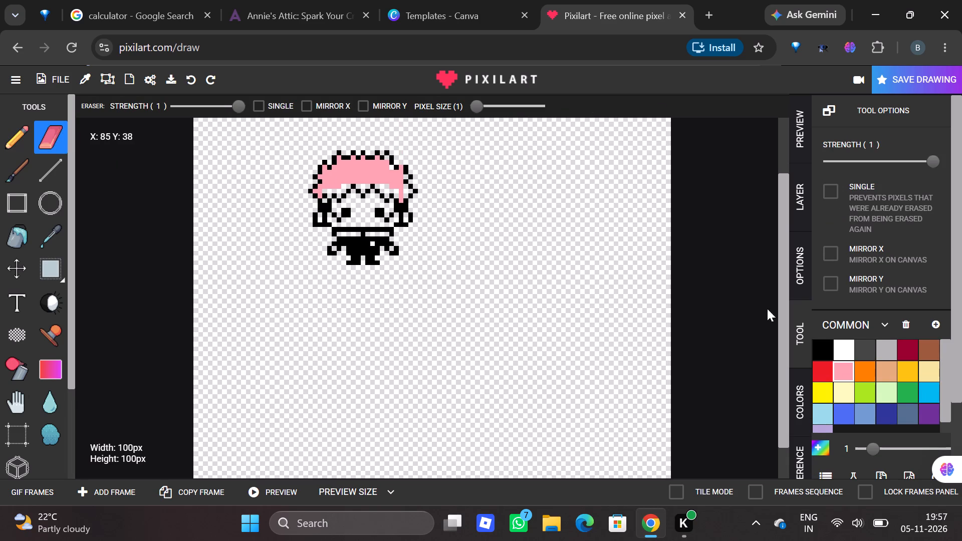
# Redraw the missing black outline pixel on the hair's upper right at about X 44, Y 26 with the Pencil.
pyautogui.moveTo(827, 344); pyautogui.dragTo(589, 201)
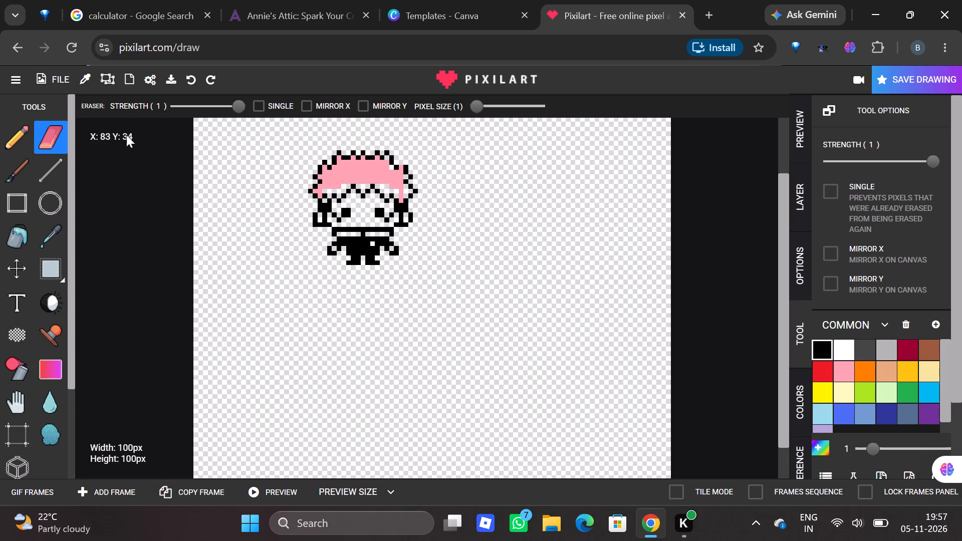
pyautogui.click(15, 131)
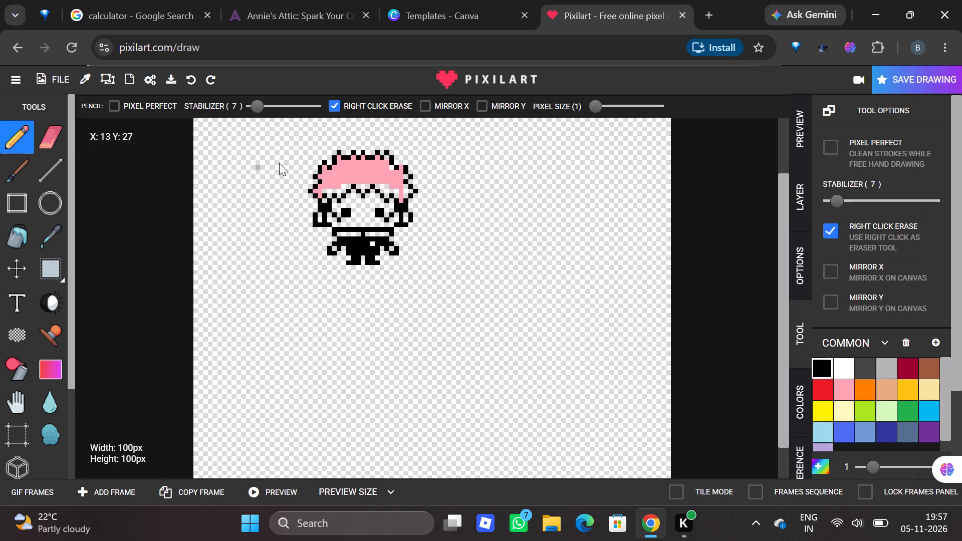
pyautogui.click(402, 163)
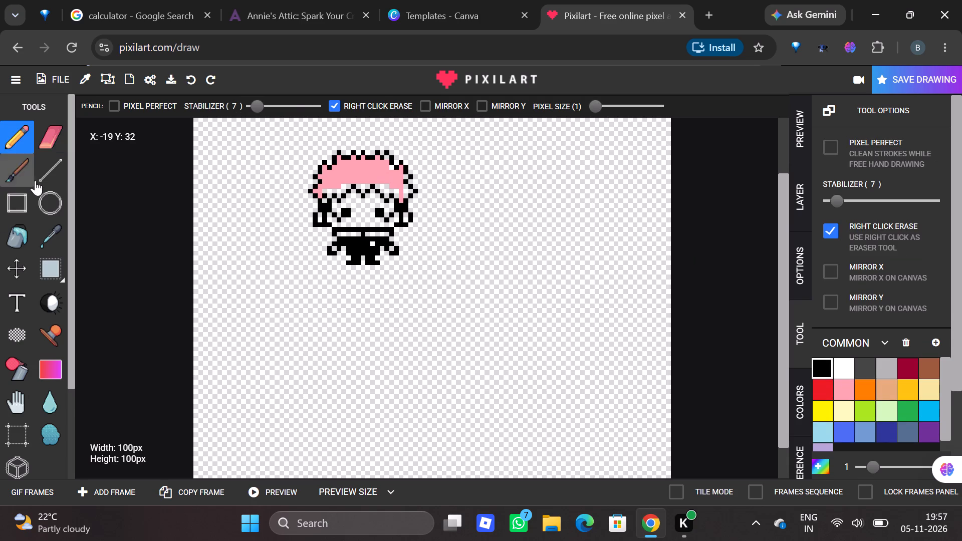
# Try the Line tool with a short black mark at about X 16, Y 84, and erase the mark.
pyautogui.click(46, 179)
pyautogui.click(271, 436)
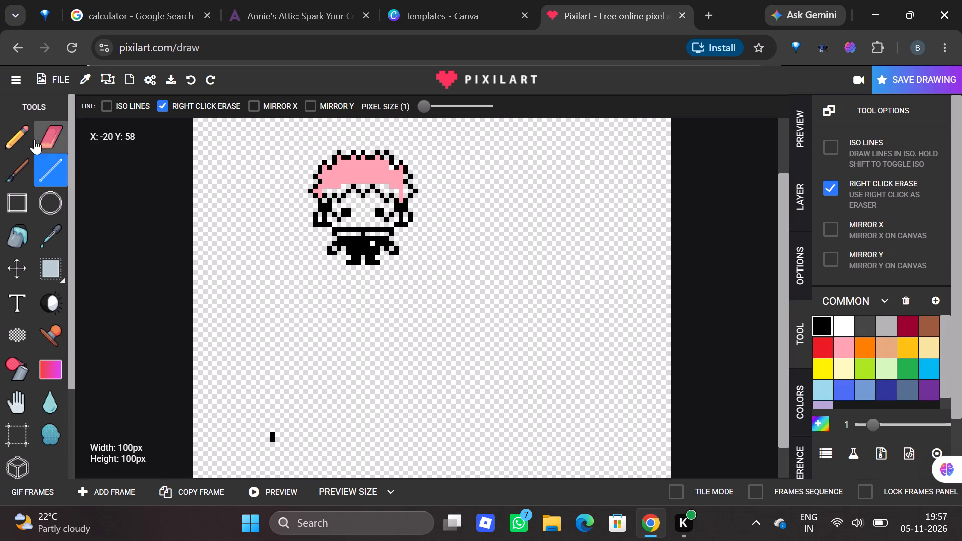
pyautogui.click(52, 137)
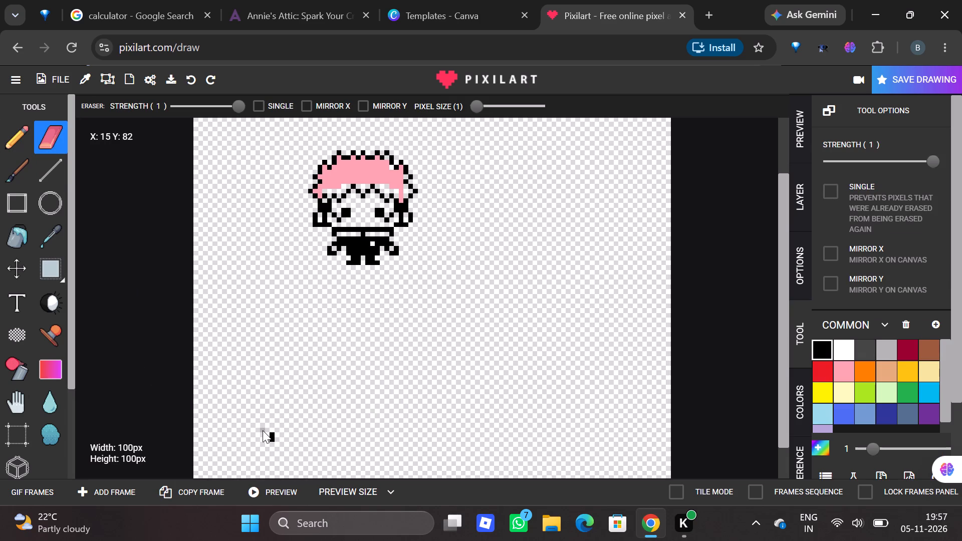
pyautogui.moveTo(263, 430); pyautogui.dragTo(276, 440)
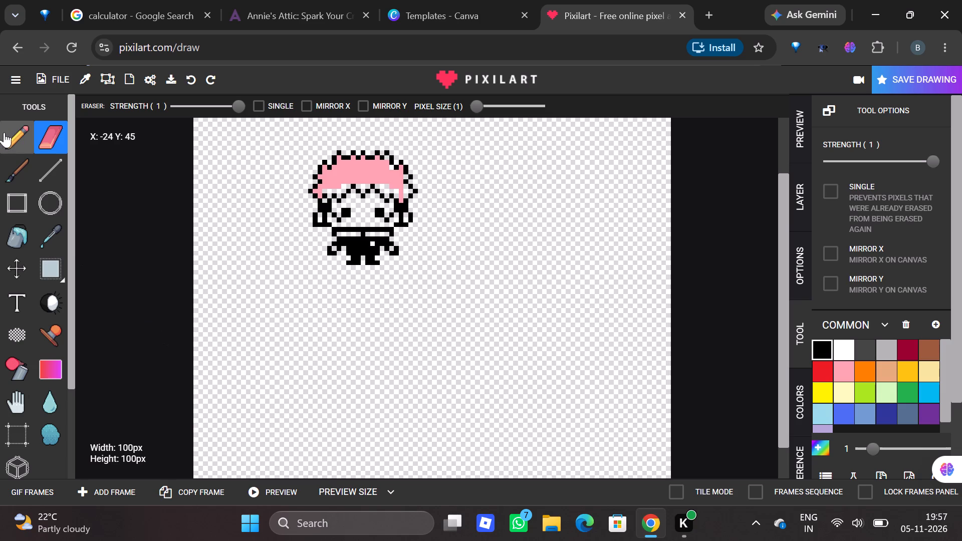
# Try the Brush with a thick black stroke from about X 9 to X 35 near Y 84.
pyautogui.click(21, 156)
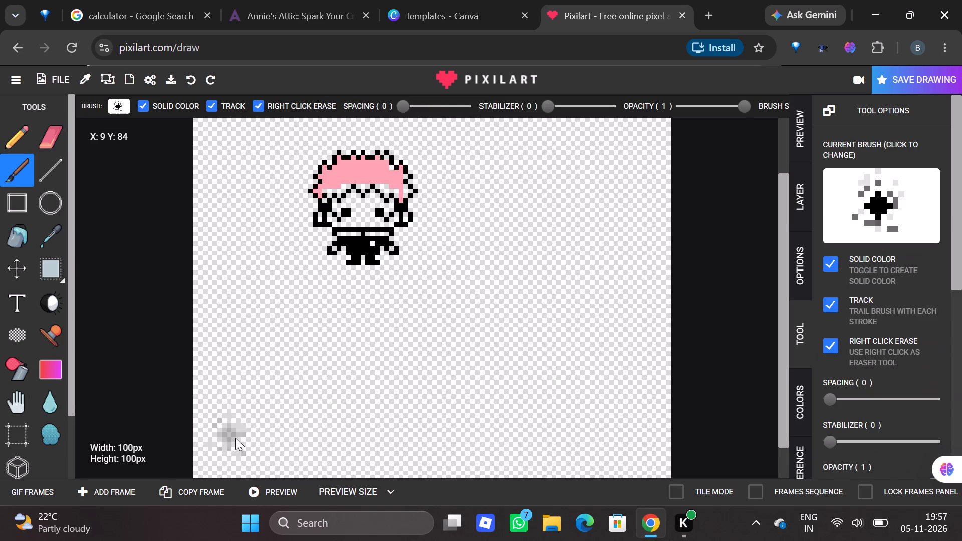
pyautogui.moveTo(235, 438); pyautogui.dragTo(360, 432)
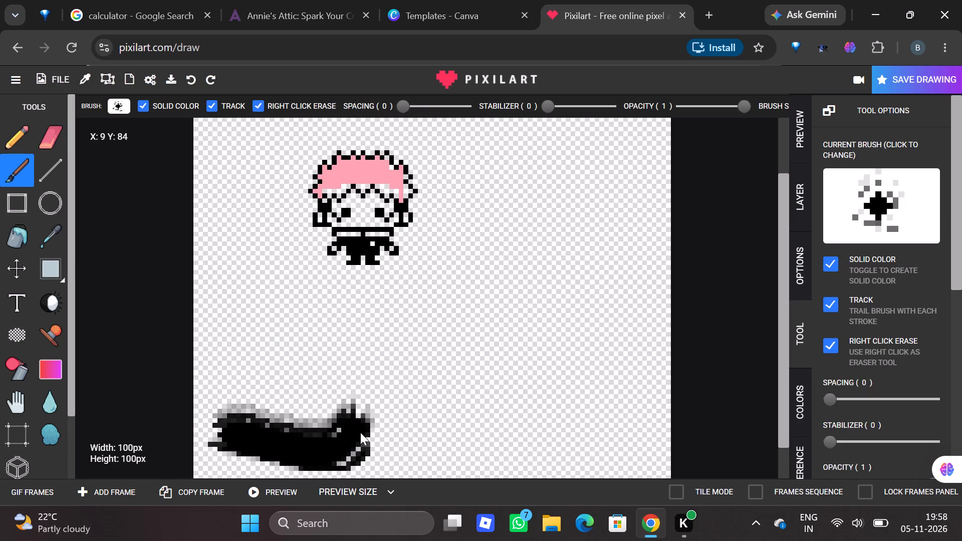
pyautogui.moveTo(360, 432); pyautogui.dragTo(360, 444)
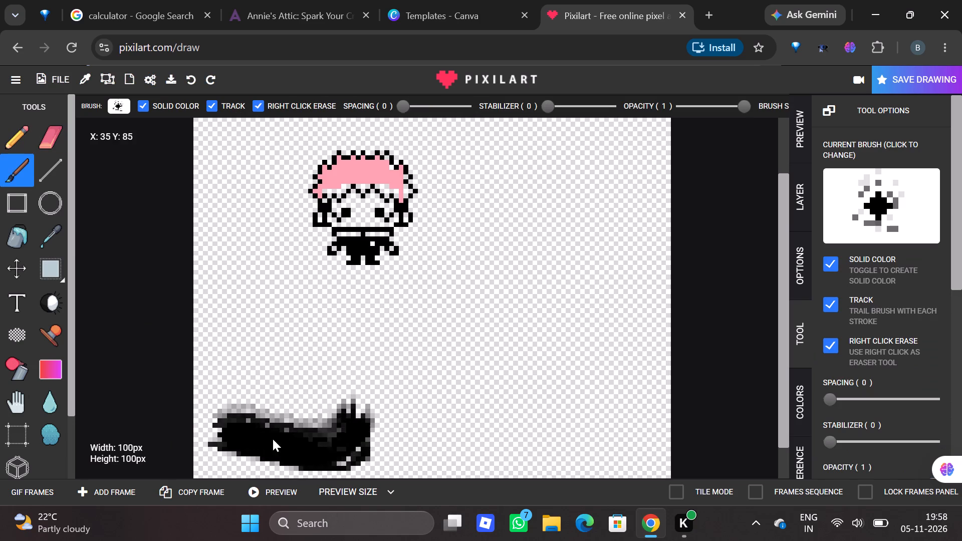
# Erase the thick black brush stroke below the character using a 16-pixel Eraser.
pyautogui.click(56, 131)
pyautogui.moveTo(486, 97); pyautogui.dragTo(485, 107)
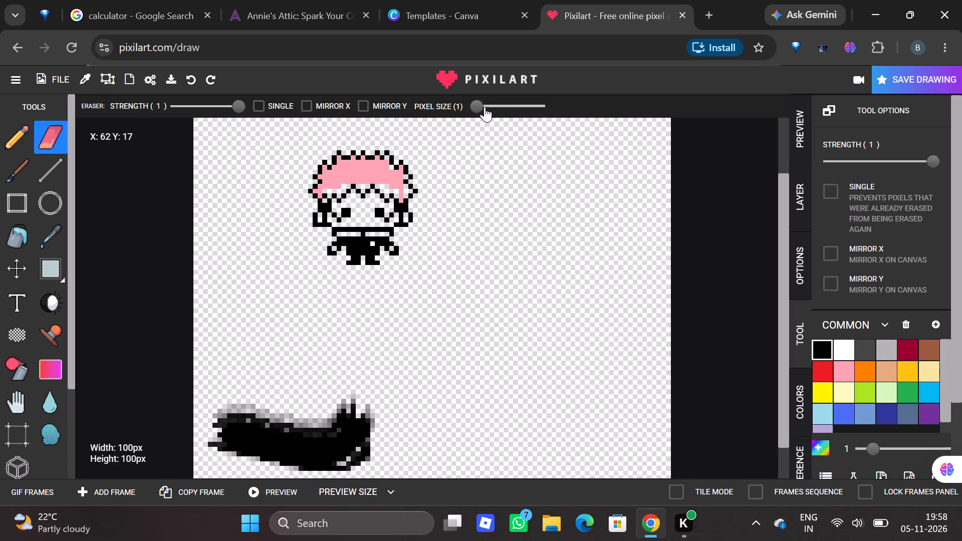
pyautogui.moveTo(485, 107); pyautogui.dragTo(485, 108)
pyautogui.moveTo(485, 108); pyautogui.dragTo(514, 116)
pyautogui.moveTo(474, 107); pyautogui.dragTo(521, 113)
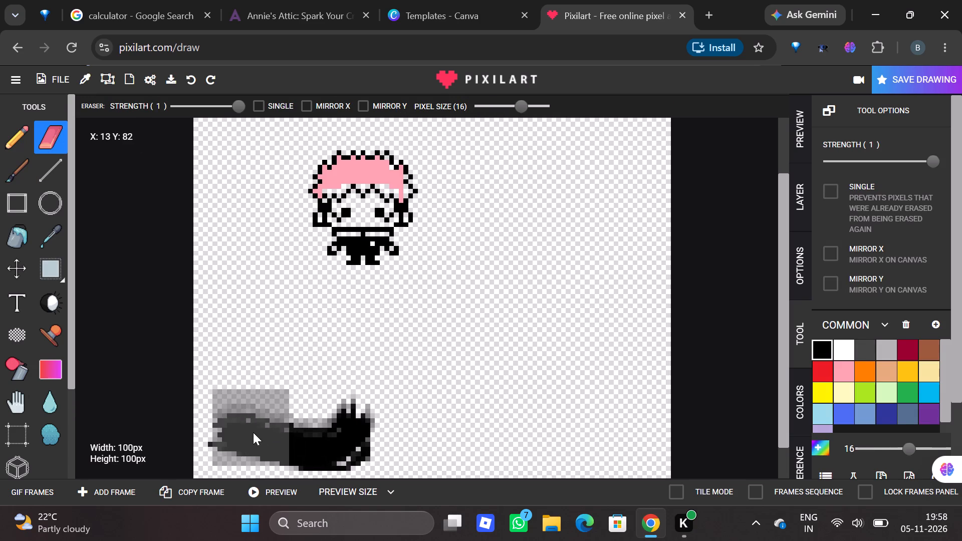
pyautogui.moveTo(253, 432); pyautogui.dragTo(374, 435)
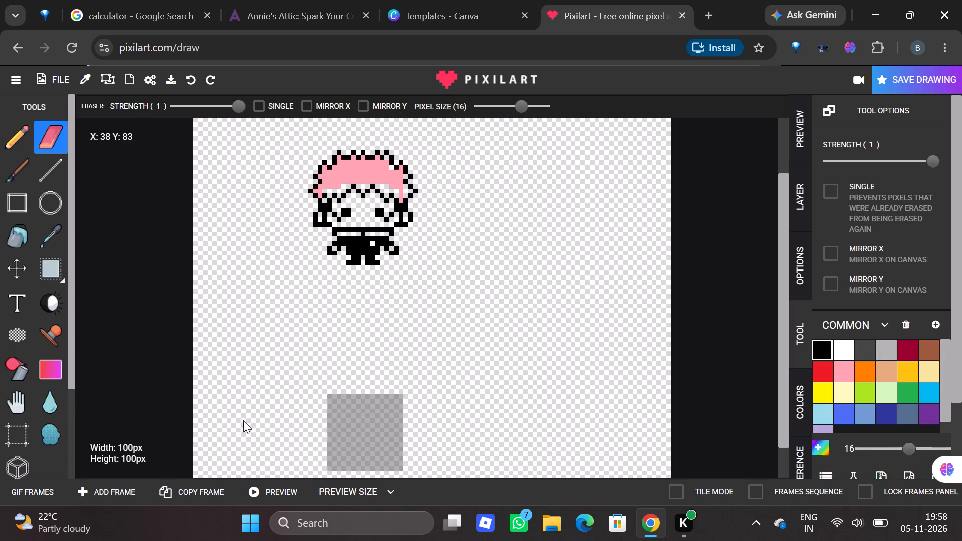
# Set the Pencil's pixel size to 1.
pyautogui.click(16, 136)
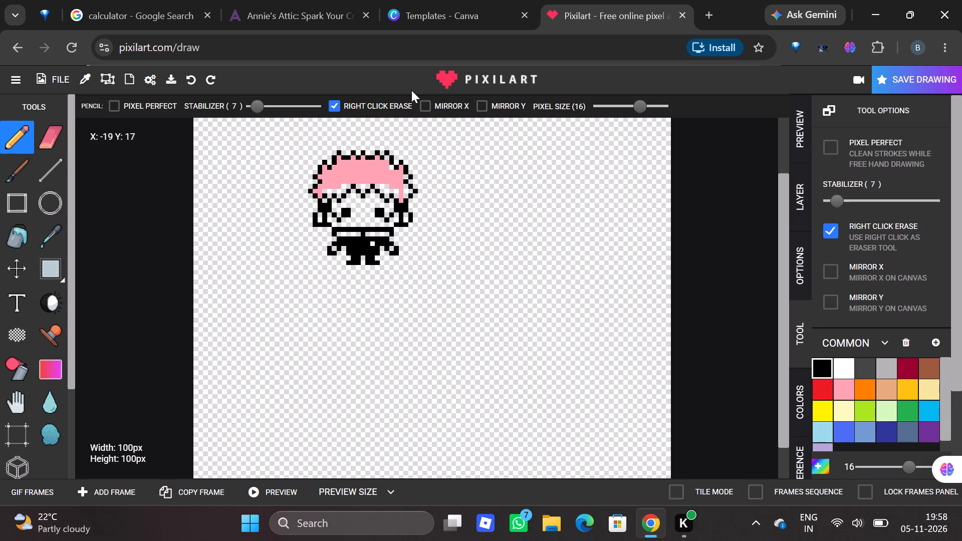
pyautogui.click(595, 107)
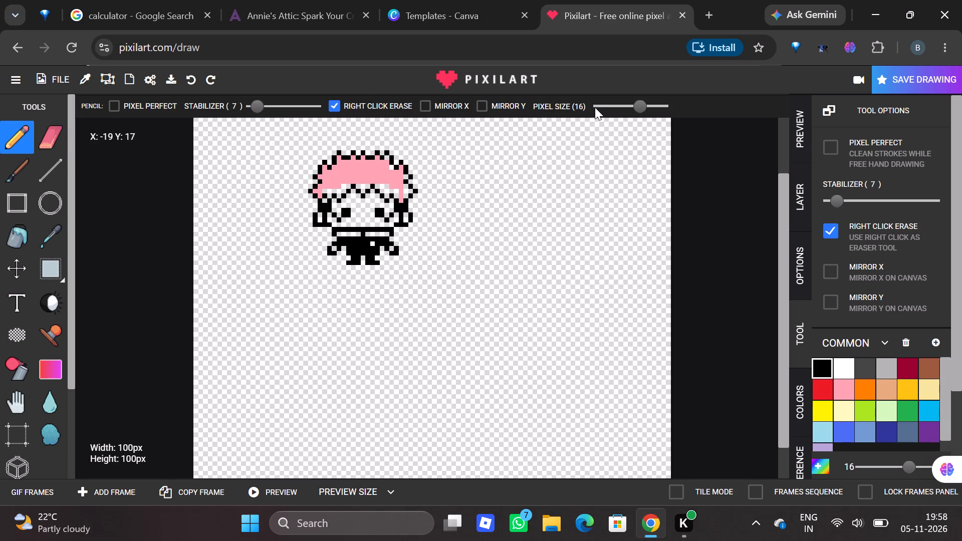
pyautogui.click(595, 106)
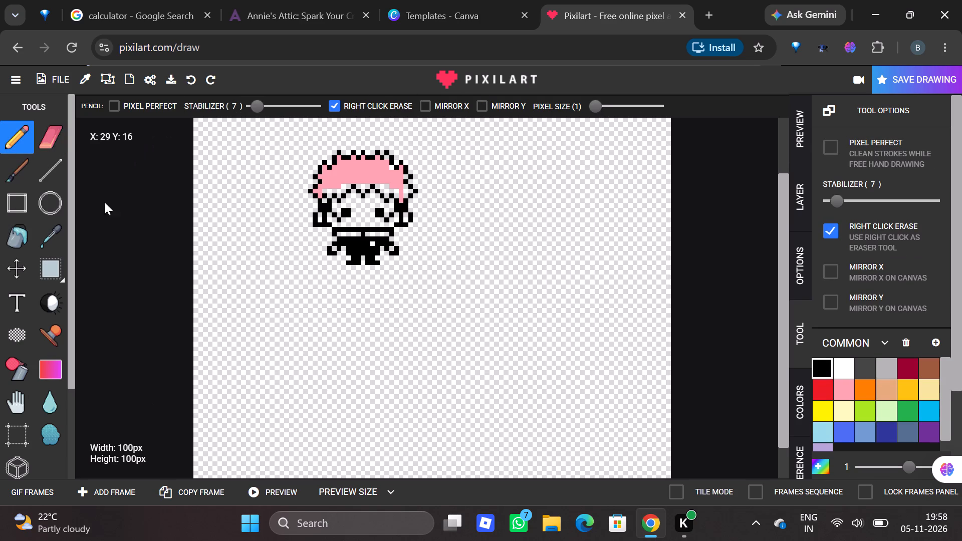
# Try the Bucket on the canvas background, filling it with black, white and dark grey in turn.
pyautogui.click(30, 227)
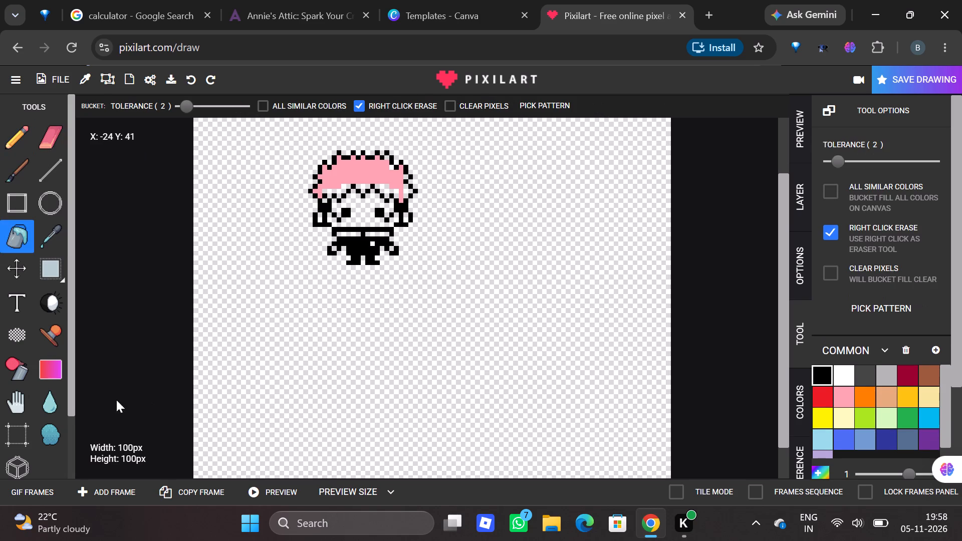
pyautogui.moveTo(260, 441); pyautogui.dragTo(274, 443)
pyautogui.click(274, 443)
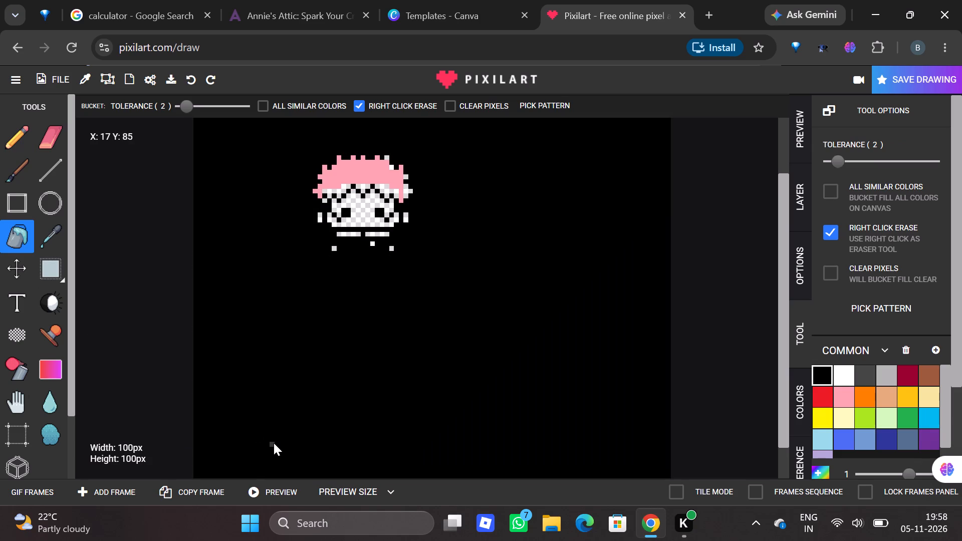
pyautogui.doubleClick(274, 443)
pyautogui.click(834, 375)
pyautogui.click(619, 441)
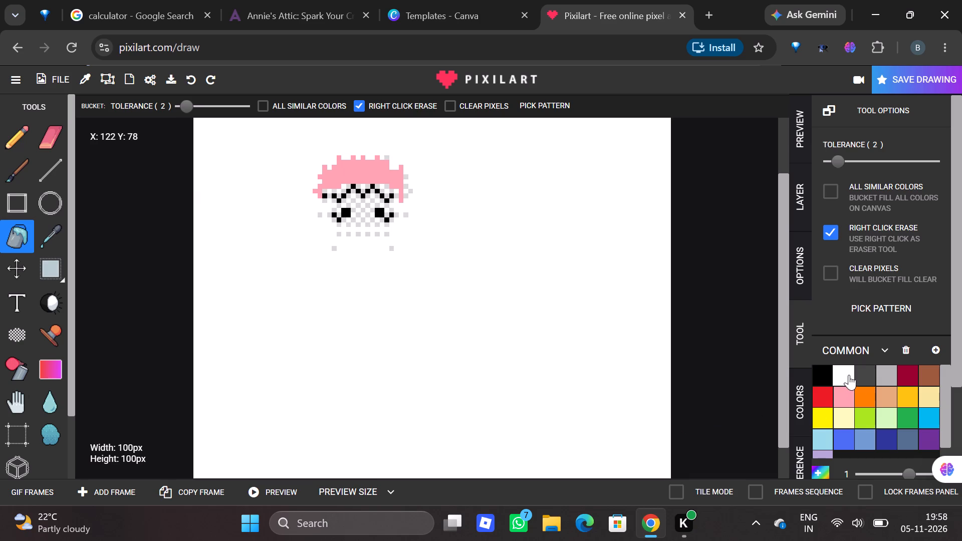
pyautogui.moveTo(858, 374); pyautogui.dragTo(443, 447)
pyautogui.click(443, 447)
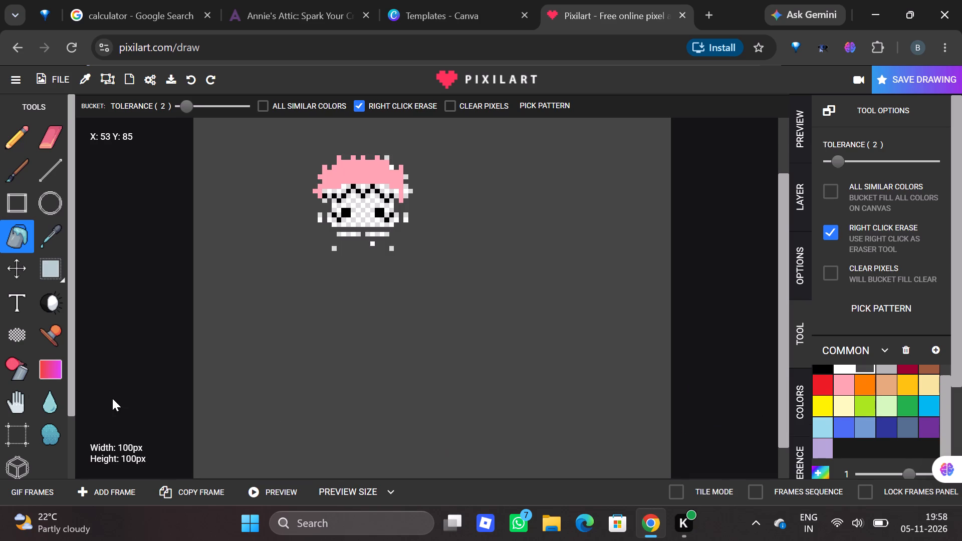
# Erase the whole drawing, both the grey background and the character, using a 20-pixel Eraser.
pyautogui.click(62, 129)
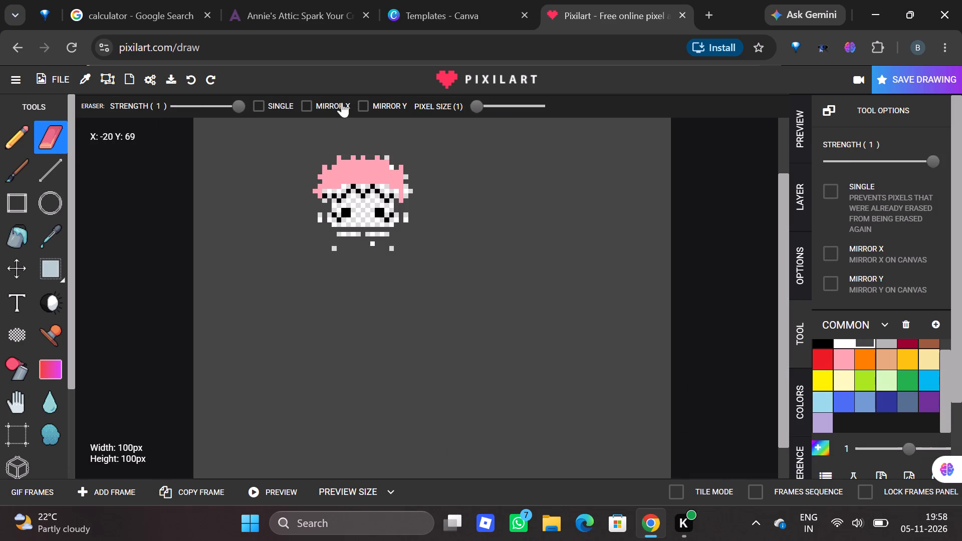
pyautogui.click(528, 105)
pyautogui.moveTo(544, 143); pyautogui.dragTo(528, 152)
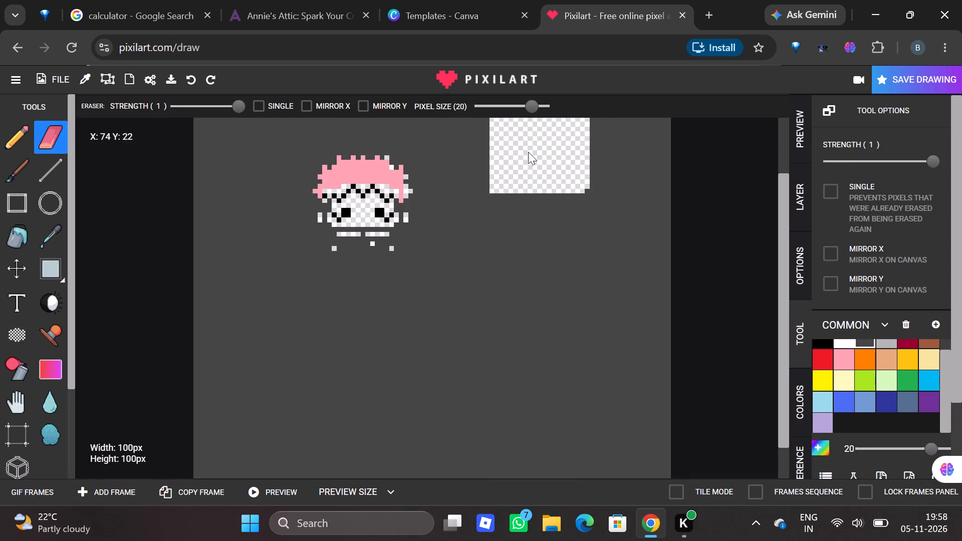
pyautogui.moveTo(528, 152); pyautogui.dragTo(616, 441)
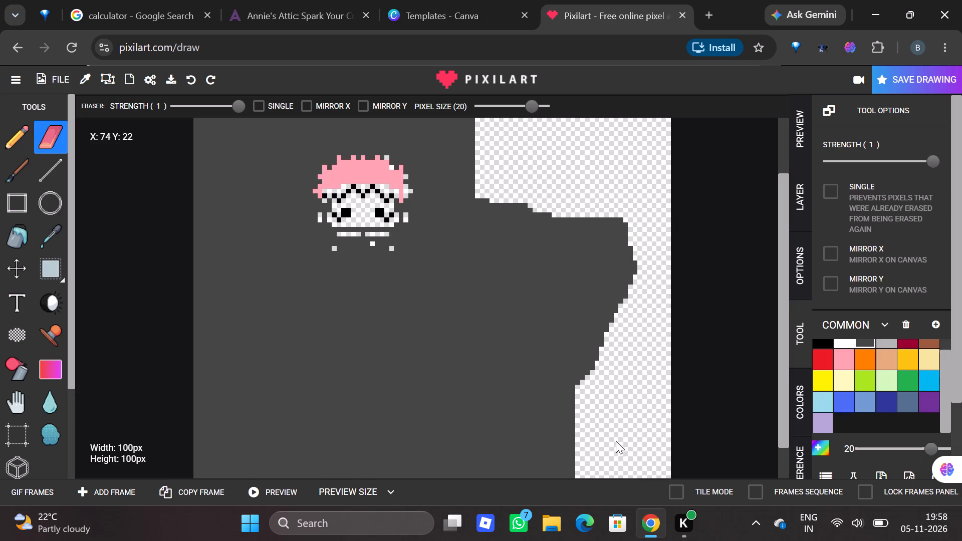
pyautogui.moveTo(616, 441); pyautogui.dragTo(217, 383)
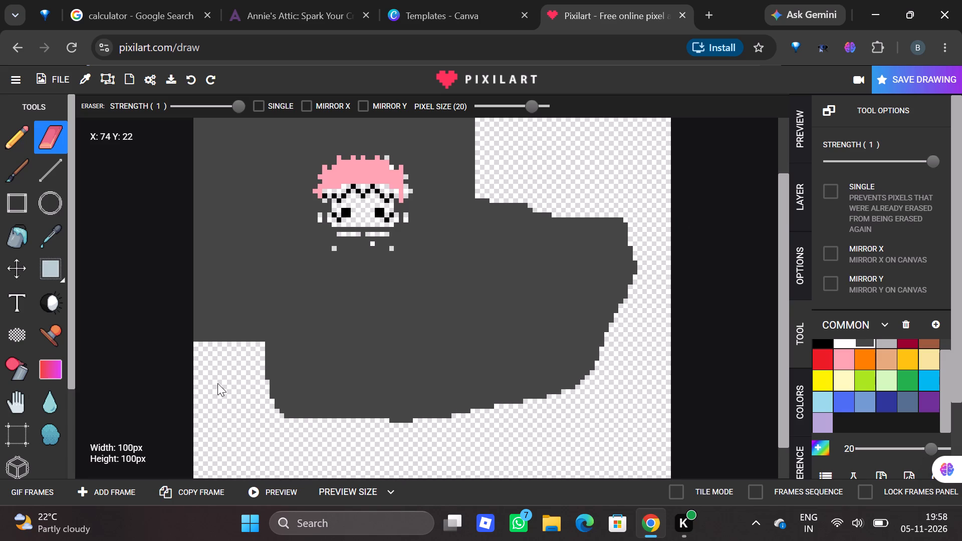
pyautogui.moveTo(217, 383); pyautogui.dragTo(276, 139)
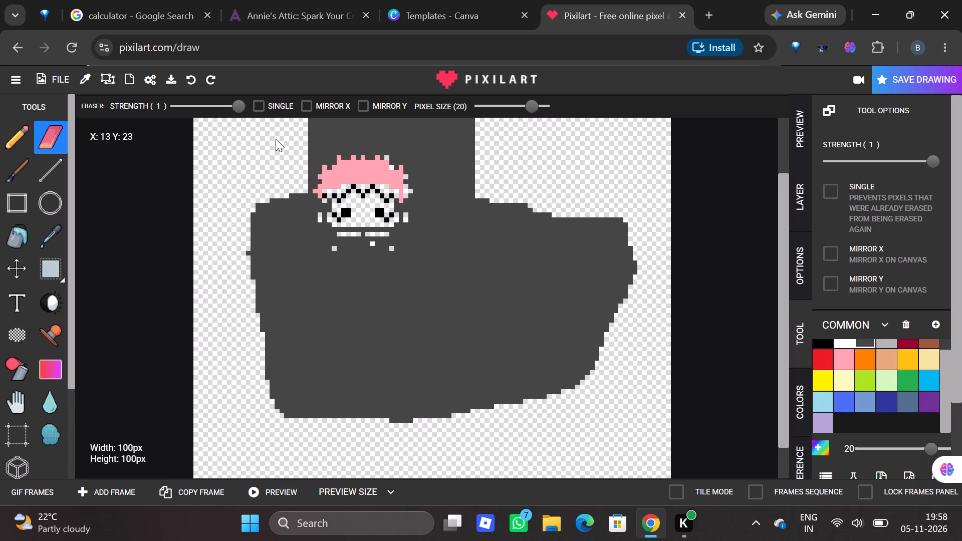
pyautogui.moveTo(276, 139); pyautogui.dragTo(212, 298)
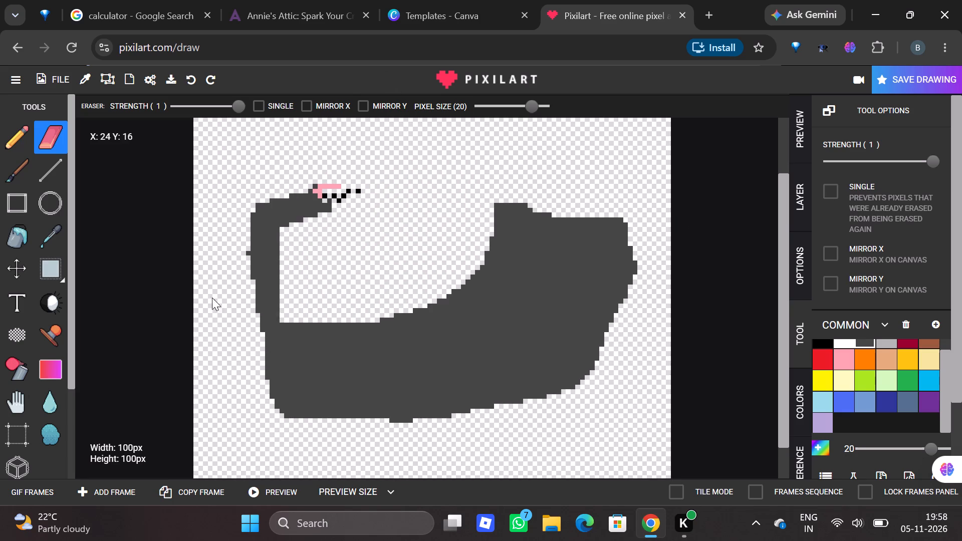
pyautogui.moveTo(212, 298); pyautogui.dragTo(366, 281)
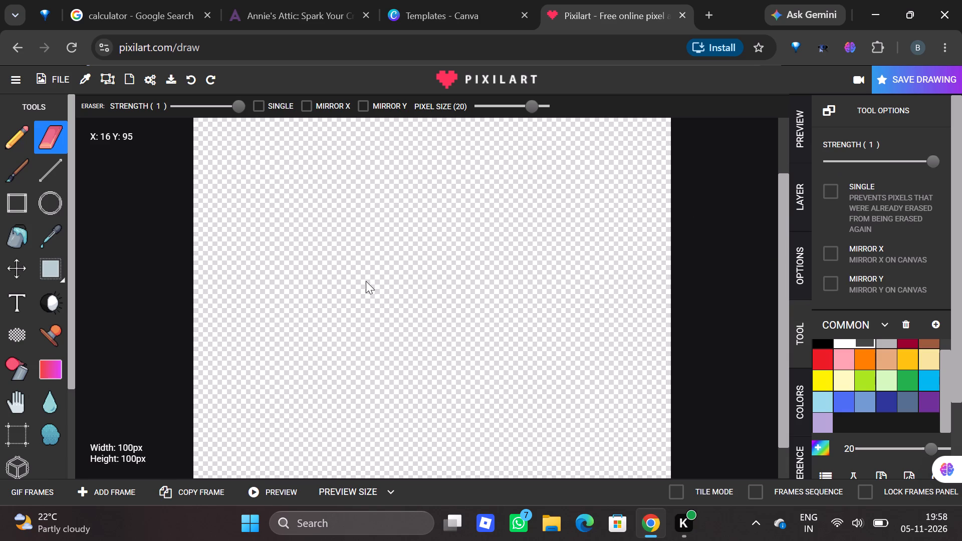
pyautogui.moveTo(366, 281); pyautogui.dragTo(241, 381)
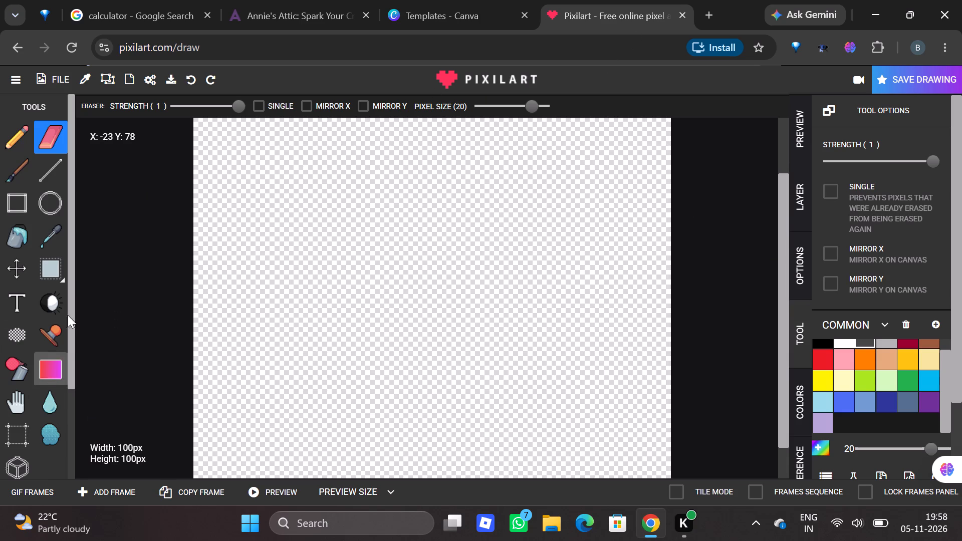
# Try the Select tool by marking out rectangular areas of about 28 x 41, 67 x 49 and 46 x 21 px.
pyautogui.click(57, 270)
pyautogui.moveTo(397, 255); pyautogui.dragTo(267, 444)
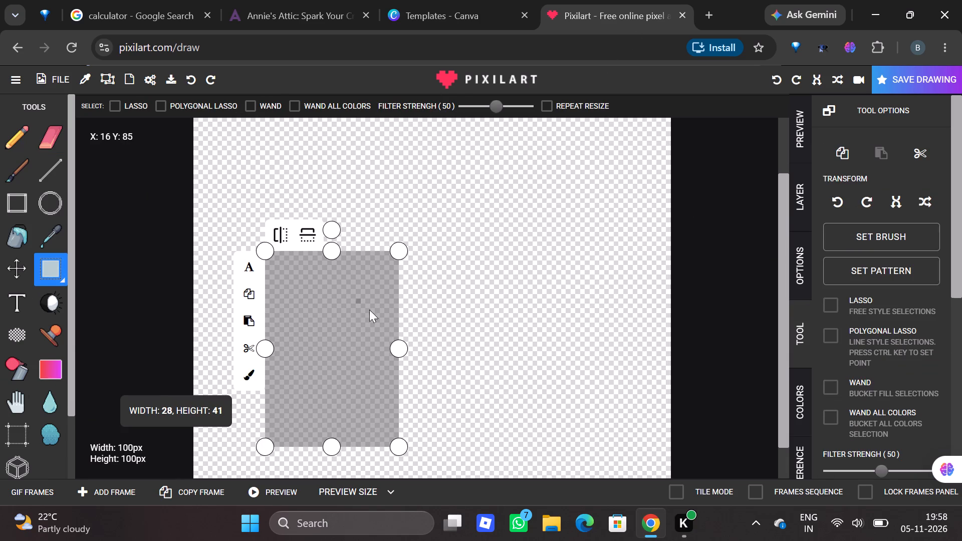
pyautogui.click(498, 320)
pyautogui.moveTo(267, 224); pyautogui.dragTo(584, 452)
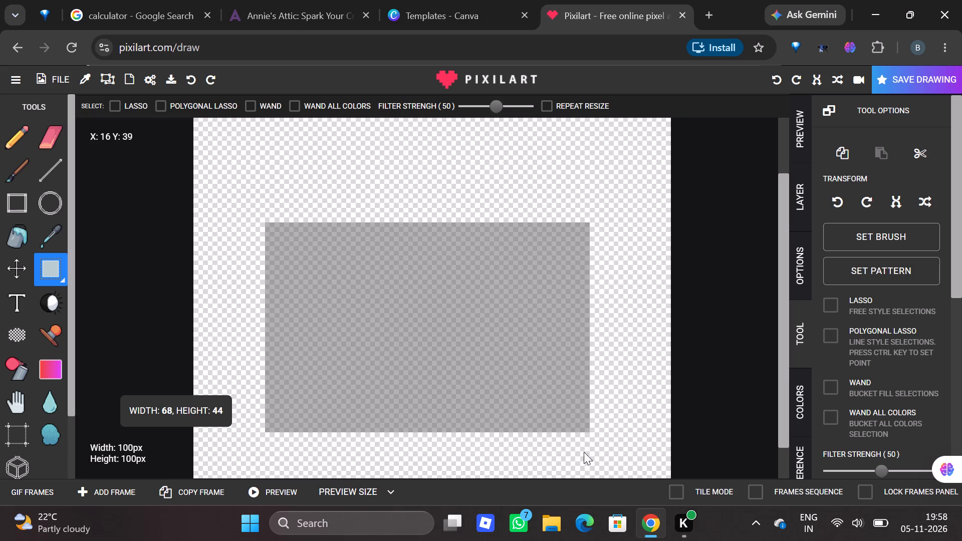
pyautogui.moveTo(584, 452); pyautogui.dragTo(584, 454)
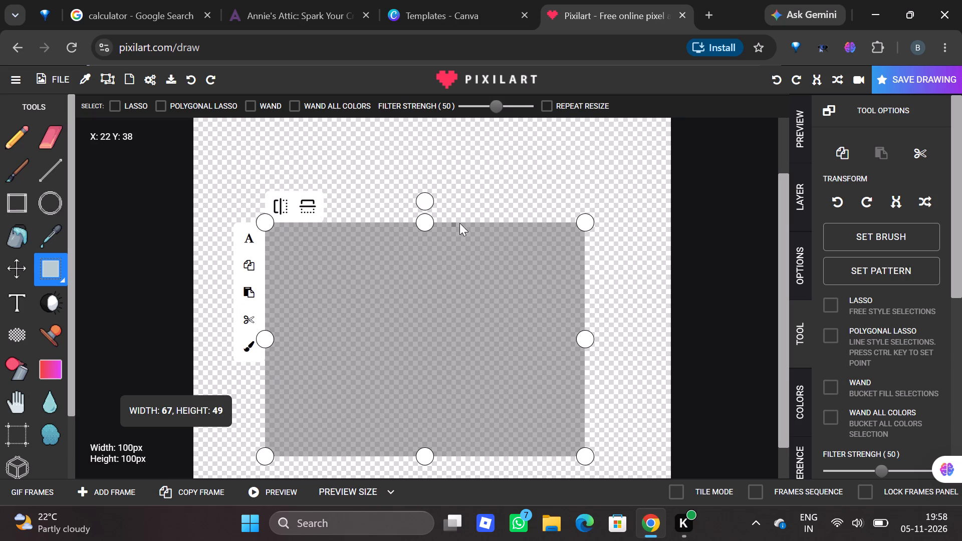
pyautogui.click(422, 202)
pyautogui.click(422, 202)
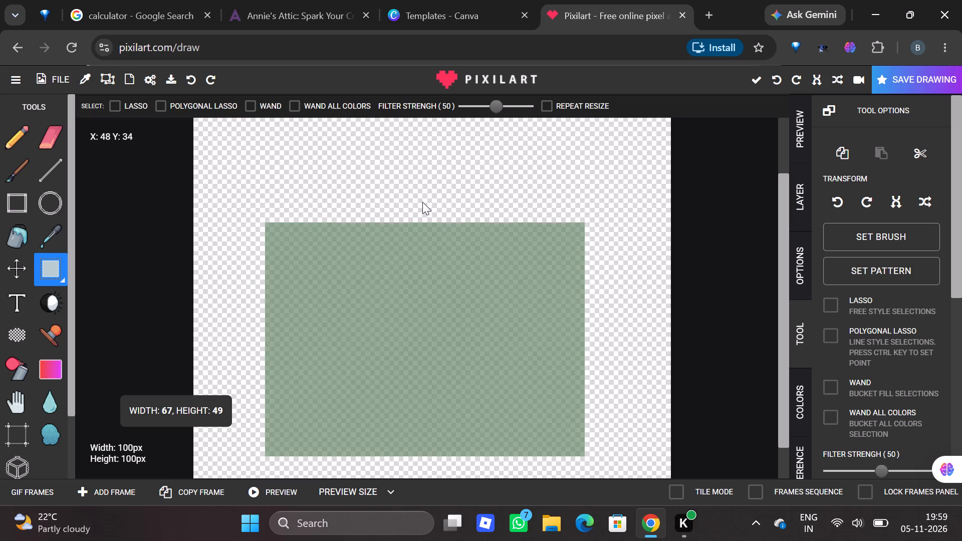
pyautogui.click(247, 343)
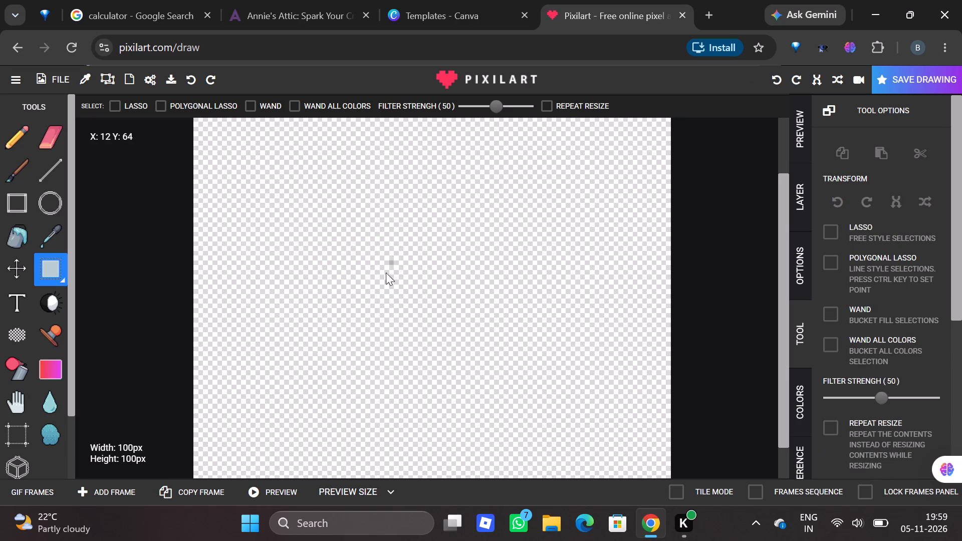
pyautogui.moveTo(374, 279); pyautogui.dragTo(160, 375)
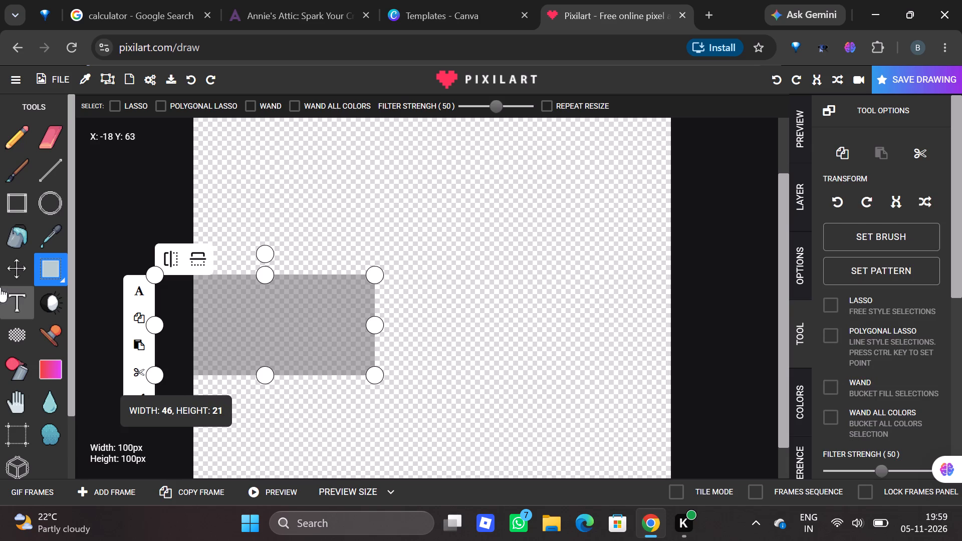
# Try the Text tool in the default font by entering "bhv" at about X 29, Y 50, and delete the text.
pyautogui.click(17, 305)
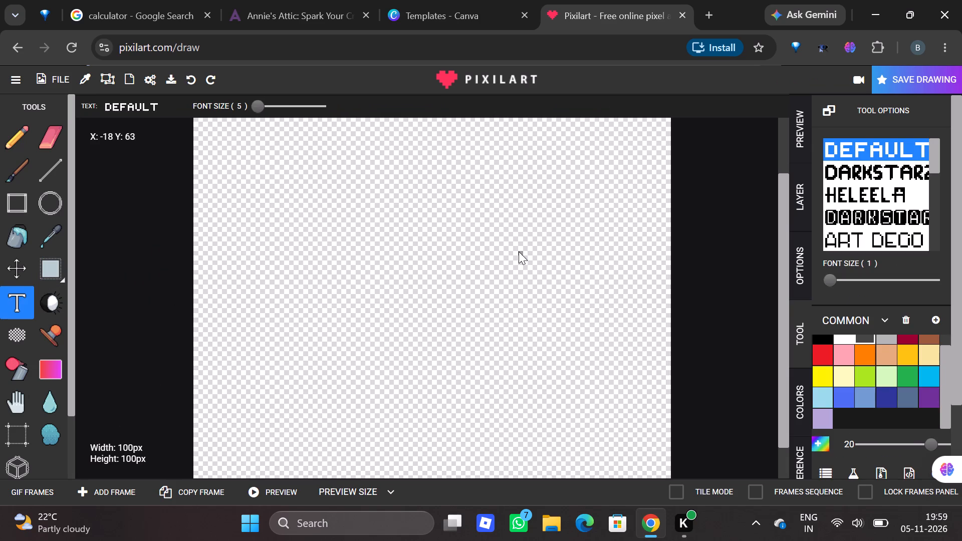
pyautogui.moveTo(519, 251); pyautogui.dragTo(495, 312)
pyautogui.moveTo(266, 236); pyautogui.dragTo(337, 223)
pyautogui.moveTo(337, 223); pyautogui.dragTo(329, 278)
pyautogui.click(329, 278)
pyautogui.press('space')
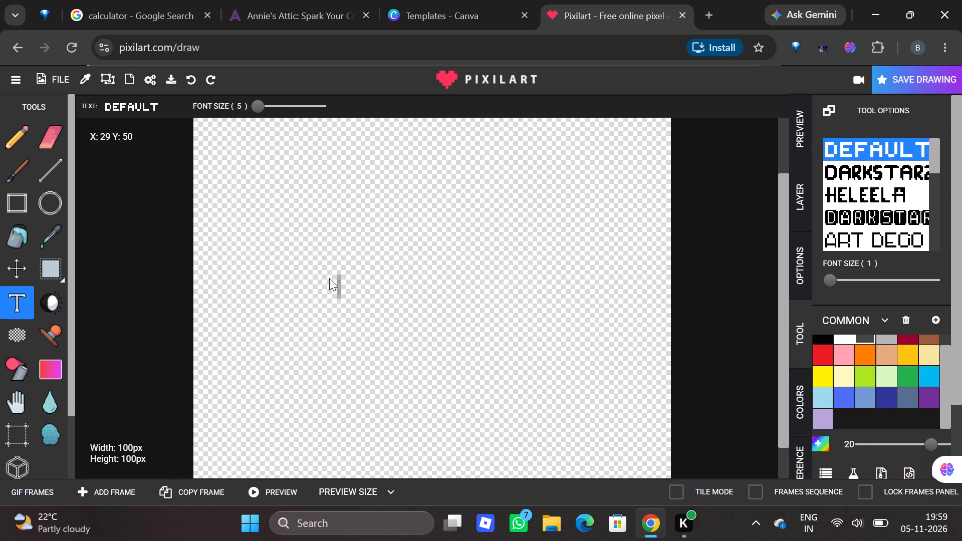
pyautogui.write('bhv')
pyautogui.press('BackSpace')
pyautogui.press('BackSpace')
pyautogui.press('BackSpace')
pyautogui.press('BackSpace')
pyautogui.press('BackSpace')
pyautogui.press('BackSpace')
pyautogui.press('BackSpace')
# Bring up the stamp gallery with the Stamp tool to view the new stamps, and close it.
pyautogui.click(51, 328)
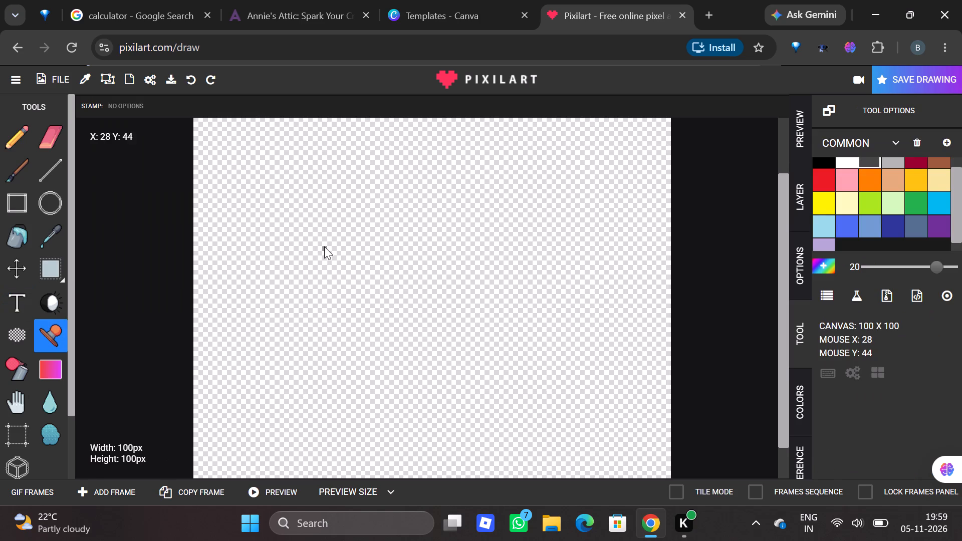
pyautogui.moveTo(324, 246); pyautogui.dragTo(344, 296)
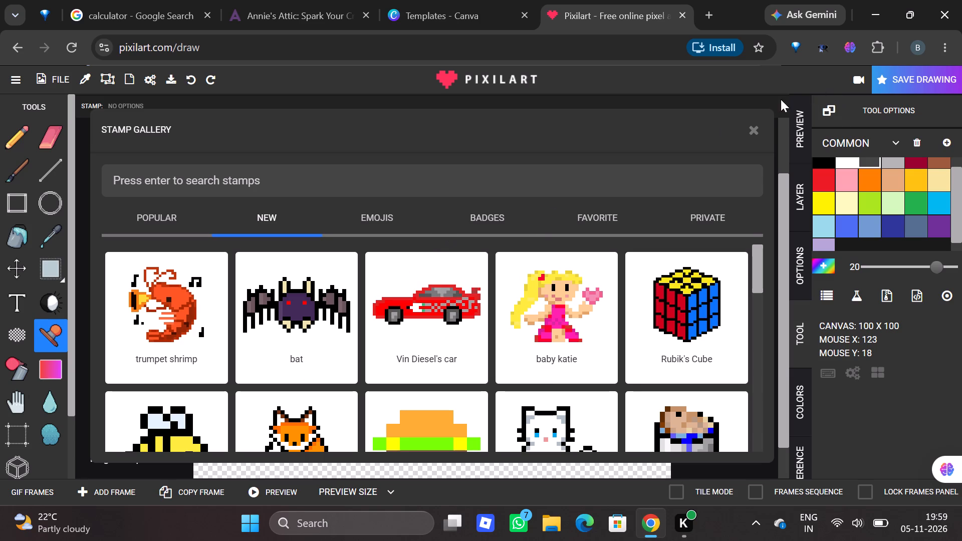
pyautogui.click(749, 133)
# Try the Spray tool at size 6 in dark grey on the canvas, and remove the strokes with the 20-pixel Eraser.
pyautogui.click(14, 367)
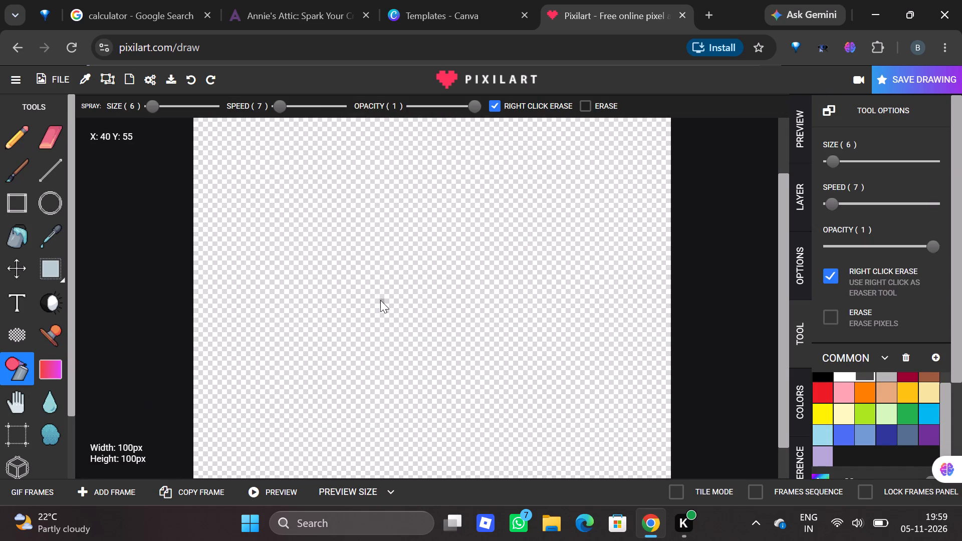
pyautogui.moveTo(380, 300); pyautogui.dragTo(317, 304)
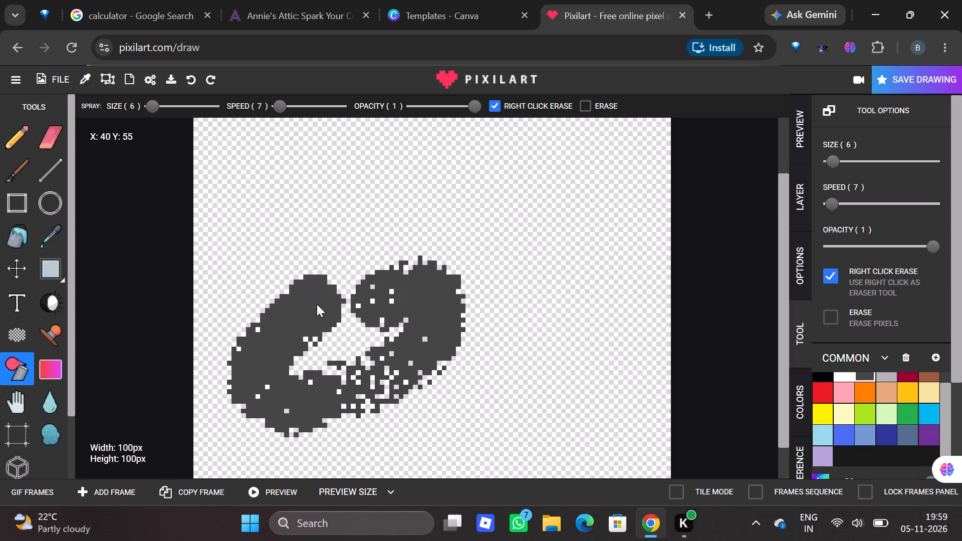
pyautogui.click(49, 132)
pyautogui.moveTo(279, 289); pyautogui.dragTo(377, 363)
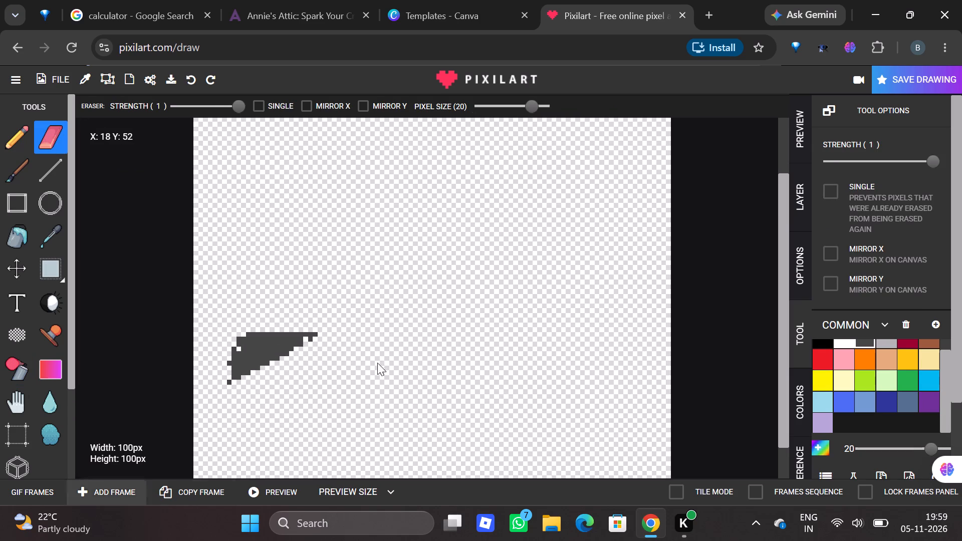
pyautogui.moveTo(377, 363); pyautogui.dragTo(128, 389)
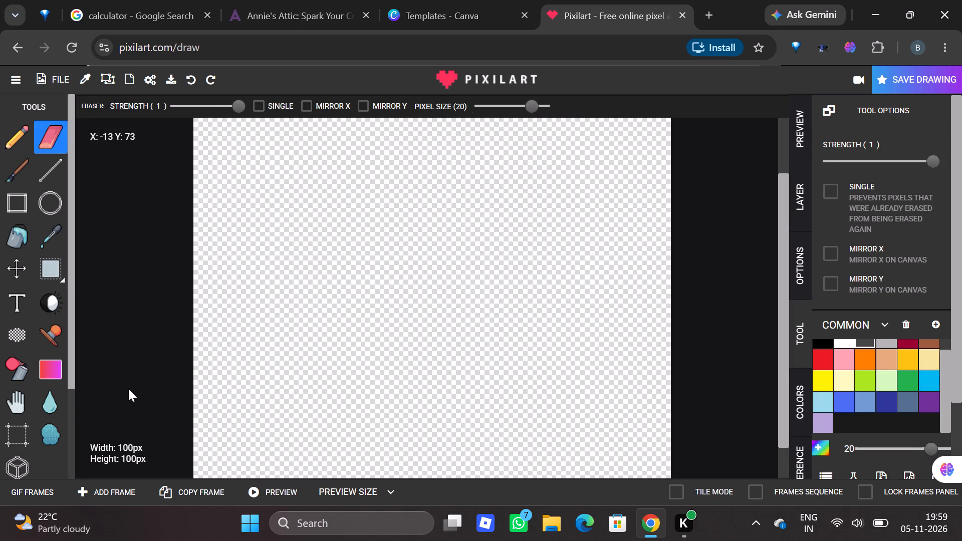
# Move the canvas up with the Hand tool and erase the leftover dark grey area at its lower right corner.
pyautogui.click(23, 401)
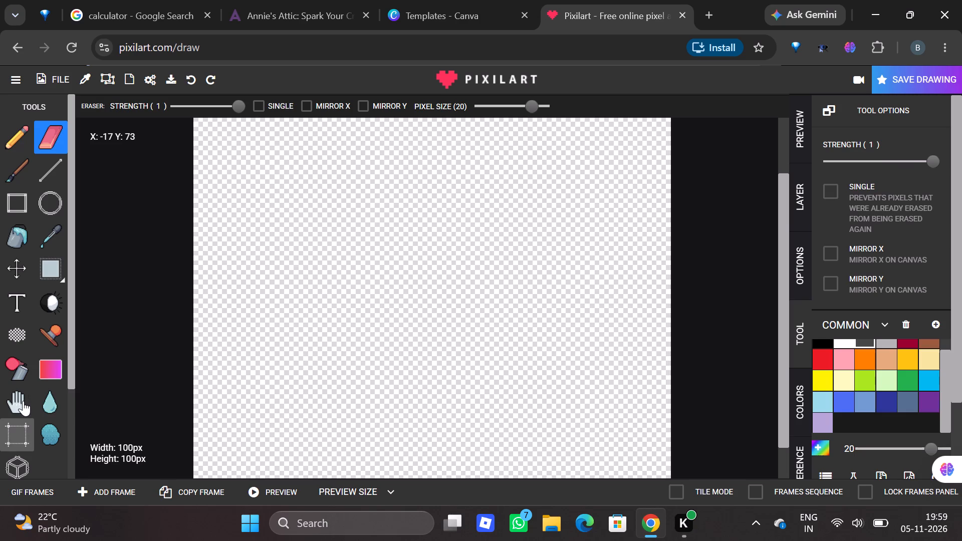
pyautogui.moveTo(359, 326); pyautogui.dragTo(401, 301)
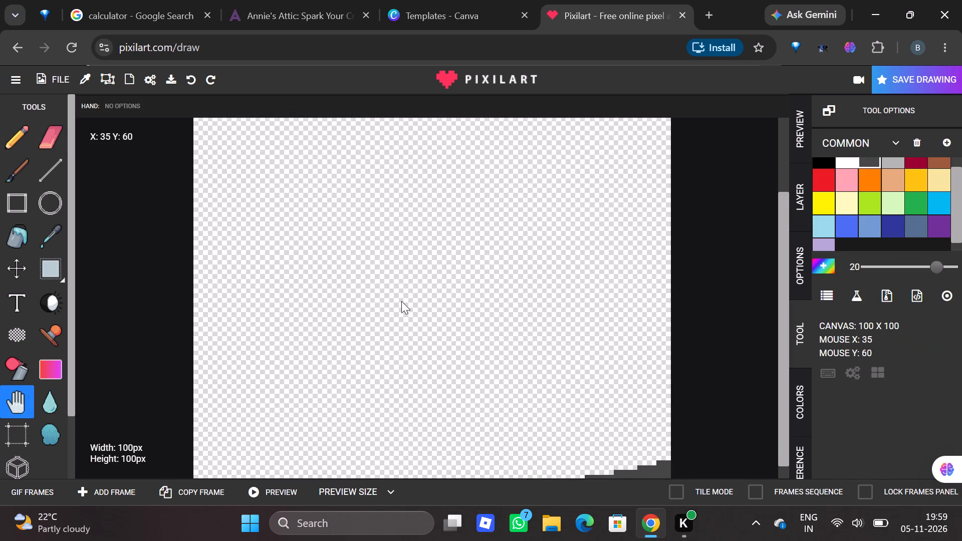
pyautogui.moveTo(401, 301); pyautogui.dragTo(405, 209)
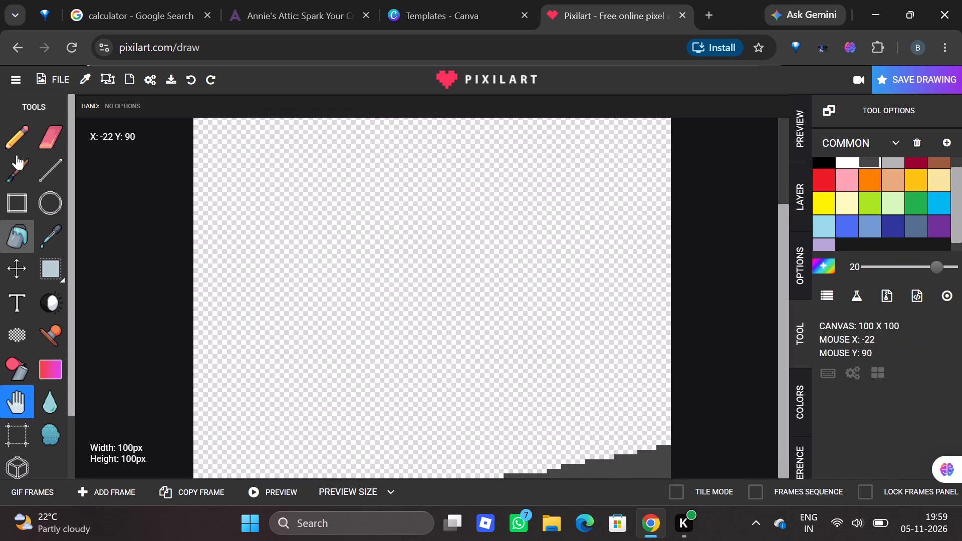
pyautogui.click(54, 145)
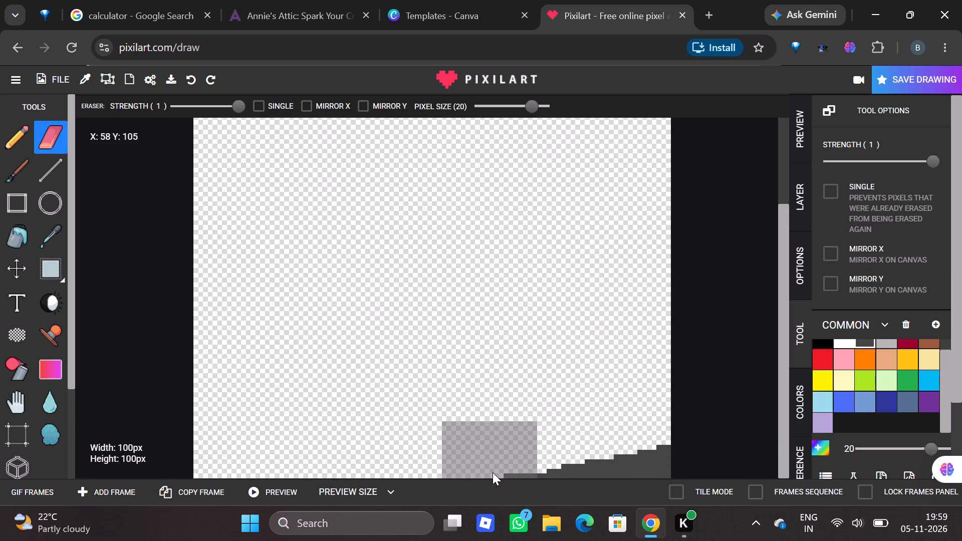
pyautogui.moveTo(493, 472); pyautogui.dragTo(725, 409)
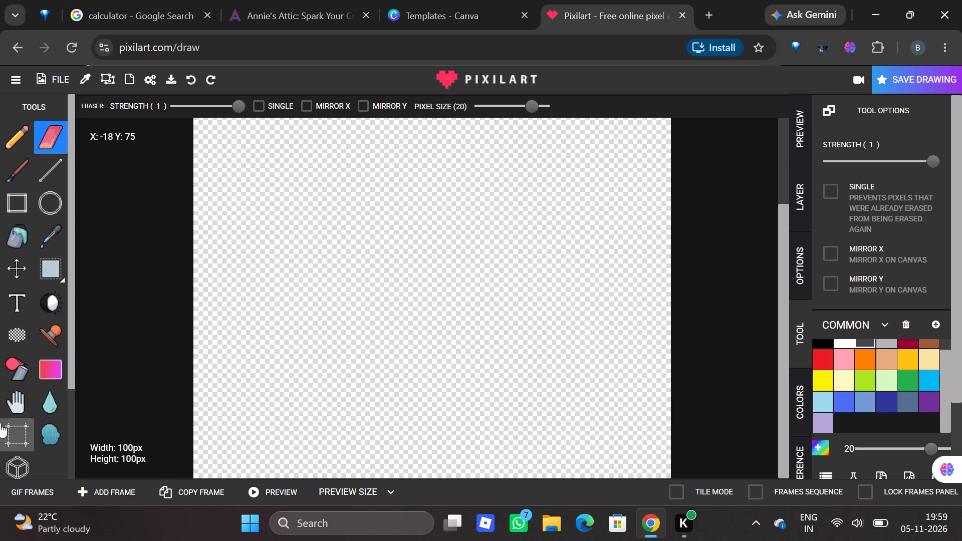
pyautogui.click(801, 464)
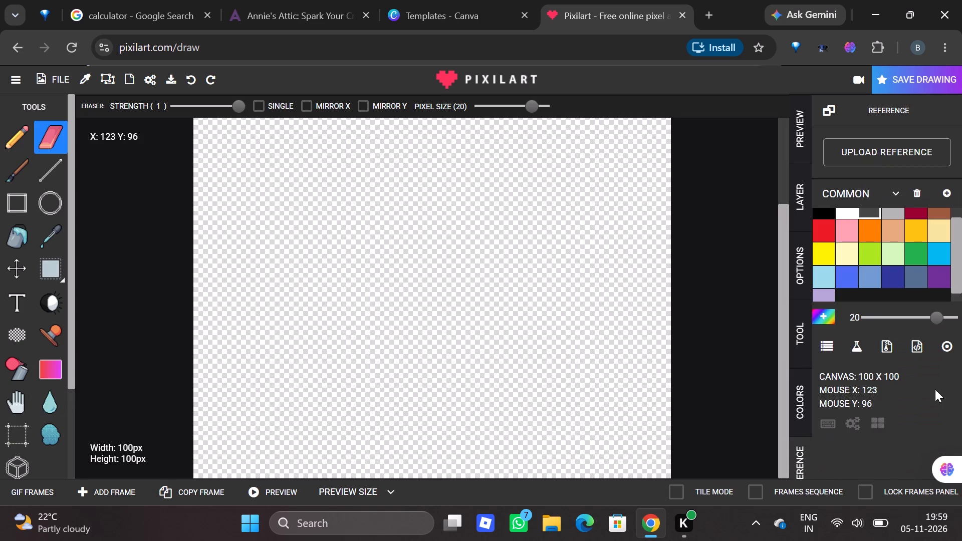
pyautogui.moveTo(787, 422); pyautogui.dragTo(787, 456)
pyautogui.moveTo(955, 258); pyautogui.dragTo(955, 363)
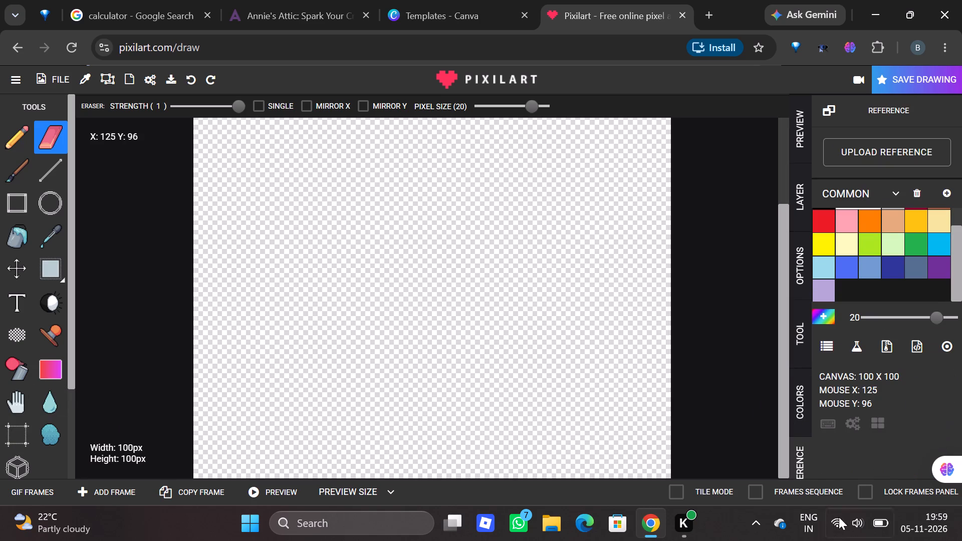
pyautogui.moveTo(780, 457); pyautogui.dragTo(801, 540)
# Search Google for "pinterest" in a new browser tab and open the Pinterest site.
pyautogui.click(706, 8)
pyautogui.click(606, 37)
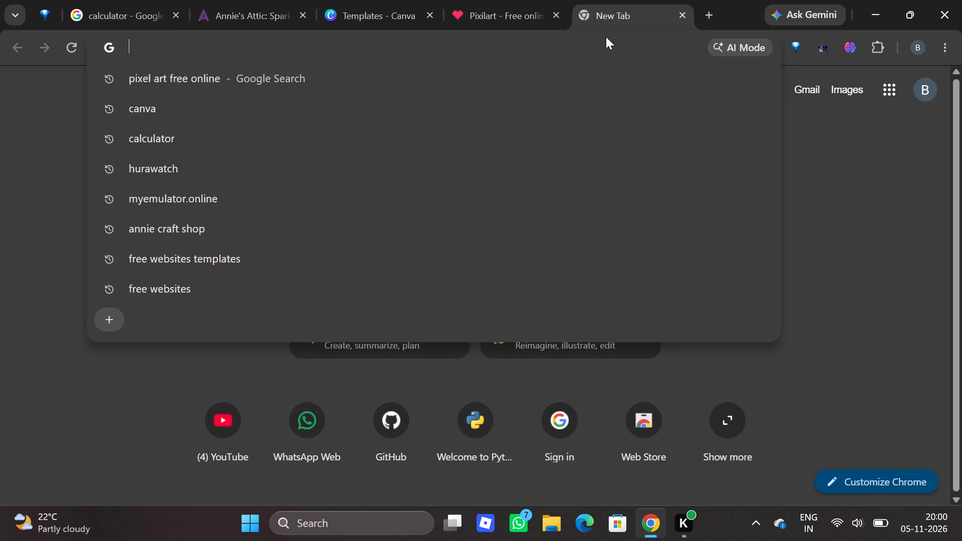
pyautogui.write('pin')
pyautogui.click(288, 123)
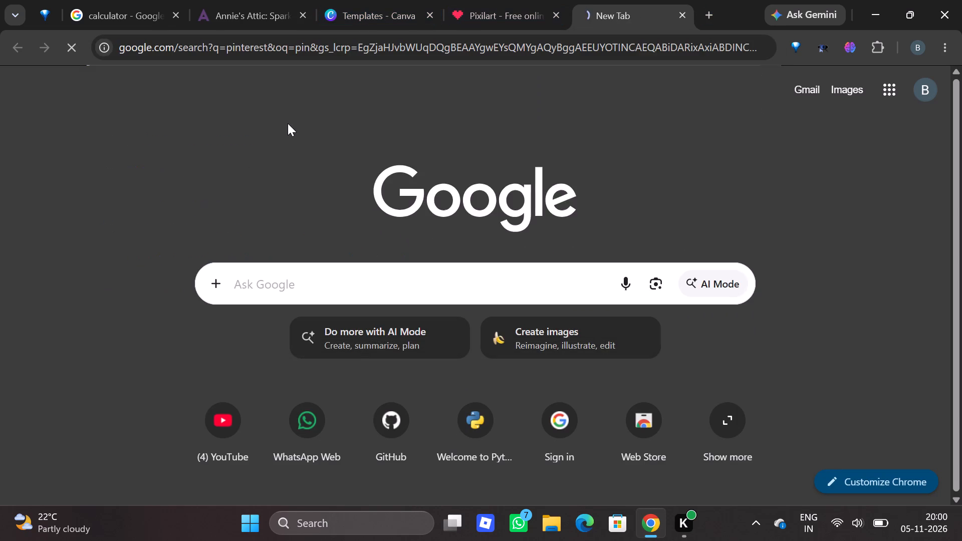
pyautogui.click(109, 230)
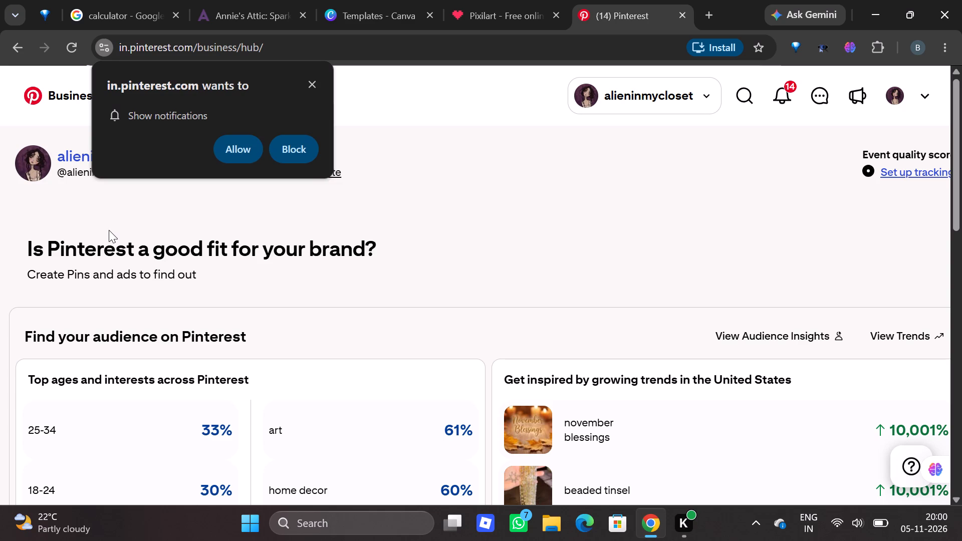
# Search Pinterest for "pixel art idea" from the recent searches.
pyautogui.press('Down')
pyautogui.moveTo(954, 103); pyautogui.dragTo(961, 189)
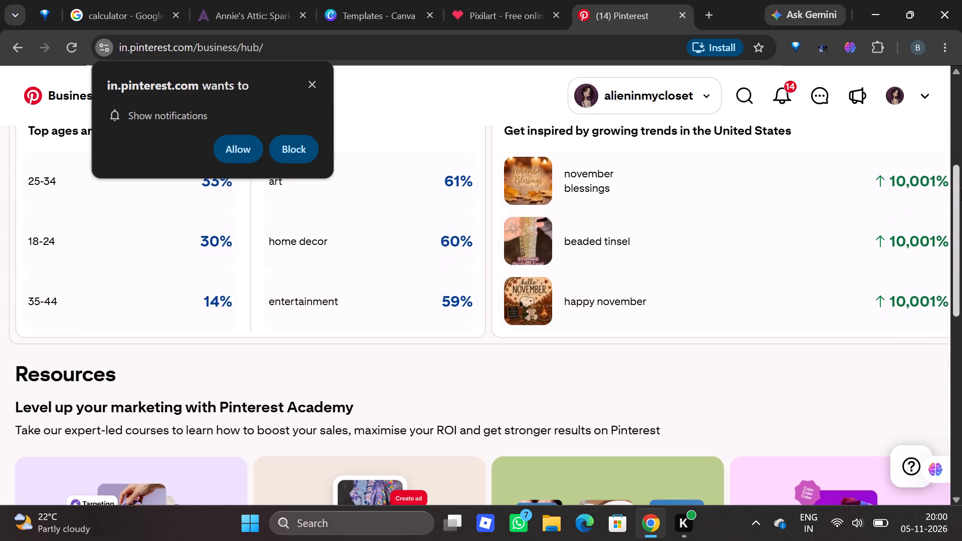
pyautogui.moveTo(961, 189); pyautogui.dragTo(878, 166)
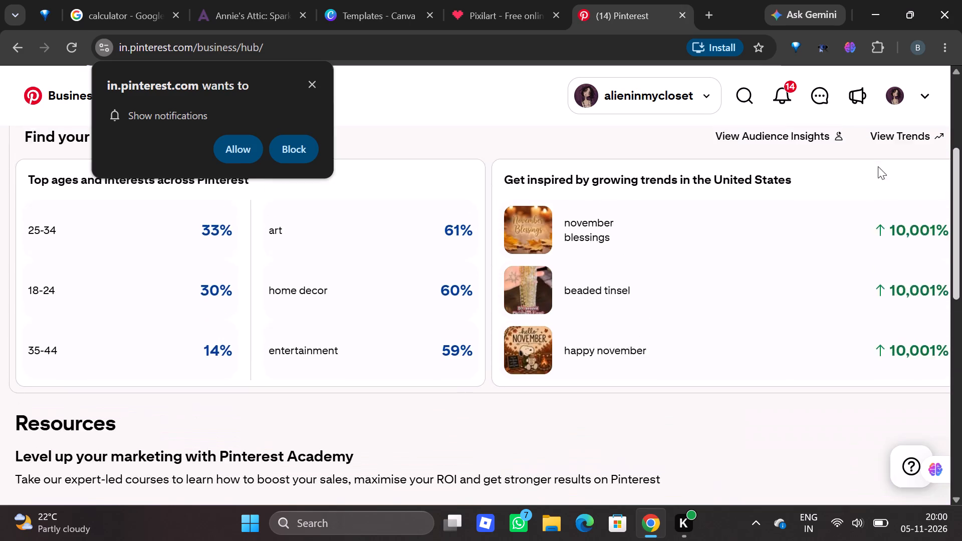
pyautogui.moveTo(878, 166); pyautogui.dragTo(857, 25)
pyautogui.click(731, 100)
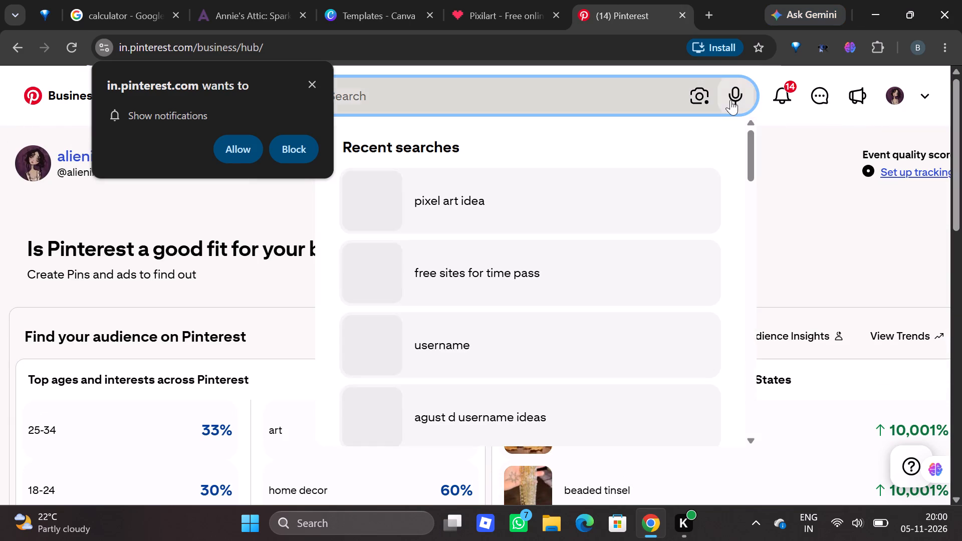
pyautogui.click(484, 233)
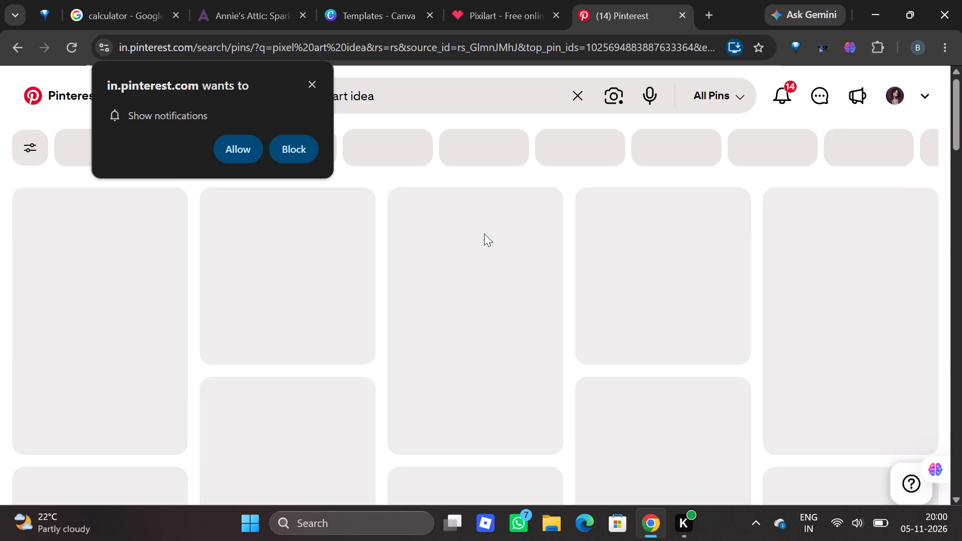
# Browse the pixel art idea pins for a design to draw.
pyautogui.press('Down')
pyautogui.press('Down')
pyautogui.press('Down')
pyautogui.press('Down')
pyautogui.press('Down')
pyautogui.press('Down')
pyautogui.press('Down')
pyautogui.press('Down')
pyautogui.press('Down')
pyautogui.press('Down')
pyautogui.press('Down')
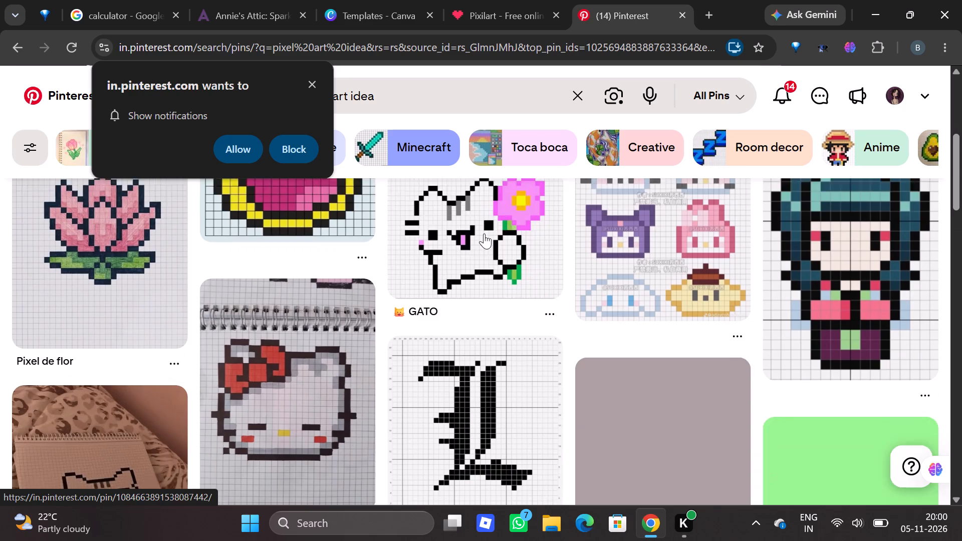
pyautogui.press('Down')
pyautogui.press('Down')
pyautogui.press('Down')
pyautogui.press('Down')
pyautogui.press('Down')
pyautogui.press('Down')
pyautogui.press('Down')
pyautogui.press('Down')
pyautogui.press('Down')
pyautogui.press('Down')
pyautogui.press('Down')
pyautogui.press('Down')
pyautogui.press('Down')
pyautogui.press('Down')
pyautogui.press('Down')
pyautogui.press('Down')
pyautogui.press('Down')
pyautogui.press('Down')
pyautogui.press('Down')
pyautogui.press('Down')
pyautogui.press('Down')
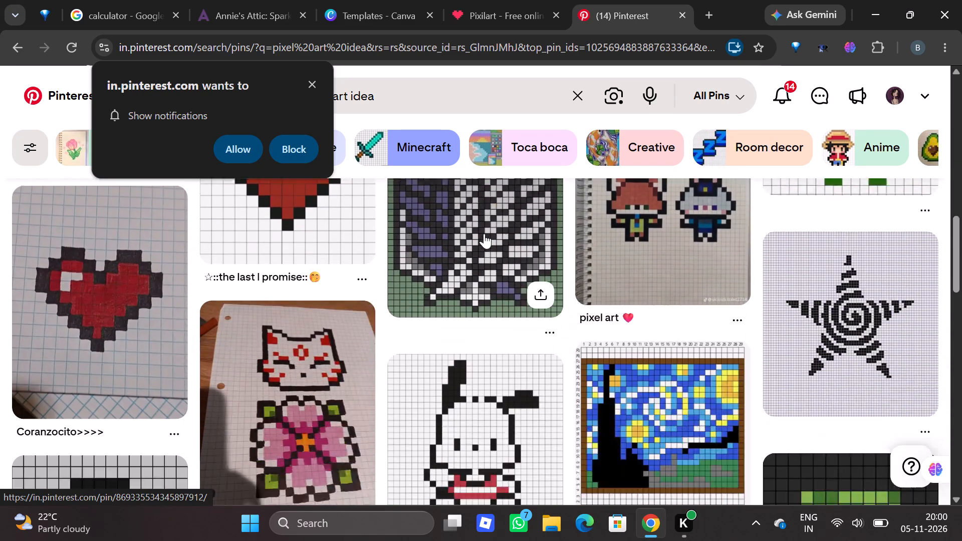
pyautogui.press('Down')
pyautogui.press('Down')
pyautogui.press('Down')
pyautogui.press('Down')
pyautogui.press('Down')
pyautogui.press('Down')
pyautogui.press('Down')
pyautogui.press('Down')
pyautogui.press('Down')
pyautogui.press('Down')
pyautogui.press('Down')
pyautogui.press('Down')
pyautogui.press('Down')
pyautogui.press('Down')
pyautogui.press('Down')
pyautogui.press('Down')
pyautogui.press('Down')
pyautogui.press('Down')
pyautogui.press('Down')
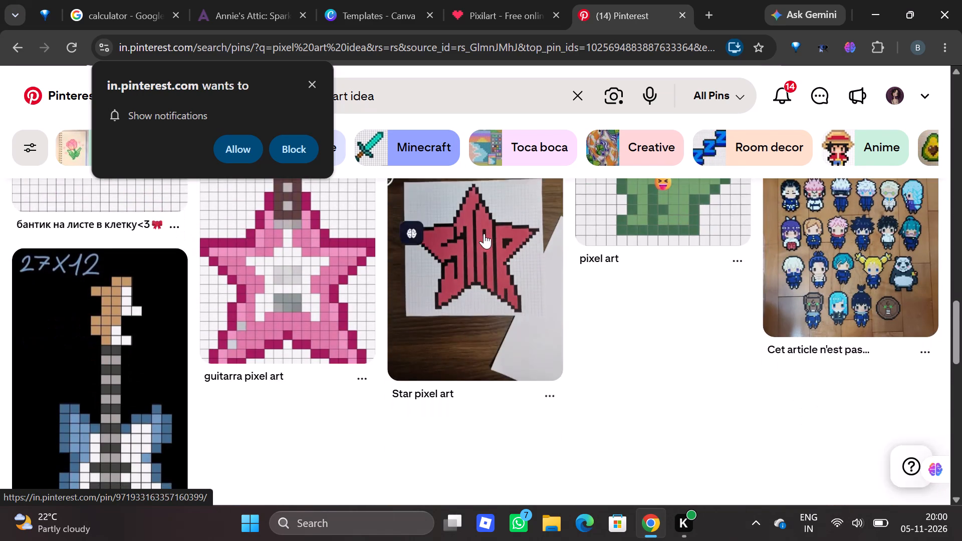
pyautogui.press('Down')
pyautogui.press('Down')
pyautogui.press('Down')
pyautogui.press('Down')
pyautogui.press('Down')
pyautogui.press('Down')
pyautogui.press('Down')
pyautogui.press('Down')
pyautogui.press('Down')
pyautogui.press('Down')
pyautogui.press('Down')
pyautogui.press('Down')
pyautogui.press('Down')
pyautogui.press('Down')
pyautogui.press('Down')
pyautogui.press('Down')
pyautogui.press('Down')
pyautogui.press('Down')
pyautogui.press('Down')
pyautogui.press('Down')
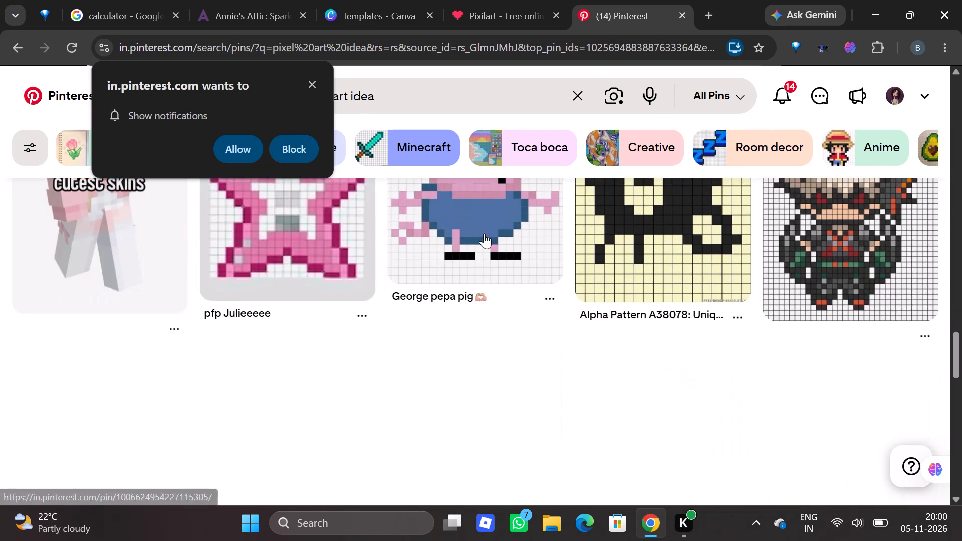
pyautogui.press('Down')
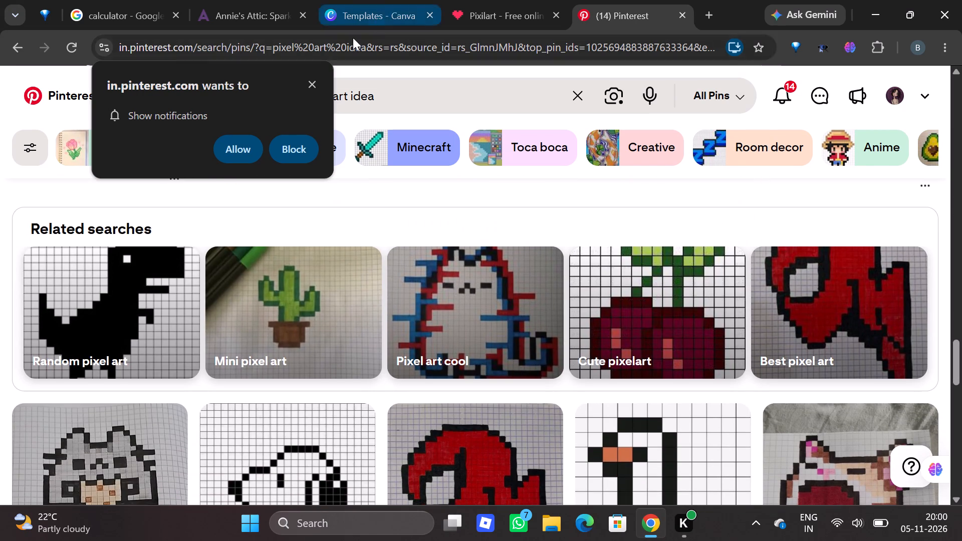
# Dismiss Pinterest's request to show notifications.
pyautogui.click(311, 94)
pyautogui.click(309, 87)
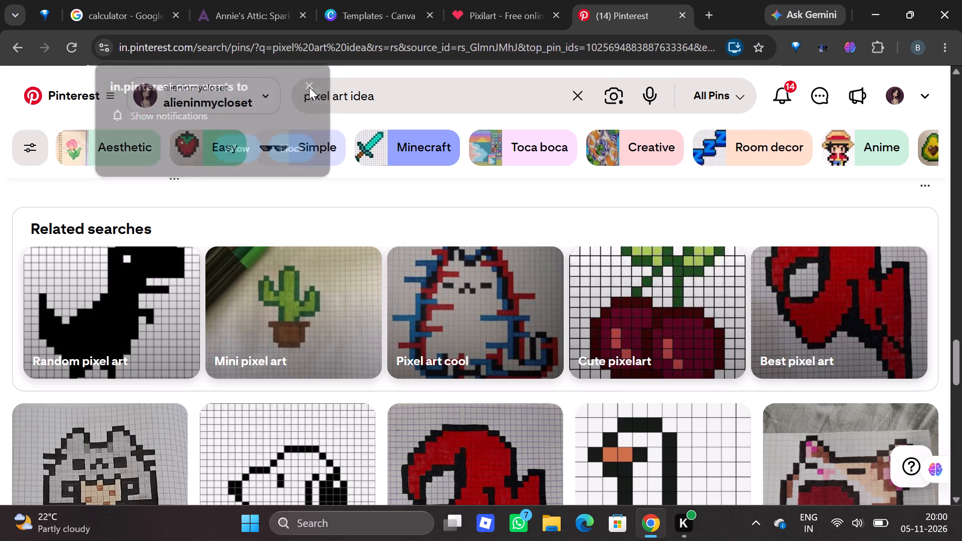
# Replace the Pinterest search text with "suga pixle art" and run the search.
pyautogui.click(427, 87)
pyautogui.press('BackSpace')
pyautogui.press('BackSpace')
pyautogui.press('BackSpace')
pyautogui.press('BackSpace')
pyautogui.press('BackSpace')
pyautogui.press('BackSpace')
pyautogui.press('BackSpace')
pyautogui.press('BackSpace')
pyautogui.press('BackSpace')
pyautogui.press('BackSpace')
pyautogui.press('BackSpace')
pyautogui.press('BackSpace')
pyautogui.press('BackSpace')
pyautogui.press('BackSpace')
pyautogui.press('BackSpace')
pyautogui.press('BackSpace')
pyautogui.press('BackSpace')
pyautogui.press('BackSpace')
pyautogui.press('BackSpace')
pyautogui.press('BackSpace')
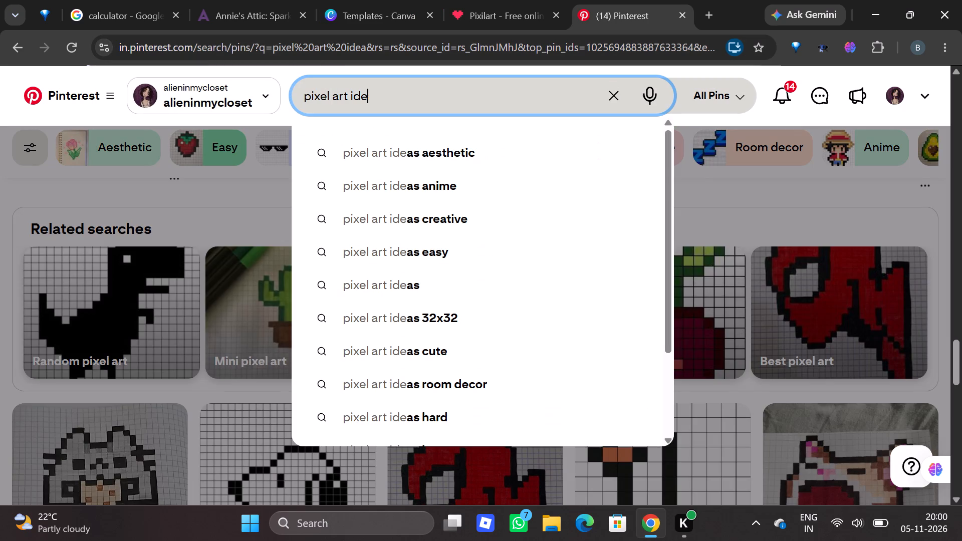
pyautogui.write('suga piv')
pyautogui.press('BackSpace')
pyautogui.press('c')
pyautogui.press('BackSpace')
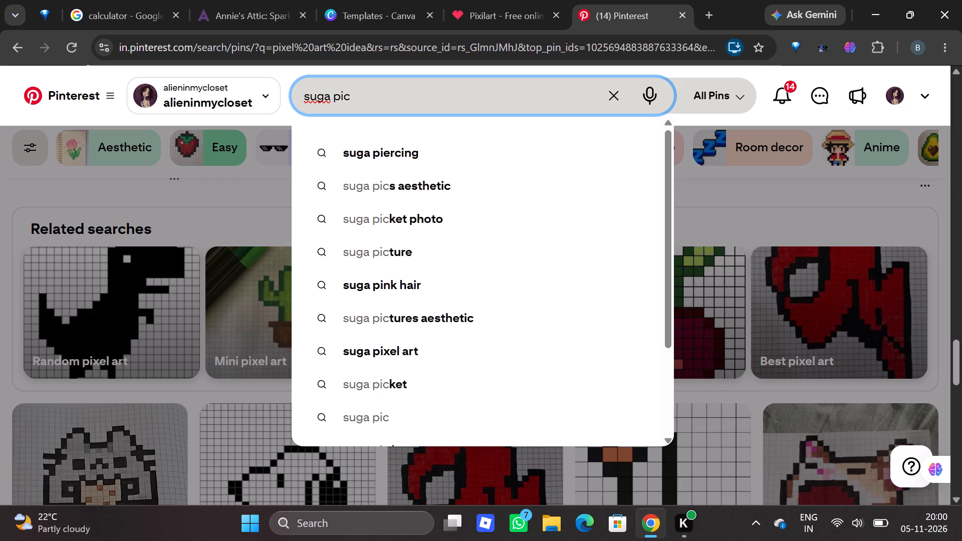
pyautogui.write('xl')
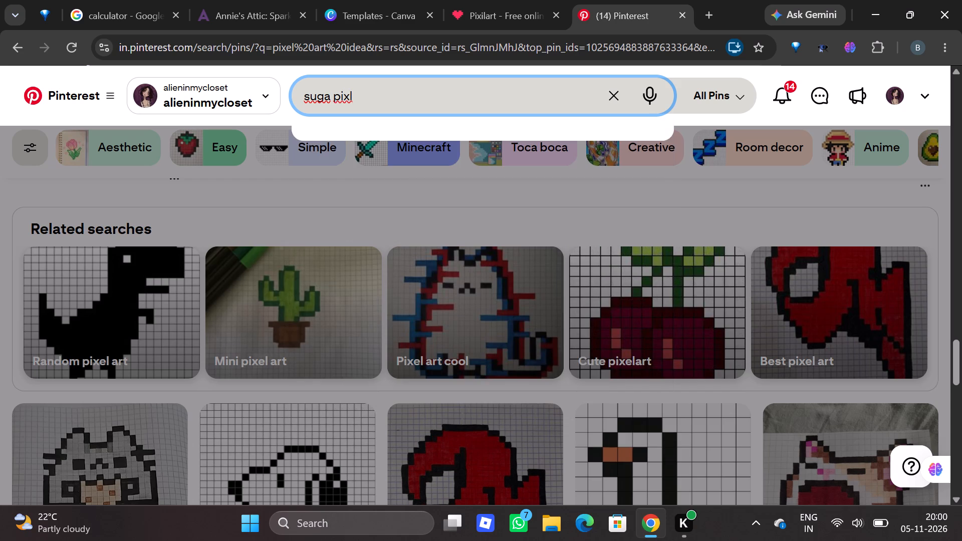
pyautogui.write('e art')
pyautogui.press('Return')
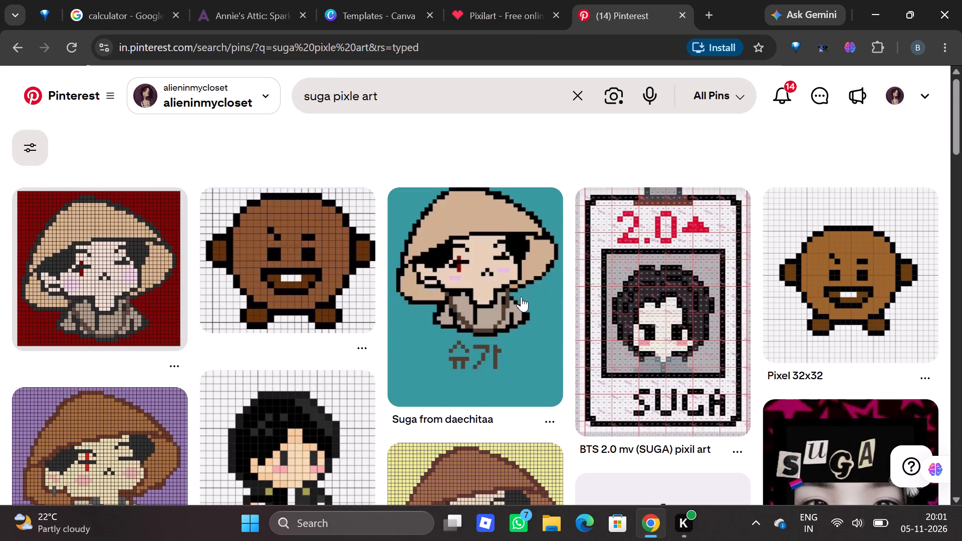
# Find the side-profile portrait pin "2026 yoongi is so hot" among the Suga results and download its image.
pyautogui.press('Down')
pyautogui.press('Down')
pyautogui.press('Down')
pyautogui.press('Down')
pyautogui.press('Down')
pyautogui.press('Down')
pyautogui.press('Down')
pyautogui.press('Down')
pyautogui.press('Down')
pyautogui.press('Down')
pyautogui.press('Down')
pyautogui.press('Down')
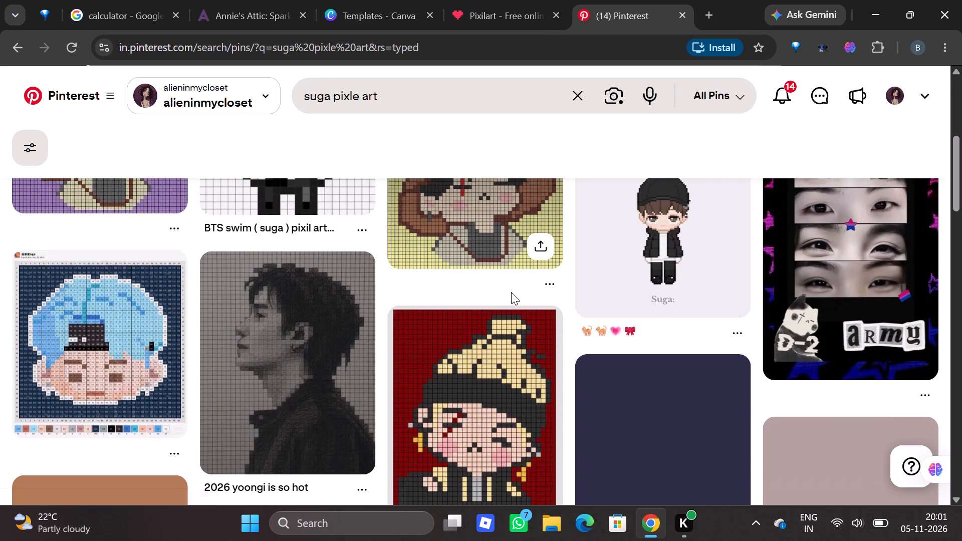
pyautogui.click(305, 354)
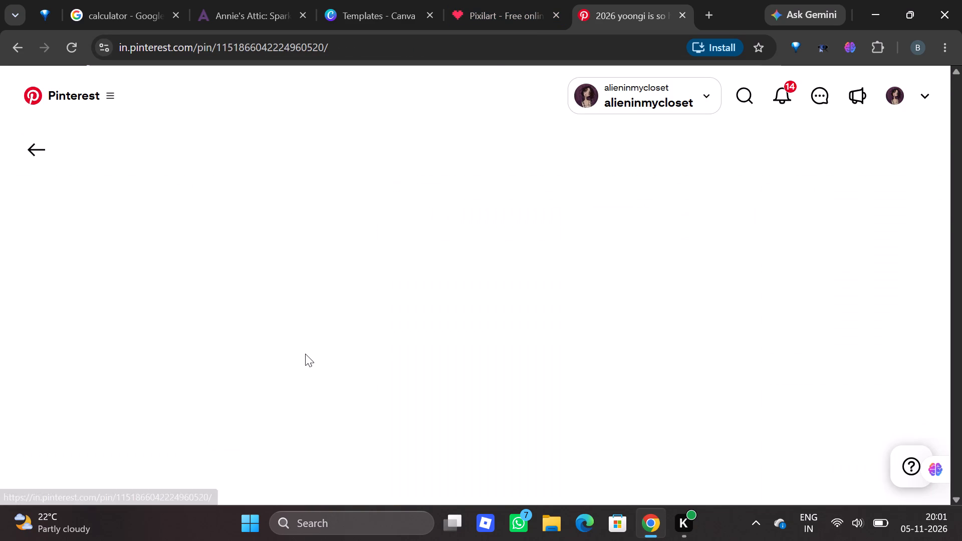
pyautogui.click(529, 143)
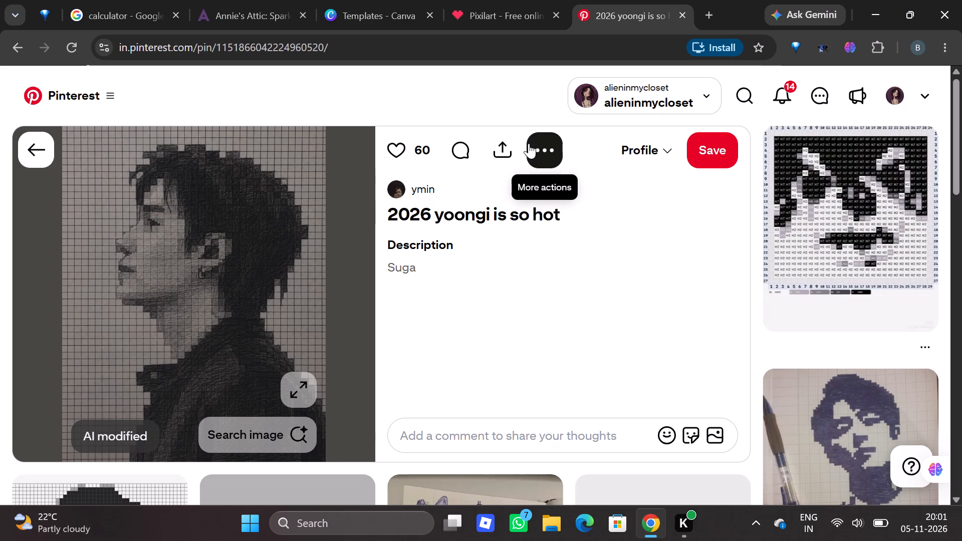
pyautogui.click(507, 265)
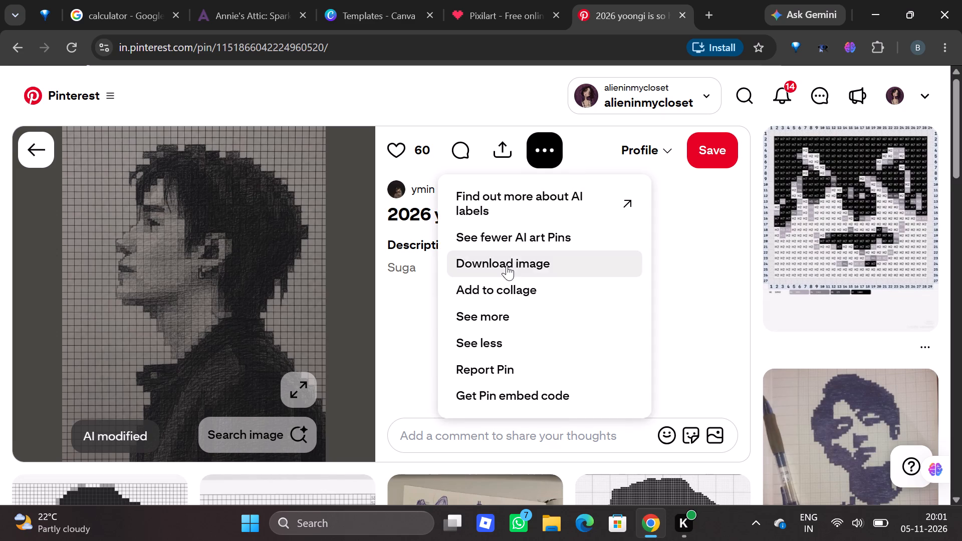
# Browse the related pixel art pins below the downloaded portrait for other reference ideas.
pyautogui.press('Down')
pyautogui.press('Down')
pyautogui.press('Down')
pyautogui.press('Down')
pyautogui.press('Down')
pyautogui.press('Down')
pyautogui.press('Down')
pyautogui.press('Down')
pyautogui.press('Down')
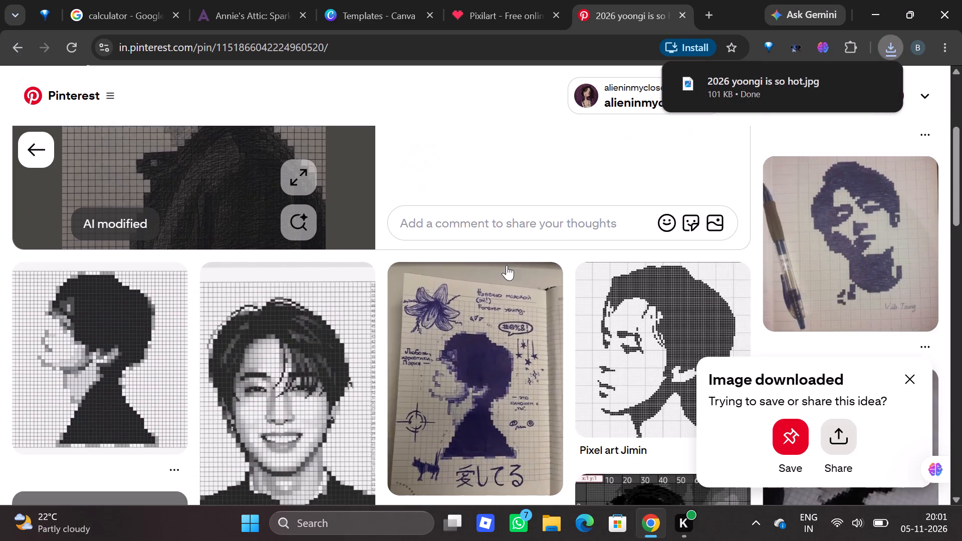
pyautogui.press('Down')
pyautogui.press('Down')
pyautogui.press('Down')
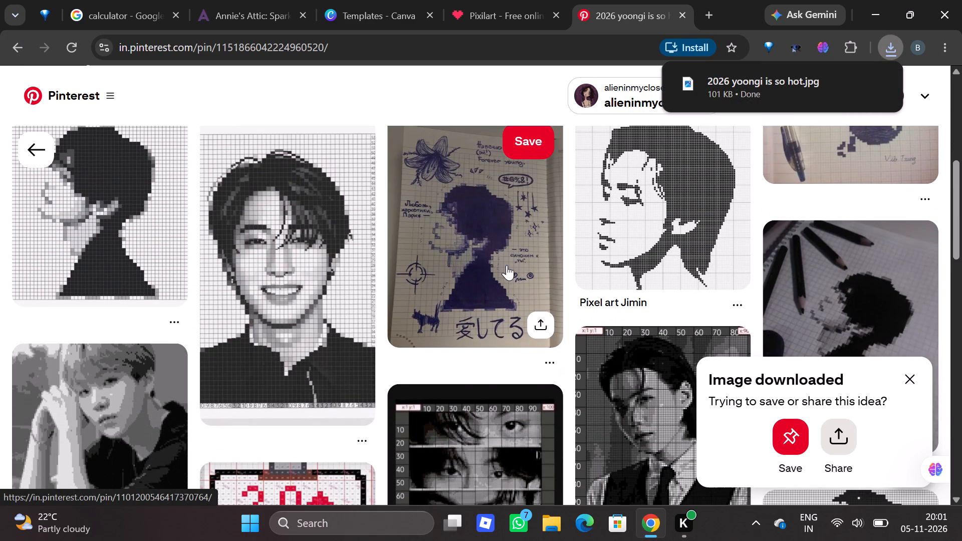
pyautogui.press('Down')
pyautogui.press('Down')
pyautogui.press('Down')
pyautogui.press('Down')
pyautogui.press('Down')
pyautogui.press('Down')
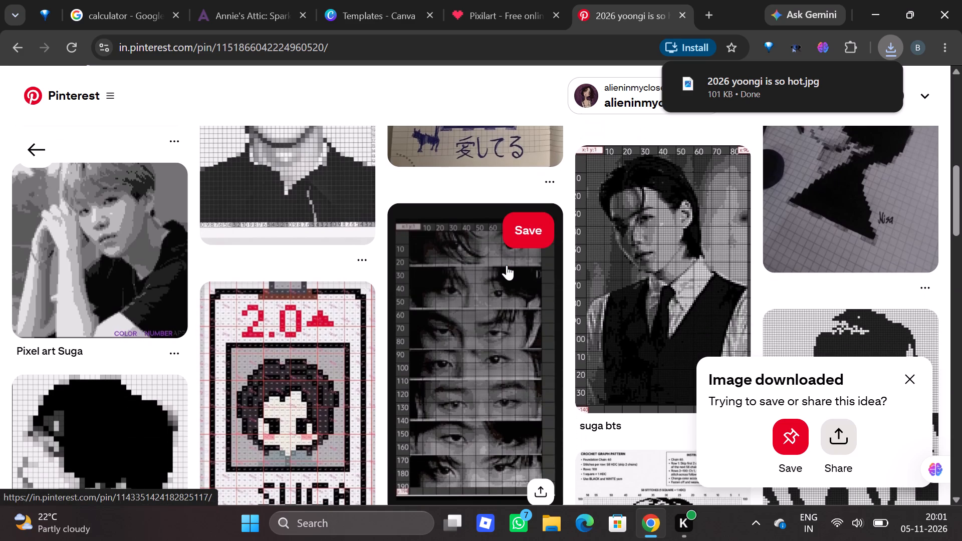
# Return to Pixilart and upload "2026 yoongi is so hot" from Downloads as the reference image.
pyautogui.click(515, 8)
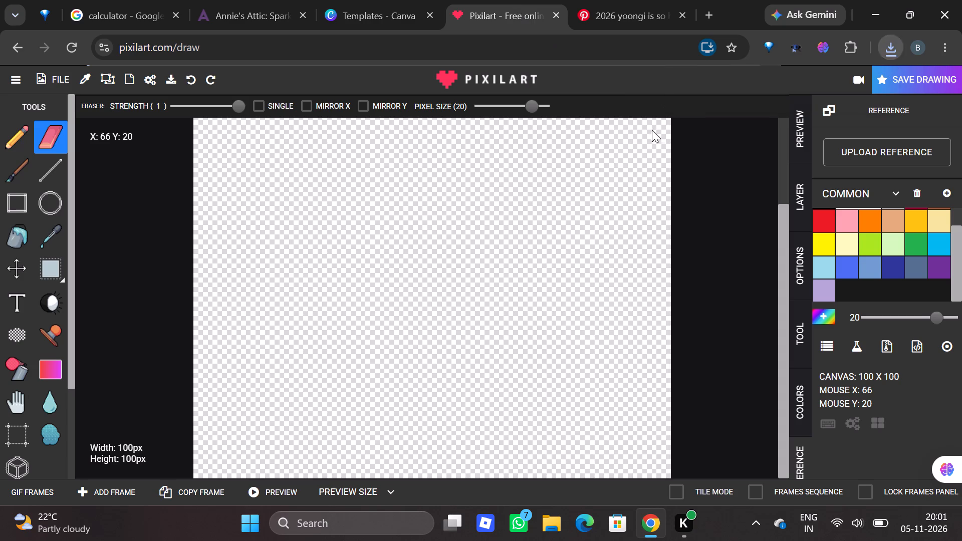
pyautogui.click(905, 143)
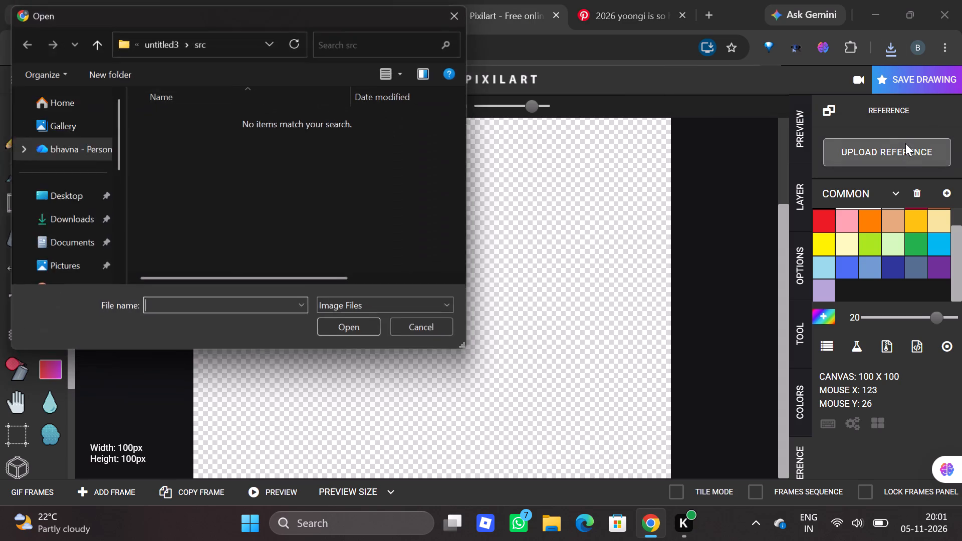
pyautogui.click(76, 160)
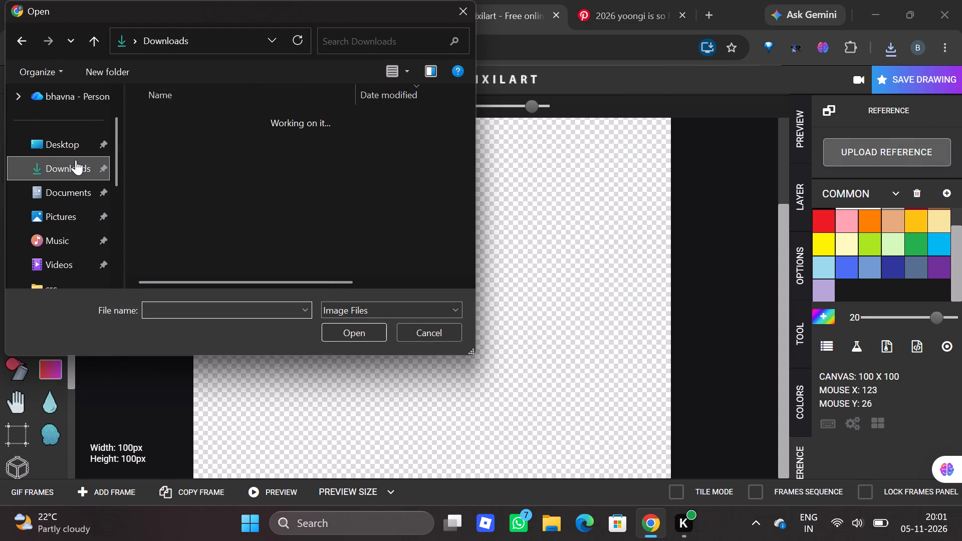
pyautogui.click(184, 133)
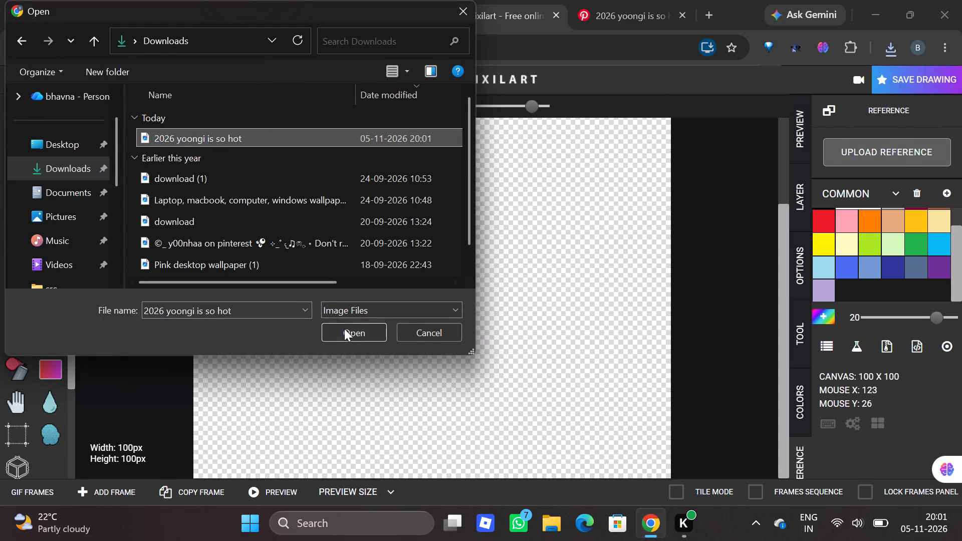
pyautogui.click(346, 331)
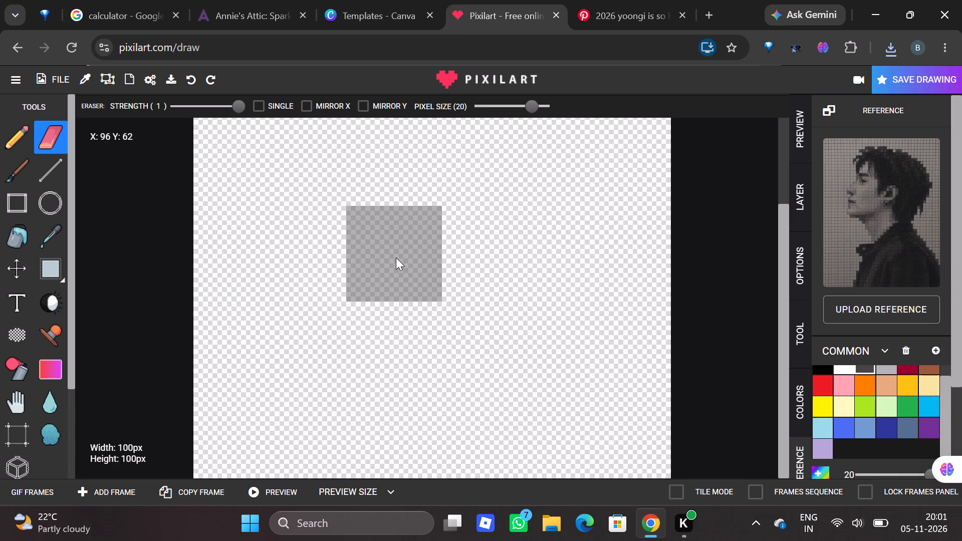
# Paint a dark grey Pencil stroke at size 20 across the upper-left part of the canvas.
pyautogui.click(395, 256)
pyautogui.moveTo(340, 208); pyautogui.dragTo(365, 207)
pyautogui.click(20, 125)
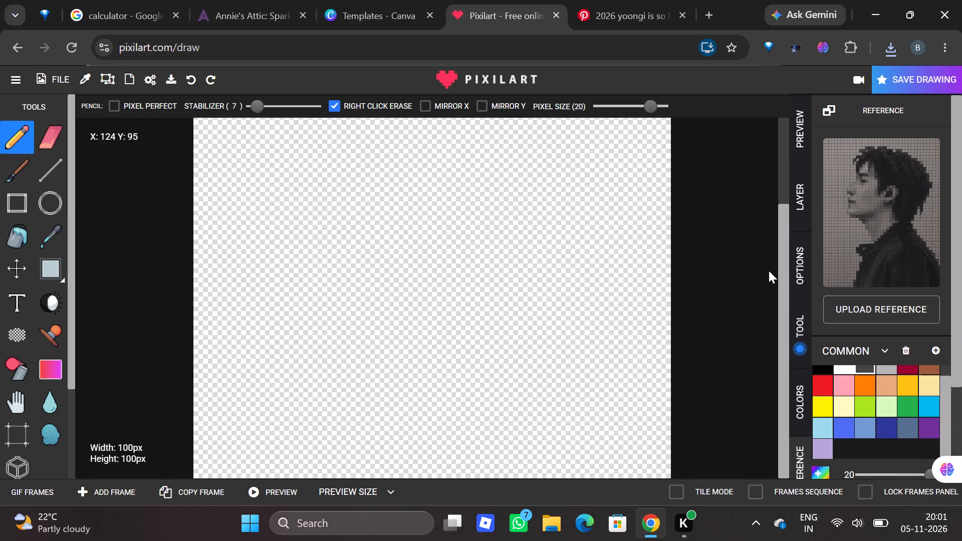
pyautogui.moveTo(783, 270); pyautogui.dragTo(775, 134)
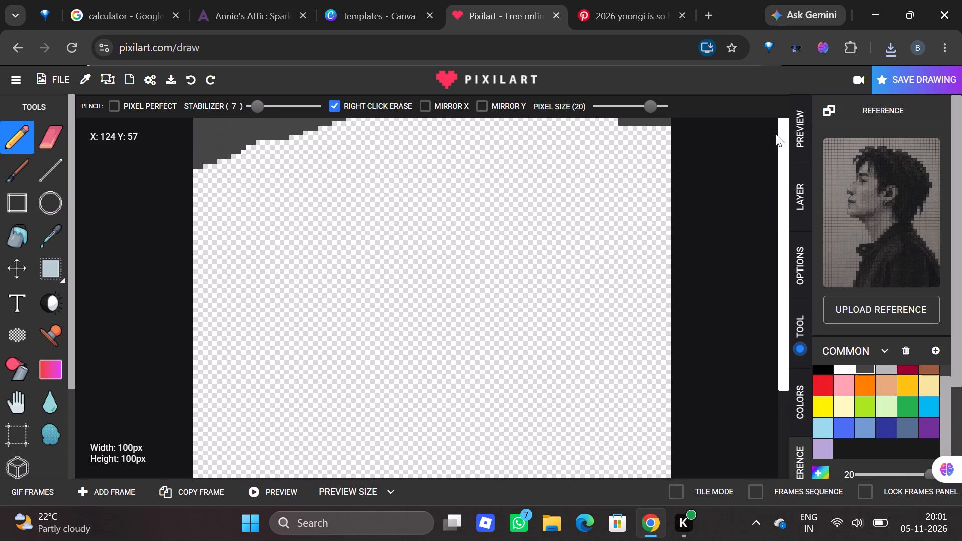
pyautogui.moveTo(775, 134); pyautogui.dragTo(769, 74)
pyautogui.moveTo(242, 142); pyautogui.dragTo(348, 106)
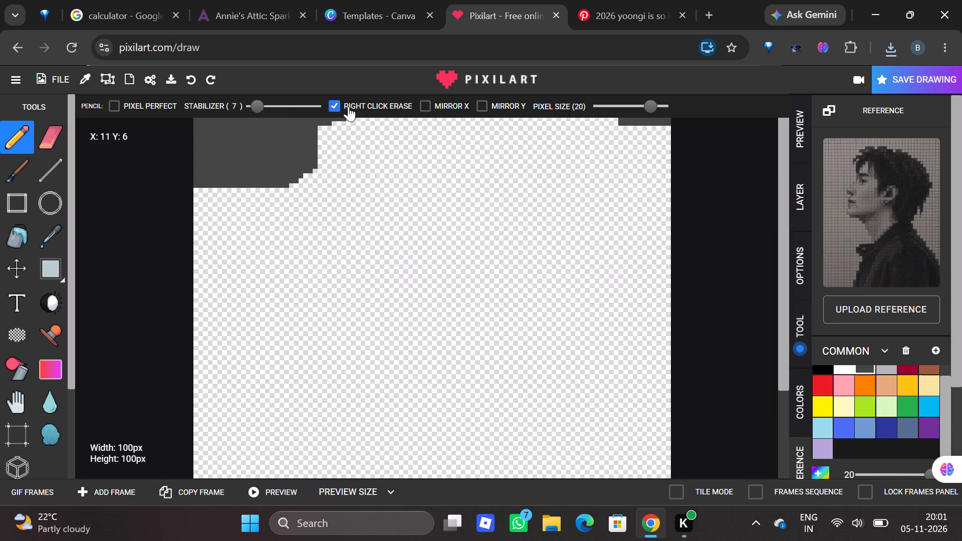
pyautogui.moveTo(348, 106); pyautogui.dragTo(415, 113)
# Erase all the dark grey paint along the top of the canvas with the Eraser.
pyautogui.click(46, 129)
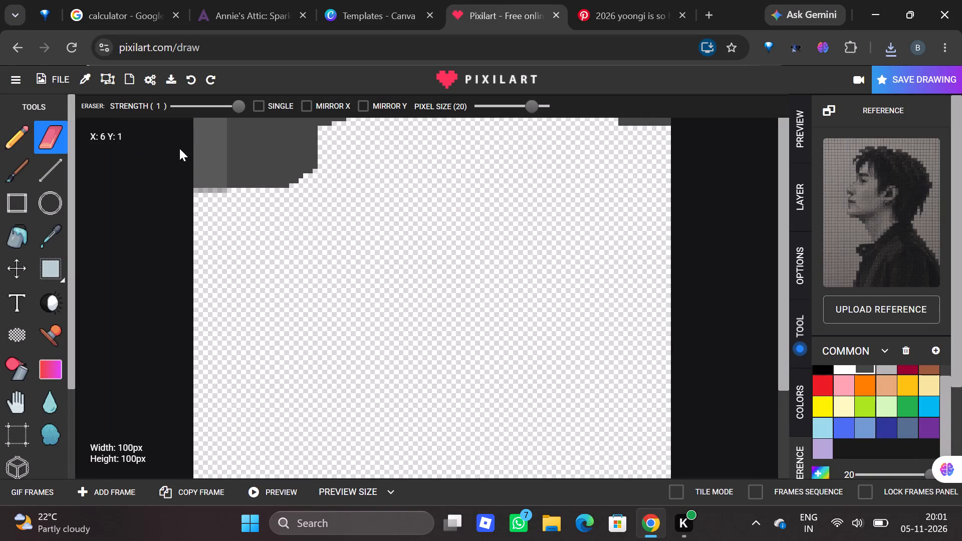
pyautogui.moveTo(180, 146); pyautogui.dragTo(351, 131)
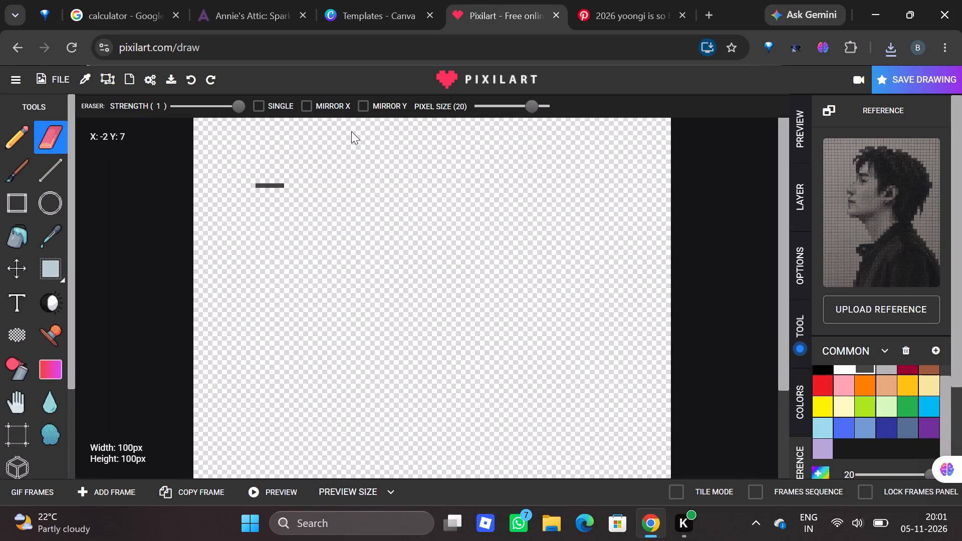
pyautogui.moveTo(351, 131); pyautogui.dragTo(569, 178)
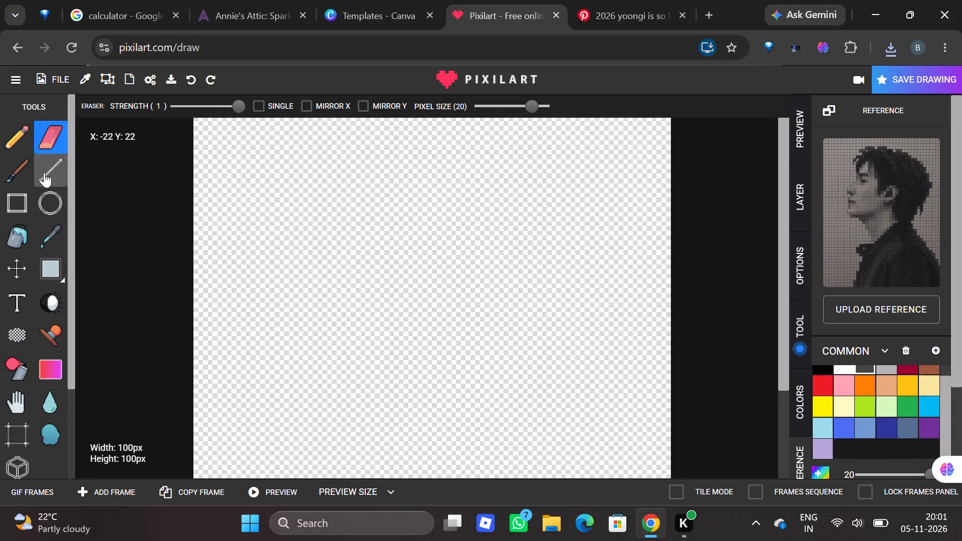
# Switch to the Pencil and set its pixel size to 1.
pyautogui.click(19, 141)
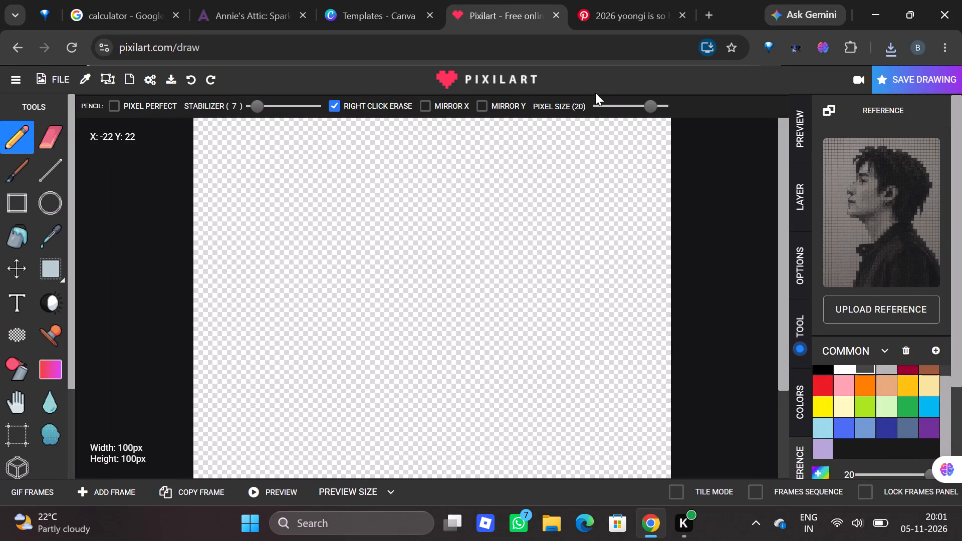
pyautogui.click(597, 101)
pyautogui.click(597, 106)
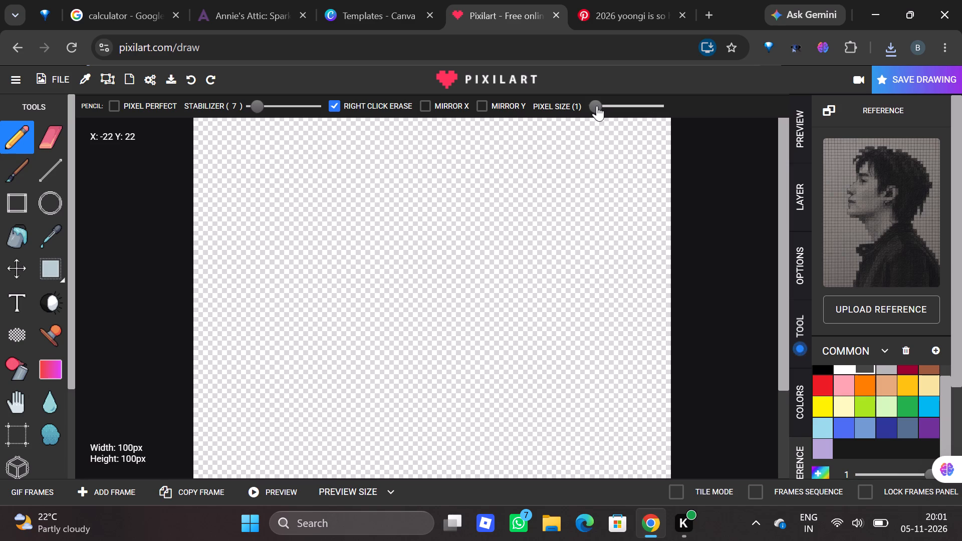
pyautogui.click(597, 106)
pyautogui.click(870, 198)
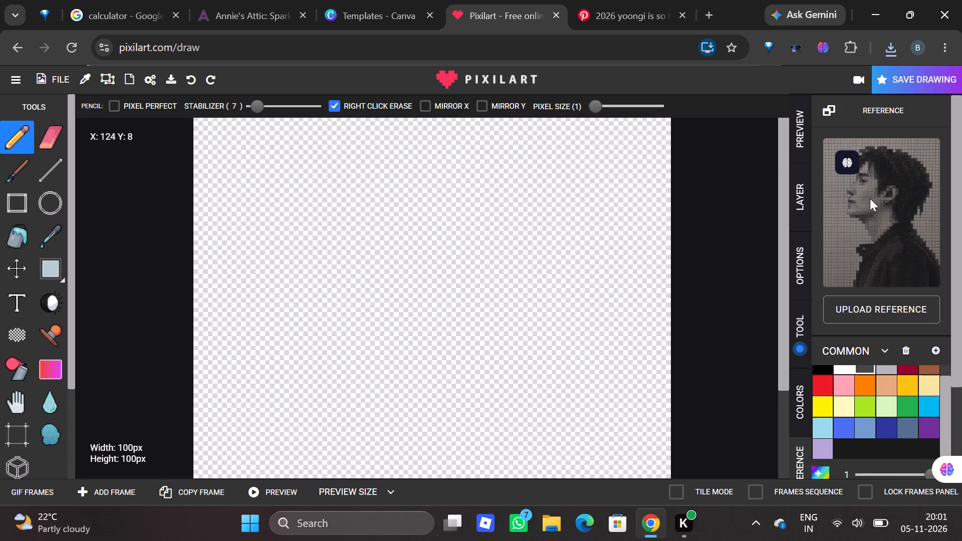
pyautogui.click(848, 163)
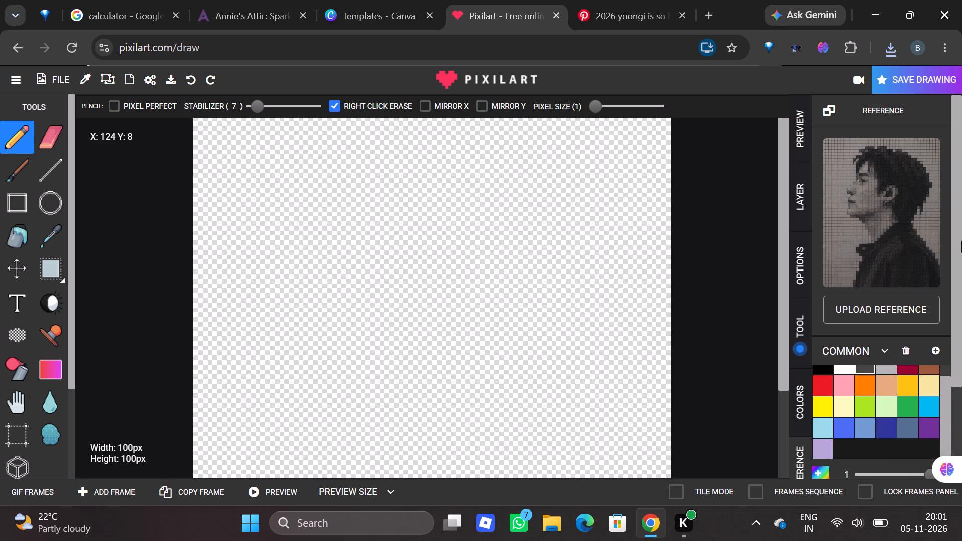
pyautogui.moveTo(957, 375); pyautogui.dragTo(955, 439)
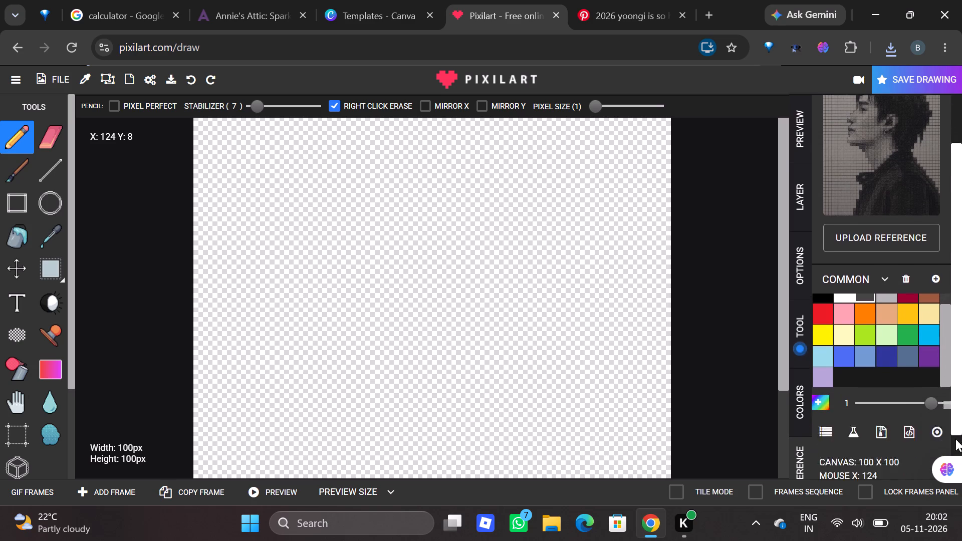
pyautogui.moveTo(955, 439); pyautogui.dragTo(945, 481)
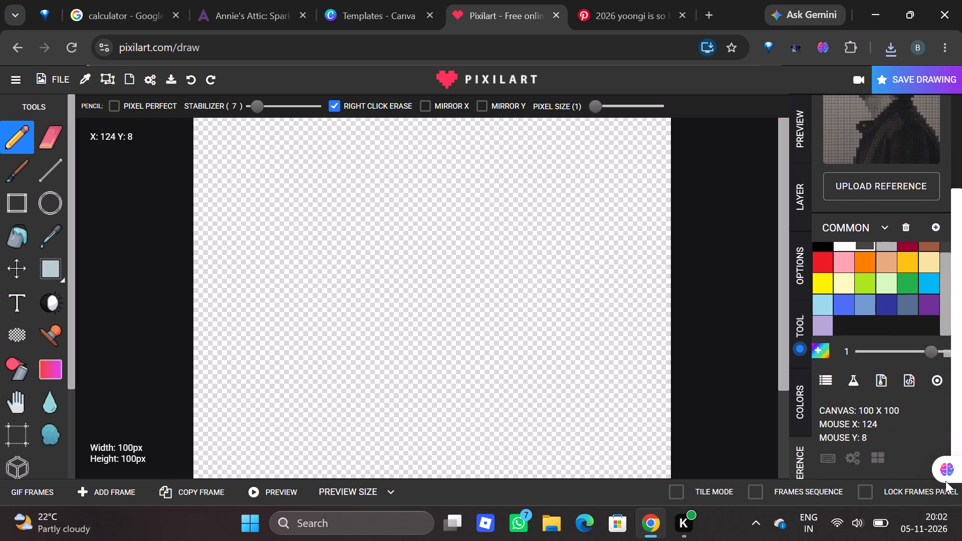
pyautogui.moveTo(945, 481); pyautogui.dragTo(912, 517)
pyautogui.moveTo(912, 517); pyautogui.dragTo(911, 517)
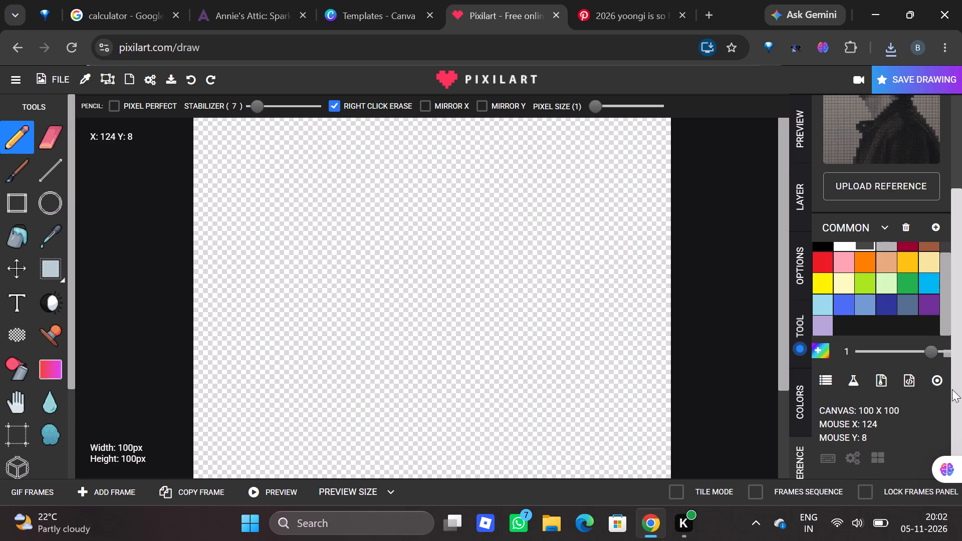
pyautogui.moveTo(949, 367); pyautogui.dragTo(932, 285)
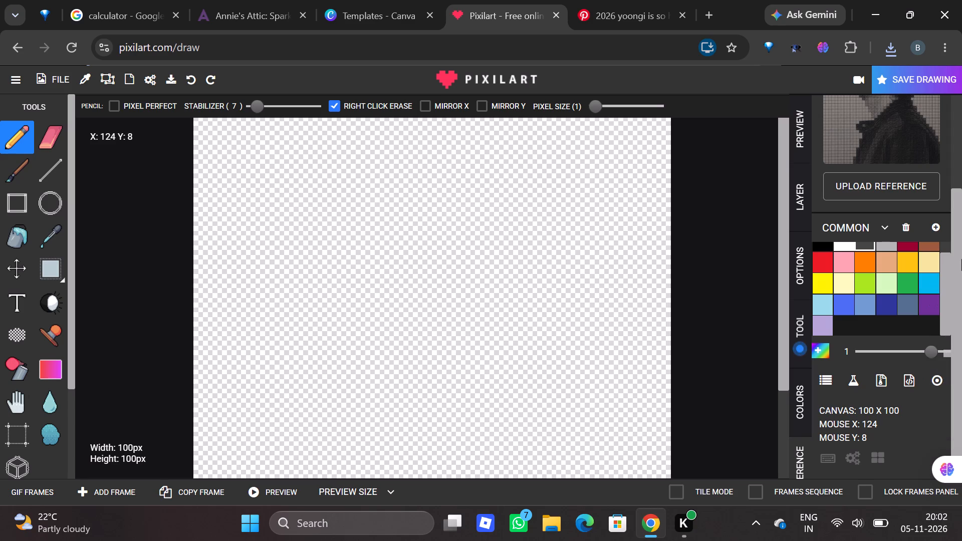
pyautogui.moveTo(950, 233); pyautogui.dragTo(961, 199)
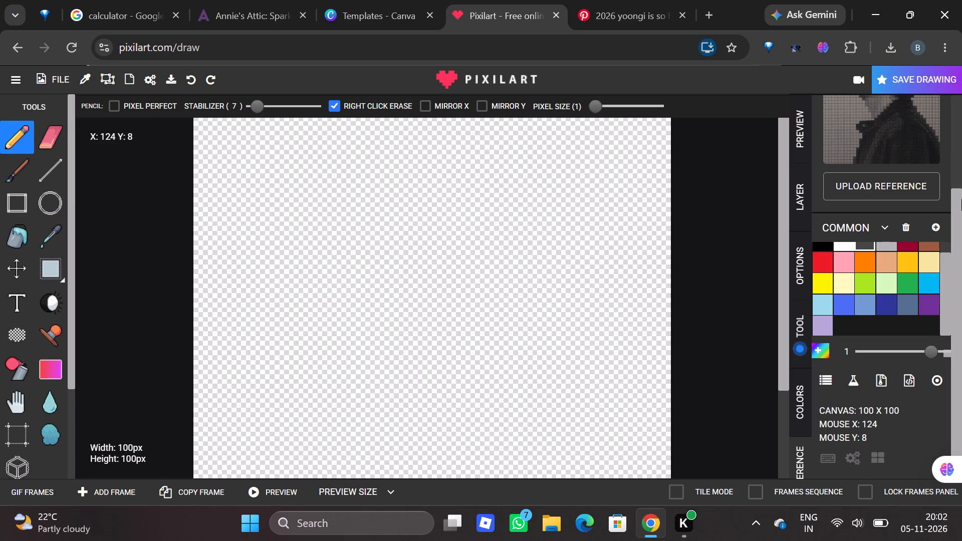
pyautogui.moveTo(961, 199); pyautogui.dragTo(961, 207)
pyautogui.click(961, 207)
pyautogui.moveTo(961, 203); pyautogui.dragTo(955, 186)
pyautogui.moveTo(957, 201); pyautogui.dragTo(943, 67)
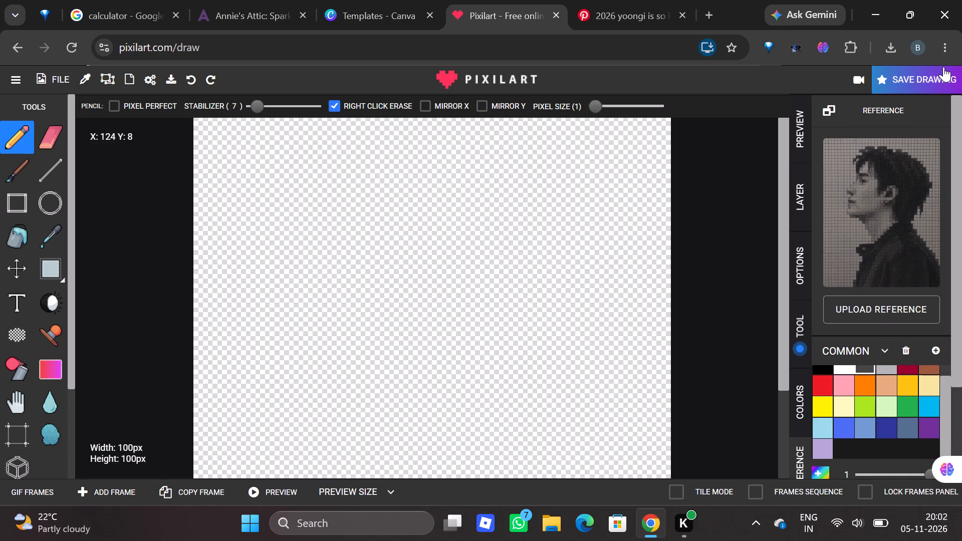
# Detach the reference image into a floating window and move it over the middle of the canvas.
pyautogui.click(827, 104)
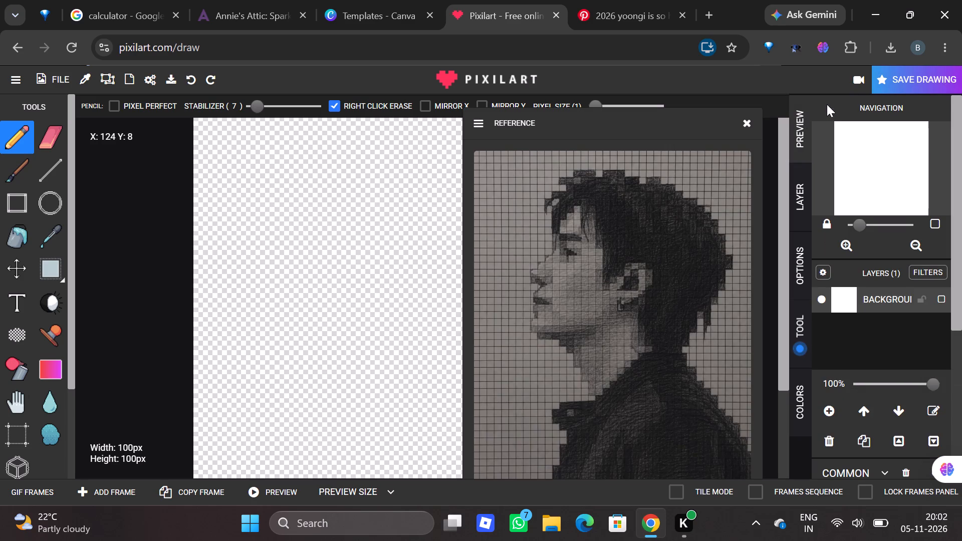
pyautogui.click(601, 139)
pyautogui.moveTo(641, 123); pyautogui.dragTo(426, 209)
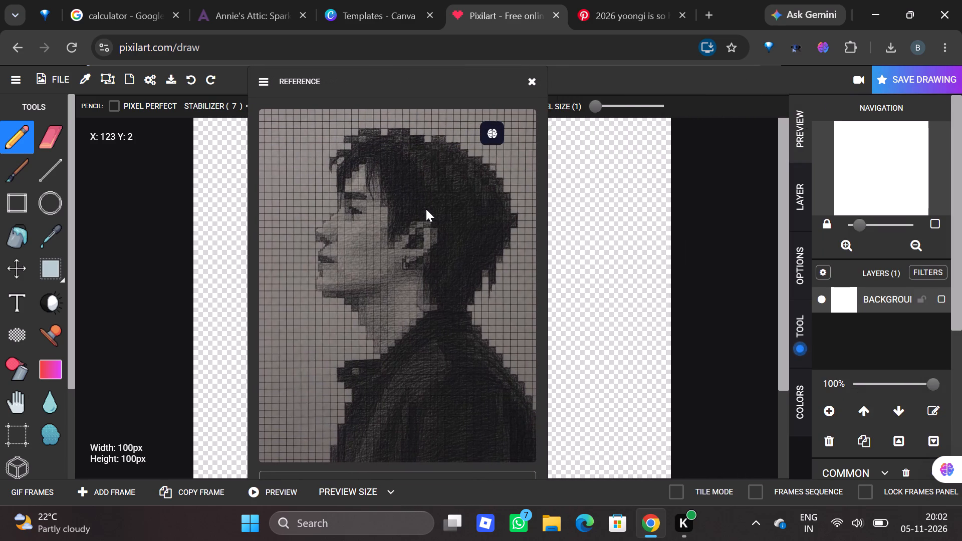
pyautogui.moveTo(426, 209); pyautogui.dragTo(421, 212)
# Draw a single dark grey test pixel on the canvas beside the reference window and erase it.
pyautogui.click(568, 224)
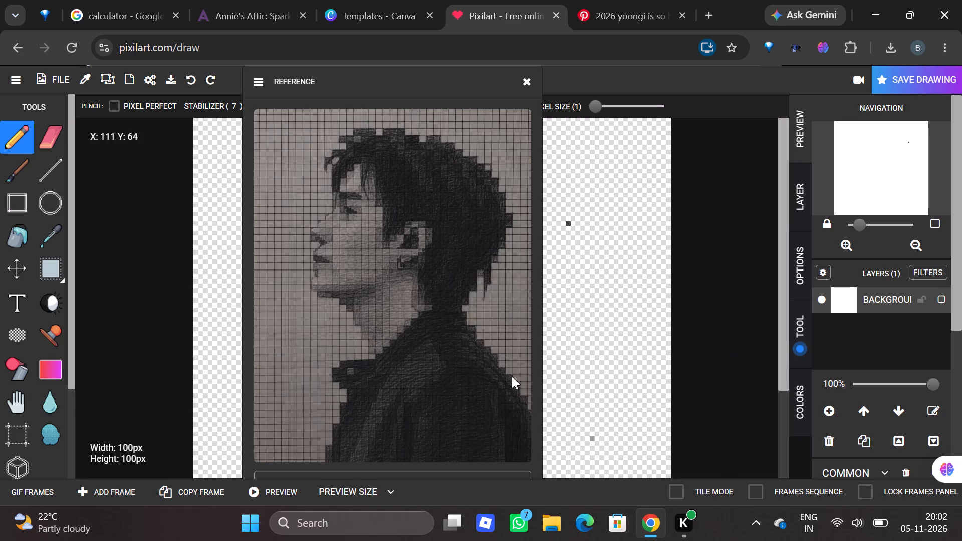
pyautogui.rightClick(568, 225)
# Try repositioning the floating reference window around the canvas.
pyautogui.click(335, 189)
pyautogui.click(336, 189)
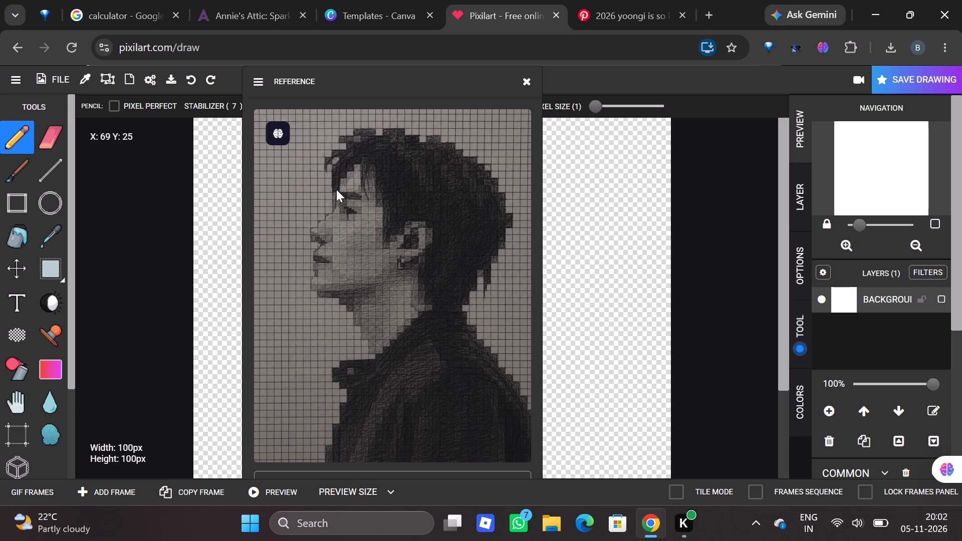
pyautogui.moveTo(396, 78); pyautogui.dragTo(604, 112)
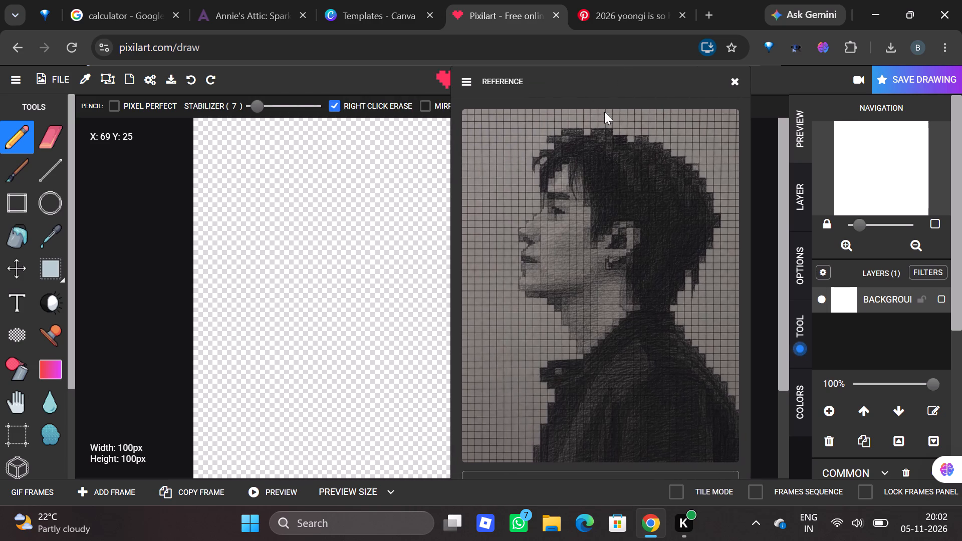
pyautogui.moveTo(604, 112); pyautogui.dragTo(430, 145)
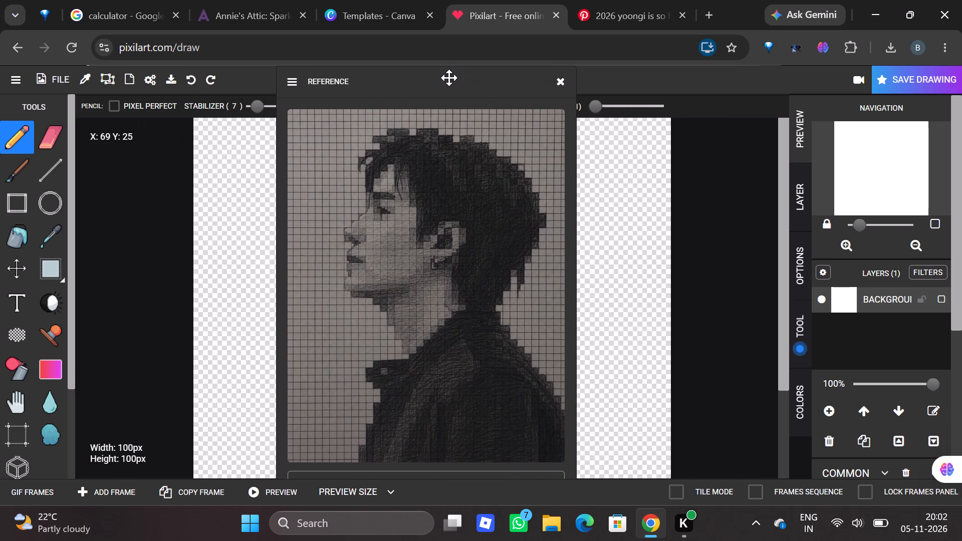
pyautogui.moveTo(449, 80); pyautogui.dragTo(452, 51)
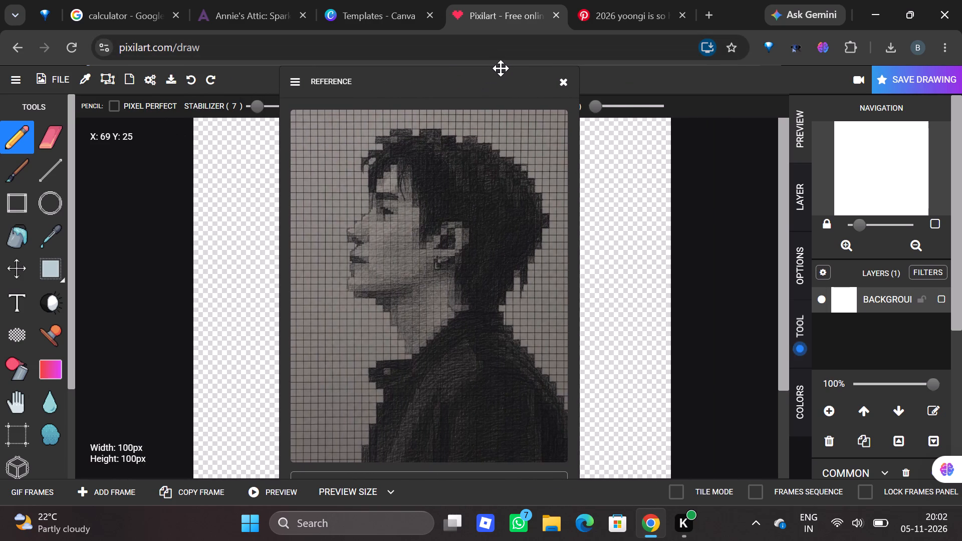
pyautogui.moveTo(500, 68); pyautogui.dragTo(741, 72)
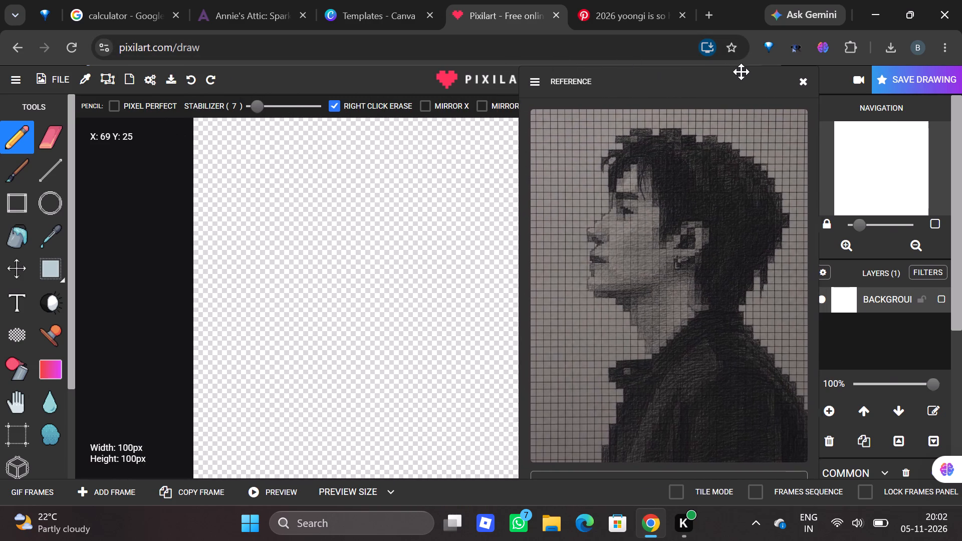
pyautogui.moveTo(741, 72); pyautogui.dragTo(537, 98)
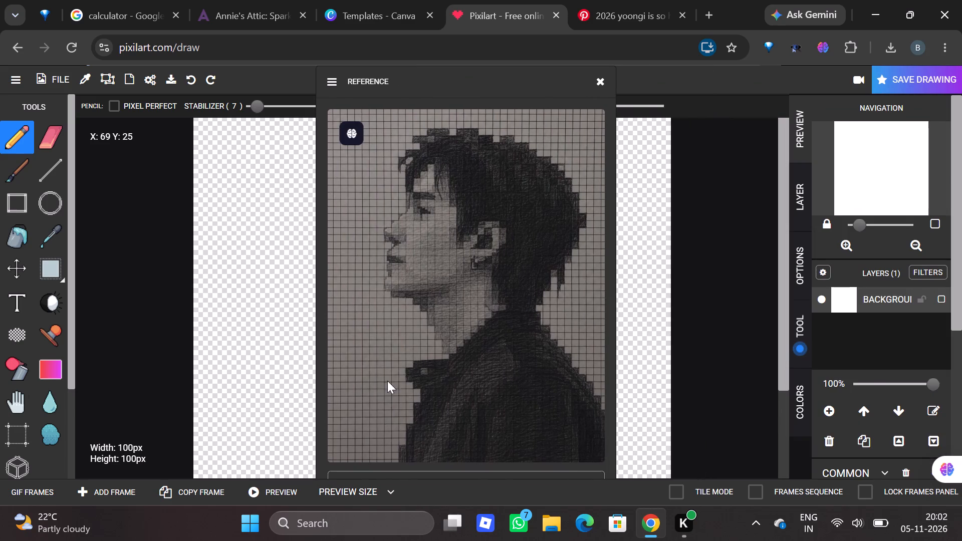
# Close the floating reference window over the canvas.
pyautogui.moveTo(952, 220); pyautogui.dragTo(957, 261)
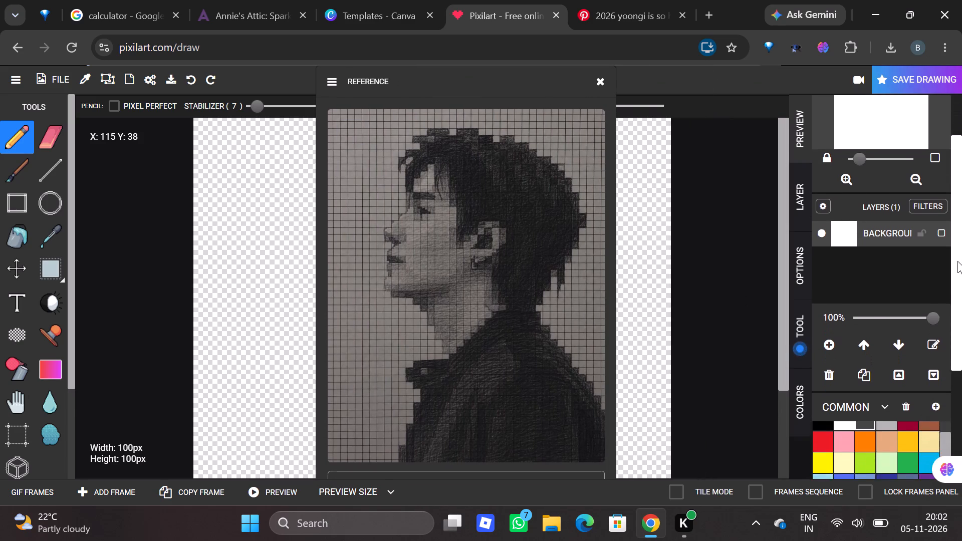
pyautogui.moveTo(957, 261); pyautogui.dragTo(960, 206)
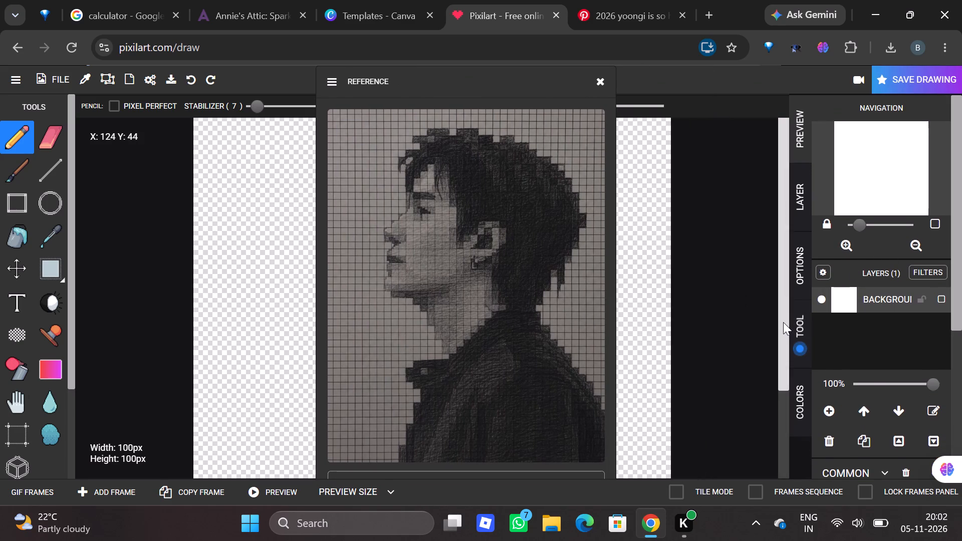
pyautogui.moveTo(783, 322); pyautogui.dragTo(778, 431)
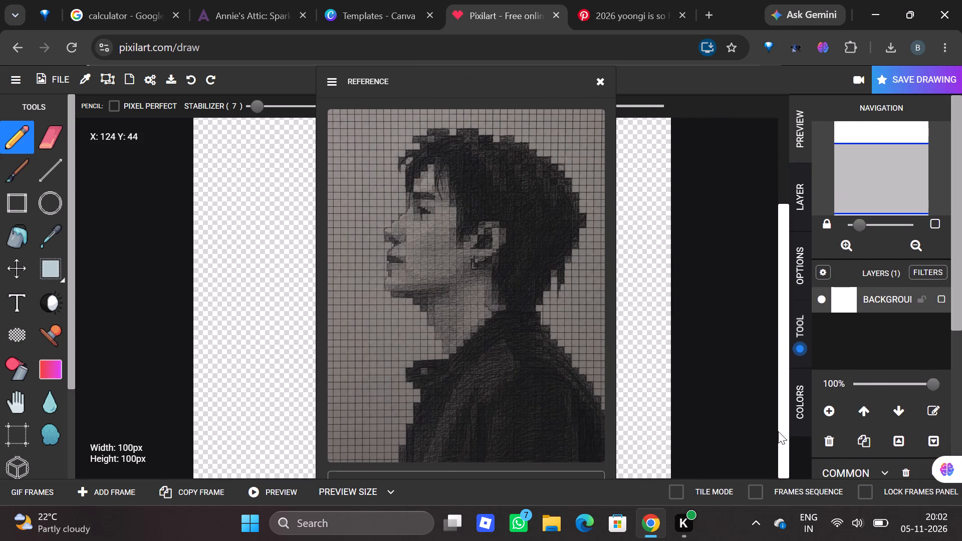
pyautogui.moveTo(778, 431); pyautogui.dragTo(777, 247)
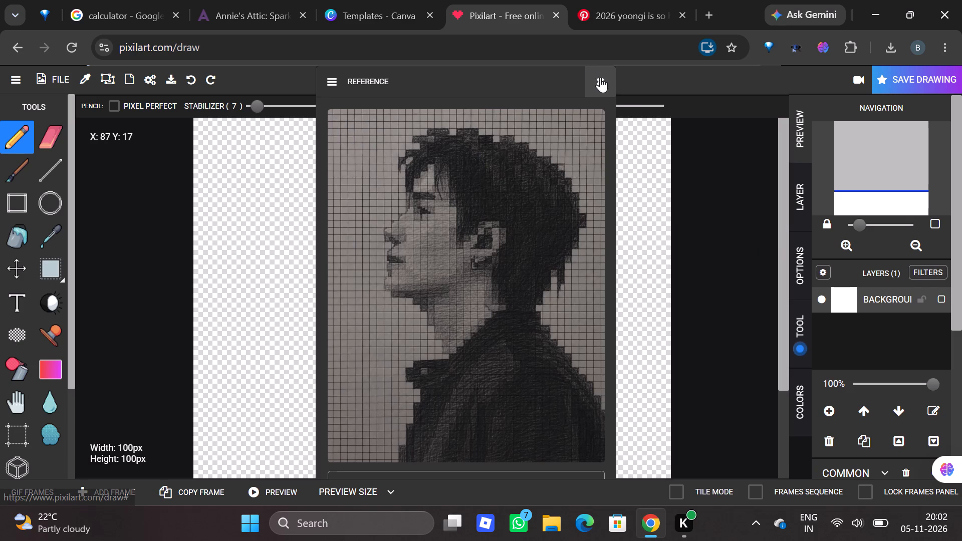
pyautogui.click(600, 77)
# Show the docked reference portrait beside the canvas again.
pyautogui.moveTo(961, 161); pyautogui.dragTo(938, 78)
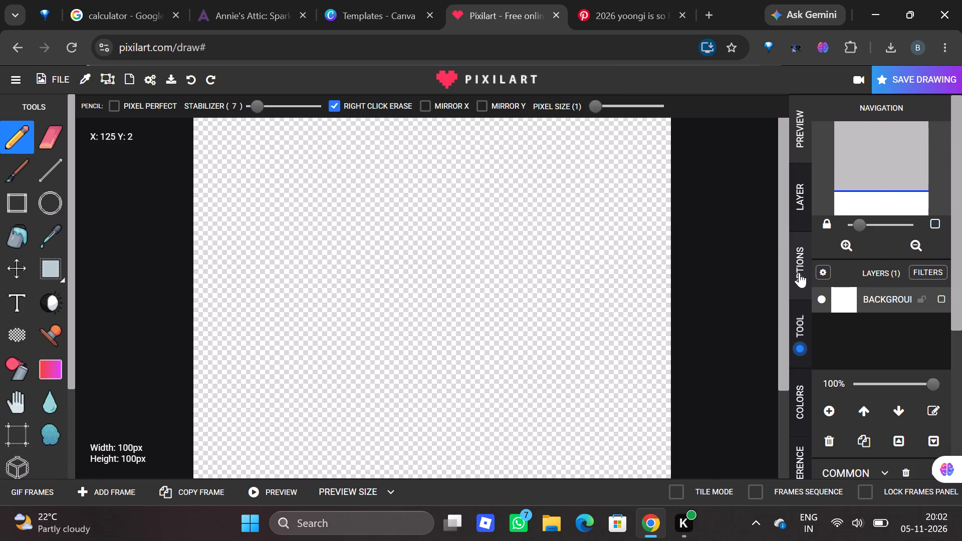
pyautogui.moveTo(779, 322); pyautogui.dragTo(815, 462)
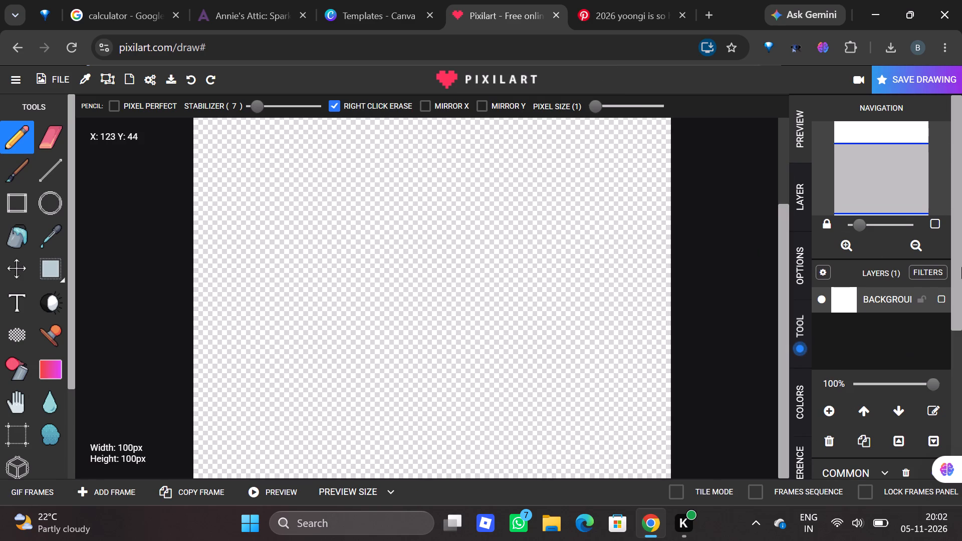
pyautogui.moveTo(954, 314); pyautogui.dragTo(961, 76)
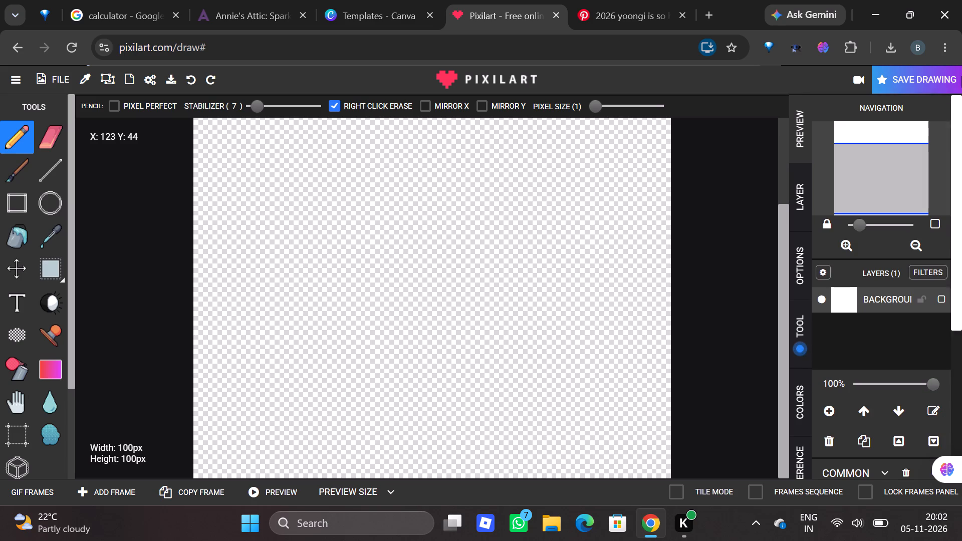
pyautogui.moveTo(961, 76); pyautogui.dragTo(960, 75)
pyautogui.click(852, 250)
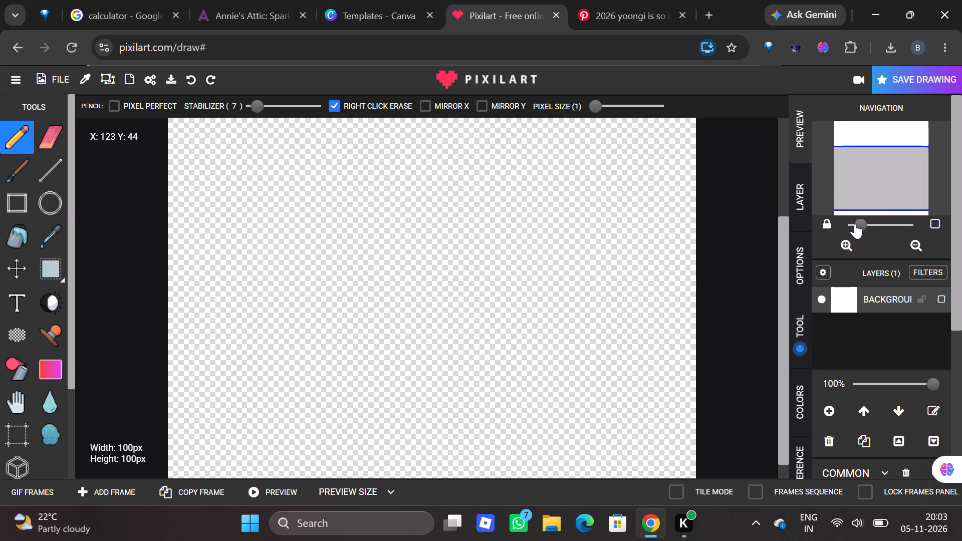
pyautogui.click(799, 464)
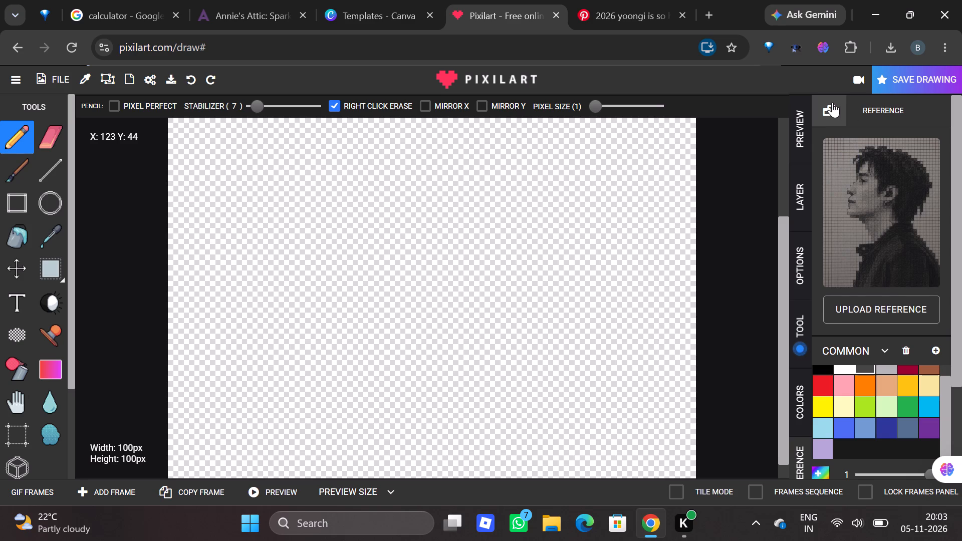
# Switch to Pinterest and look through the pins related to the Yoongi portrait for another pixel art reference.
pyautogui.click(595, 2)
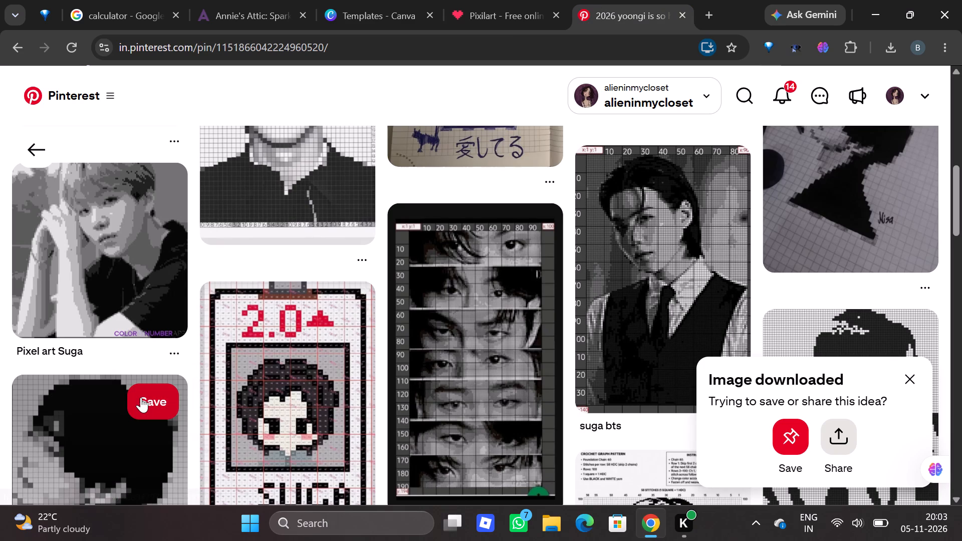
pyautogui.press('Down')
pyautogui.press('Down')
pyautogui.press('Down')
pyautogui.press('Down')
pyautogui.press('Down')
pyautogui.press('Down')
pyautogui.press('Down')
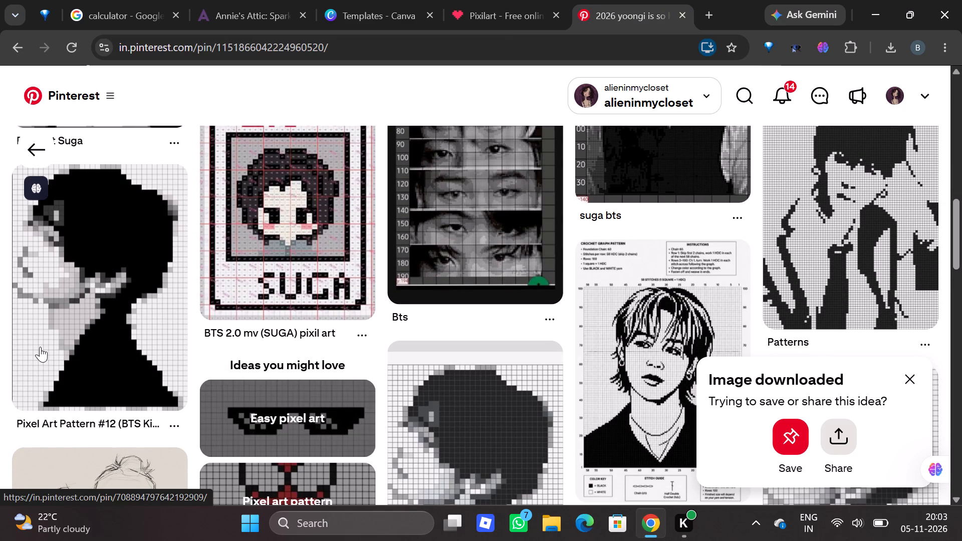
pyautogui.press('Down')
pyautogui.press('Down')
pyautogui.press('Down')
pyautogui.press('Down')
pyautogui.press('Down')
pyautogui.press('Down')
pyautogui.press('Down')
pyautogui.press('Down')
pyautogui.press('Down')
pyautogui.press('Down')
pyautogui.press('Down')
pyautogui.press('Down')
pyautogui.press('Down')
pyautogui.press('Down')
pyautogui.press('Down')
pyautogui.press('Down')
pyautogui.press('Down')
pyautogui.press('Down')
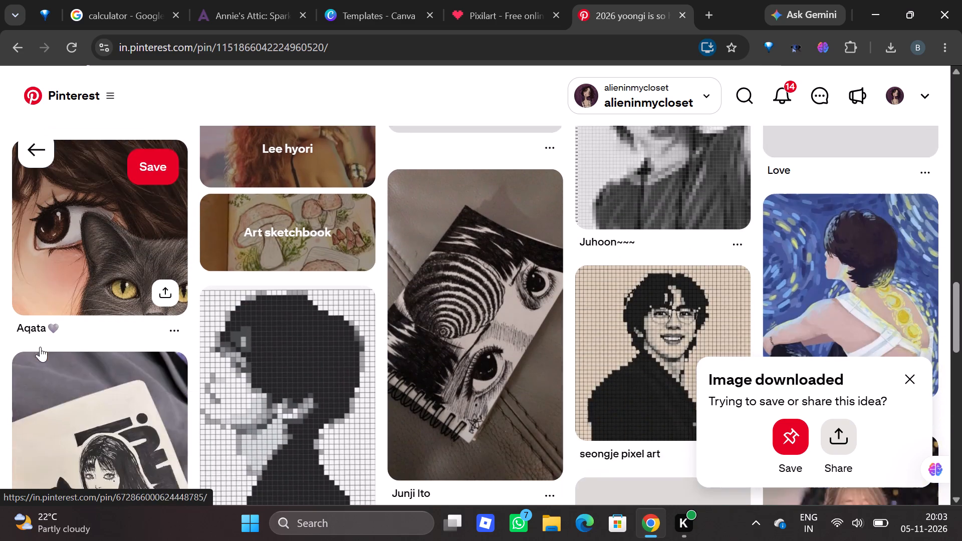
pyautogui.press('Down')
pyautogui.press('Down')
pyautogui.press('Down')
pyautogui.press('Down')
pyautogui.press('Down')
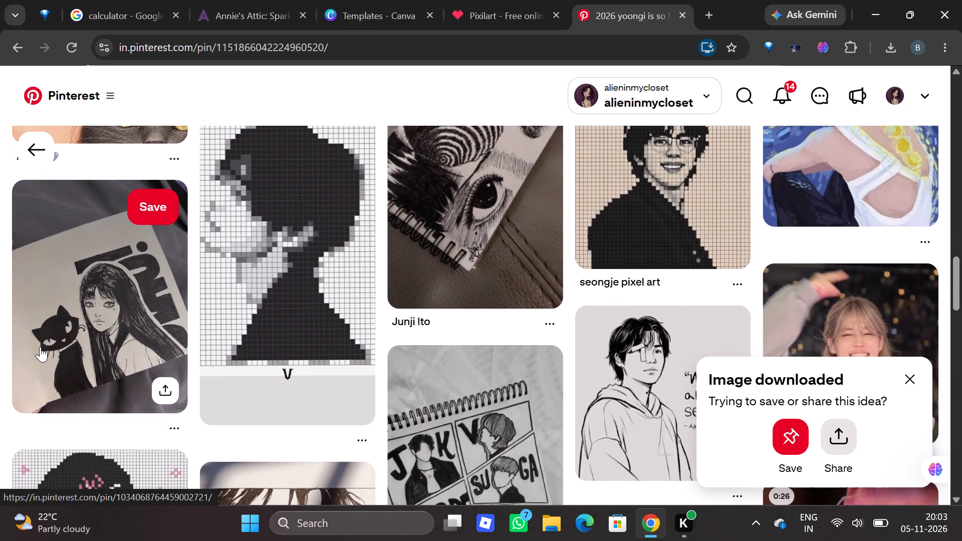
pyautogui.press('Down')
pyautogui.press('Down')
pyautogui.press('Down')
pyautogui.press('Down')
pyautogui.press('Down')
pyautogui.press('Down')
pyautogui.press('Down')
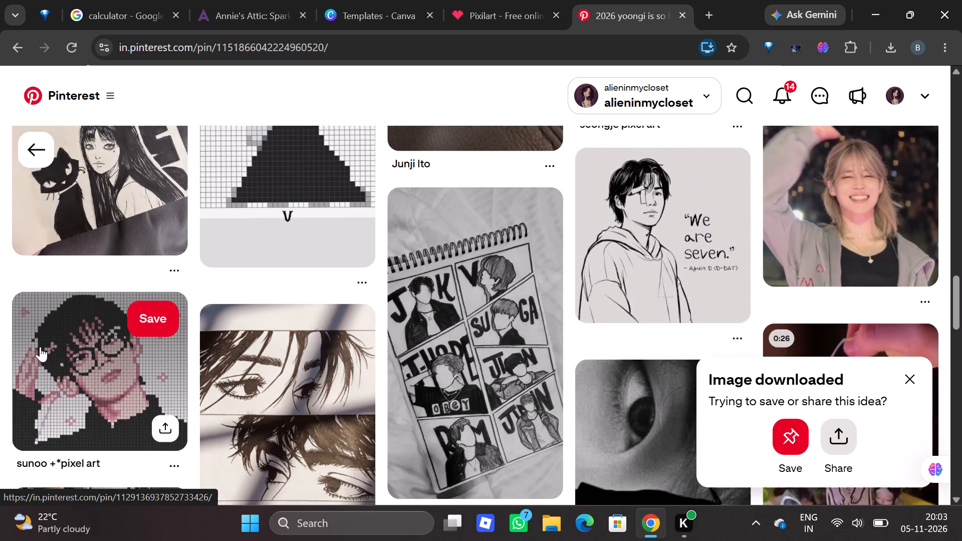
pyautogui.press('Up')
pyautogui.press('Up')
pyautogui.press('Up')
pyautogui.press('Up')
pyautogui.press('Up')
pyautogui.press('Up')
pyautogui.press('Up')
pyautogui.press('Up')
pyautogui.press('Up')
pyautogui.press('Up')
pyautogui.press('Up')
pyautogui.press('Up')
pyautogui.press('Up')
pyautogui.press('Up')
pyautogui.press('Up')
pyautogui.press('Up')
pyautogui.press('Up')
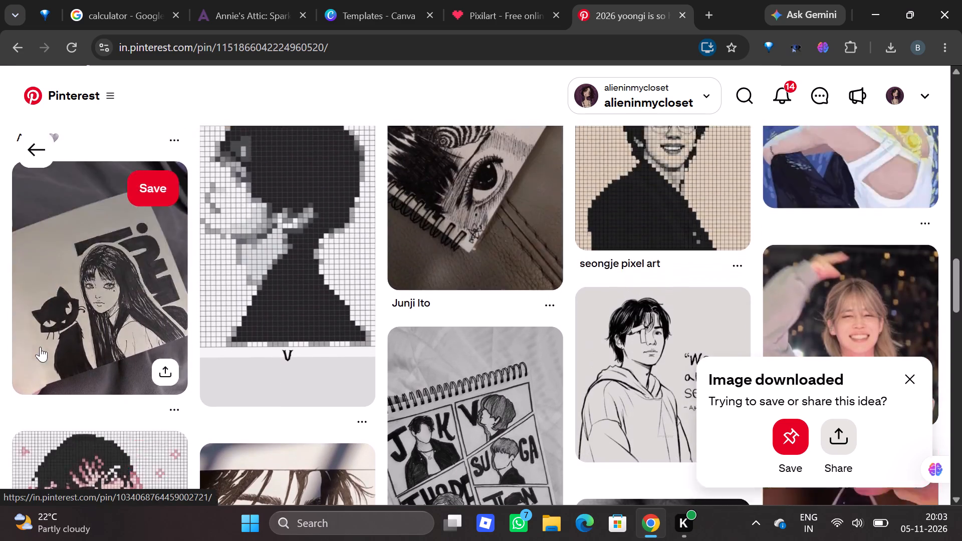
pyautogui.press('Up')
pyautogui.press('Up')
pyautogui.press('Up')
pyautogui.press('Up')
pyautogui.press('Up')
pyautogui.press('Up')
pyautogui.press('Up')
pyautogui.press('Up')
pyautogui.press('Up')
pyautogui.press('Up')
pyautogui.press('Up')
pyautogui.press('Up')
pyautogui.press('Up')
pyautogui.press('Up')
pyautogui.press('Up')
pyautogui.press('Up')
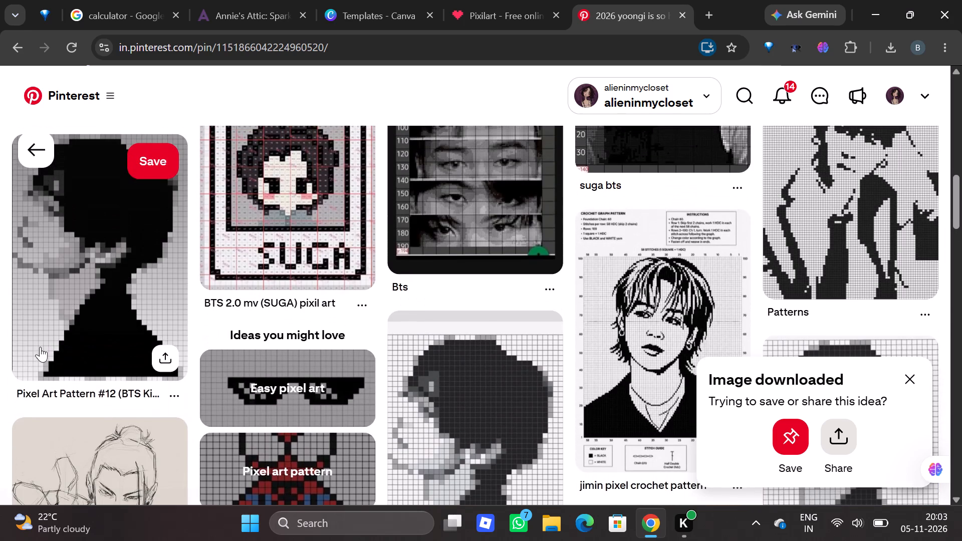
pyautogui.press('Up')
pyautogui.press('Up')
pyautogui.press('Up')
pyautogui.press('Up')
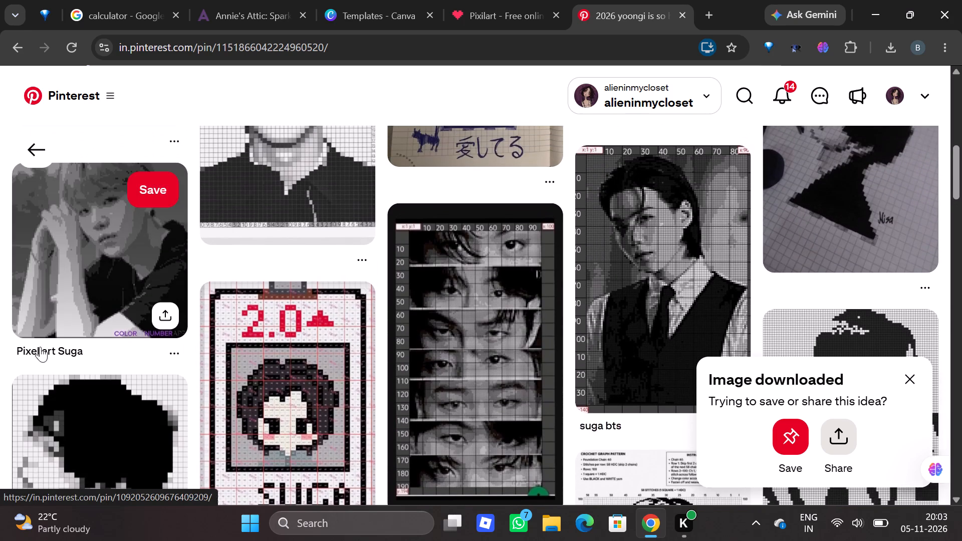
pyautogui.press('Up')
pyautogui.press('Up')
pyautogui.press('Up')
pyautogui.press('Up')
pyautogui.press('Up')
pyautogui.press('Up')
pyautogui.press('Up')
pyautogui.press('Up')
pyautogui.press('Up')
pyautogui.press('Up')
pyautogui.press('Up')
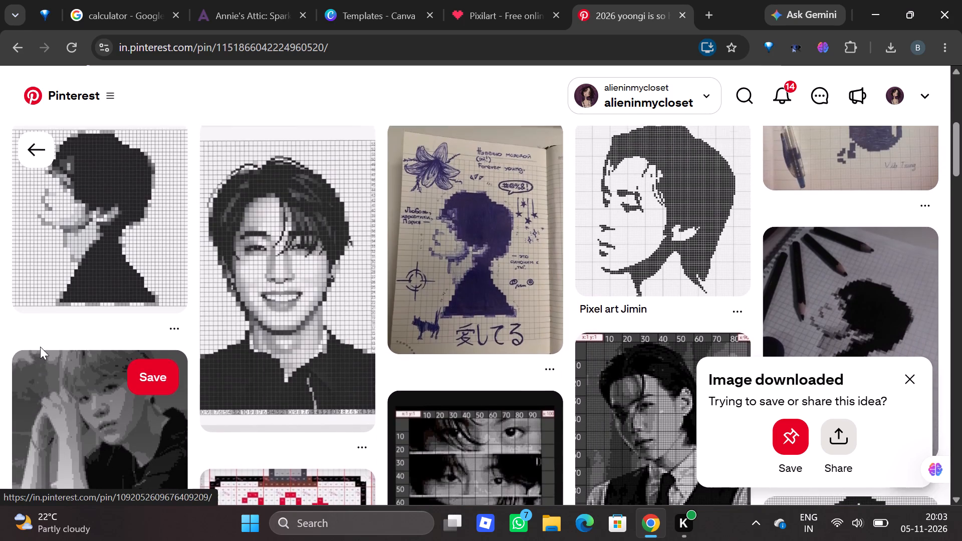
pyautogui.press('Right')
pyautogui.press('Down')
pyautogui.press('Down')
pyautogui.press('Down')
pyautogui.press('Down')
pyautogui.press('Down')
pyautogui.press('Down')
pyautogui.press('Down')
pyautogui.press('Down')
pyautogui.press('Down')
pyautogui.press('Down')
pyautogui.press('Down')
pyautogui.press('Down')
pyautogui.press('Down')
pyautogui.press('Down')
pyautogui.press('Down')
pyautogui.press('Down')
pyautogui.press('Down')
pyautogui.press('Down')
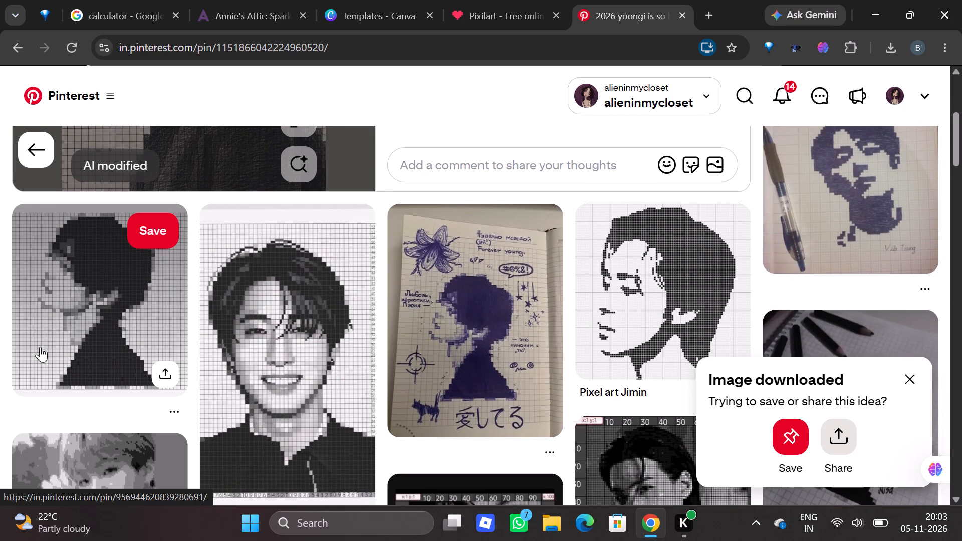
pyautogui.press('Down')
pyautogui.press('Down')
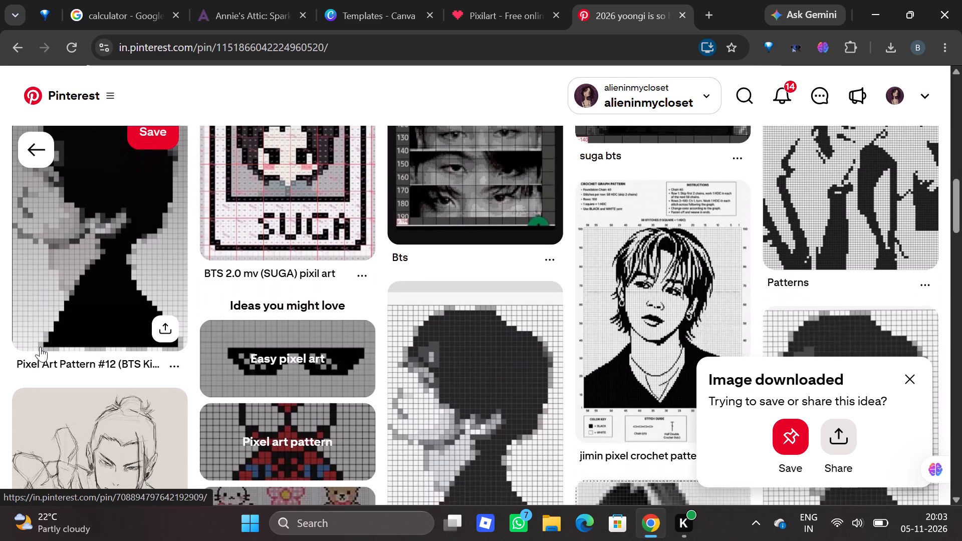
pyautogui.press('Up')
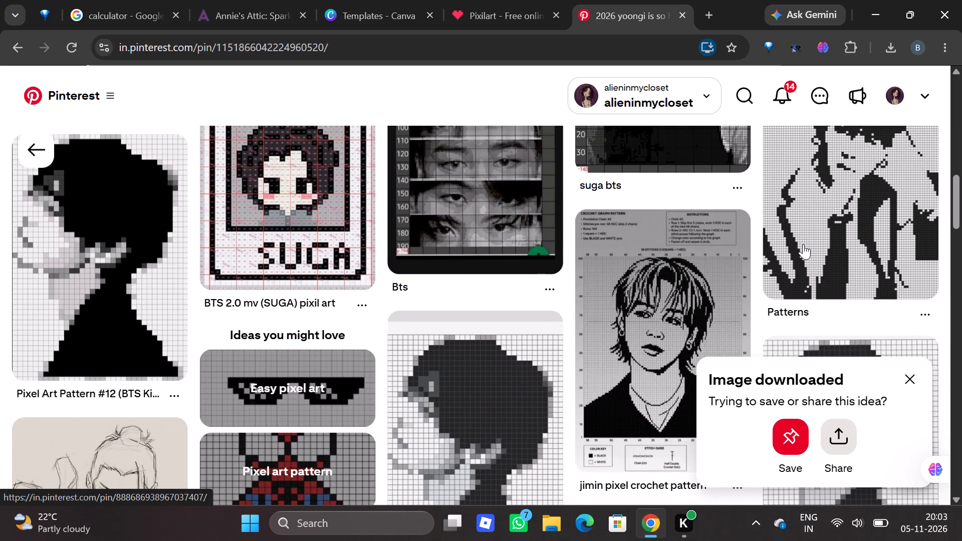
# Open the Patterns pin from BraceletBook.com and look through its related pixel-grid portraits.
pyautogui.click(803, 244)
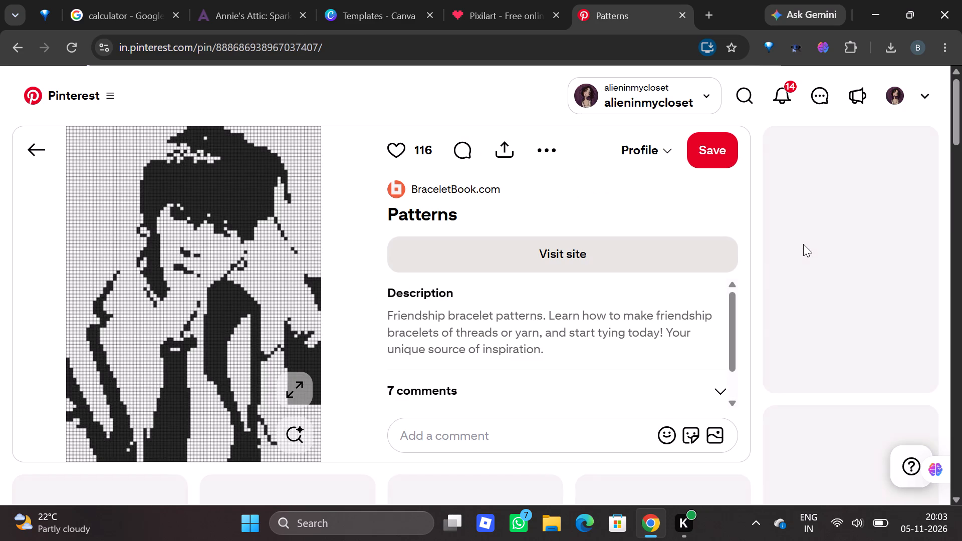
pyautogui.press('Down')
pyautogui.press('Down')
pyautogui.press('Down')
pyautogui.press('Down')
pyautogui.press('Down')
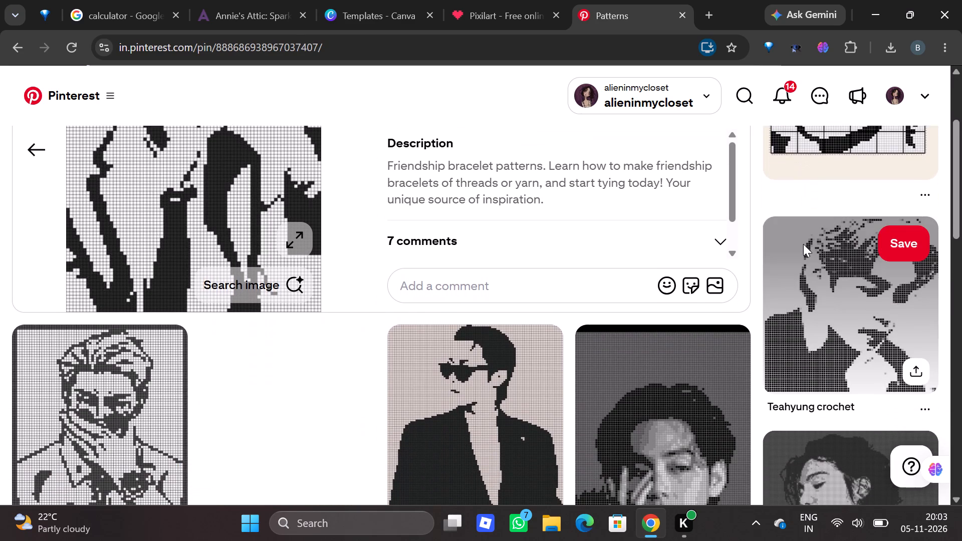
pyautogui.press('Down')
pyautogui.press('Down')
pyautogui.press('Down')
pyautogui.press('Down')
pyautogui.press('Down')
pyautogui.press('Down')
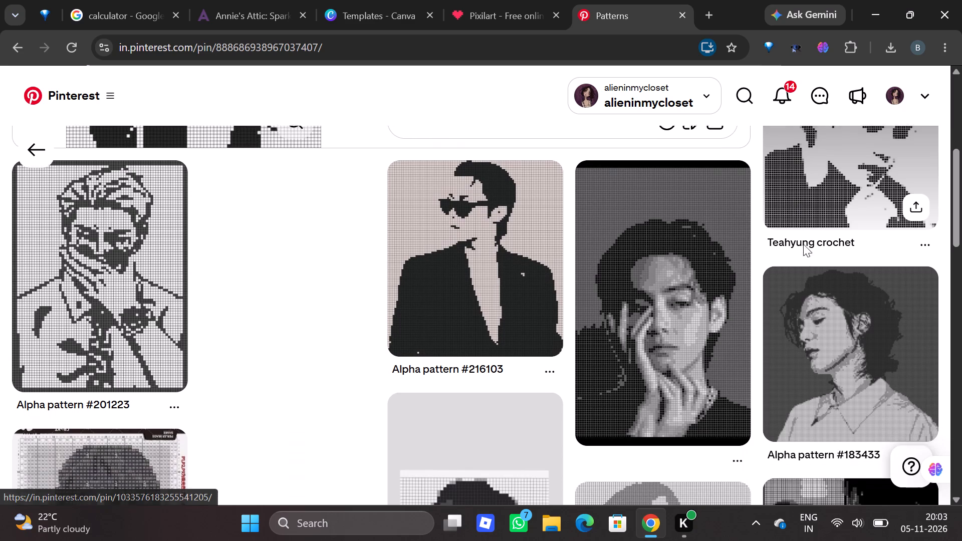
pyautogui.press('Down')
pyautogui.press('Down')
pyautogui.press('Down')
pyautogui.press('Down')
pyautogui.press('Down')
pyautogui.press('Down')
pyautogui.press('Down')
pyautogui.press('Down')
pyautogui.press('Down')
pyautogui.press('Down')
pyautogui.press('Down')
pyautogui.press('Down')
pyautogui.press('Down')
pyautogui.press('Down')
pyautogui.press('Down')
pyautogui.press('Down')
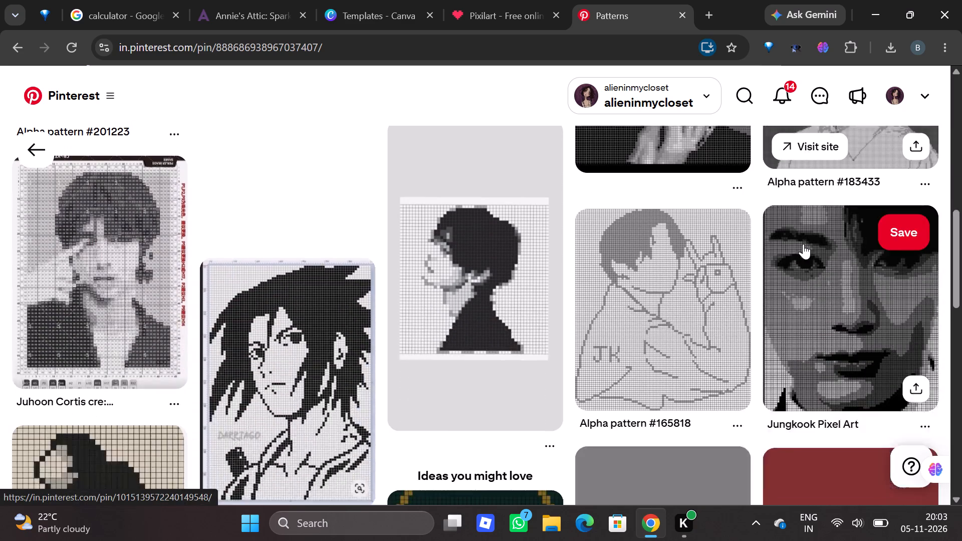
pyautogui.press('Up')
pyautogui.press('Up')
pyautogui.press('Up')
pyautogui.press('Up')
pyautogui.press('Up')
pyautogui.press('Up')
pyautogui.press('Up')
pyautogui.press('Up')
pyautogui.press('Up')
pyautogui.press('Up')
pyautogui.press('Up')
pyautogui.press('Up')
pyautogui.press('Up')
pyautogui.press('Up')
pyautogui.press('Up')
pyautogui.press('Up')
pyautogui.press('Up')
pyautogui.press('Up')
pyautogui.press('Up')
pyautogui.press('Up')
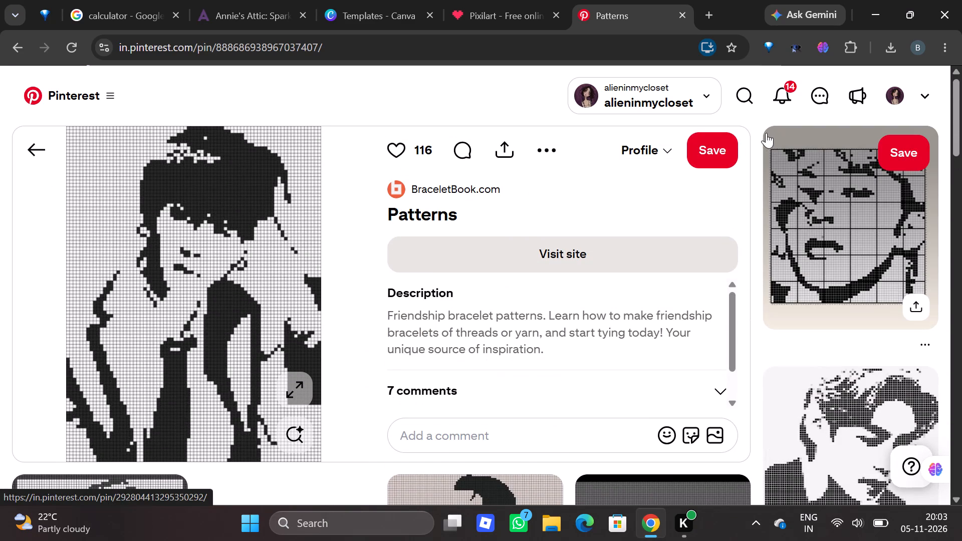
# Download the image of the Patterns pin.
pyautogui.click(539, 147)
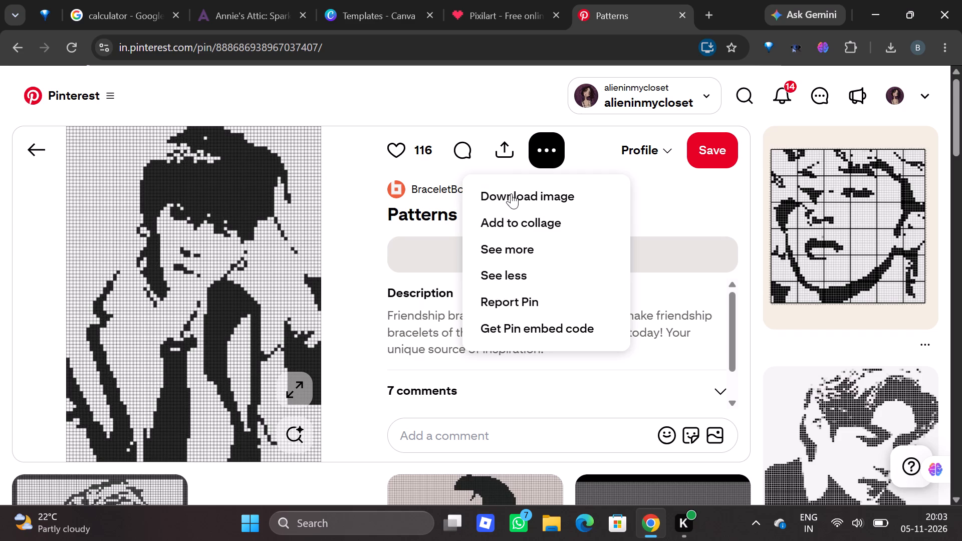
pyautogui.click(511, 193)
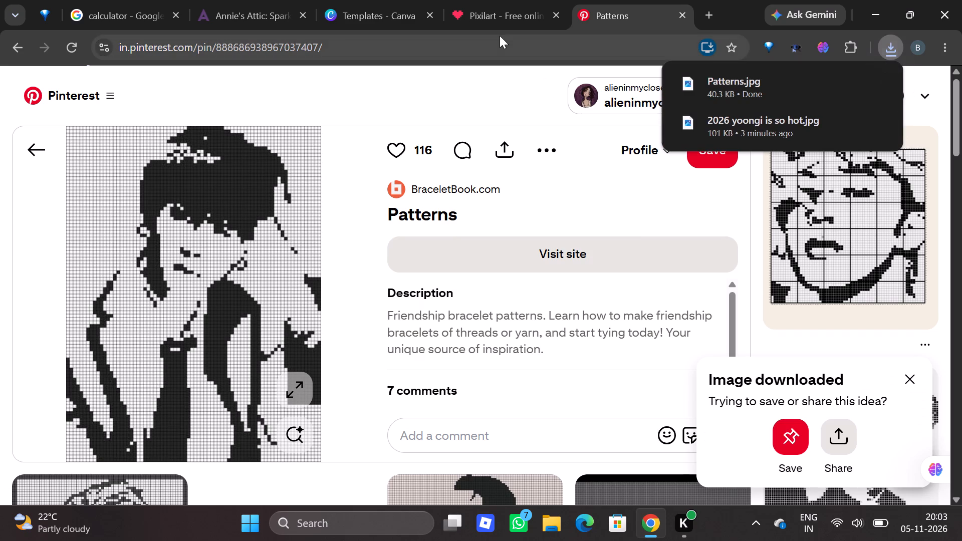
# Switch to Pixilart and upload the downloaded Patterns image as the new reference.
pyautogui.click(466, 15)
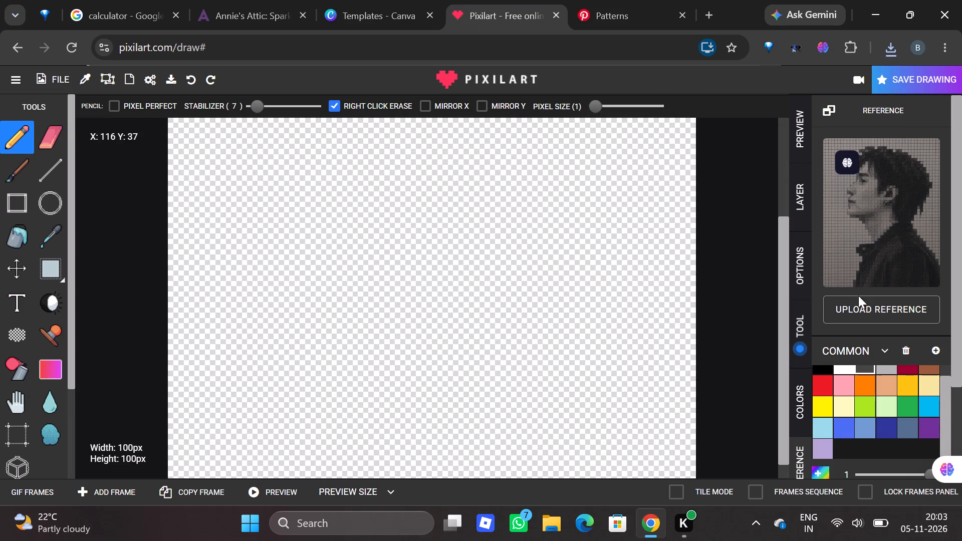
pyautogui.click(852, 310)
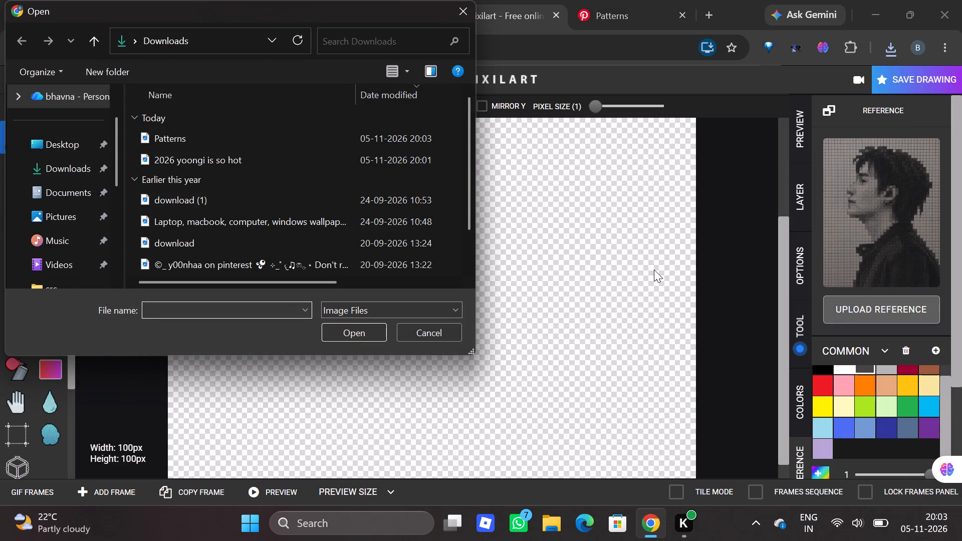
pyautogui.click(270, 137)
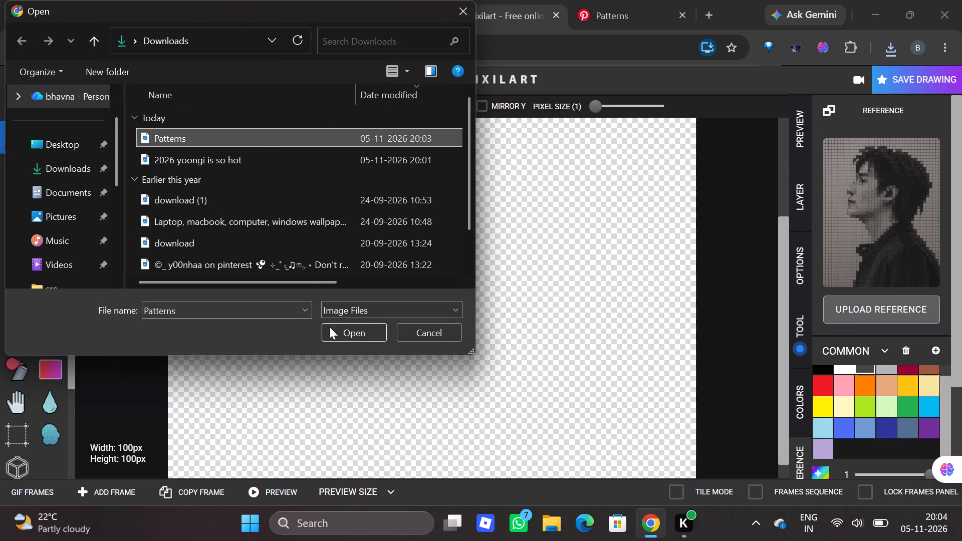
pyautogui.click(331, 328)
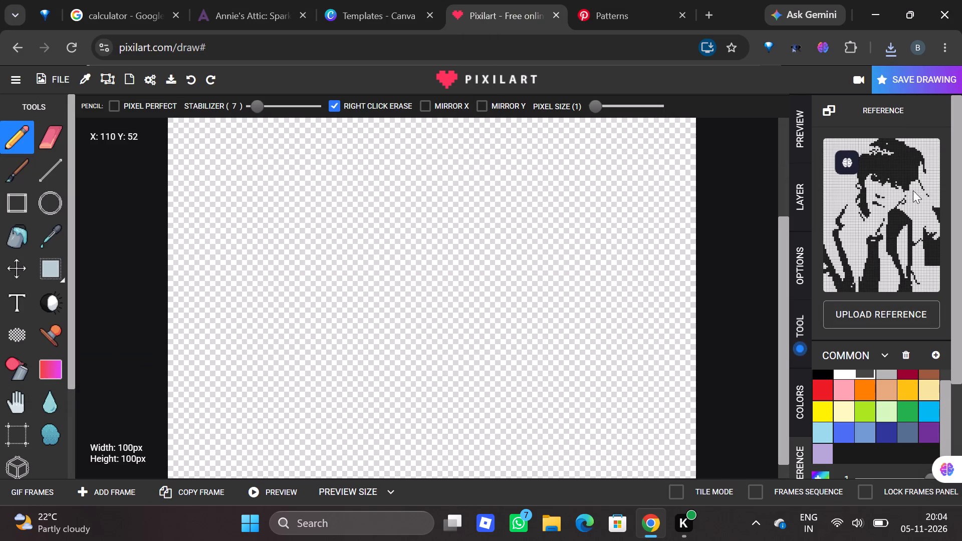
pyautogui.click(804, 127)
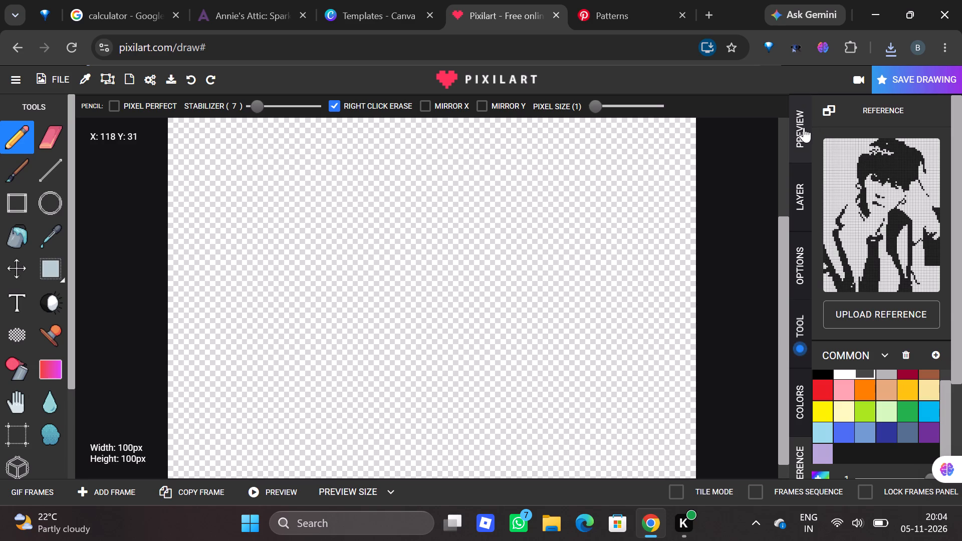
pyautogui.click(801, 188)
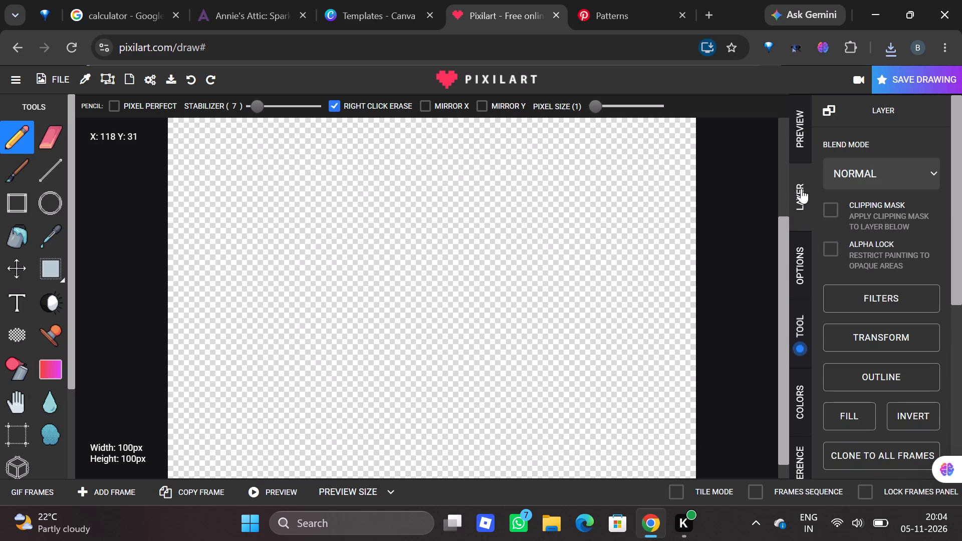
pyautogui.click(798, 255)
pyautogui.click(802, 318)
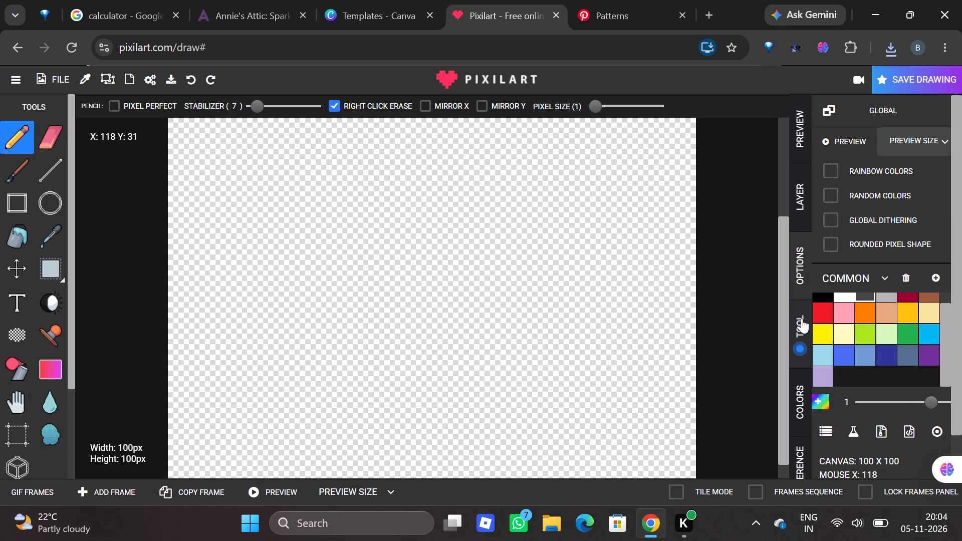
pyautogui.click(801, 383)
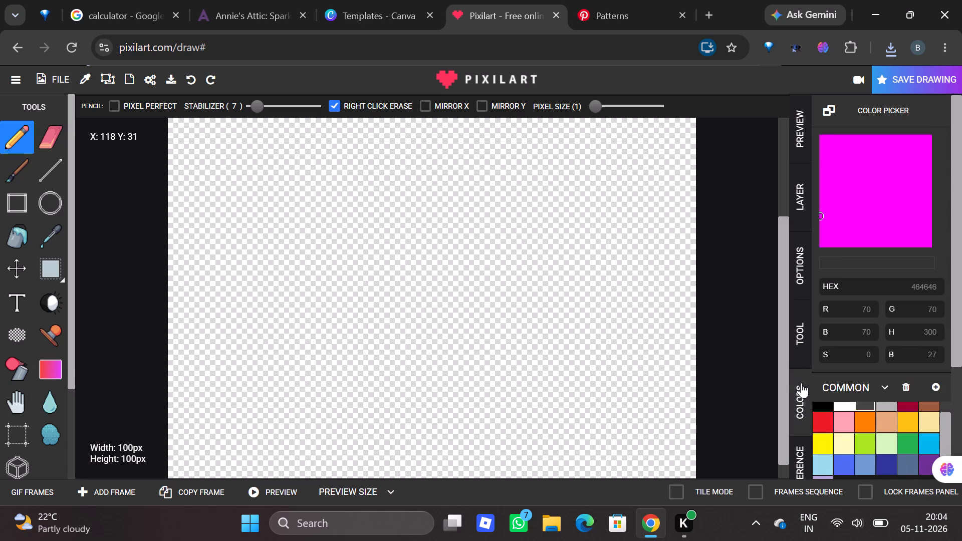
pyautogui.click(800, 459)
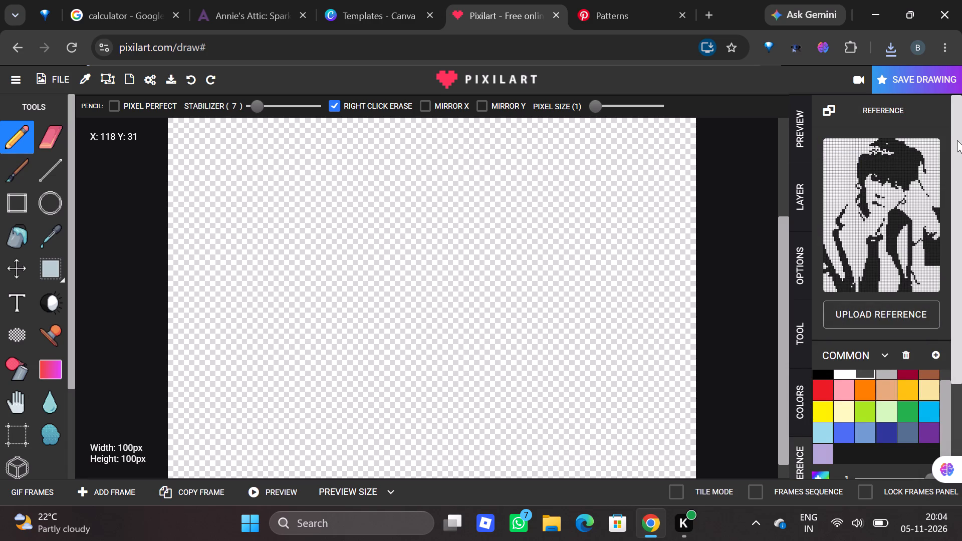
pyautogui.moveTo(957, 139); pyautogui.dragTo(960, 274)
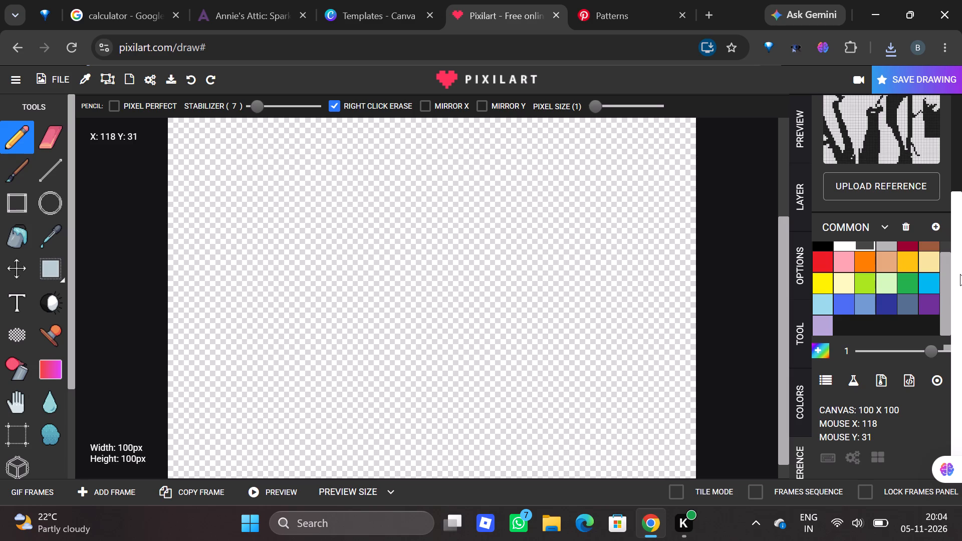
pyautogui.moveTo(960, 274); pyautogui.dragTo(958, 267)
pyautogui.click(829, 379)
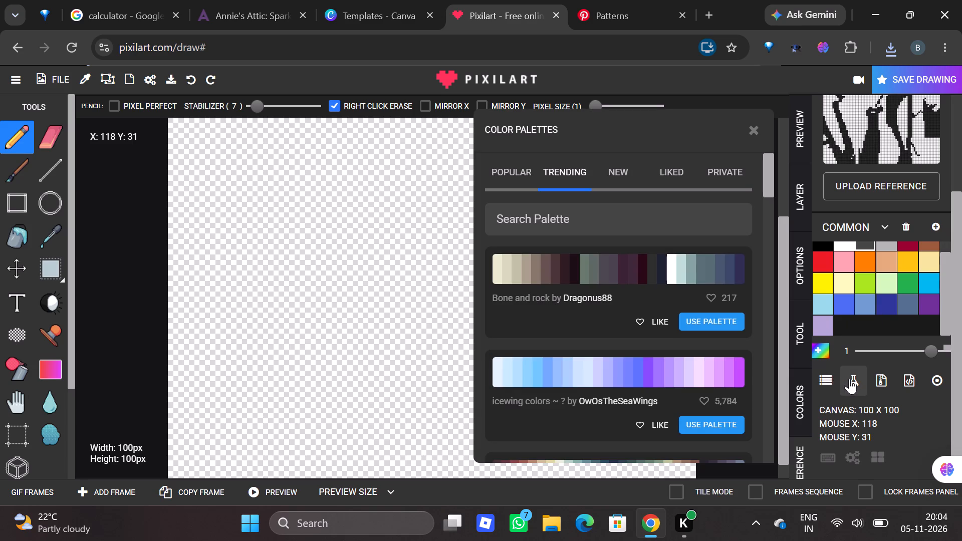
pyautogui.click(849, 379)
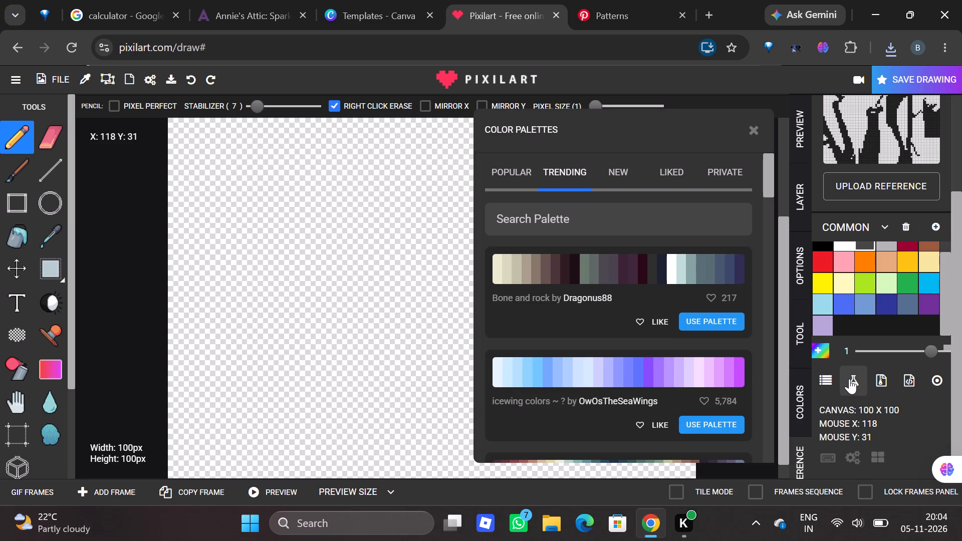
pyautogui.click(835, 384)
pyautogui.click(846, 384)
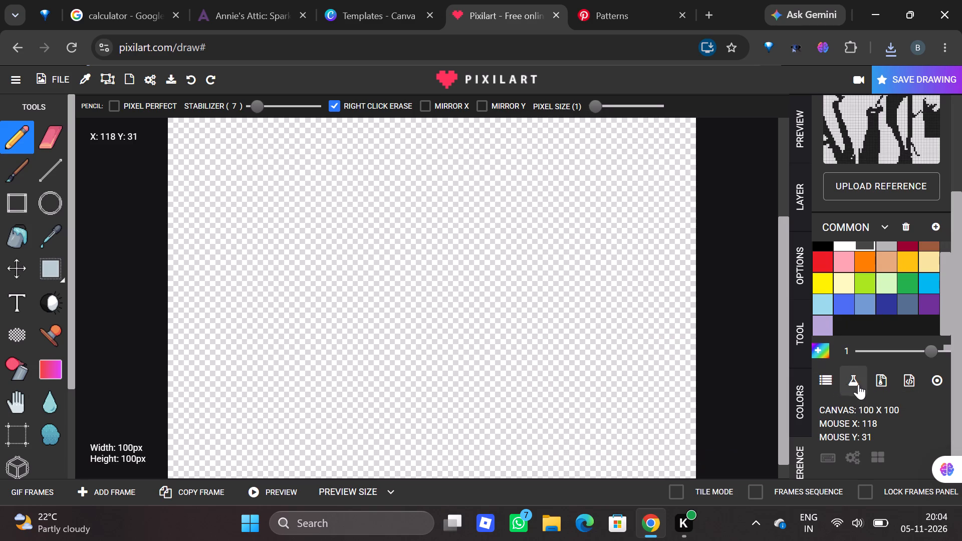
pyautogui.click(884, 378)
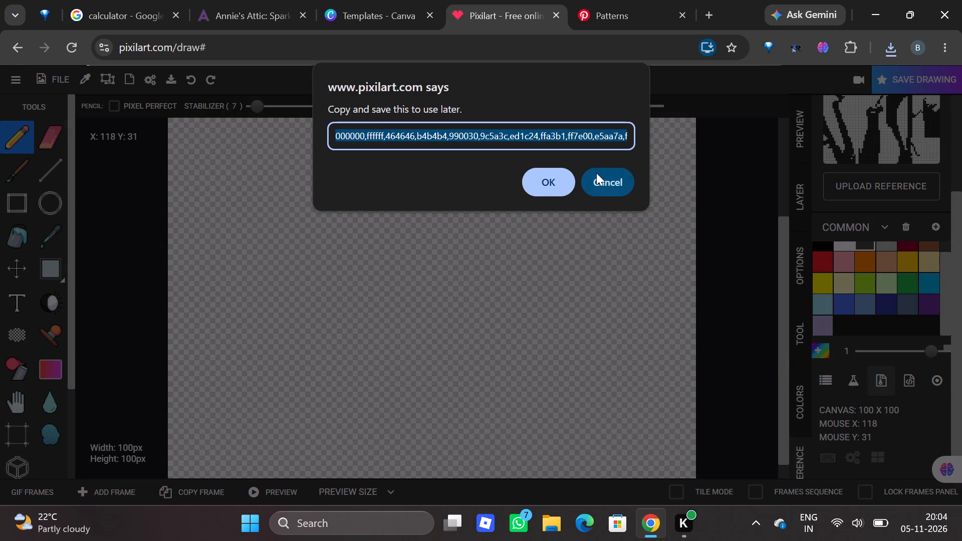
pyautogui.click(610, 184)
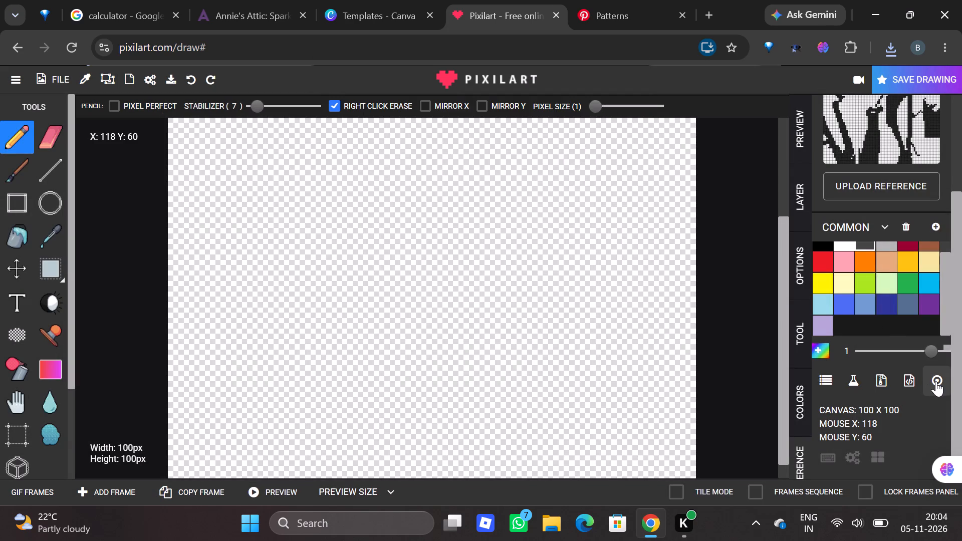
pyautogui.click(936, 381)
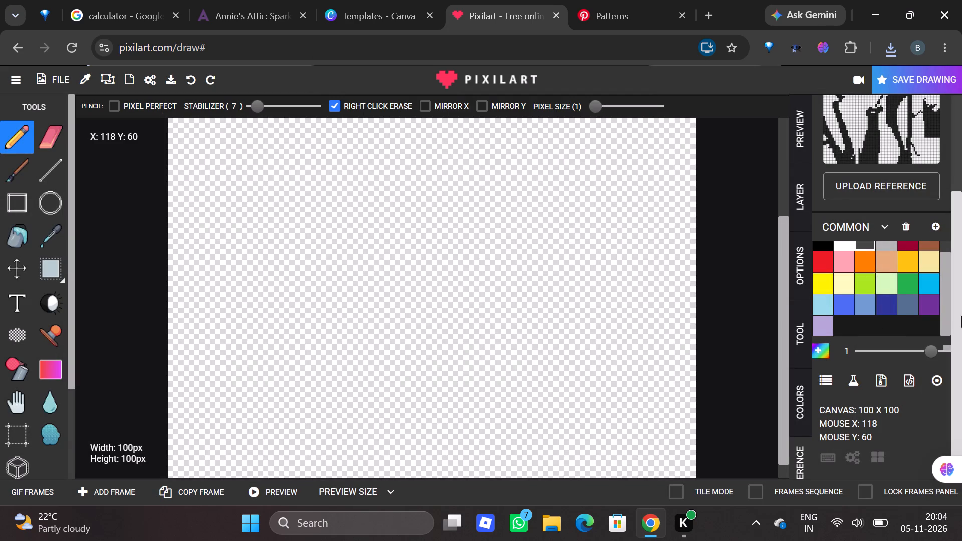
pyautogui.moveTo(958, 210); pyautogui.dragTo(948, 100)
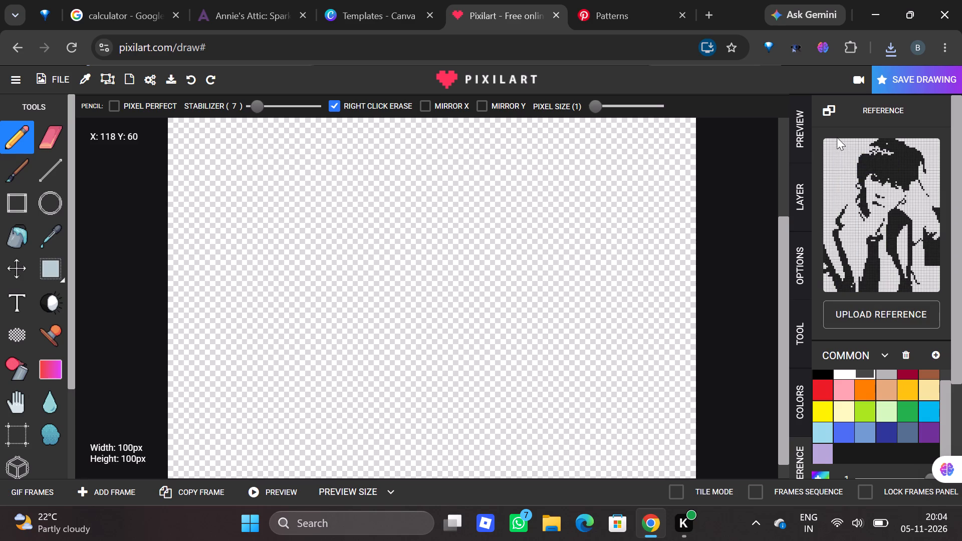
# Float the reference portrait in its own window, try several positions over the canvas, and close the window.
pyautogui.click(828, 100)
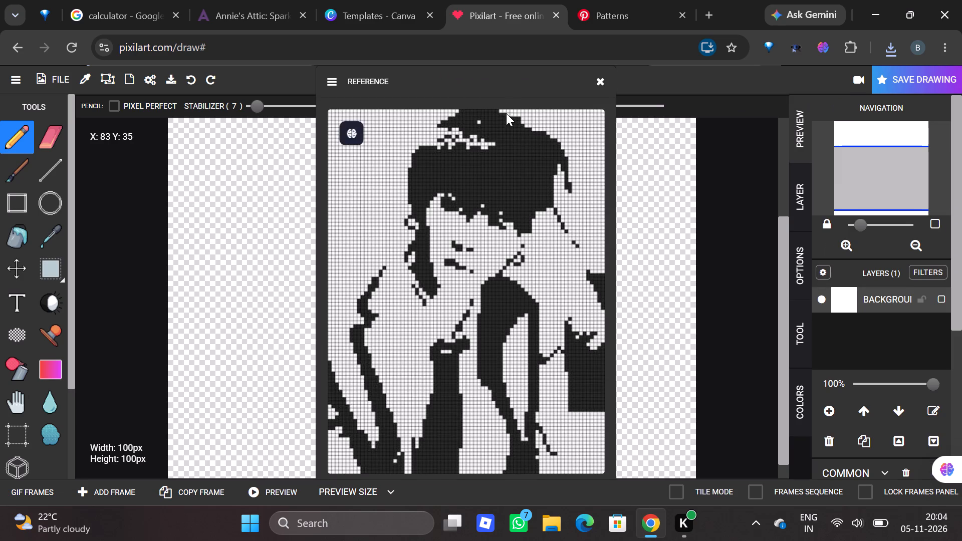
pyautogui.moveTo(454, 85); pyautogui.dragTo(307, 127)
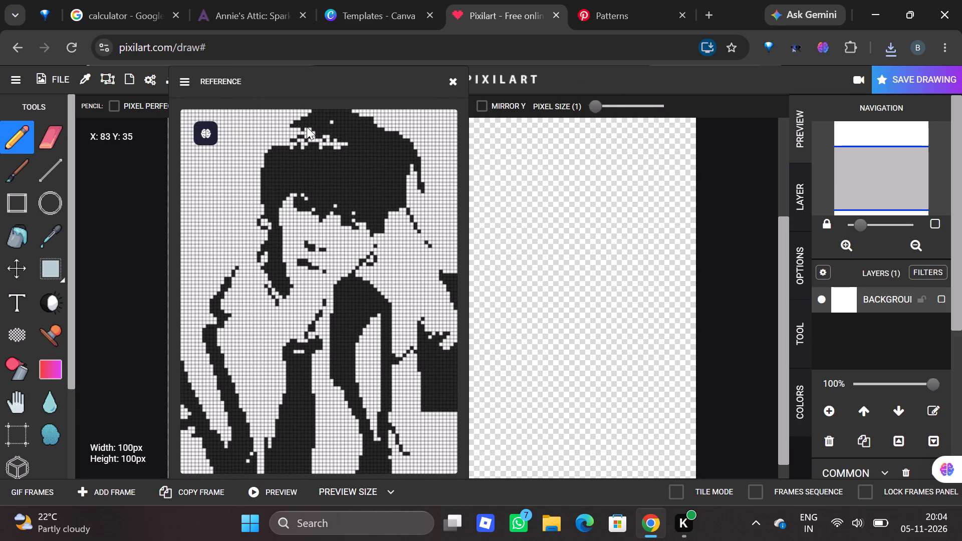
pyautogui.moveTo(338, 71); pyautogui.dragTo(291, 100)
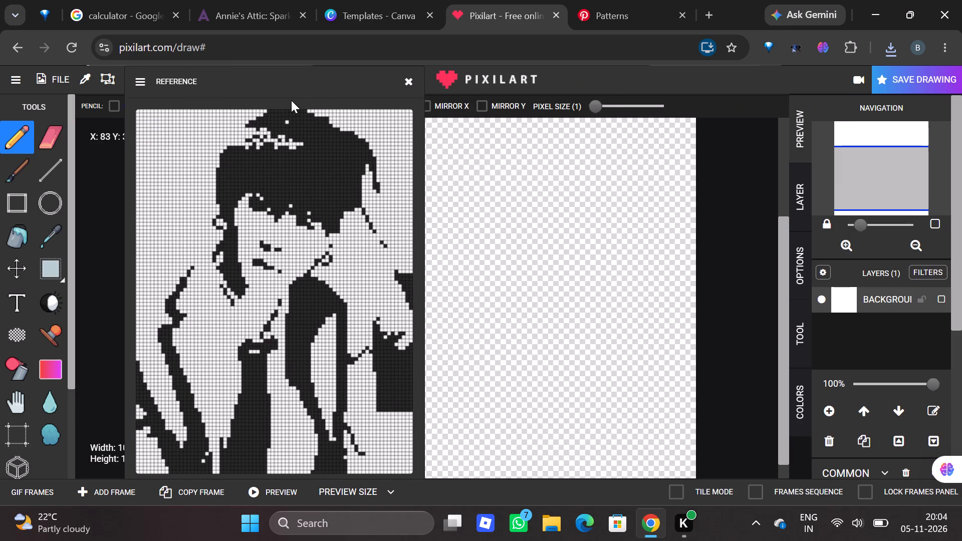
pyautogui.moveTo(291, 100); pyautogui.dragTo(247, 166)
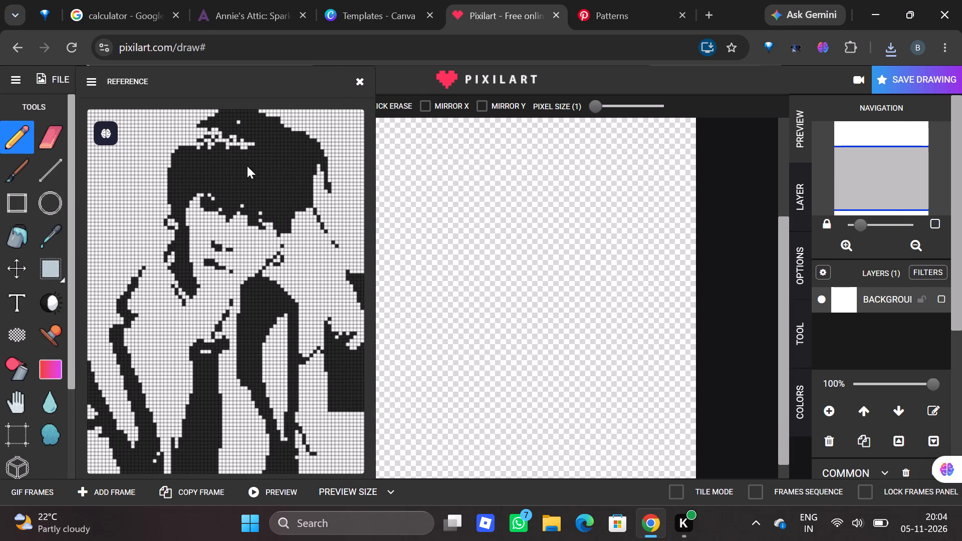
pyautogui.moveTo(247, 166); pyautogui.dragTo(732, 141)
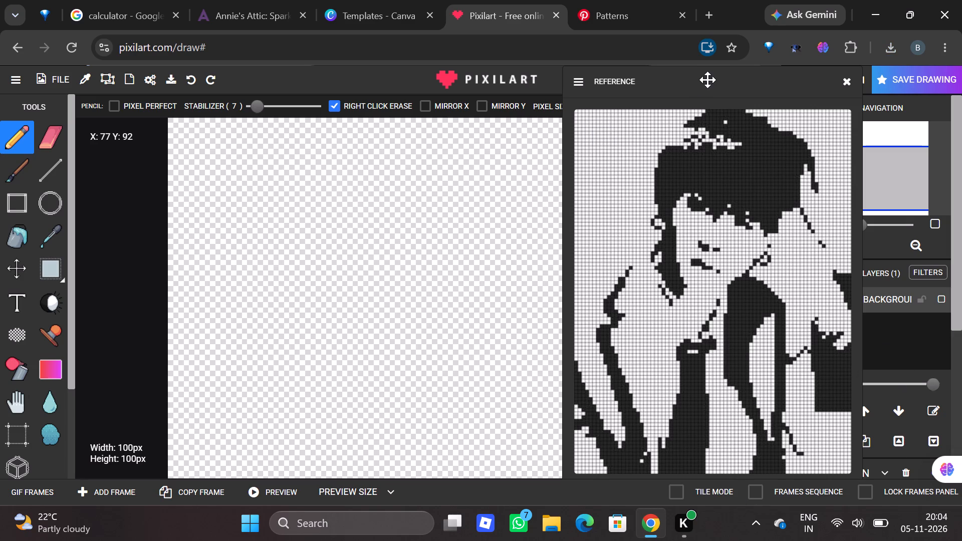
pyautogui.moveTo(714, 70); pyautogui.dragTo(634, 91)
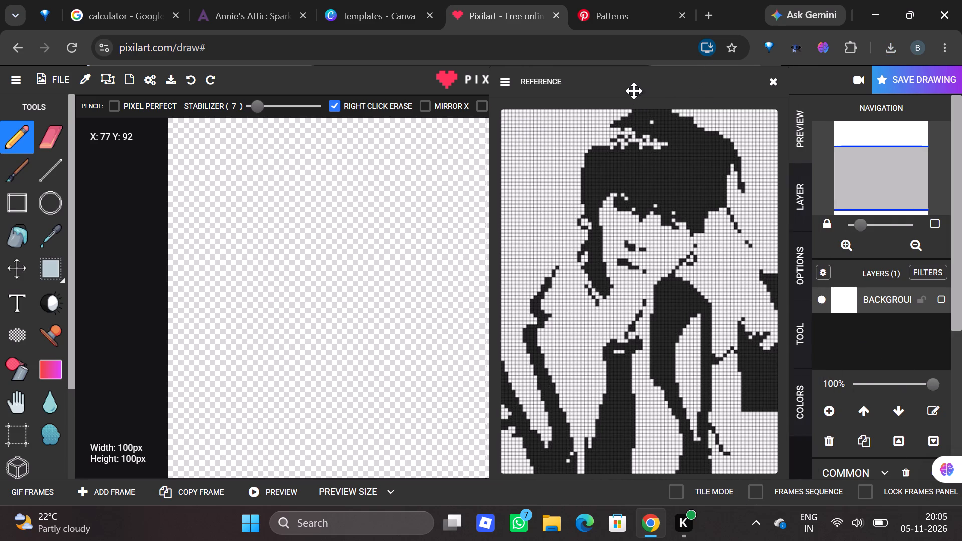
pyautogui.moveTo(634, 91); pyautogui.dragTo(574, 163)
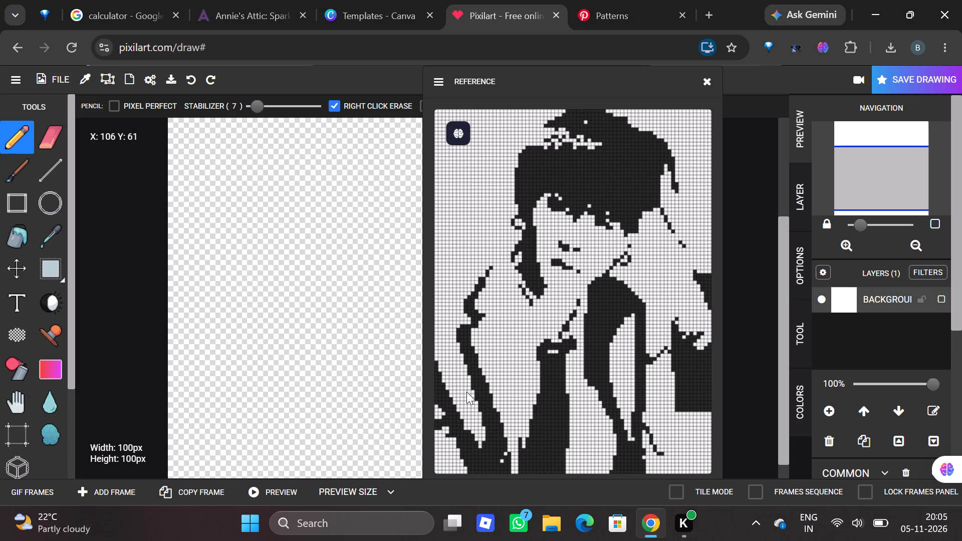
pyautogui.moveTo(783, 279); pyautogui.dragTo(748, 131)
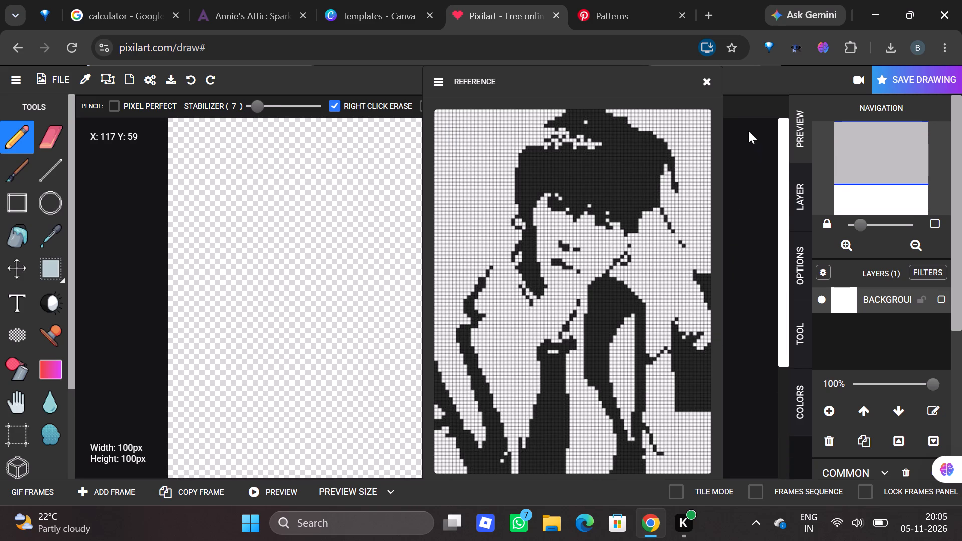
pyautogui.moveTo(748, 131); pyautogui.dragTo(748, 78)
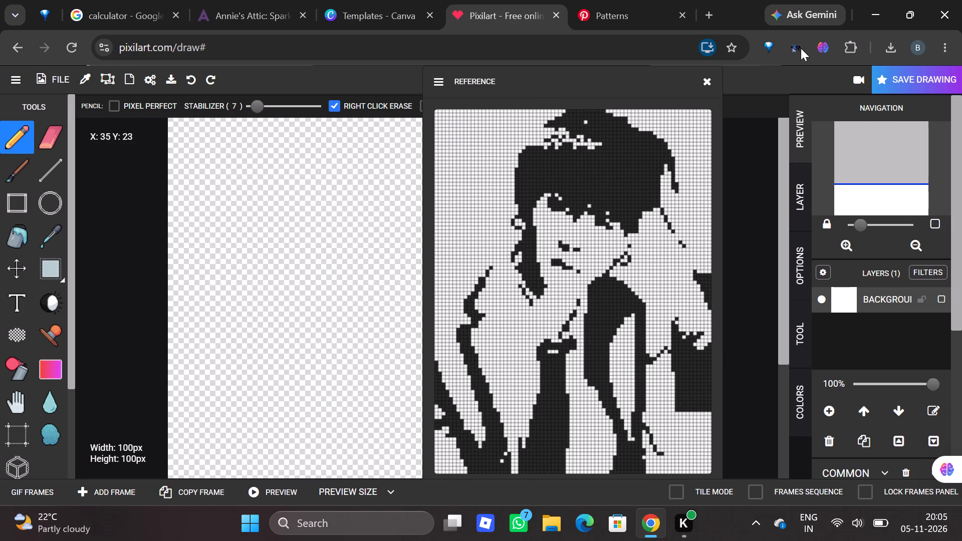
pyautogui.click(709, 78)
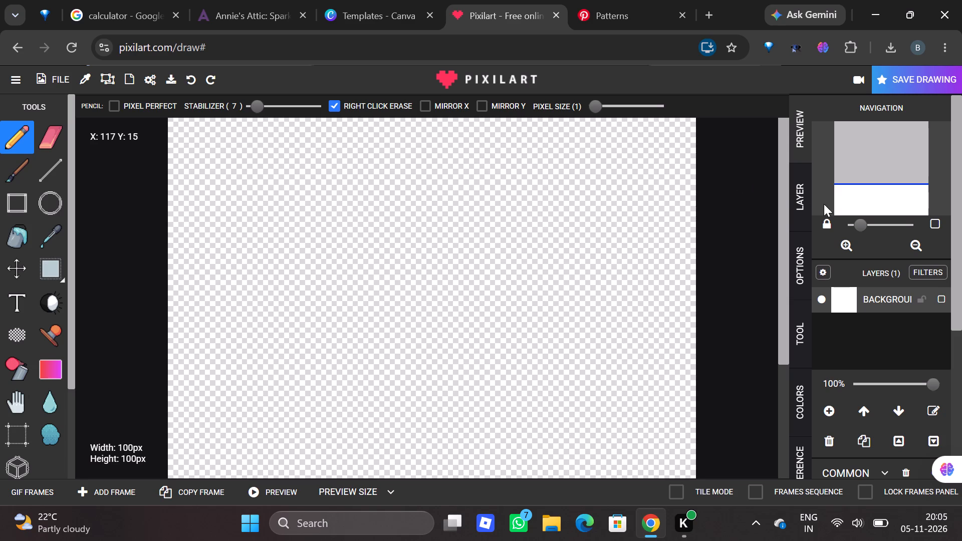
# Pencil the hair's dark-grey peak in the upper canvas: a four-pixel rising diagonal, a two-pixel descent and one pixel inside.
pyautogui.tripleClick(847, 245)
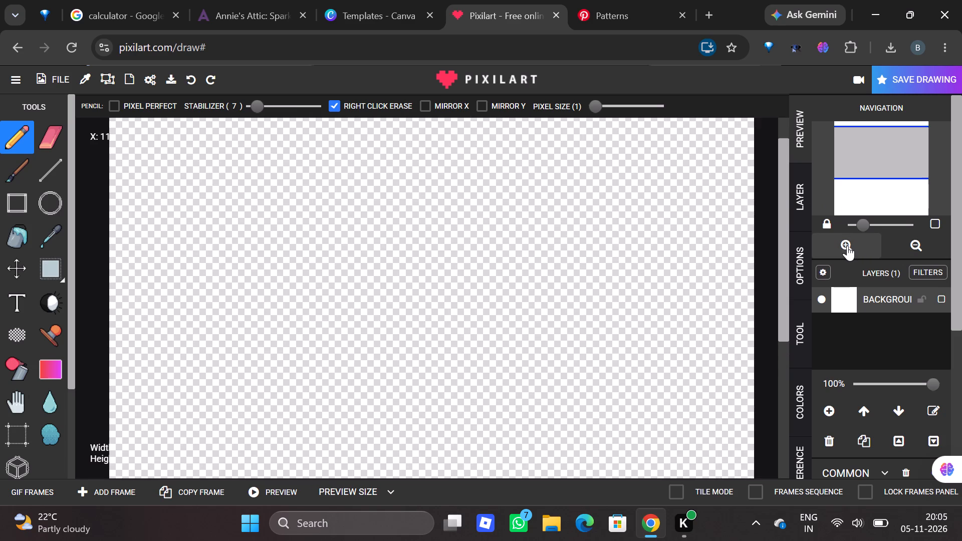
pyautogui.tripleClick(847, 245)
pyautogui.click(847, 245)
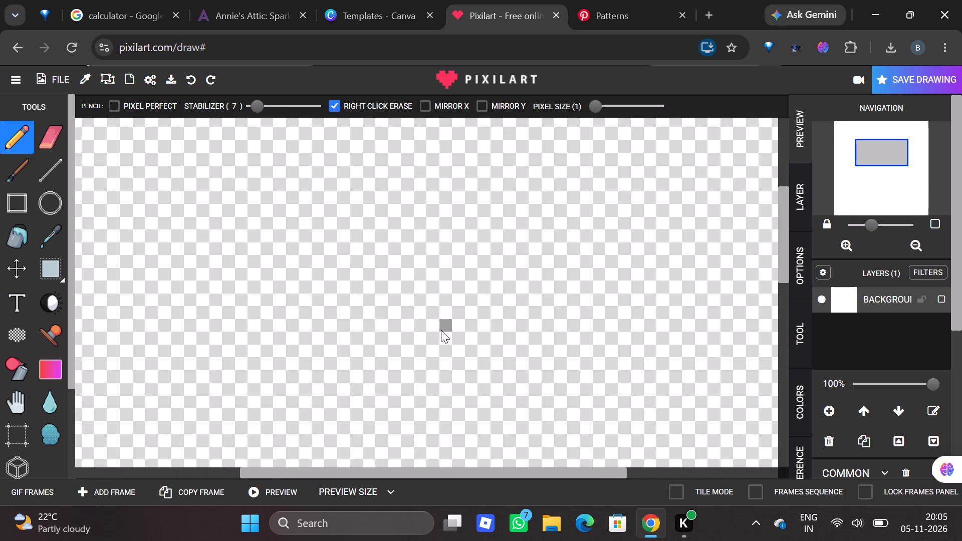
pyautogui.click(346, 215)
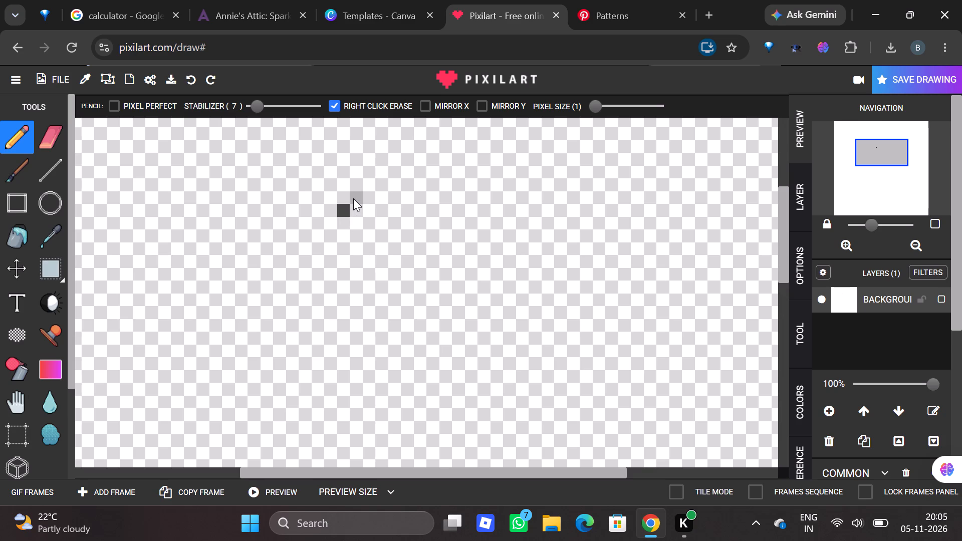
pyautogui.click(353, 198)
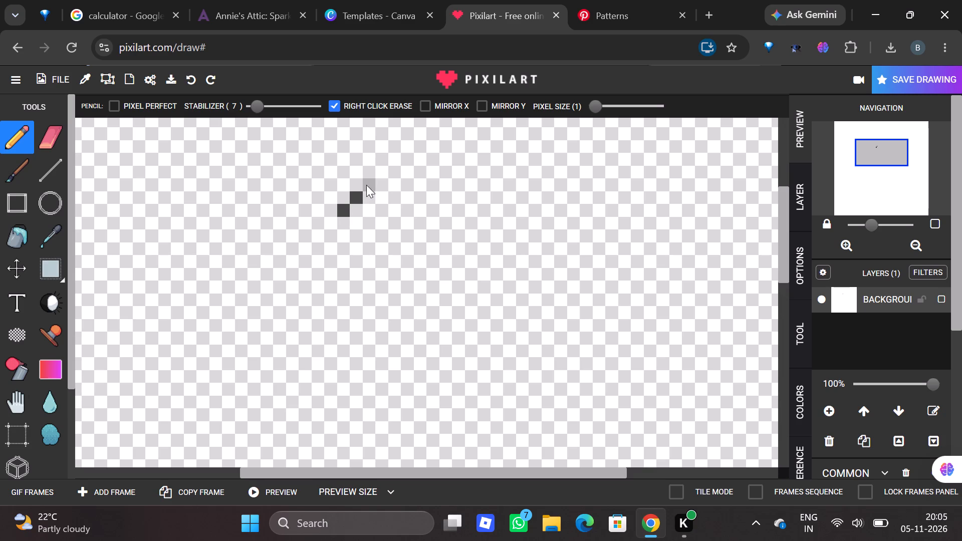
pyautogui.click(366, 185)
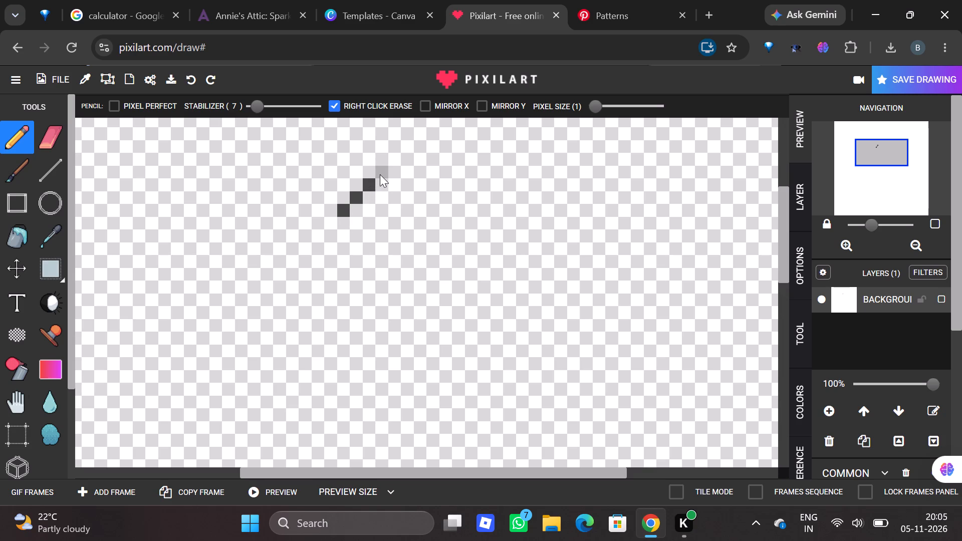
pyautogui.click(380, 174)
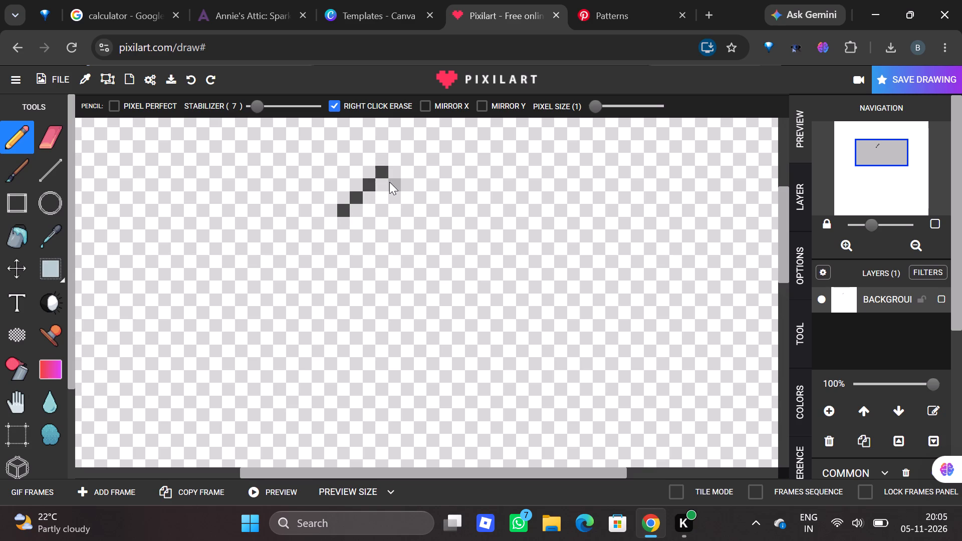
pyautogui.click(394, 182)
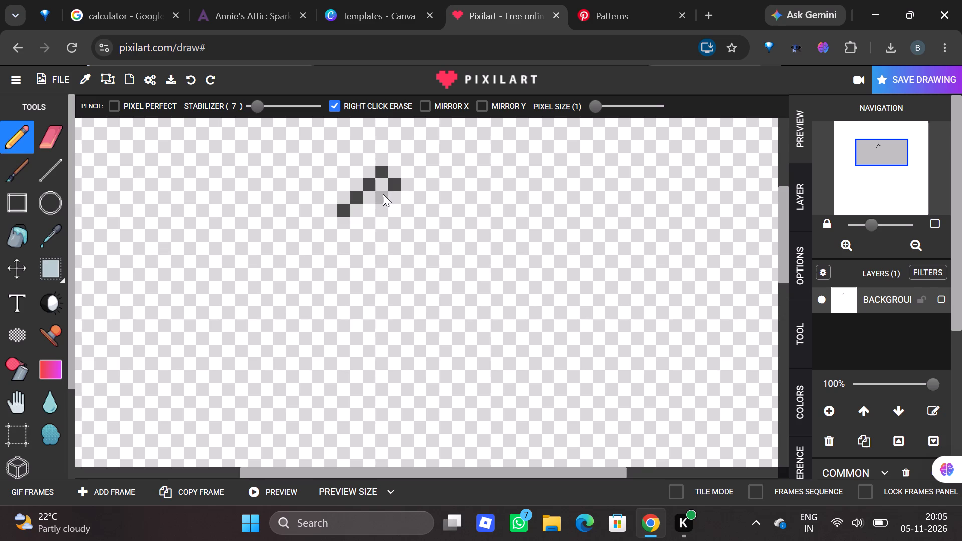
pyautogui.click(382, 194)
pyautogui.click(411, 194)
# Continue the hair outline rightward with a second peak pixel, a three-pixel flat run, a three-pixel descending diagonal and a three-pixel zigzag.
pyautogui.click(414, 172)
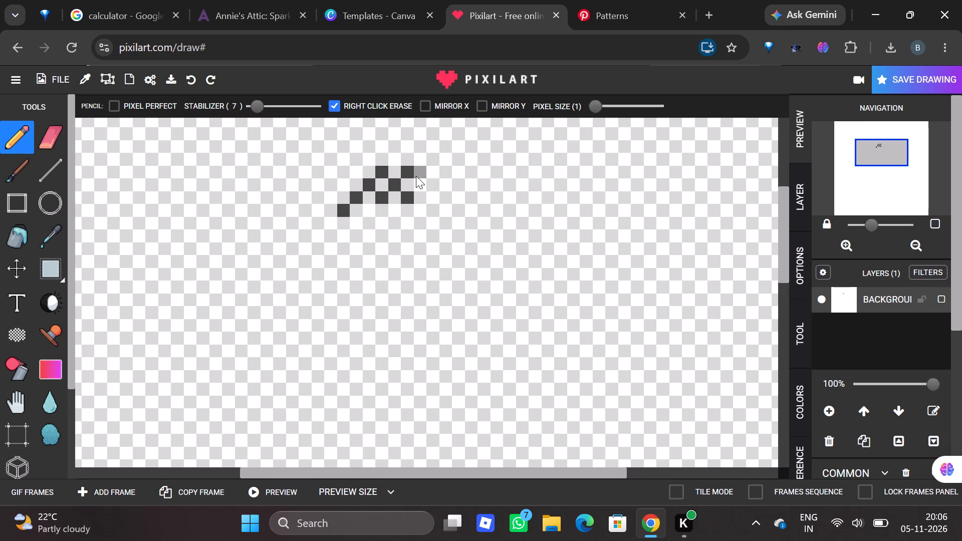
pyautogui.click(418, 179)
pyautogui.click(428, 184)
pyautogui.click(441, 185)
pyautogui.click(458, 196)
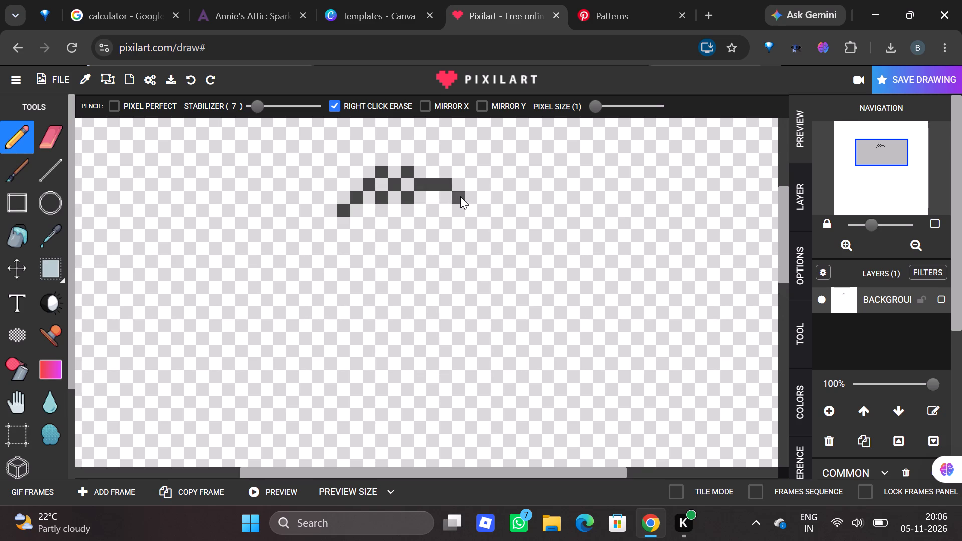
pyautogui.click(469, 205)
pyautogui.click(481, 219)
pyautogui.click(470, 234)
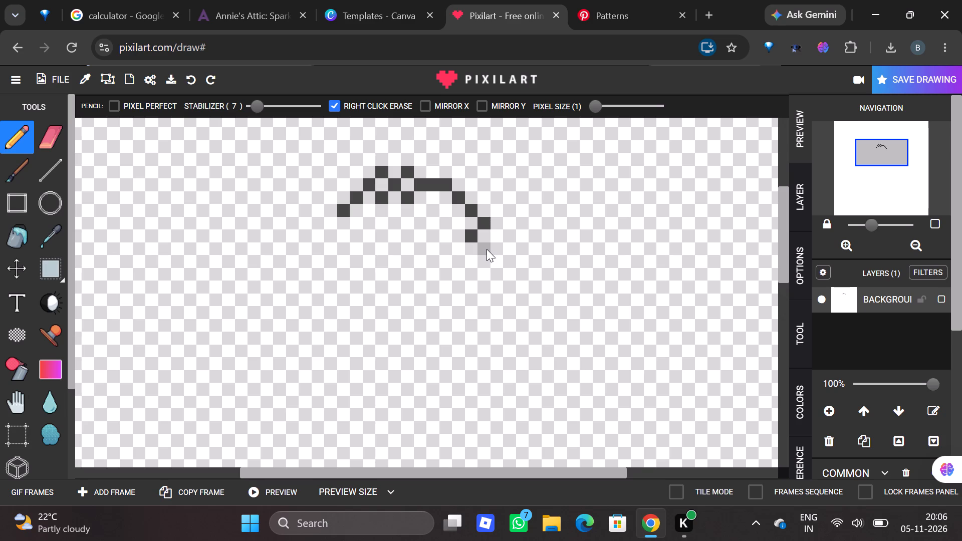
pyautogui.click(487, 249)
pyautogui.click(475, 258)
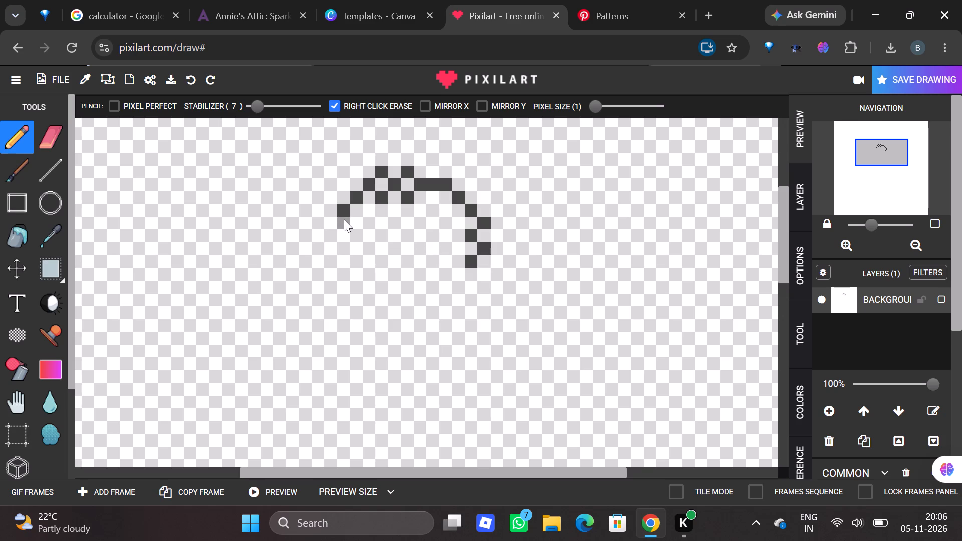
# Extend the hair outline's left slope two pixels diagonally and one straight down, and thicken its inner edge by two pixels.
pyautogui.click(330, 226)
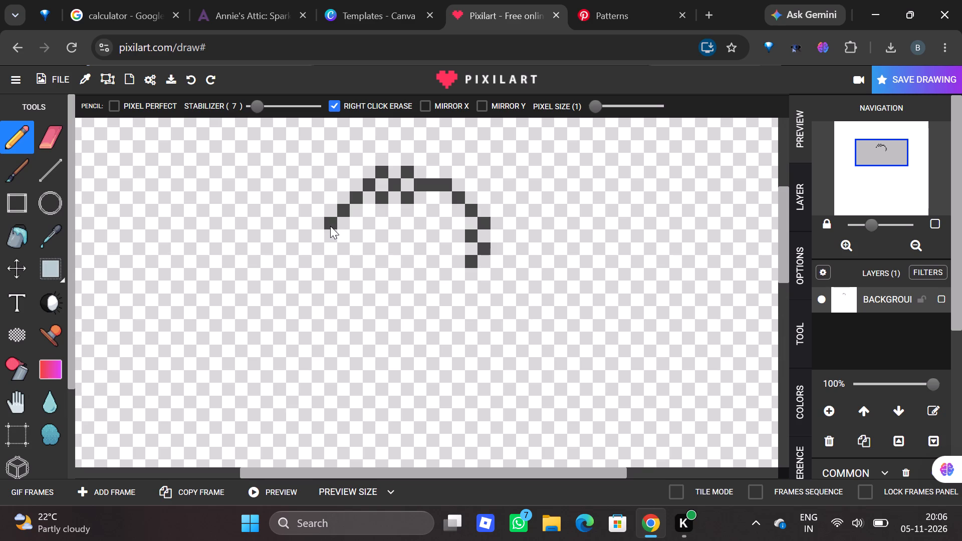
pyautogui.click(320, 232)
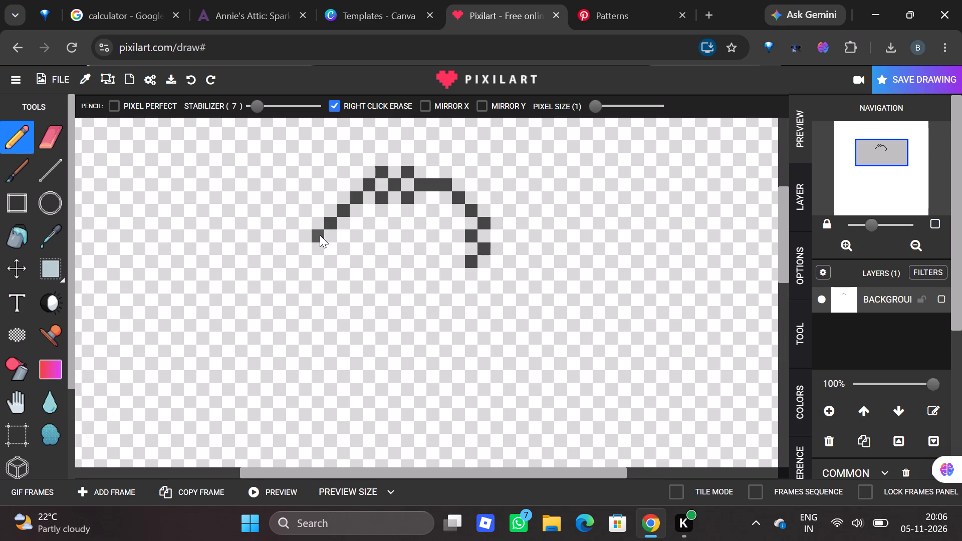
pyautogui.moveTo(317, 244); pyautogui.dragTo(327, 237)
pyautogui.click(327, 237)
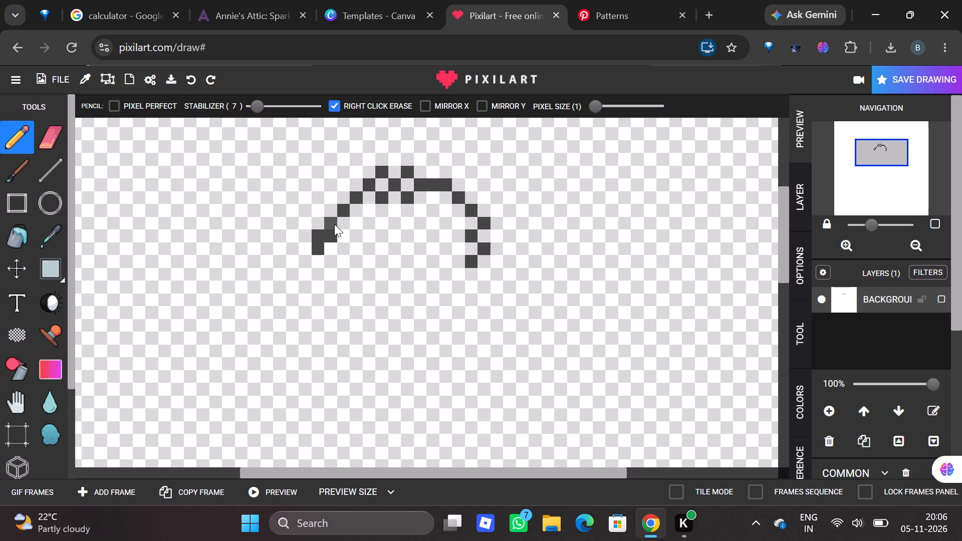
pyautogui.click(339, 223)
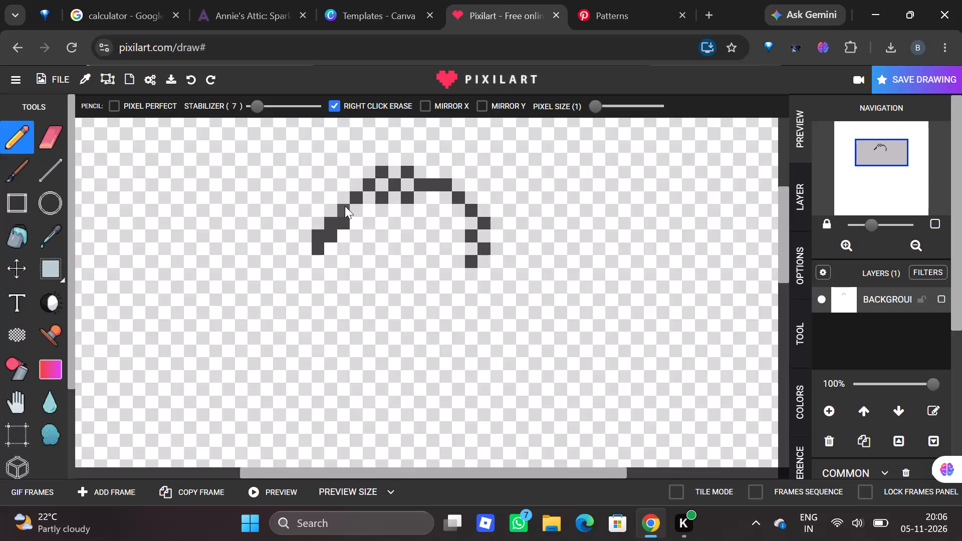
# Draw the fringe's horizontal base line, eight pixels rightward from the left slope beneath the peaks.
pyautogui.click(356, 209)
pyautogui.click(368, 209)
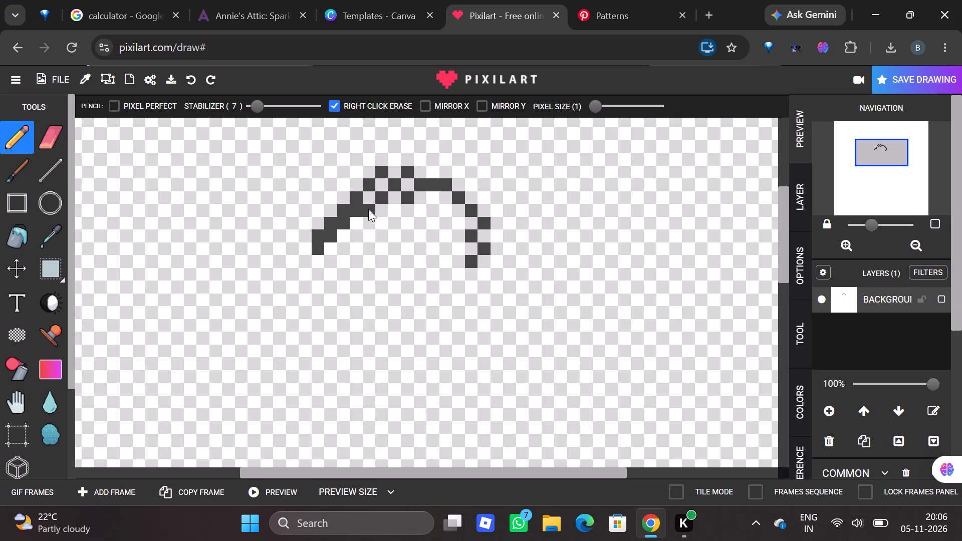
pyautogui.click(384, 205)
pyautogui.click(394, 208)
pyautogui.moveTo(394, 208); pyautogui.dragTo(395, 208)
pyautogui.moveTo(395, 208); pyautogui.dragTo(437, 209)
pyautogui.moveTo(437, 209); pyautogui.dragTo(444, 209)
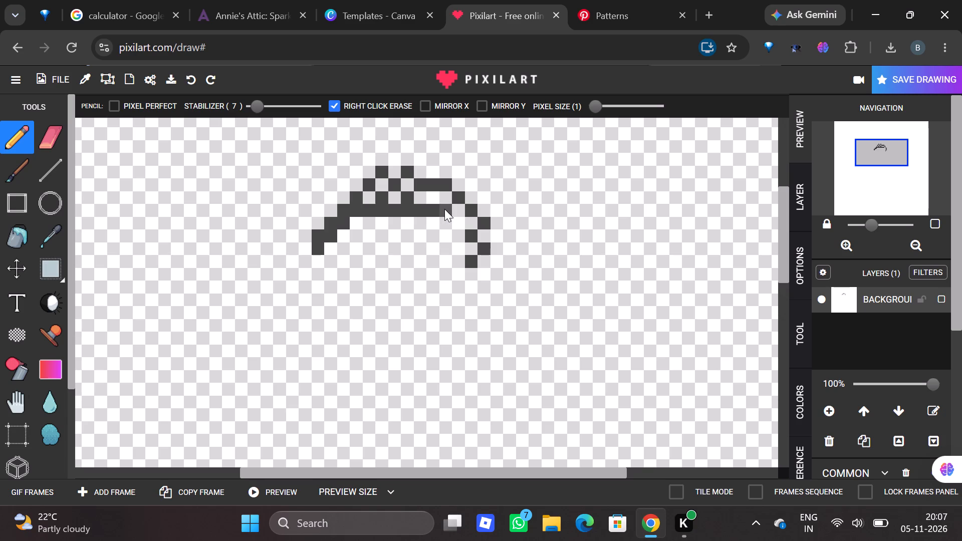
# Step the fringe line down the right side: two pixels across, four straight down and one diagonal pixel at the end.
pyautogui.moveTo(444, 209); pyautogui.dragTo(451, 223)
pyautogui.moveTo(451, 223); pyautogui.dragTo(456, 223)
pyautogui.moveTo(456, 223); pyautogui.dragTo(458, 239)
pyautogui.moveTo(458, 239); pyautogui.dragTo(461, 246)
pyautogui.moveTo(461, 246); pyautogui.dragTo(460, 260)
pyautogui.moveTo(460, 260); pyautogui.dragTo(460, 269)
pyautogui.click(471, 284)
# Draw the face's left edge below the hair: two pixels one row apart, one diagonal pixel and a two-pixel run along the chin row.
pyautogui.click(330, 262)
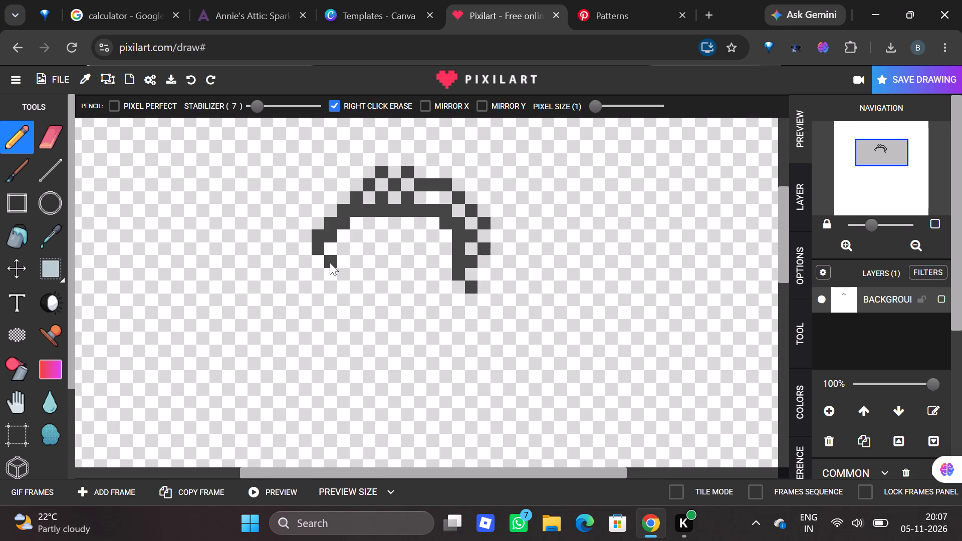
pyautogui.click(327, 283)
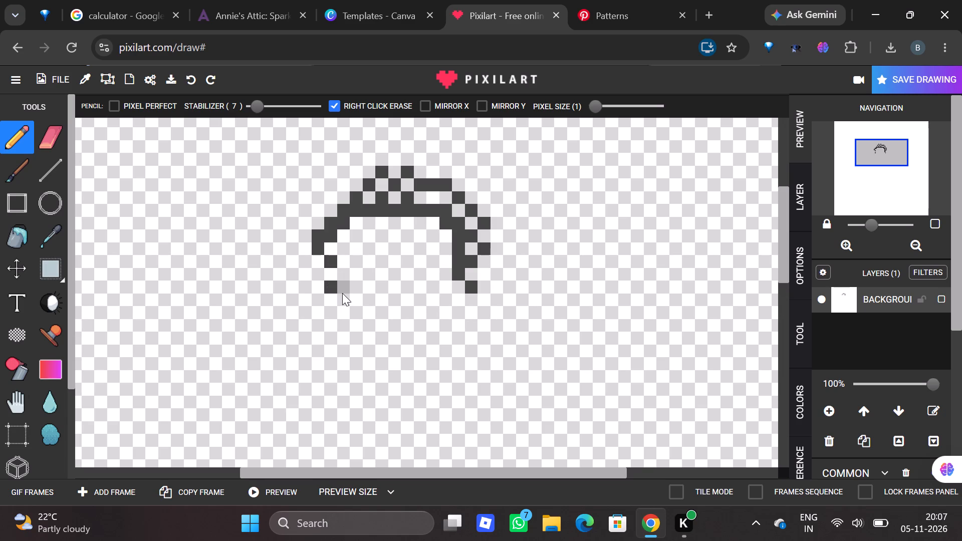
pyautogui.click(343, 300)
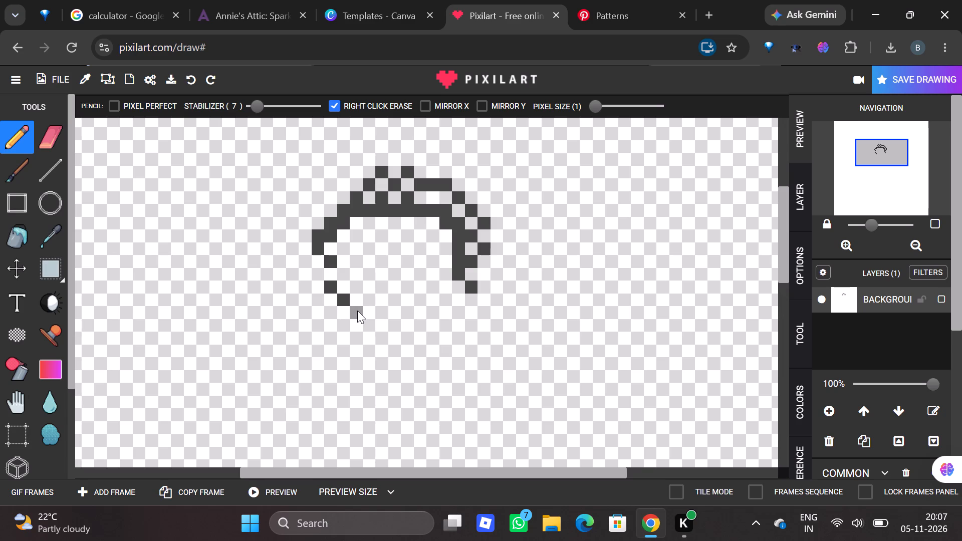
pyautogui.click(357, 311)
pyautogui.click(364, 312)
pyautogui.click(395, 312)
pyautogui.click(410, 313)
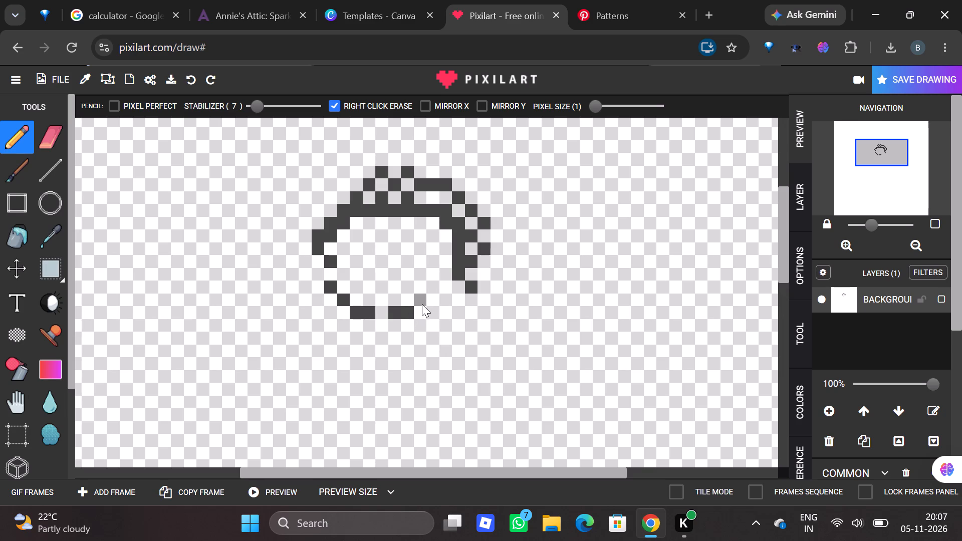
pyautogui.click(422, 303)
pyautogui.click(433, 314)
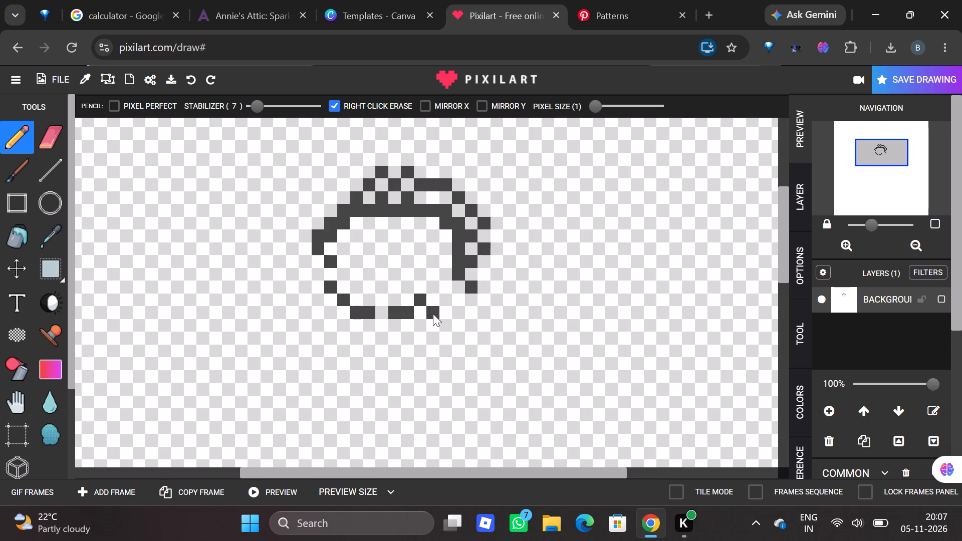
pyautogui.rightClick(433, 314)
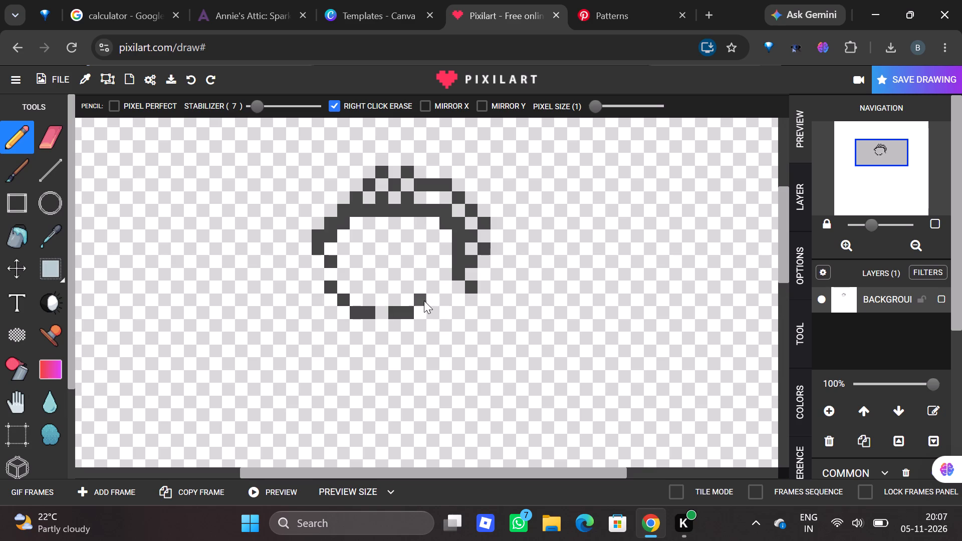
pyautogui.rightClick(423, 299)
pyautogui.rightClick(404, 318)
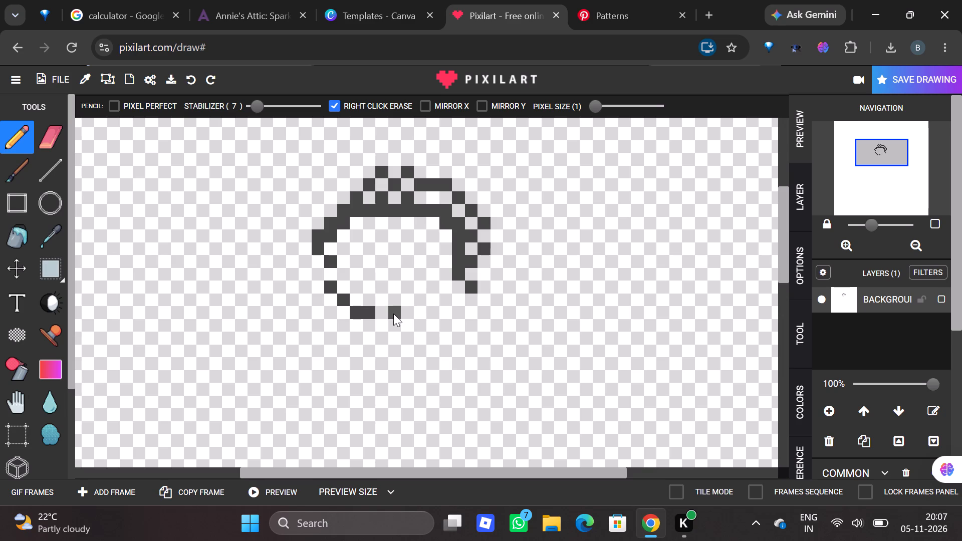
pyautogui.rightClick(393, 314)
# Draw the face's lower right edge: one jaw pixel, one diagonally below it to the right, and a two-pixel chin run to its left.
pyautogui.click(442, 303)
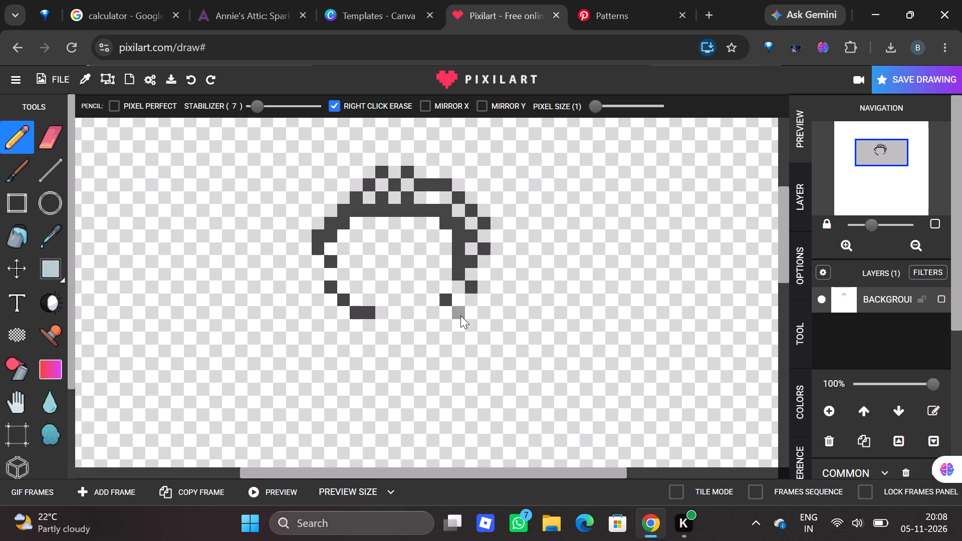
pyautogui.click(460, 316)
pyautogui.click(428, 312)
pyautogui.click(422, 312)
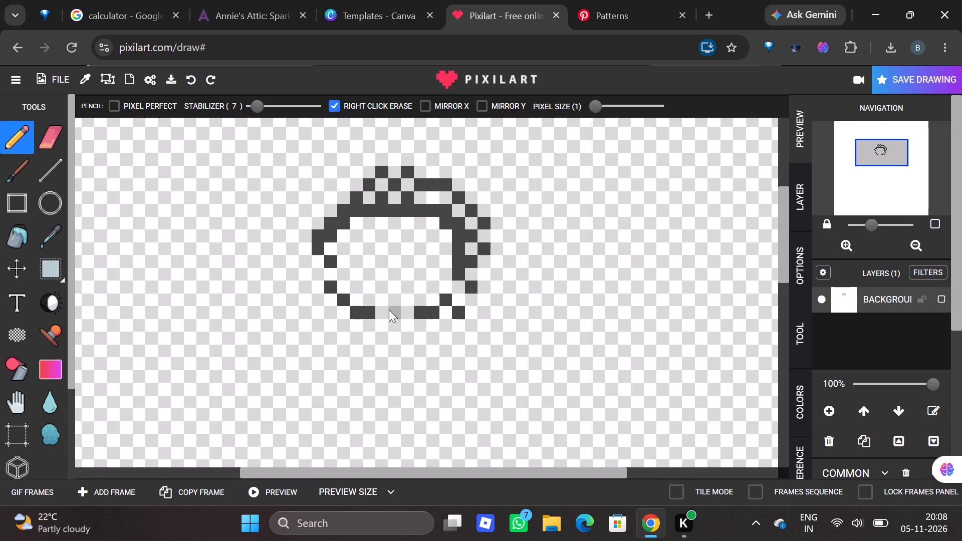
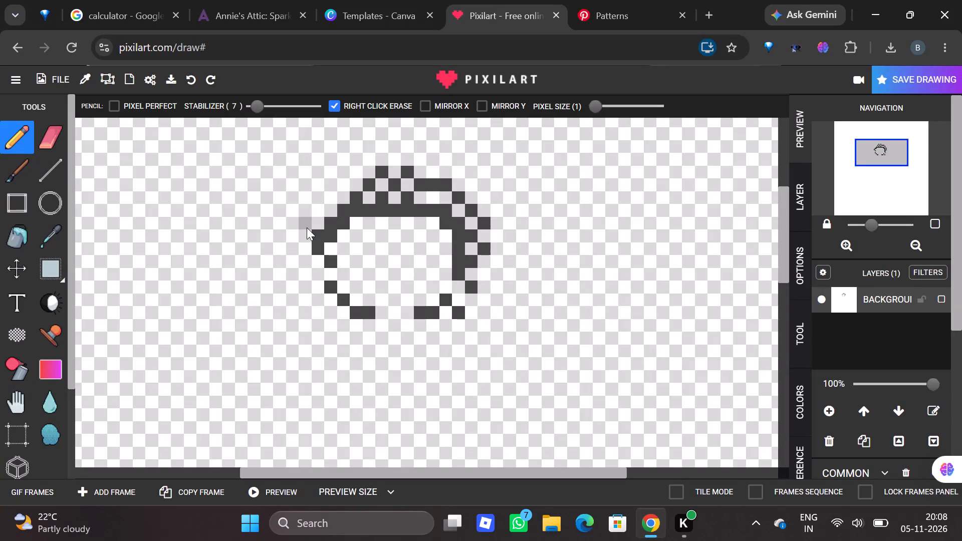
# Erase the entire dark grey hair and face outline with the Eraser at pixel size 10.
pyautogui.click(62, 148)
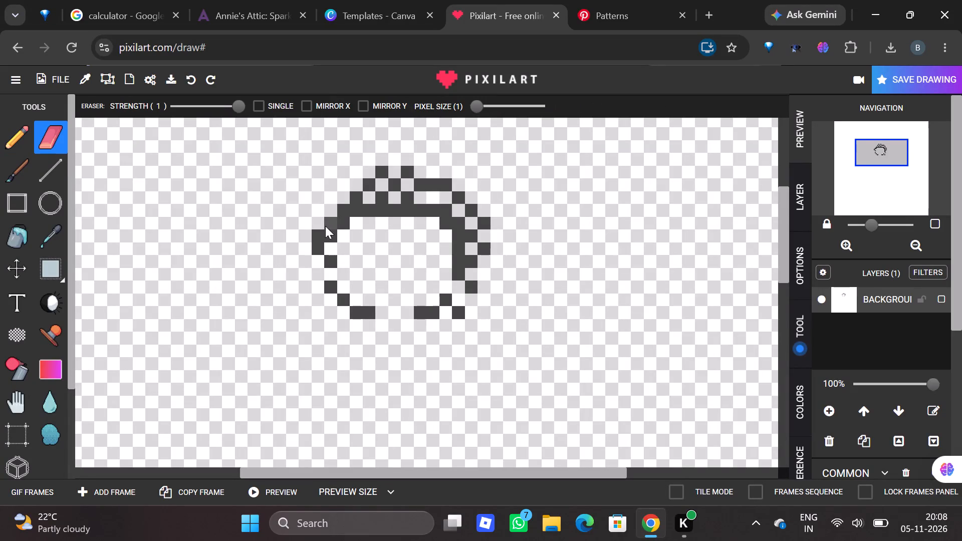
pyautogui.moveTo(513, 102); pyautogui.dragTo(512, 98)
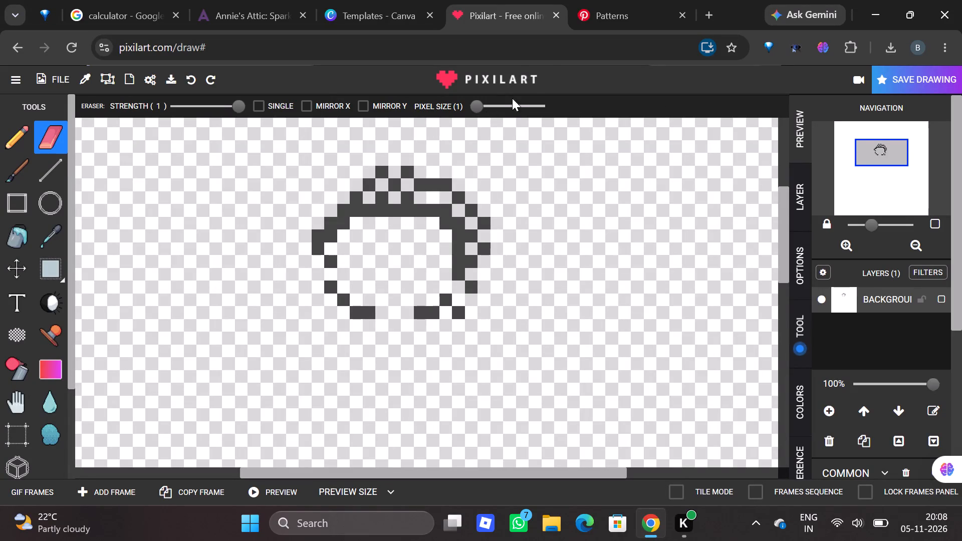
pyautogui.moveTo(512, 98); pyautogui.dragTo(506, 105)
pyautogui.click(506, 105)
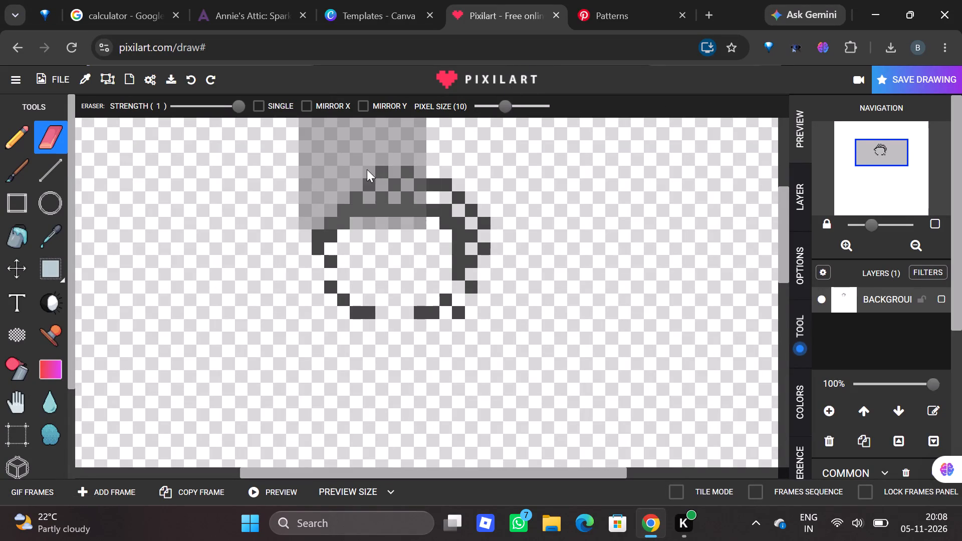
pyautogui.moveTo(367, 169); pyautogui.dragTo(362, 297)
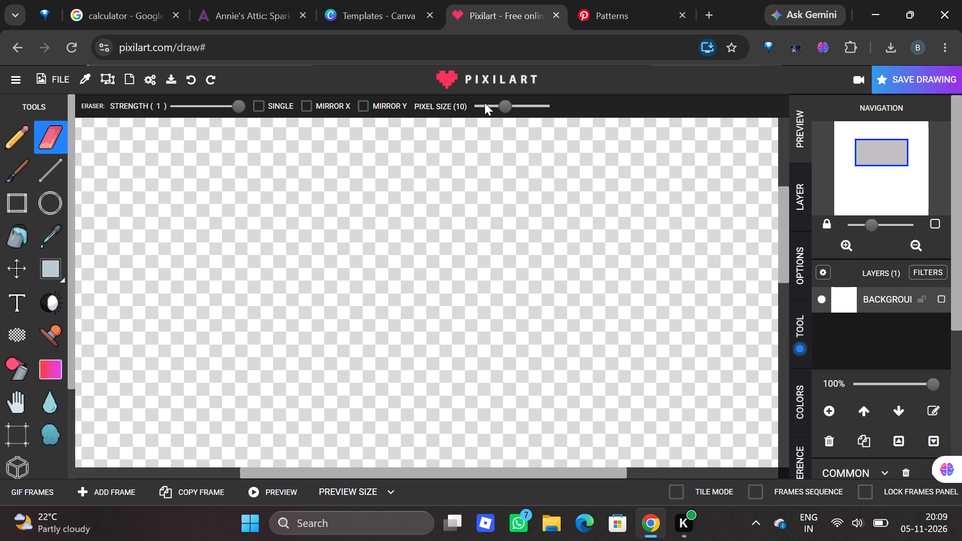
# Reset the Eraser's pixel size to 1 and switch back to the Pencil tool.
pyautogui.click(474, 107)
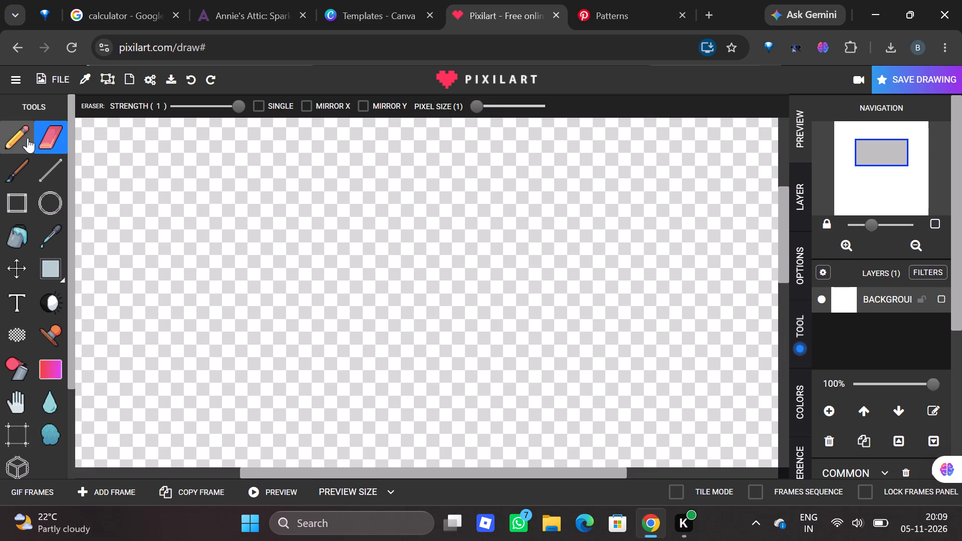
pyautogui.click(28, 138)
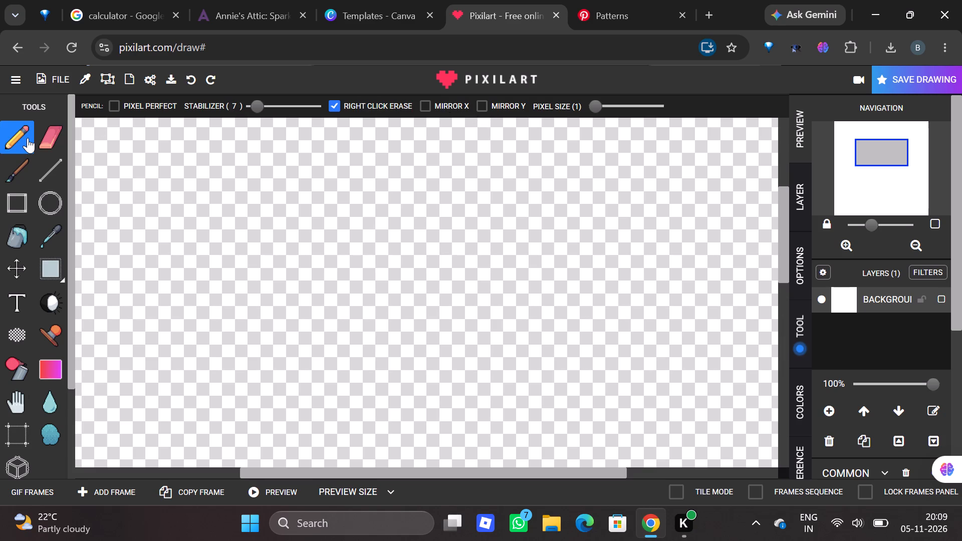
pyautogui.click(28, 138)
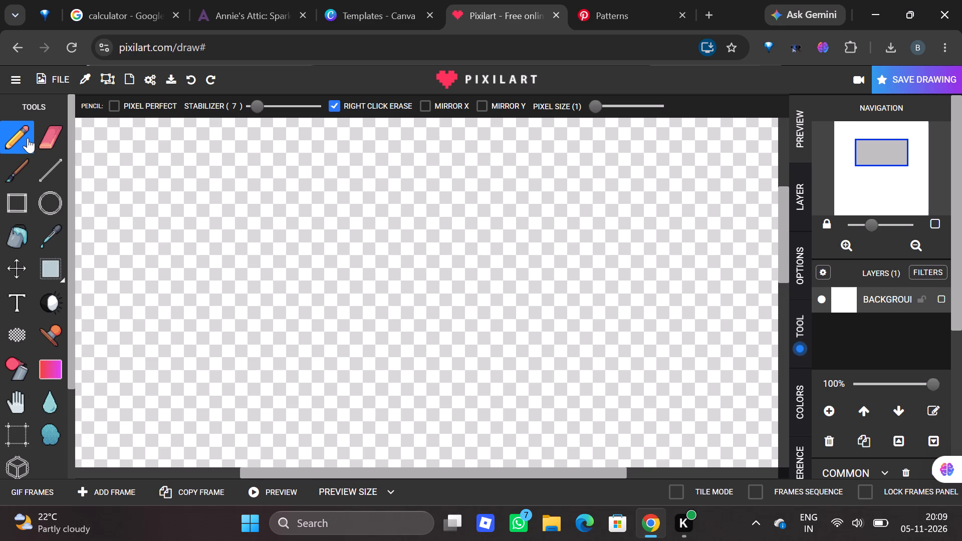
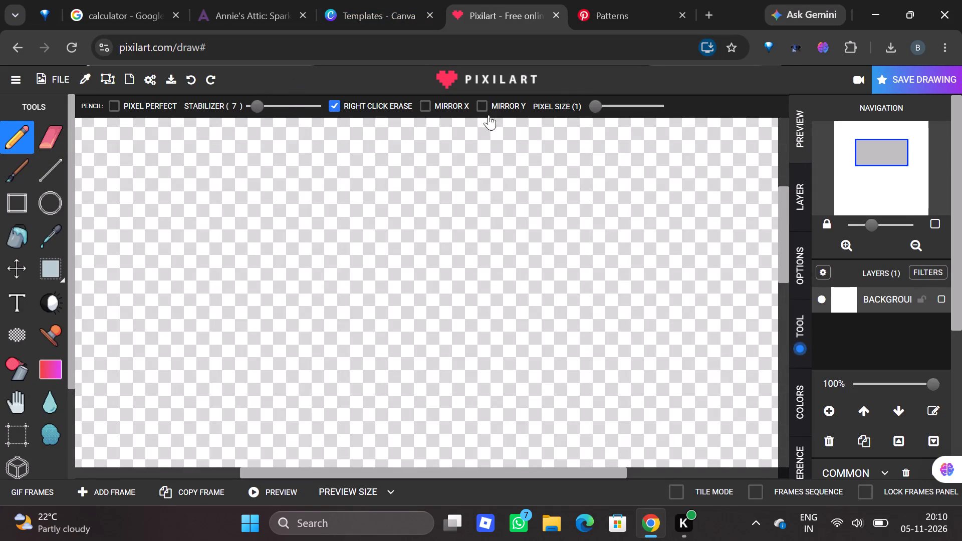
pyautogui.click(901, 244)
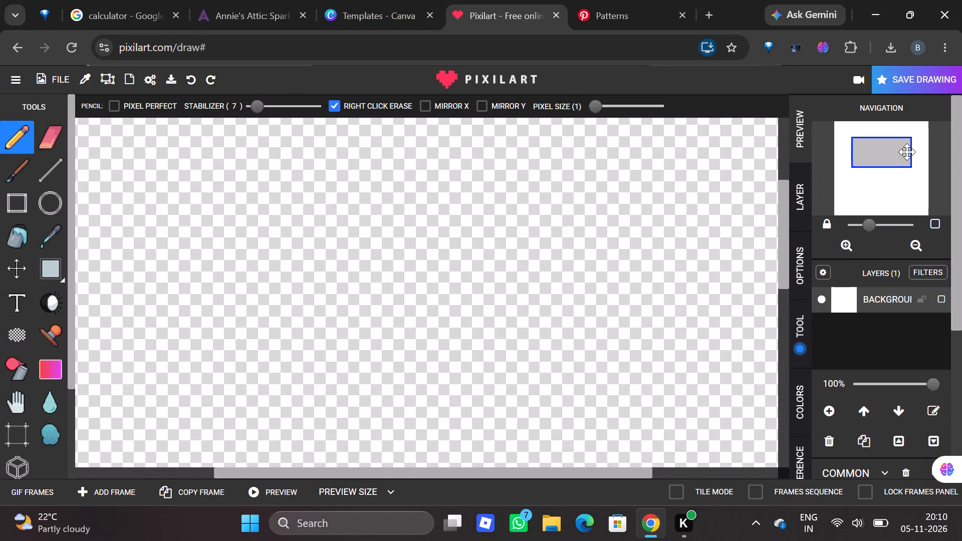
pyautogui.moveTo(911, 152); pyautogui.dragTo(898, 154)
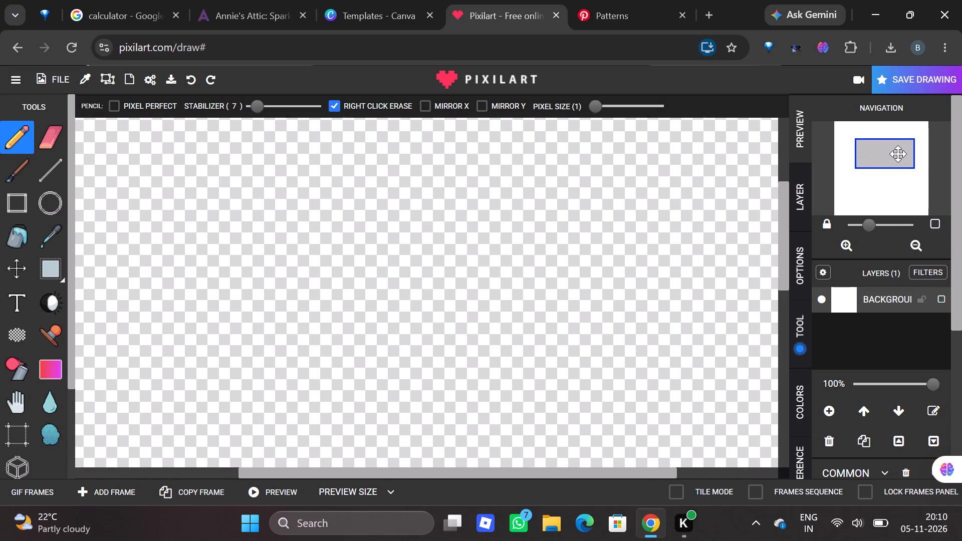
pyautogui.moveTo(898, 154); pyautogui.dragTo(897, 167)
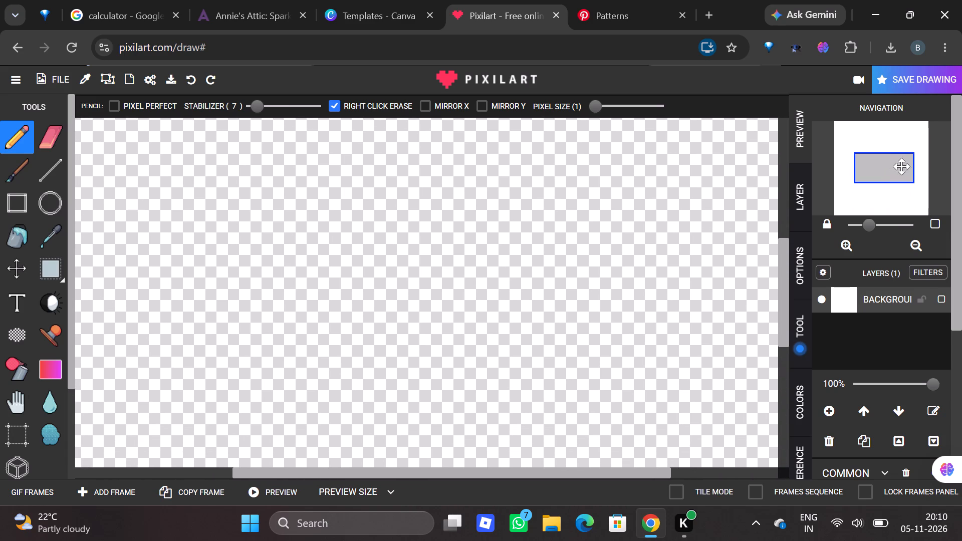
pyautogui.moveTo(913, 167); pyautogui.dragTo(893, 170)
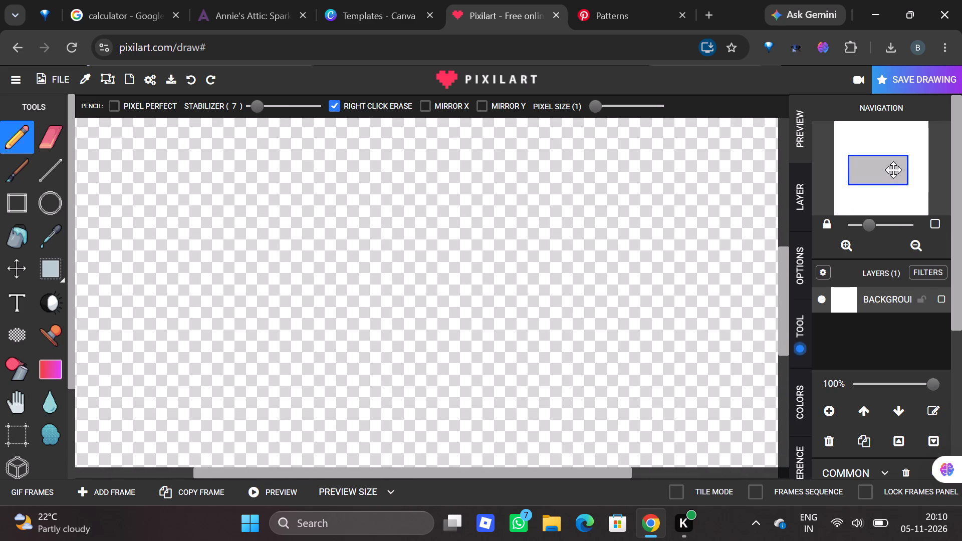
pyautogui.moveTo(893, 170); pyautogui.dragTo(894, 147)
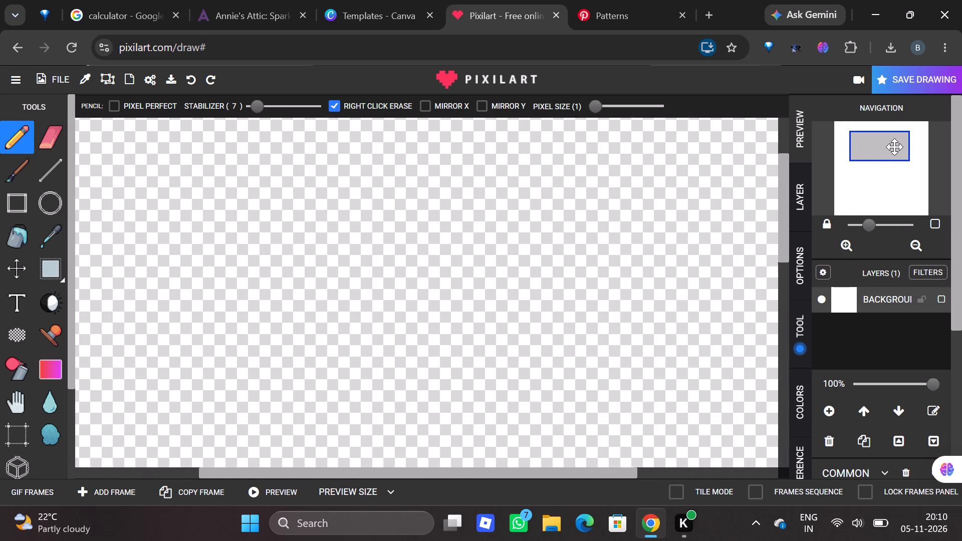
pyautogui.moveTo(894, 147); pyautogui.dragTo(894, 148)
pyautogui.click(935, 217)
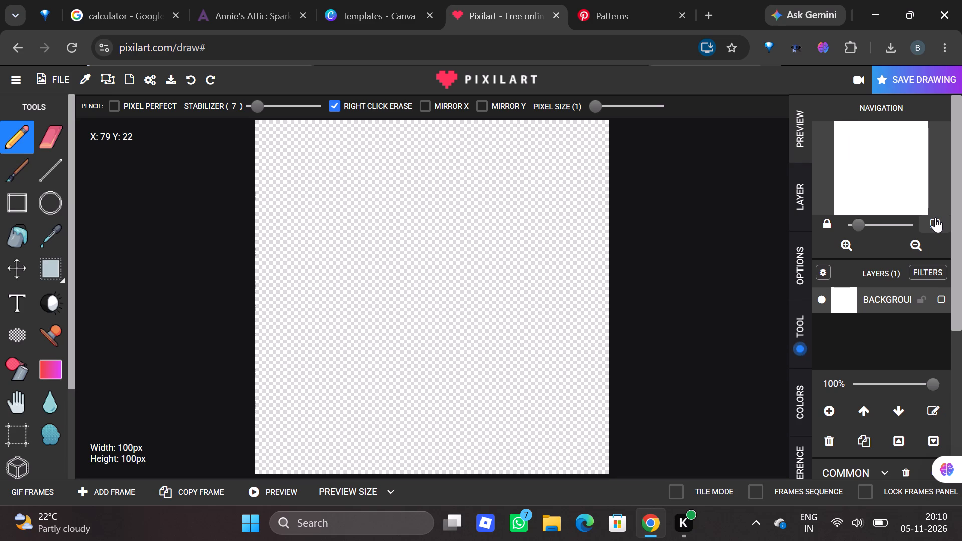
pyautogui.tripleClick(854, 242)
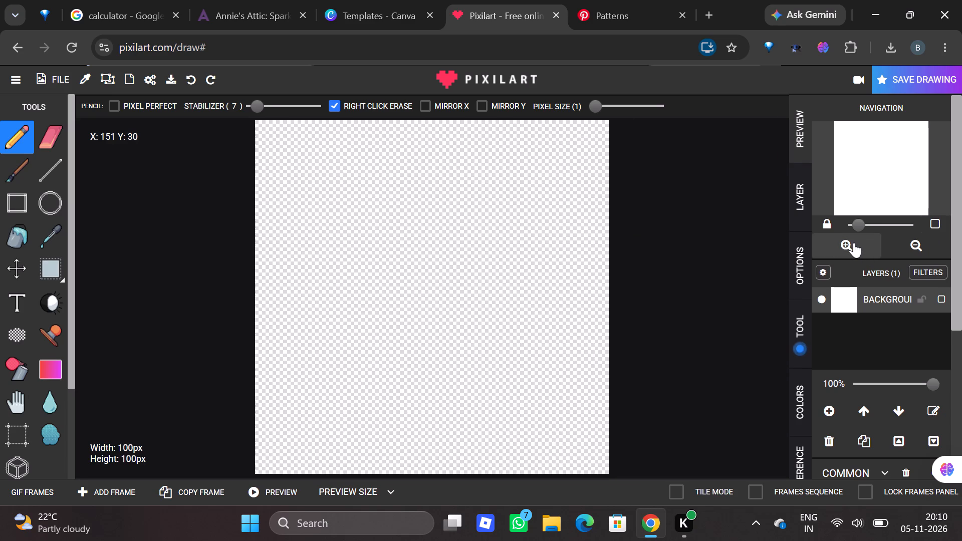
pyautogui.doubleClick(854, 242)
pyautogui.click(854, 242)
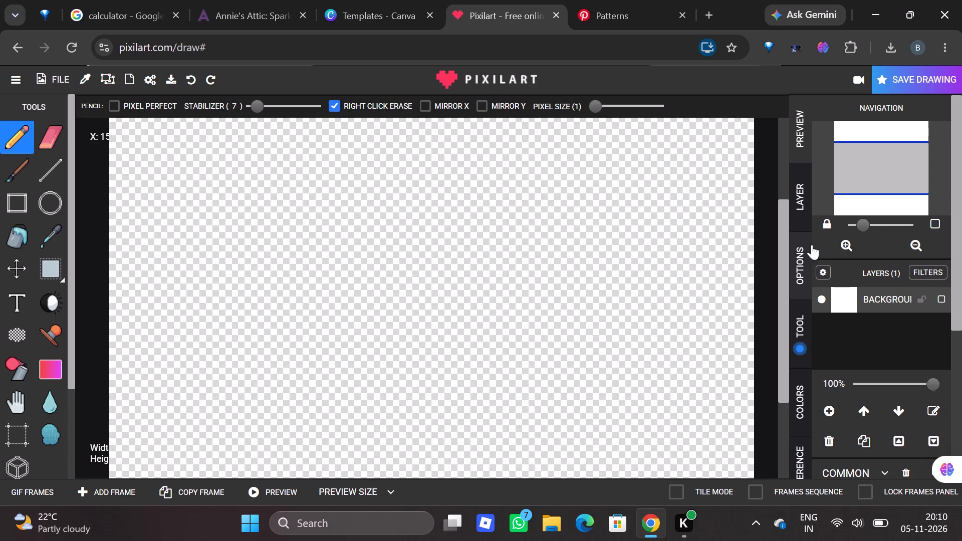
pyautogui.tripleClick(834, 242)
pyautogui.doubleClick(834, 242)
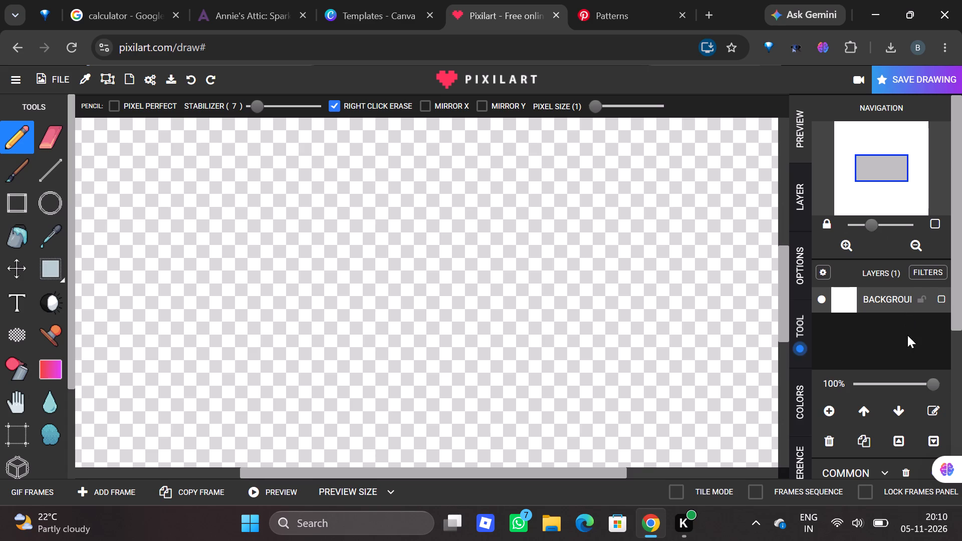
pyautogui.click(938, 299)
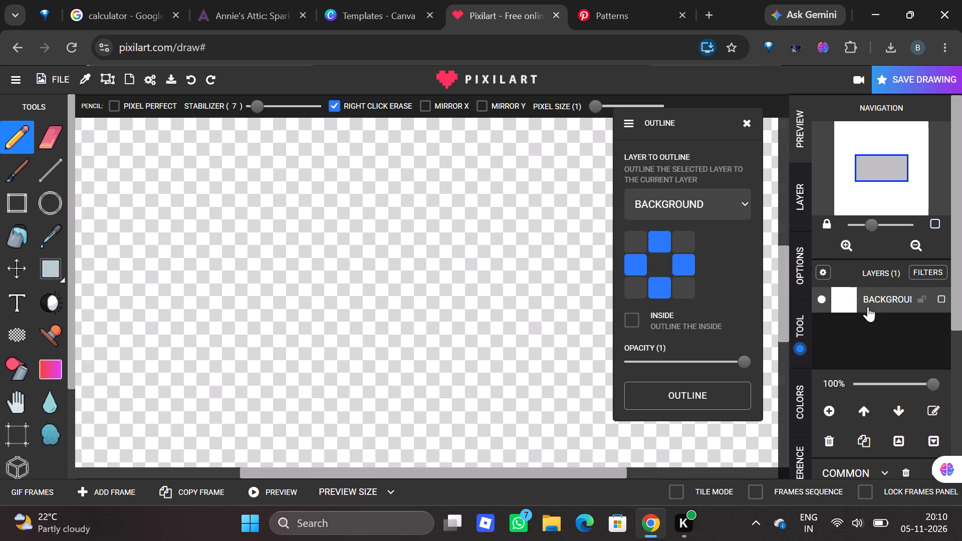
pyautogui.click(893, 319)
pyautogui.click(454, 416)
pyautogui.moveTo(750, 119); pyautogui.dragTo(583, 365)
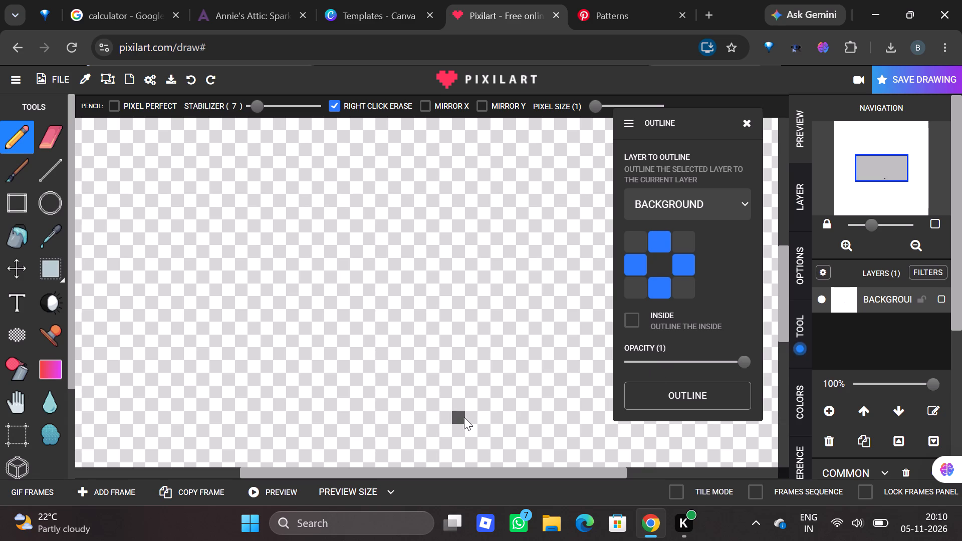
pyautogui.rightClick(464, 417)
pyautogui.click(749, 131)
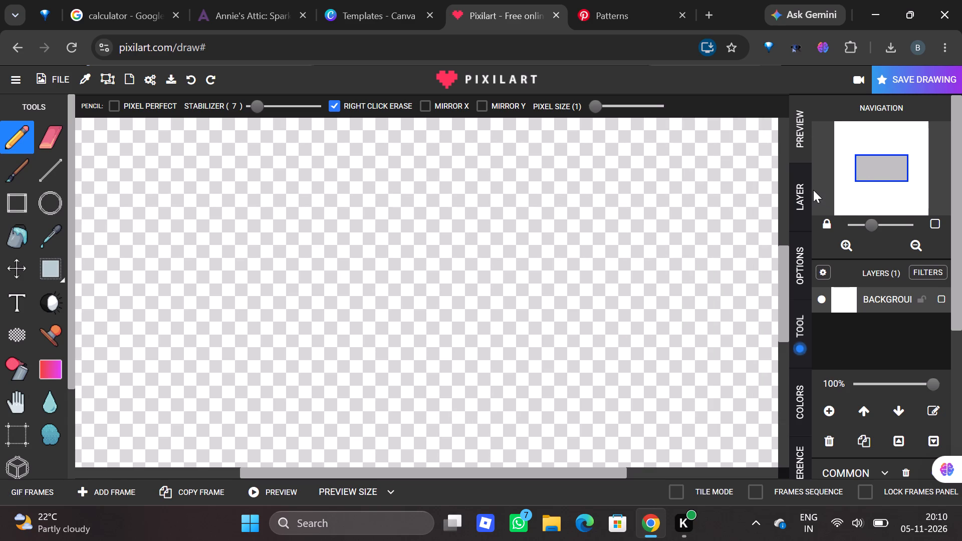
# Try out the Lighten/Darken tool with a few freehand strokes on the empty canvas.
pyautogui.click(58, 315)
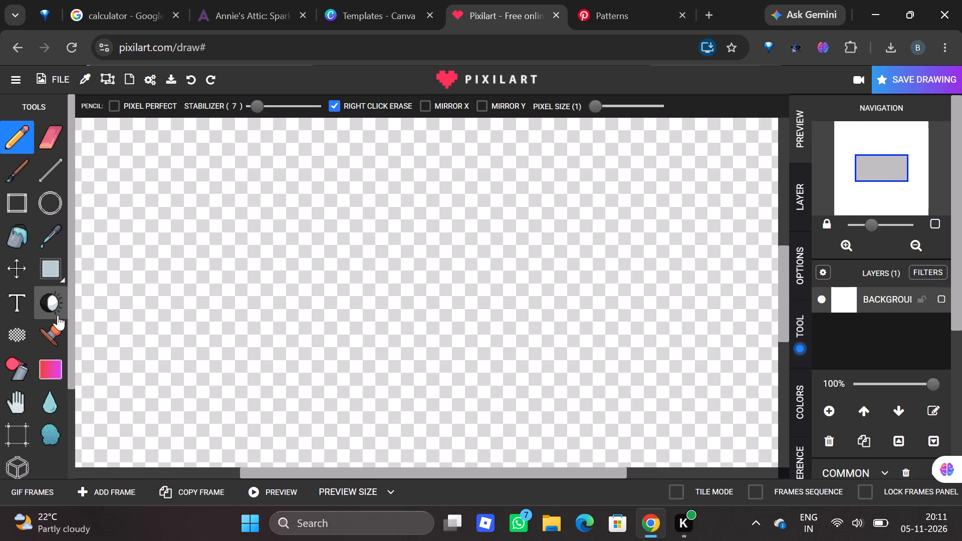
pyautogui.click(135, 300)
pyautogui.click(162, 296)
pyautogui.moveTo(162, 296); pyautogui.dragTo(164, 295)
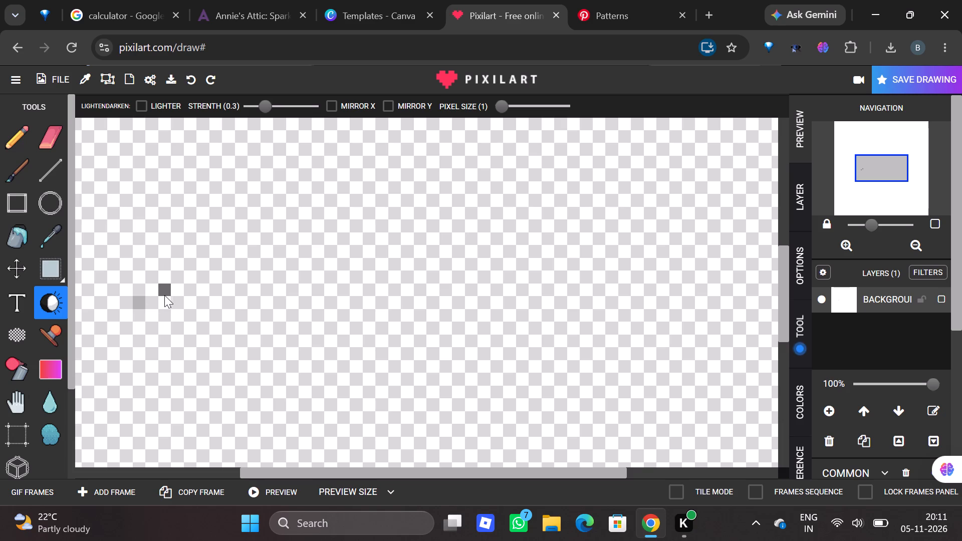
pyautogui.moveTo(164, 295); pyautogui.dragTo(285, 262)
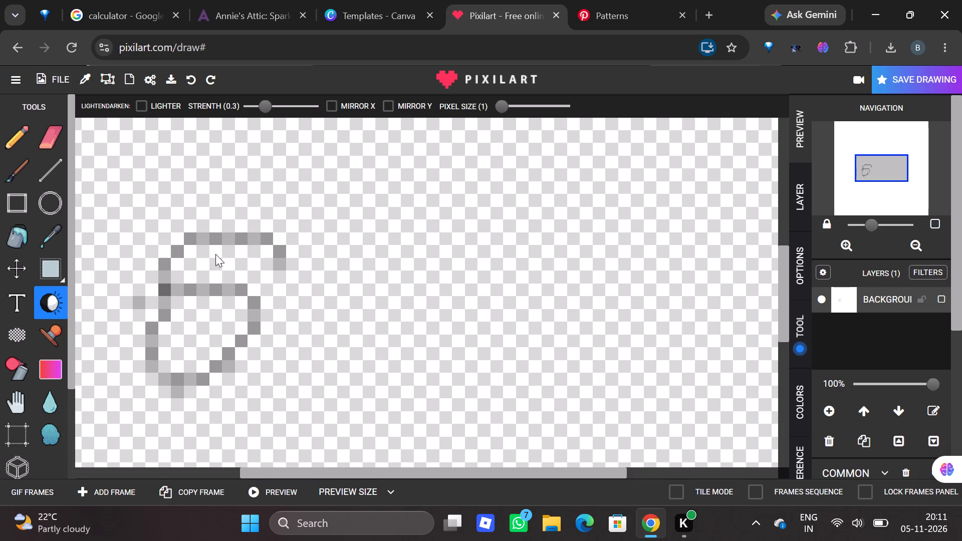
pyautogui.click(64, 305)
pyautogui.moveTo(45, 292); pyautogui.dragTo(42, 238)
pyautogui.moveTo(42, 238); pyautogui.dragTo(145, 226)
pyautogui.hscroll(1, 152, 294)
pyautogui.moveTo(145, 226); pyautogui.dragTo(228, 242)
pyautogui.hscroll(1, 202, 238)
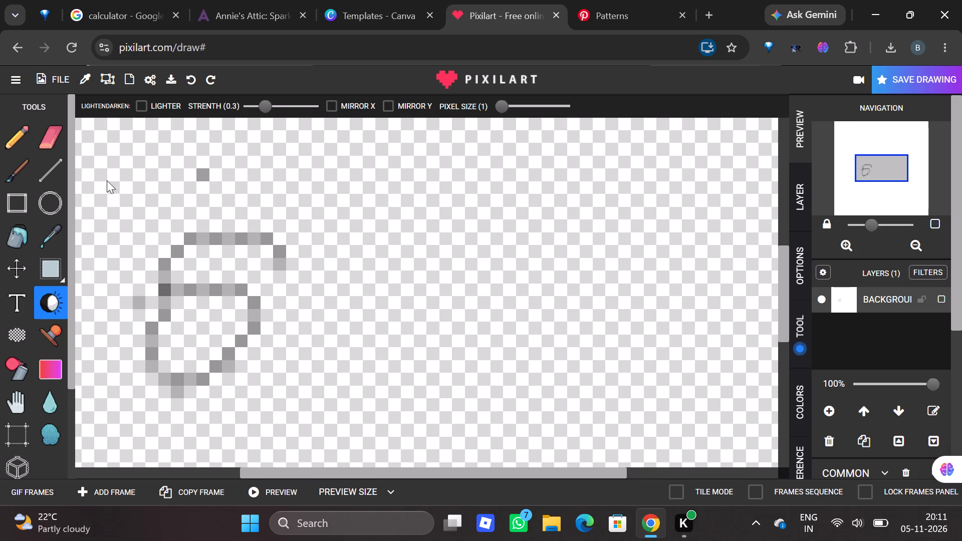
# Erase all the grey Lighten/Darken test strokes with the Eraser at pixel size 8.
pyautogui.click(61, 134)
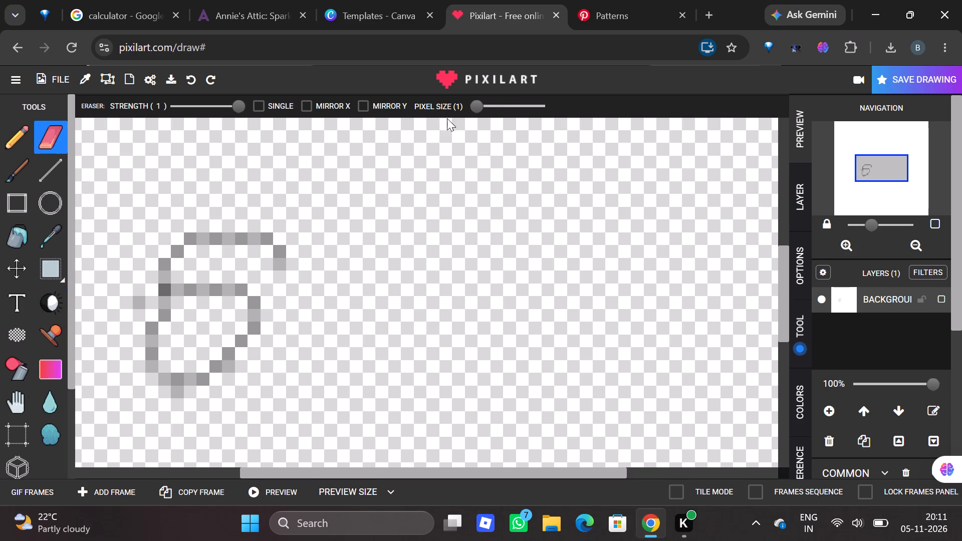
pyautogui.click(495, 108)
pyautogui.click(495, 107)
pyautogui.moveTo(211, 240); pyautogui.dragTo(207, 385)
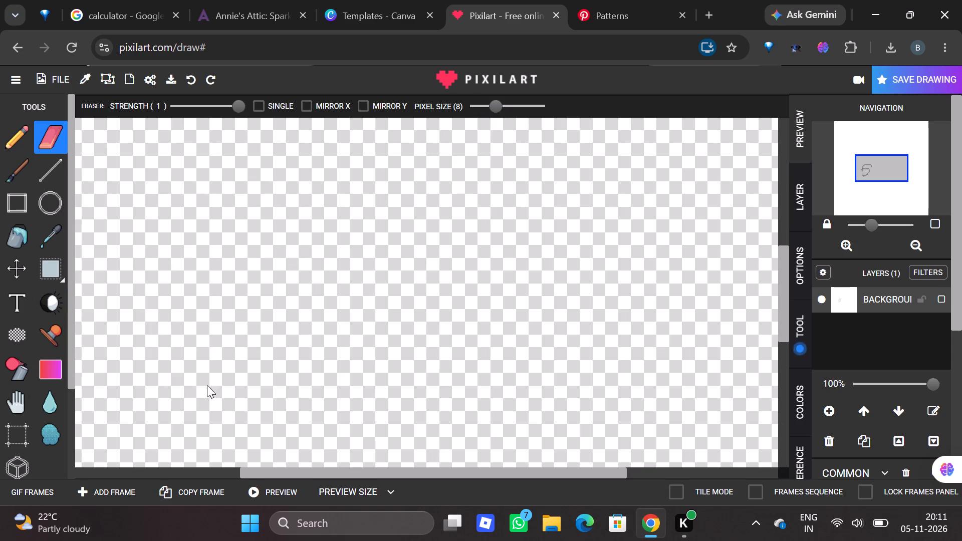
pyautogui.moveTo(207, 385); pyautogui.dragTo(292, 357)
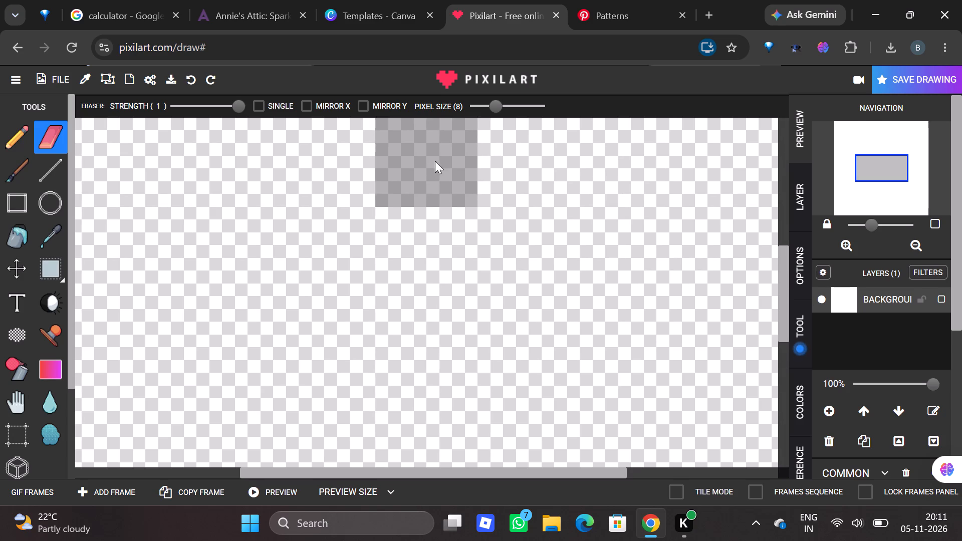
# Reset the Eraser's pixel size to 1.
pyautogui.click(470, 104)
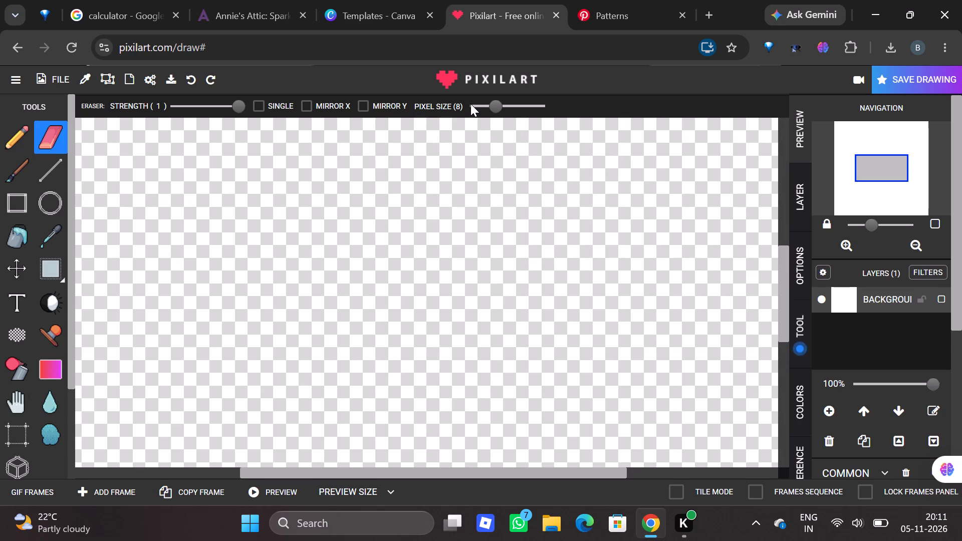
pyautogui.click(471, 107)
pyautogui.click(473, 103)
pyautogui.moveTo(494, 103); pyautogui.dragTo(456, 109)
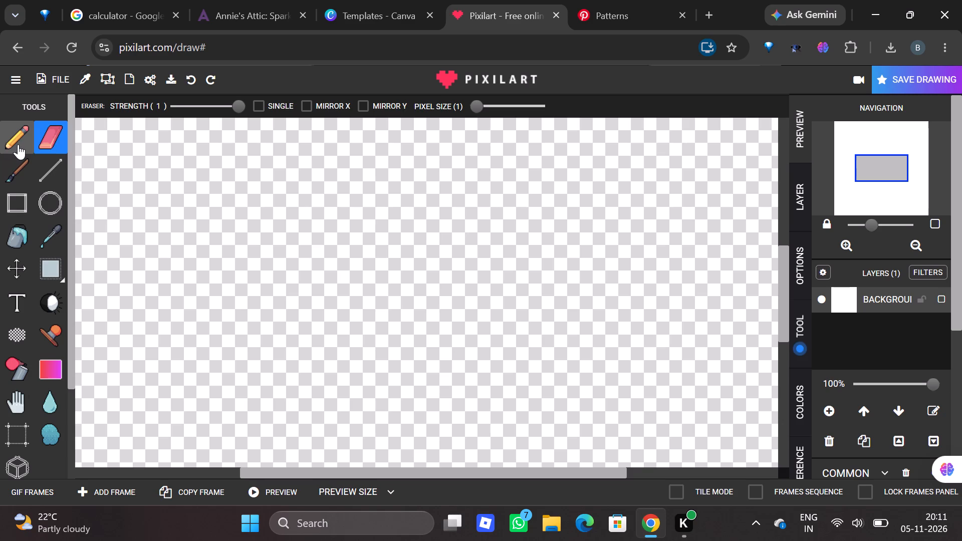
# With the Pencil, draw a dark grey stepped line: four pixels downward, continued by three pixels one column to the right.
pyautogui.click(20, 143)
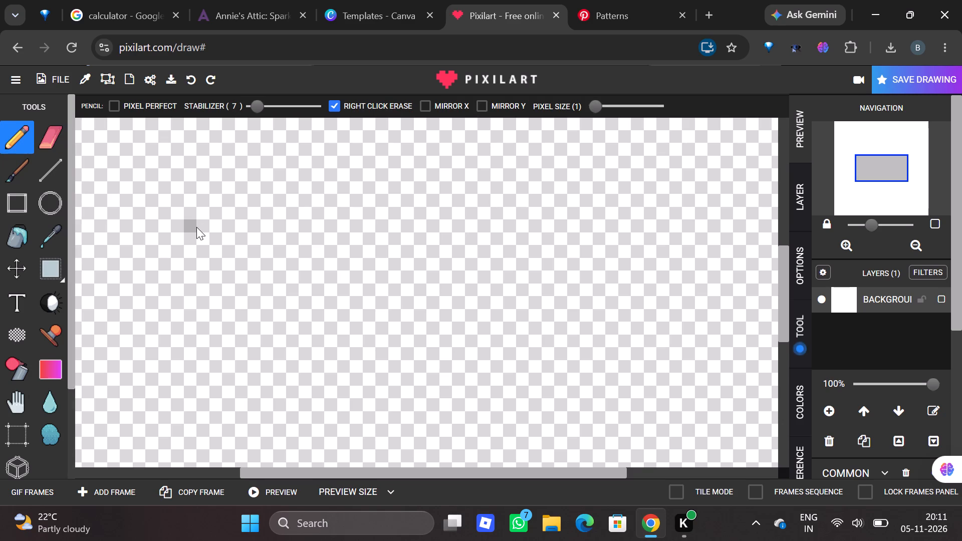
pyautogui.tripleClick(898, 248)
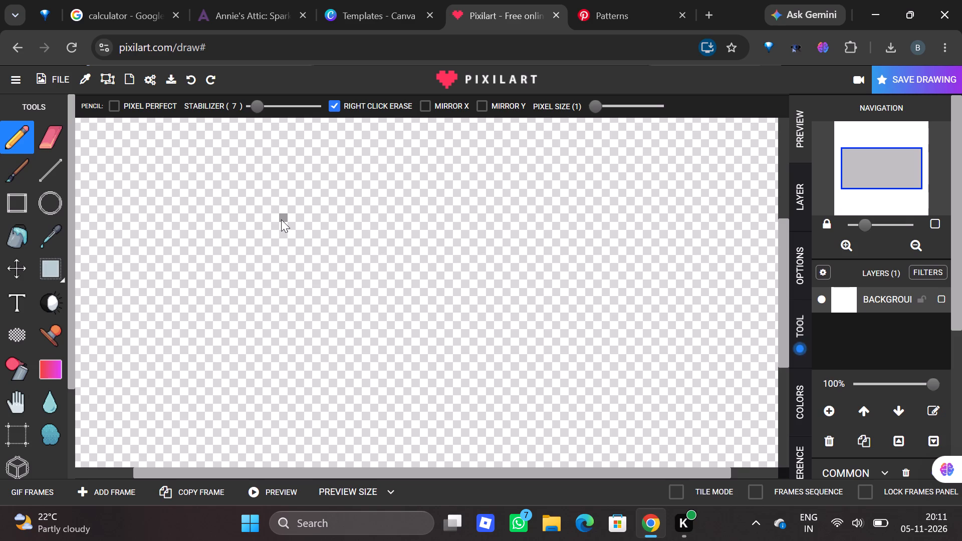
pyautogui.click(281, 219)
pyautogui.click(283, 229)
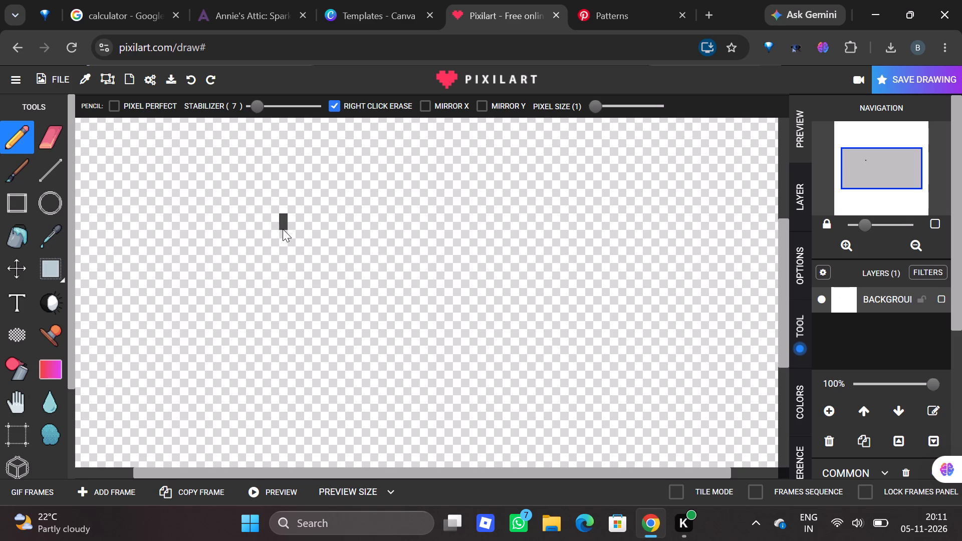
pyautogui.click(280, 237)
pyautogui.click(281, 242)
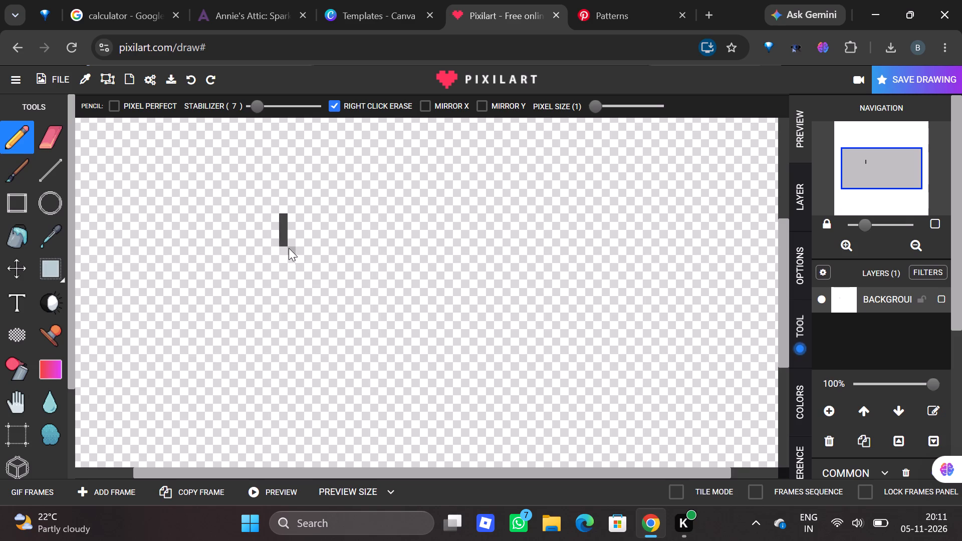
pyautogui.moveTo(291, 248); pyautogui.dragTo(291, 258)
pyautogui.click(291, 258)
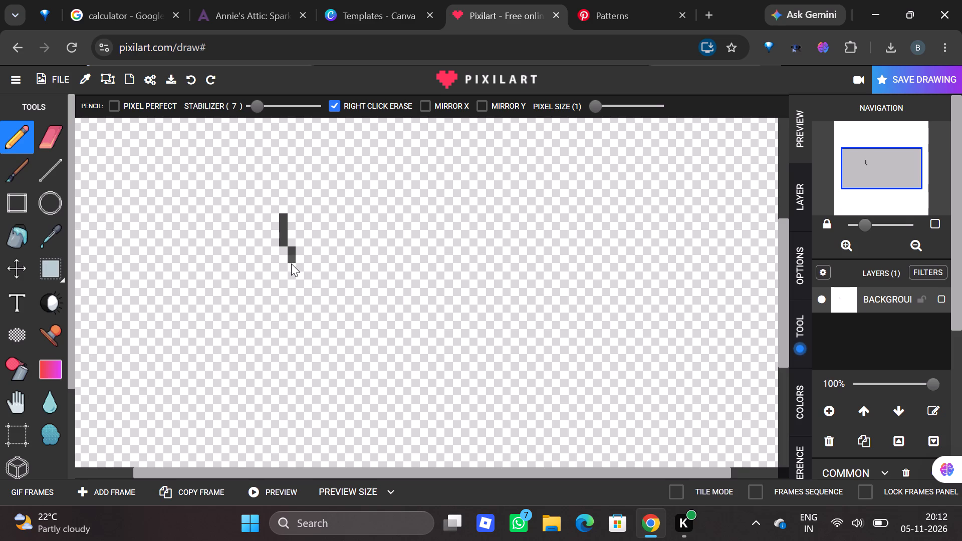
pyautogui.click(291, 266)
# Extend the stepped line upward by four pixels one column to the left, ending in a five-pixel hook curling right.
pyautogui.moveTo(273, 211); pyautogui.dragTo(273, 200)
pyautogui.click(273, 200)
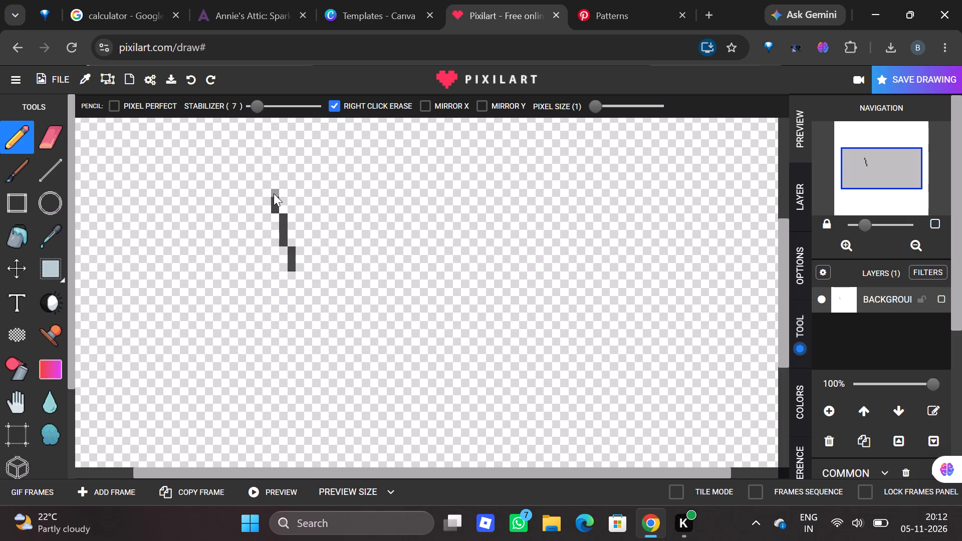
pyautogui.moveTo(275, 192); pyautogui.dragTo(275, 185)
pyautogui.click(275, 185)
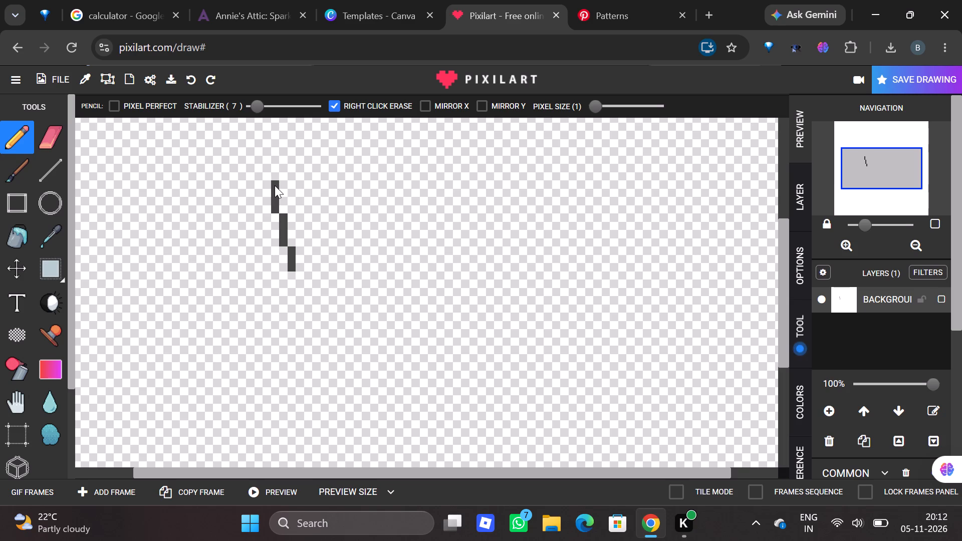
pyautogui.click(281, 185)
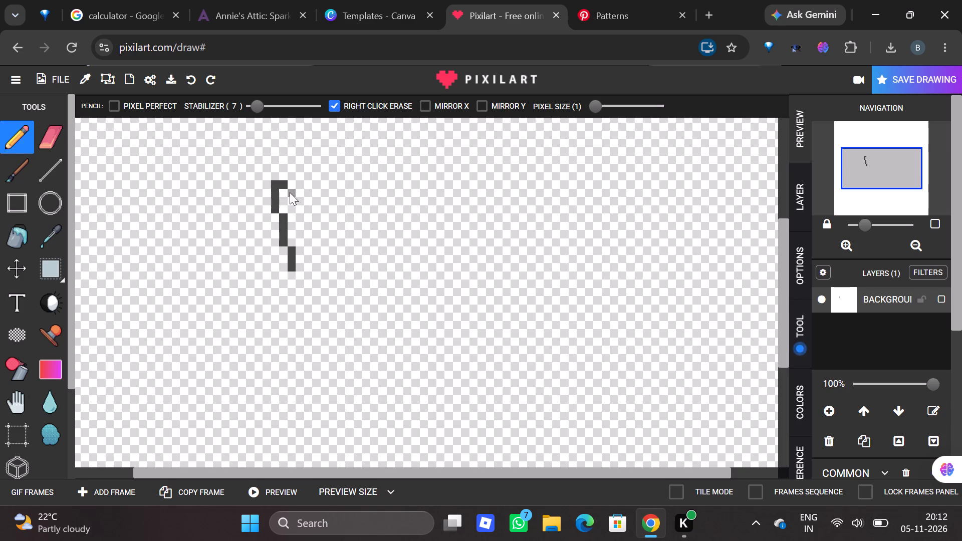
pyautogui.click(290, 192)
pyautogui.click(296, 195)
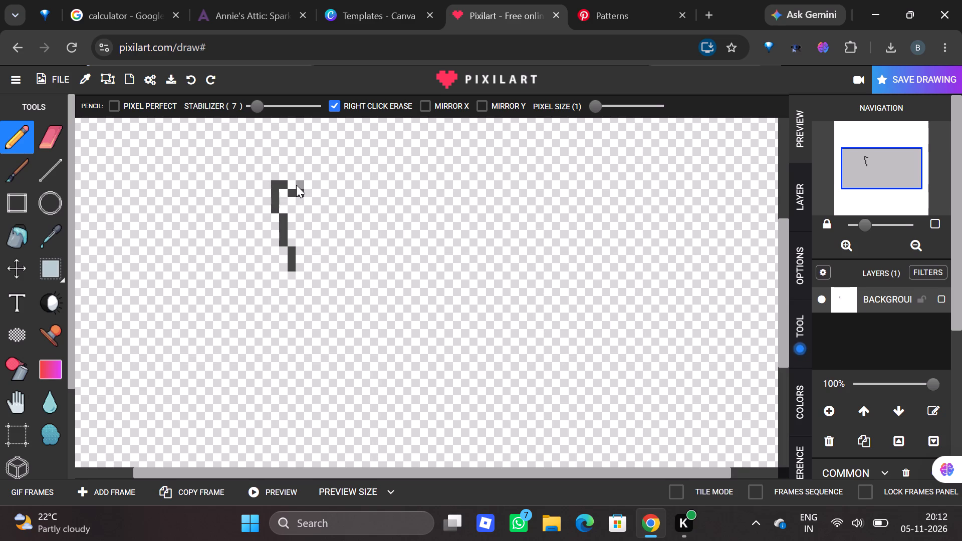
pyautogui.click(296, 185)
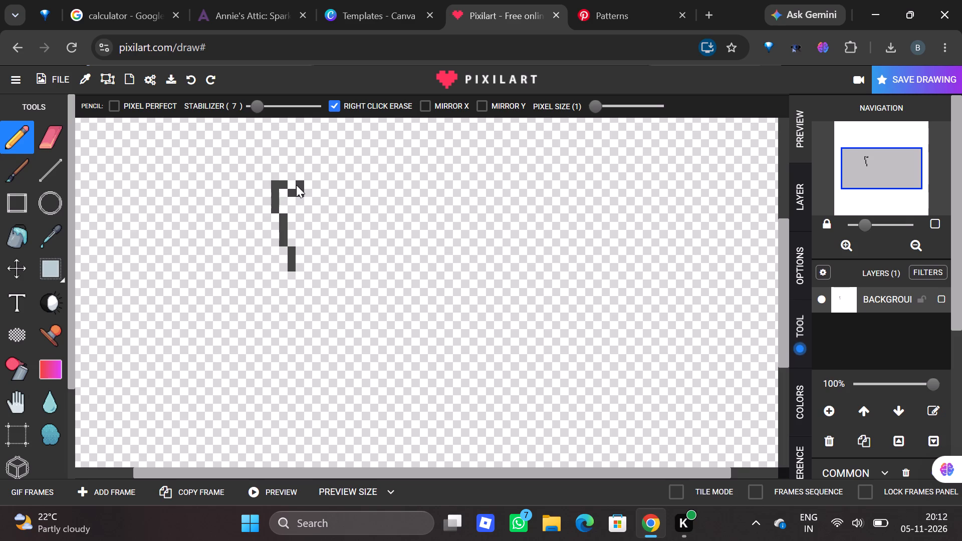
pyautogui.click(294, 176)
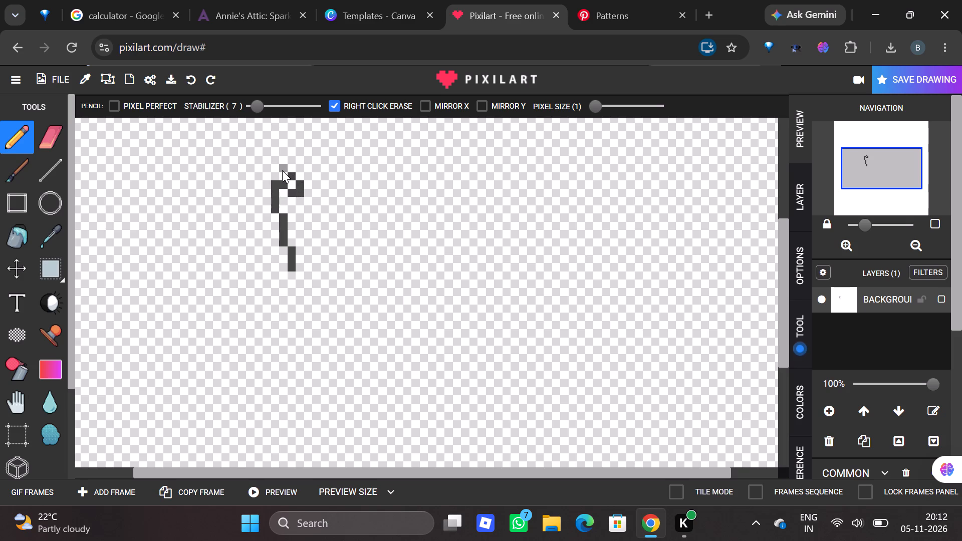
# Above the hook, draw a dark grey strand stepping up to the left in two three-pixel rows.
pyautogui.click(282, 170)
pyautogui.moveTo(288, 171); pyautogui.dragTo(298, 169)
pyautogui.click(298, 169)
pyautogui.moveTo(284, 159); pyautogui.dragTo(278, 158)
pyautogui.moveTo(278, 158); pyautogui.dragTo(270, 156)
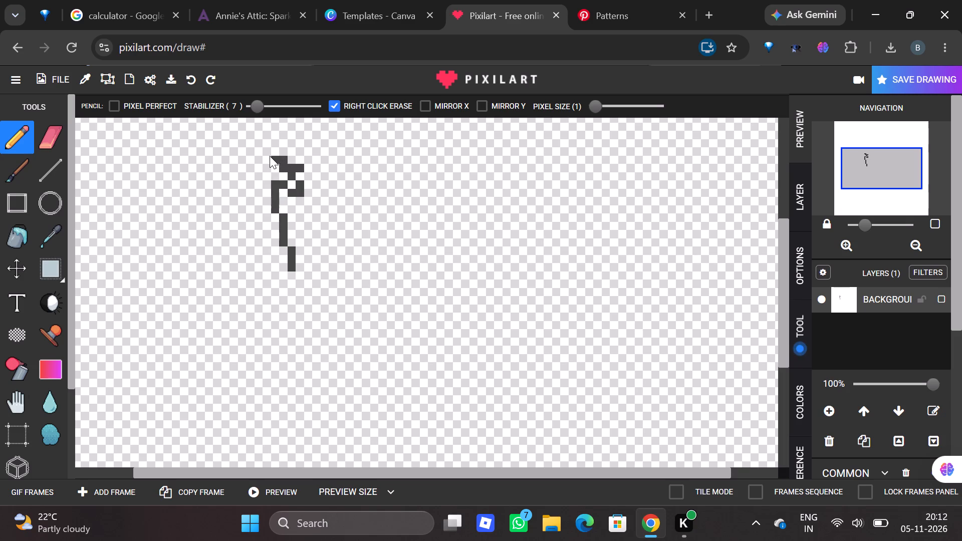
pyautogui.moveTo(270, 156); pyautogui.dragTo(268, 155)
pyautogui.doubleClick(268, 155)
pyautogui.click(268, 158)
# Erase the two stray pixels above the strand's left end.
pyautogui.click(49, 143)
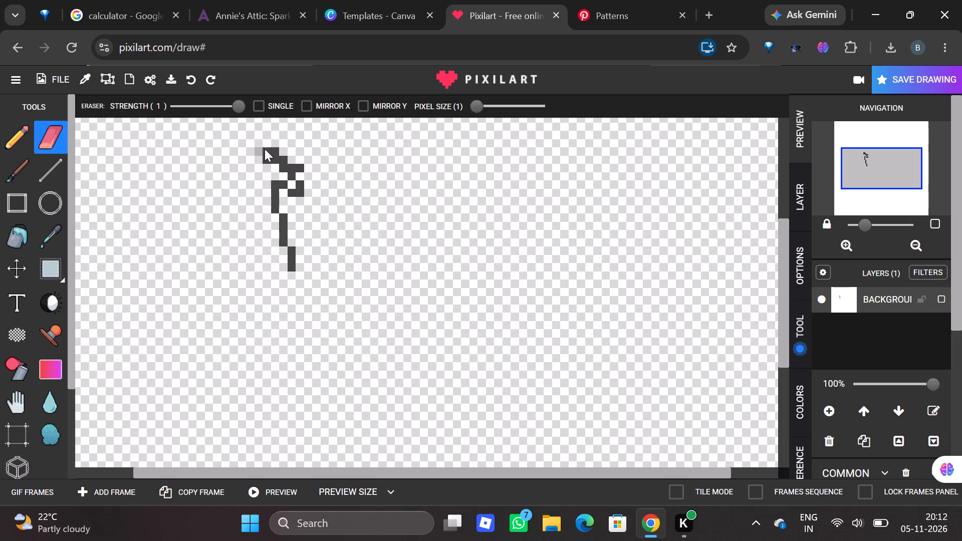
pyautogui.moveTo(265, 149); pyautogui.dragTo(271, 150)
pyautogui.click(271, 150)
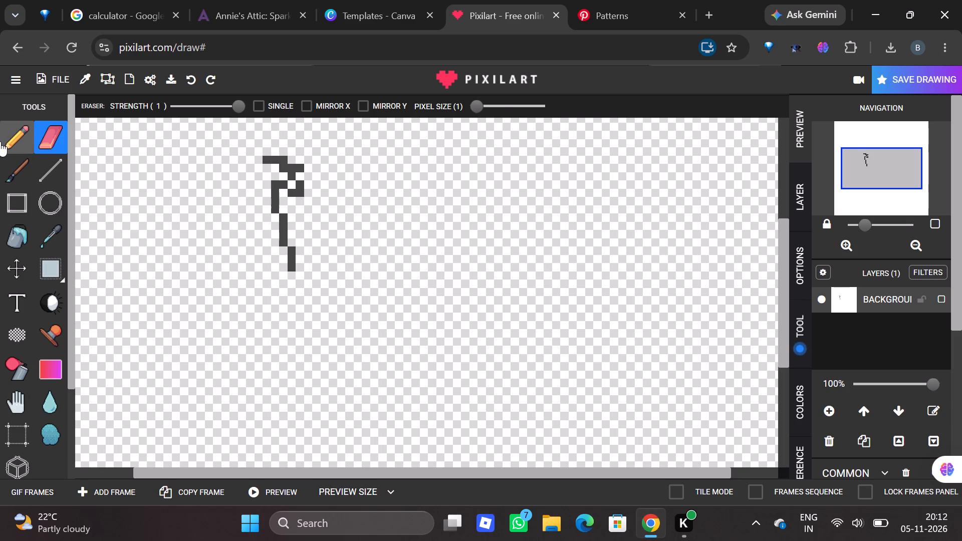
# With the Pencil, add two horizontal pixels diagonally below the strand's right end, capped by a three-pixel vertical bar.
pyautogui.click(0, 141)
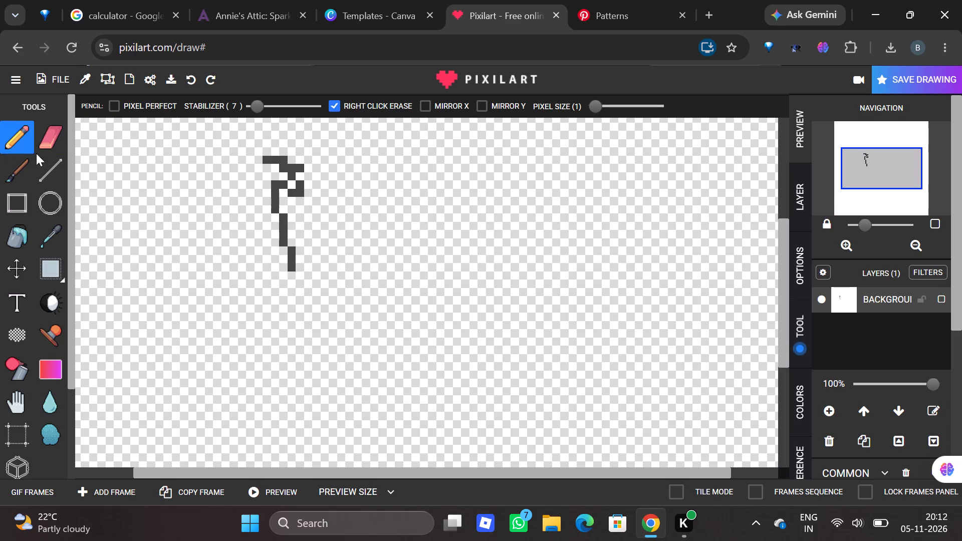
pyautogui.click(310, 176)
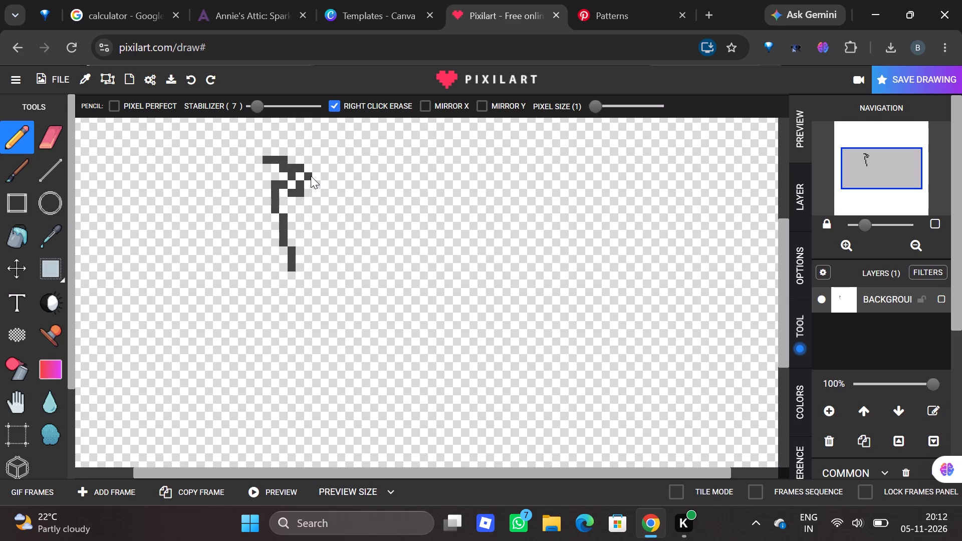
pyautogui.click(317, 176)
pyautogui.moveTo(325, 176); pyautogui.dragTo(325, 169)
pyautogui.moveTo(325, 169); pyautogui.dragTo(321, 185)
pyautogui.moveTo(321, 185); pyautogui.dragTo(321, 188)
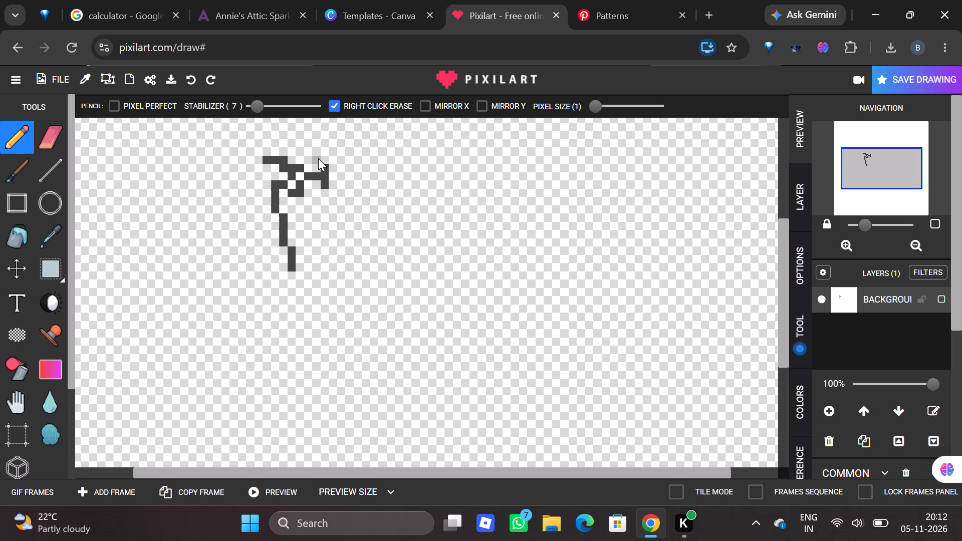
# From one pixel diagonally above the vertical bar, draw a second strand stepping up to the left in three three-pixel rows.
pyautogui.click(317, 157)
pyautogui.moveTo(317, 150); pyautogui.dragTo(310, 150)
pyautogui.moveTo(310, 150); pyautogui.dragTo(324, 151)
pyautogui.click(324, 151)
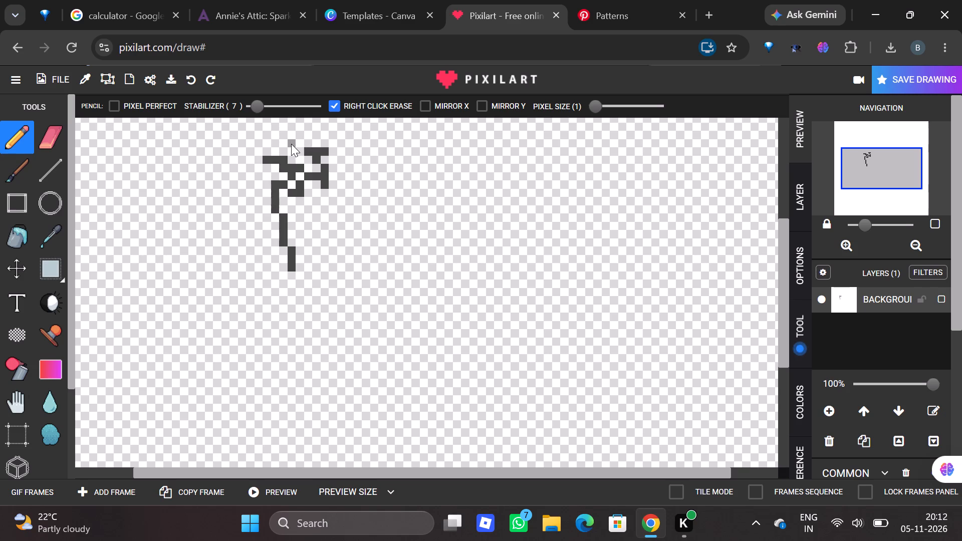
pyautogui.moveTo(291, 144); pyautogui.dragTo(301, 144)
pyautogui.doubleClick(301, 144)
pyautogui.click(268, 134)
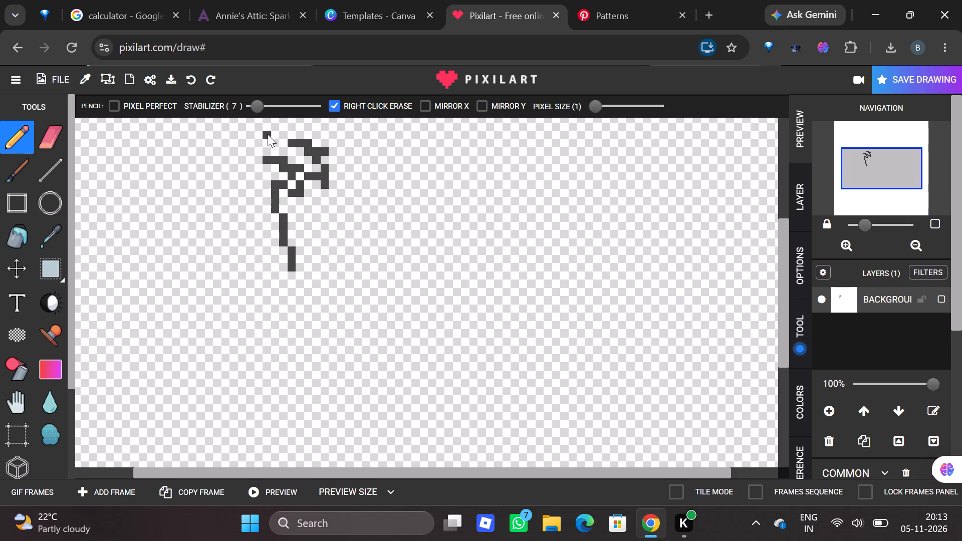
pyautogui.click(272, 135)
pyautogui.click(283, 135)
# Draw the outer curve: a three-pixel vertical bar at the second strand's right end, stepping up and left through one, two, one and three pixels.
pyautogui.click(334, 151)
pyautogui.click(334, 158)
pyautogui.click(336, 145)
pyautogui.moveTo(786, 259); pyautogui.dragTo(785, 247)
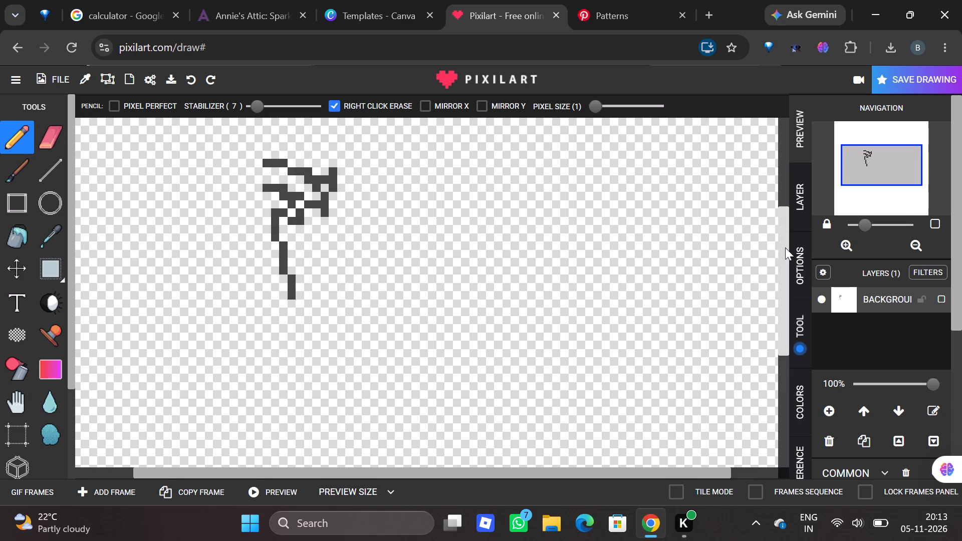
pyautogui.click(326, 163)
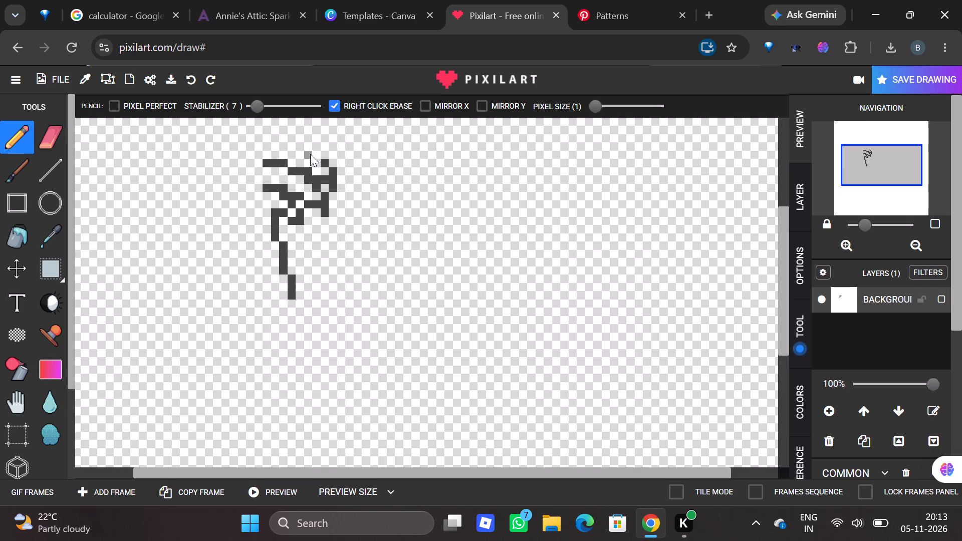
pyautogui.click(317, 156)
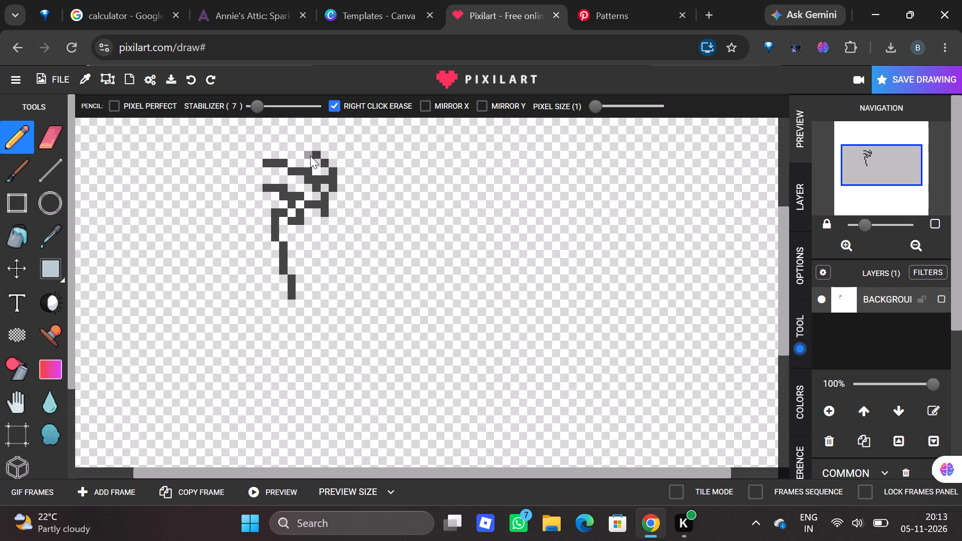
pyautogui.click(310, 156)
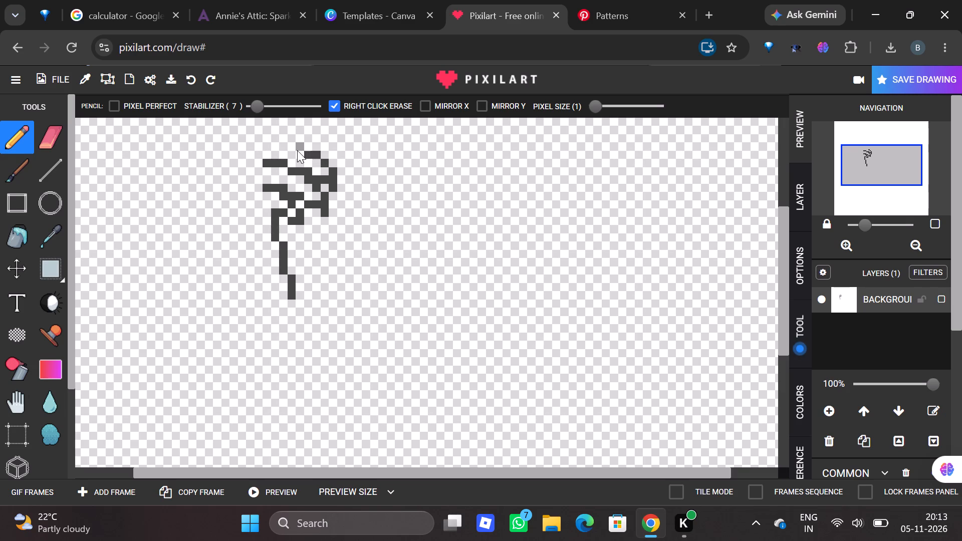
pyautogui.click(298, 147)
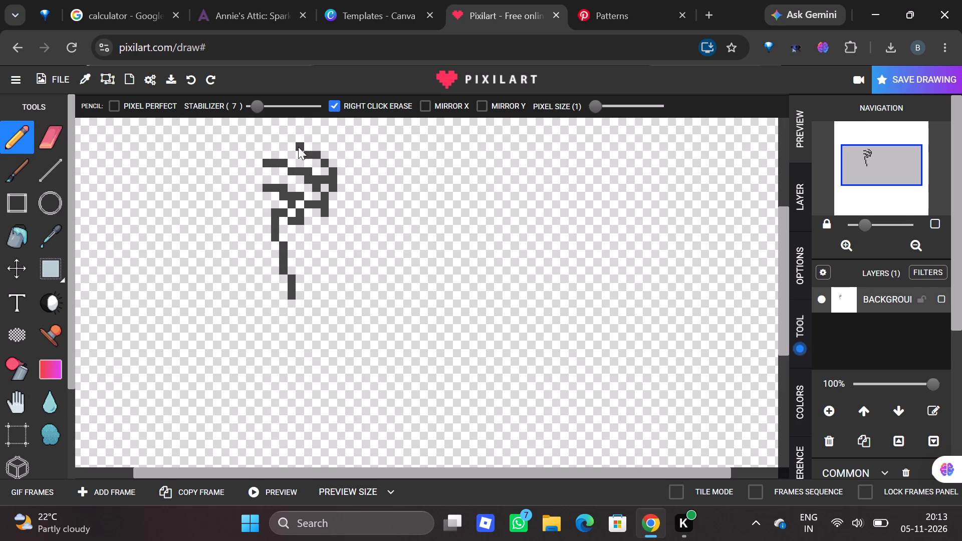
pyautogui.click(292, 141)
pyautogui.moveTo(283, 140); pyautogui.dragTo(275, 138)
pyautogui.click(275, 138)
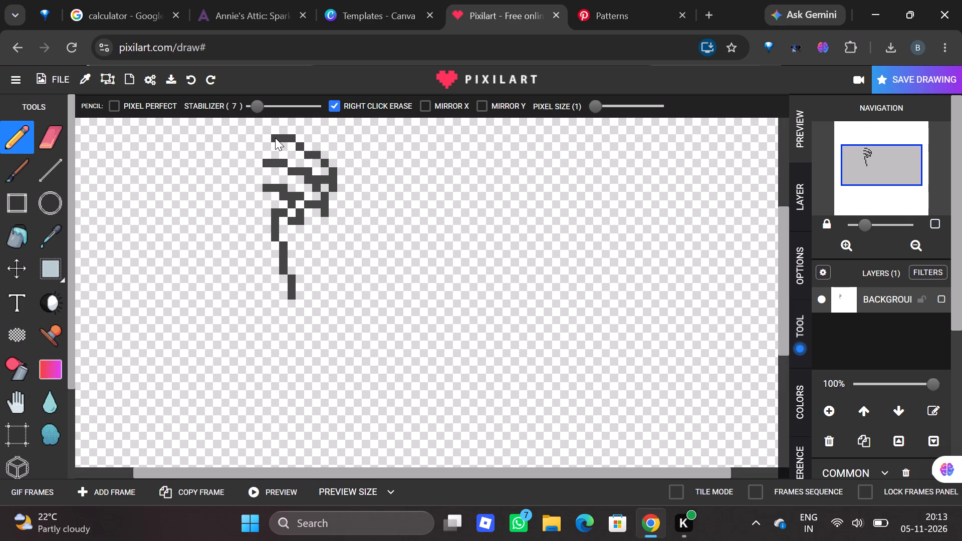
# Continue the outer curve leftward with a nine-pixel top row, followed by two pixels one row lower.
pyautogui.click(267, 131)
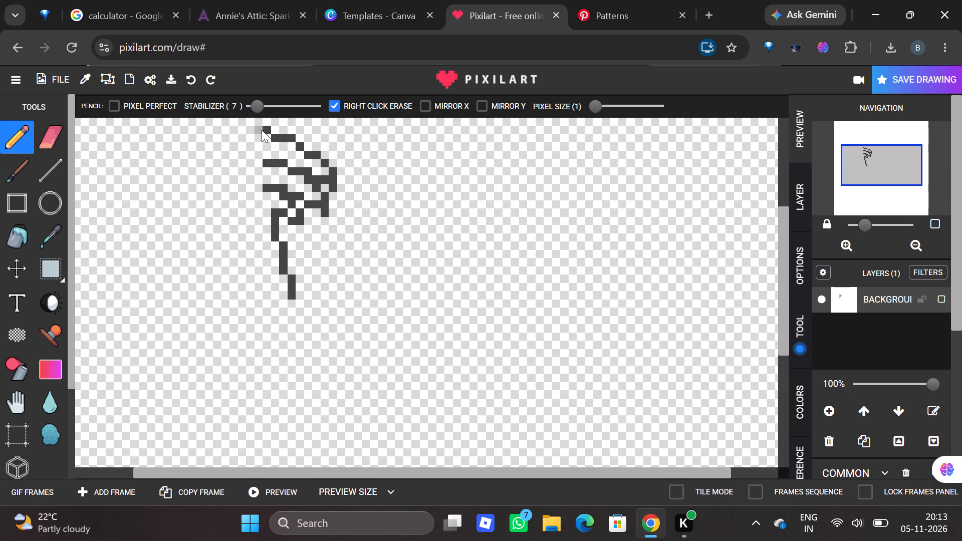
pyautogui.click(262, 130)
pyautogui.moveTo(262, 130); pyautogui.dragTo(233, 130)
pyautogui.moveTo(233, 130); pyautogui.dragTo(221, 130)
pyautogui.moveTo(215, 130); pyautogui.dragTo(202, 129)
pyautogui.moveTo(202, 129); pyautogui.dragTo(201, 129)
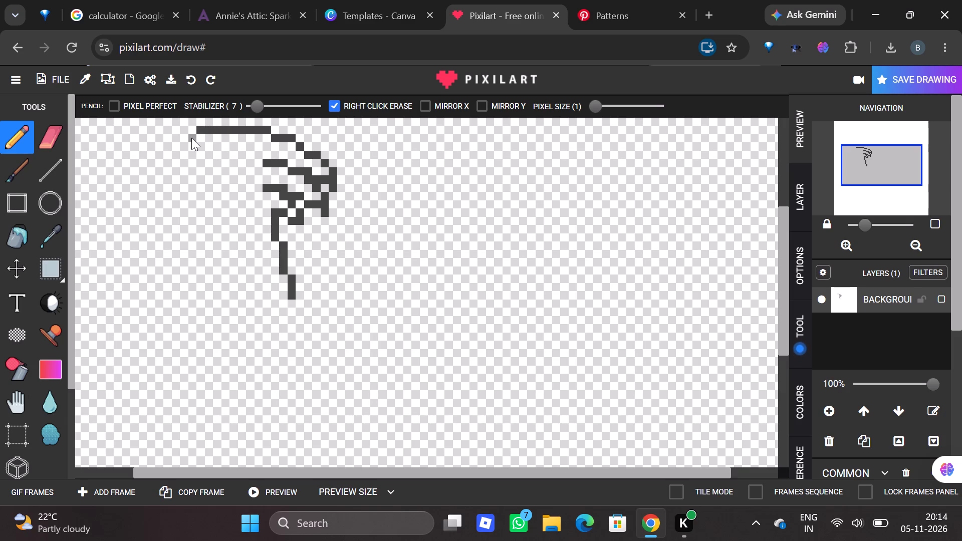
pyautogui.click(191, 138)
pyautogui.click(185, 138)
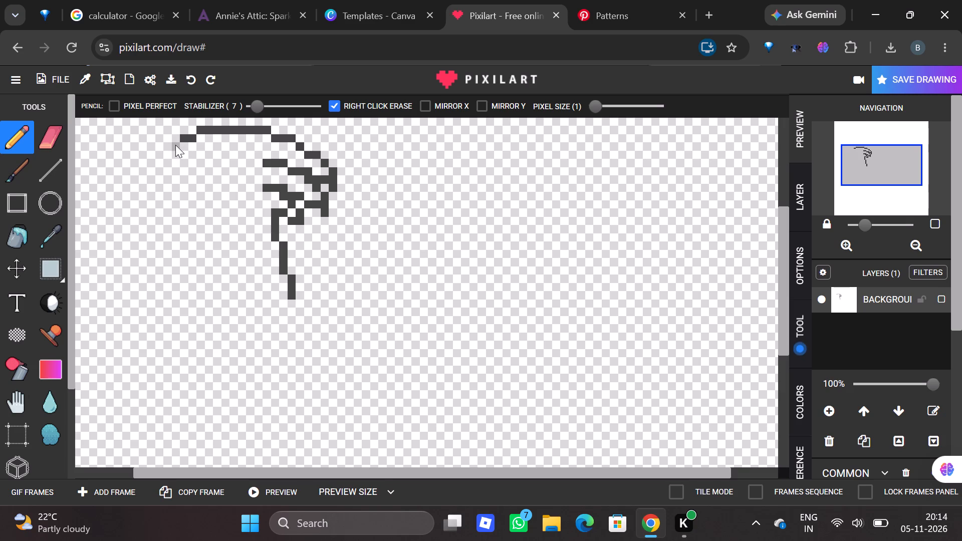
# Continue the outer curve down to the left through two, one and two pixels, then three single diagonal pixels, erasing the extra corner pixel.
pyautogui.moveTo(175, 145); pyautogui.dragTo(170, 145)
pyautogui.click(170, 145)
pyautogui.click(161, 155)
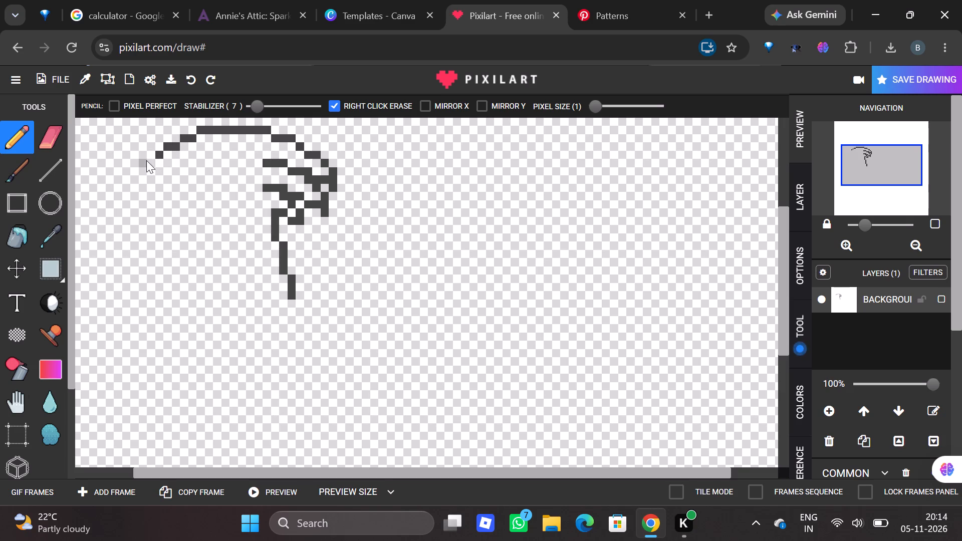
pyautogui.click(146, 160)
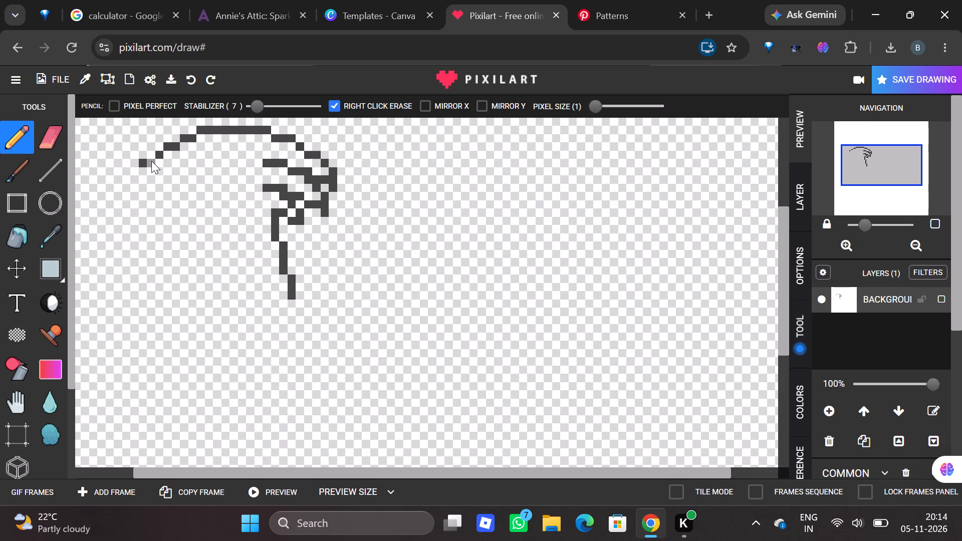
pyautogui.click(151, 161)
pyautogui.moveTo(133, 169); pyautogui.dragTo(127, 178)
pyautogui.click(127, 178)
pyautogui.click(117, 188)
pyautogui.press('space')
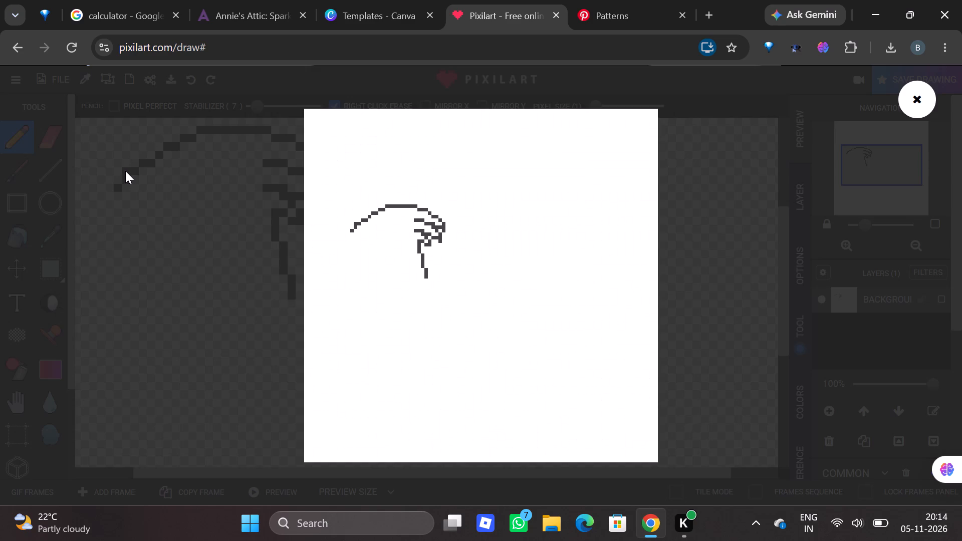
pyautogui.click(914, 87)
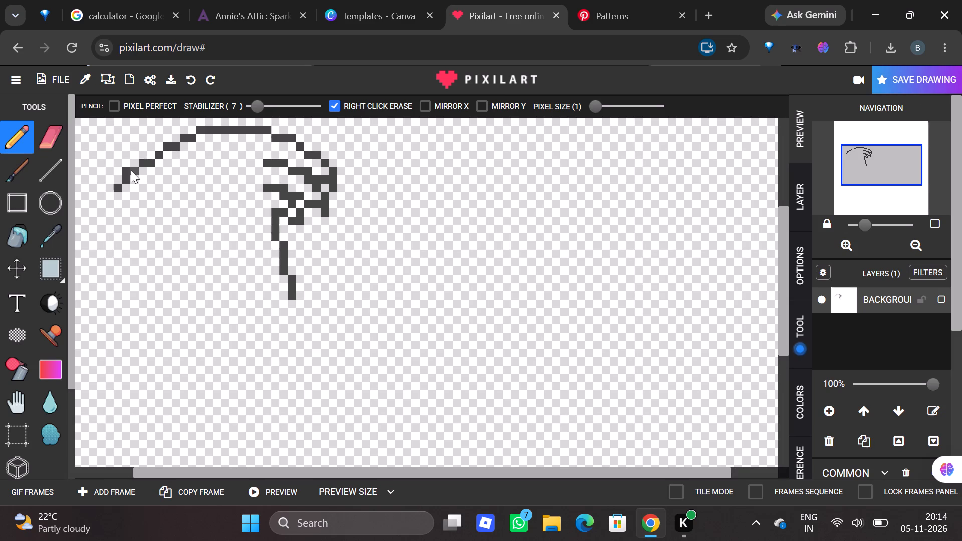
pyautogui.rightClick(123, 169)
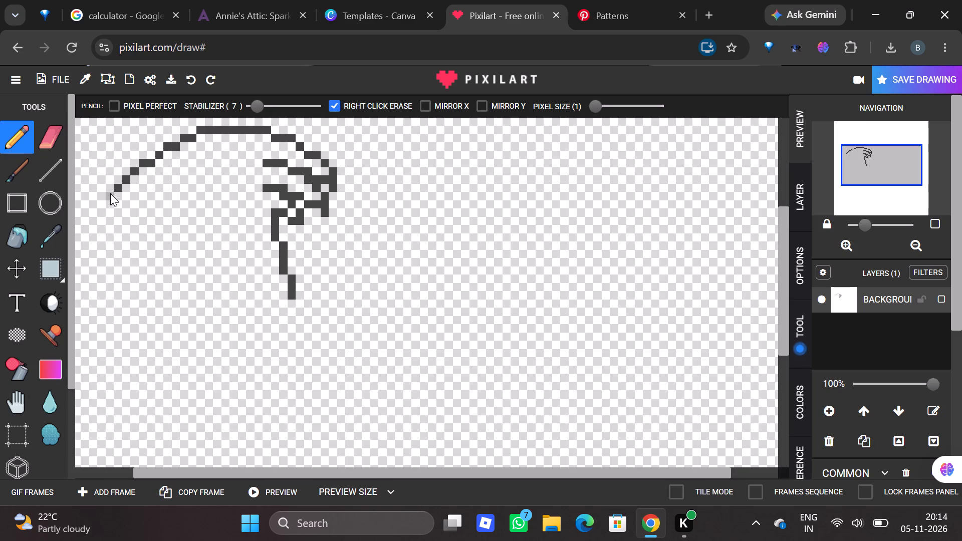
# Extend the outer curve's lower left end with two two-pixel vertical bars stepping down to the left, overlapping by one row.
pyautogui.click(110, 193)
pyautogui.click(110, 200)
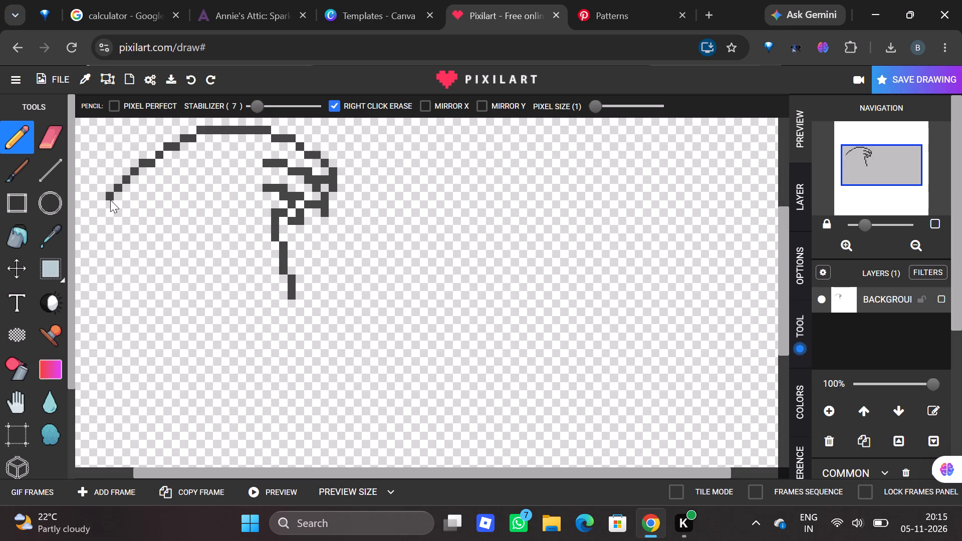
pyautogui.click(110, 203)
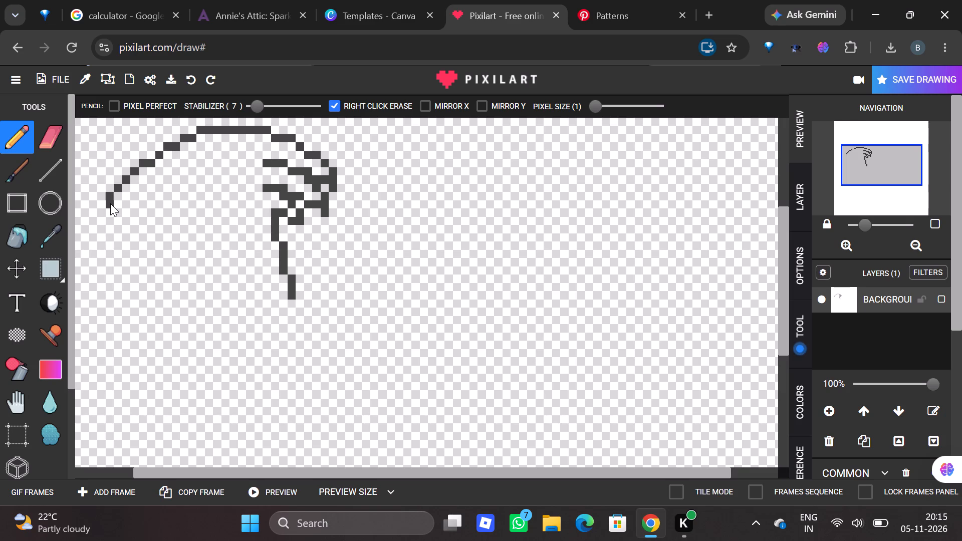
pyautogui.click(101, 205)
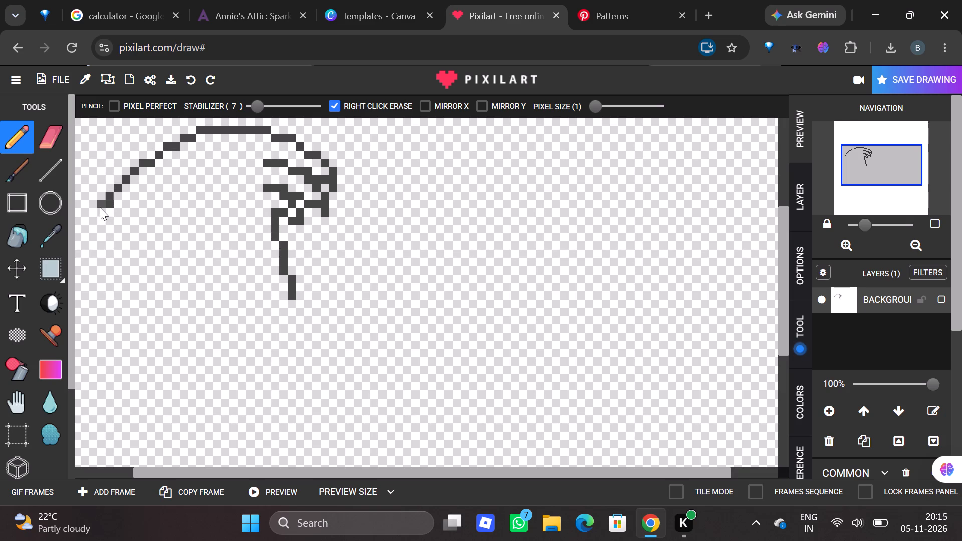
pyautogui.click(99, 215)
# From diagonally above the inner vertical line's top, draw two pixels leftward, followed by a seven-pixel row one row higher.
pyautogui.click(268, 205)
pyautogui.click(261, 205)
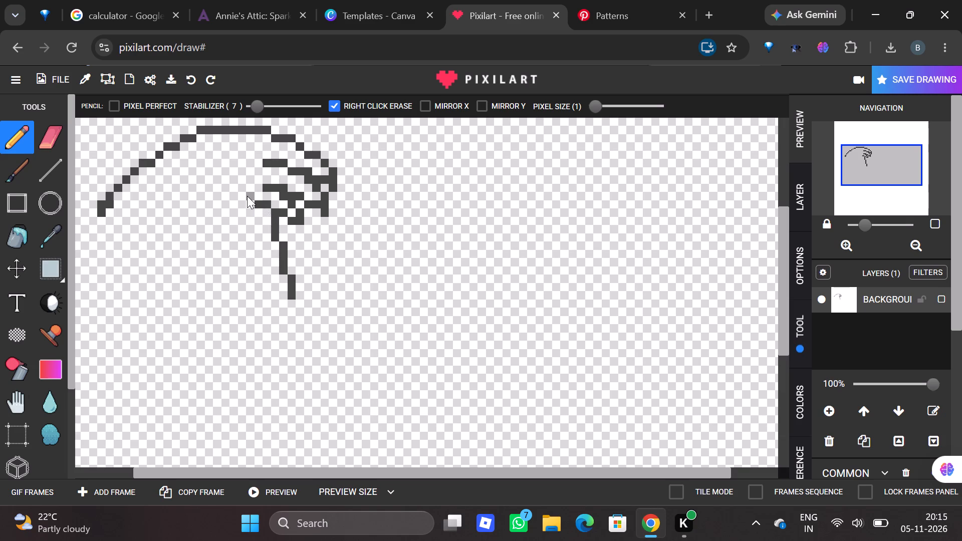
pyautogui.click(247, 196)
pyautogui.click(238, 195)
pyautogui.moveTo(233, 195); pyautogui.dragTo(223, 195)
pyautogui.moveTo(223, 195); pyautogui.dragTo(223, 196)
pyautogui.moveTo(223, 196); pyautogui.dragTo(215, 196)
pyautogui.moveTo(215, 196); pyautogui.dragTo(202, 196)
# Step the inner curve down to the left from the seven-pixel row with two two-pixel rows and a two-pixel vertical bar.
pyautogui.moveTo(192, 202); pyautogui.dragTo(186, 202)
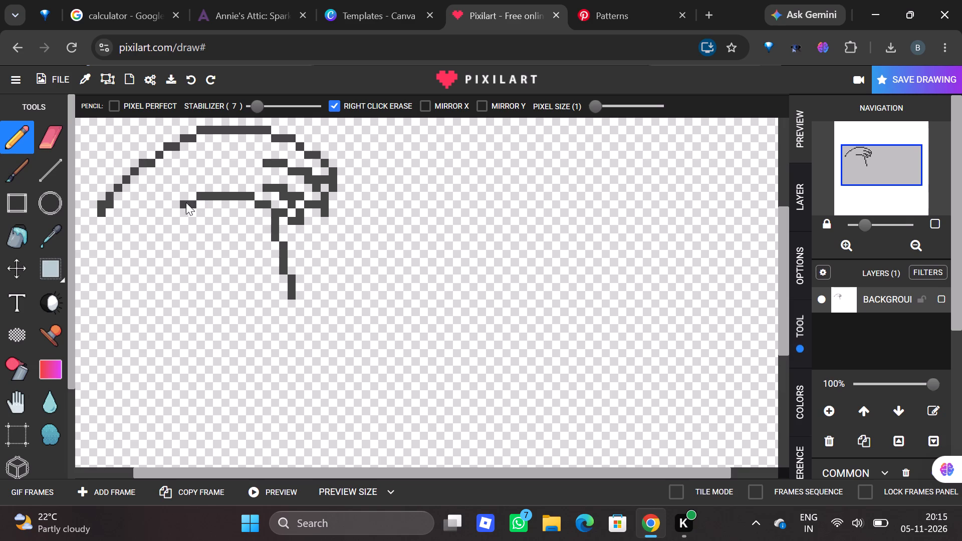
pyautogui.moveTo(186, 202); pyautogui.dragTo(184, 203)
pyautogui.click(184, 203)
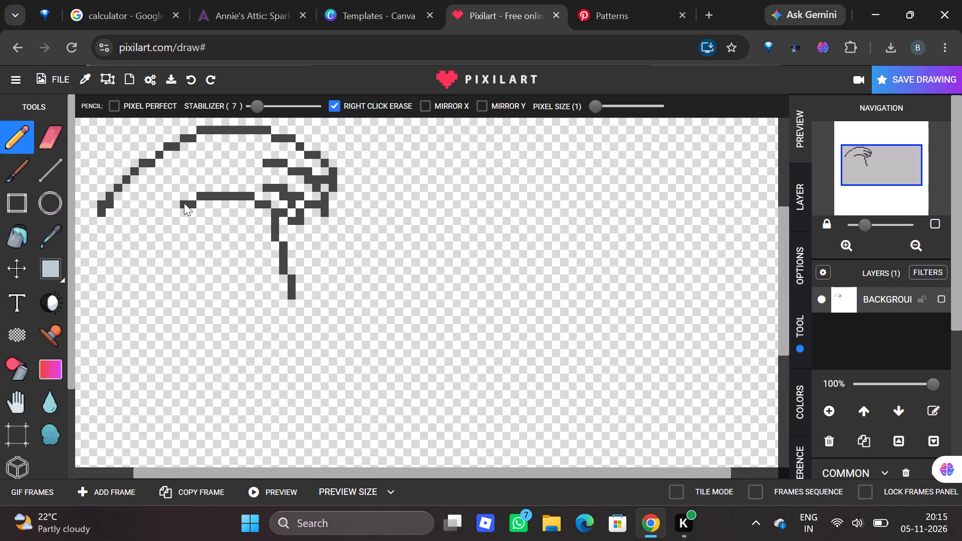
pyautogui.click(176, 209)
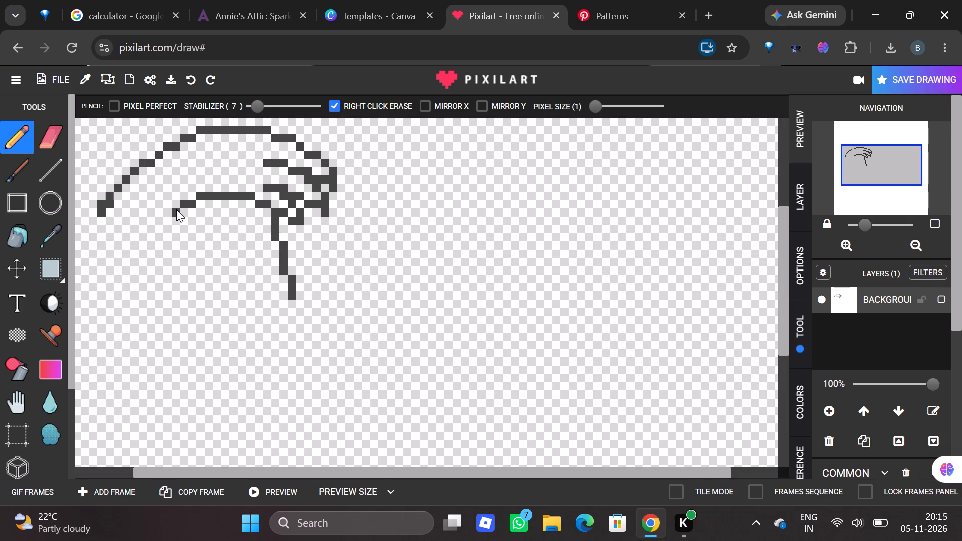
pyautogui.click(169, 210)
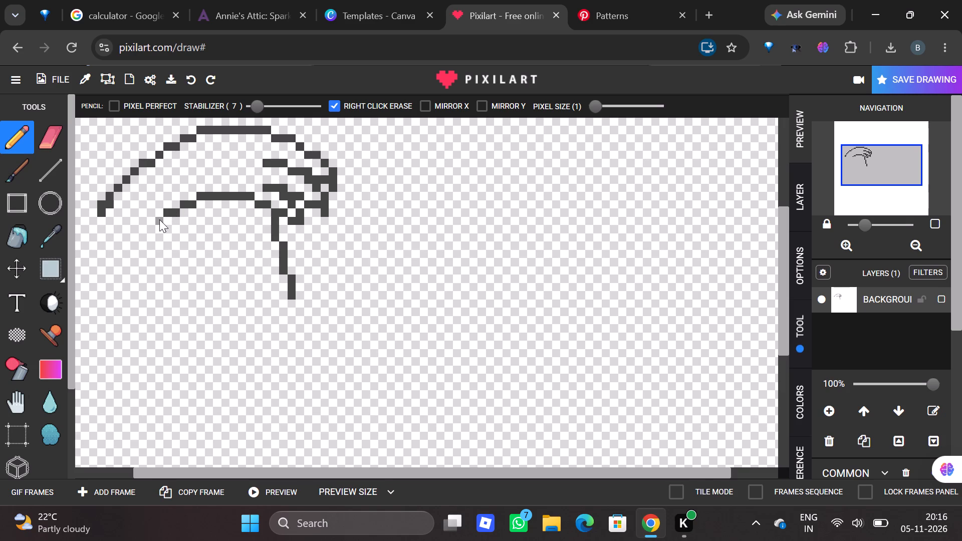
pyautogui.click(159, 219)
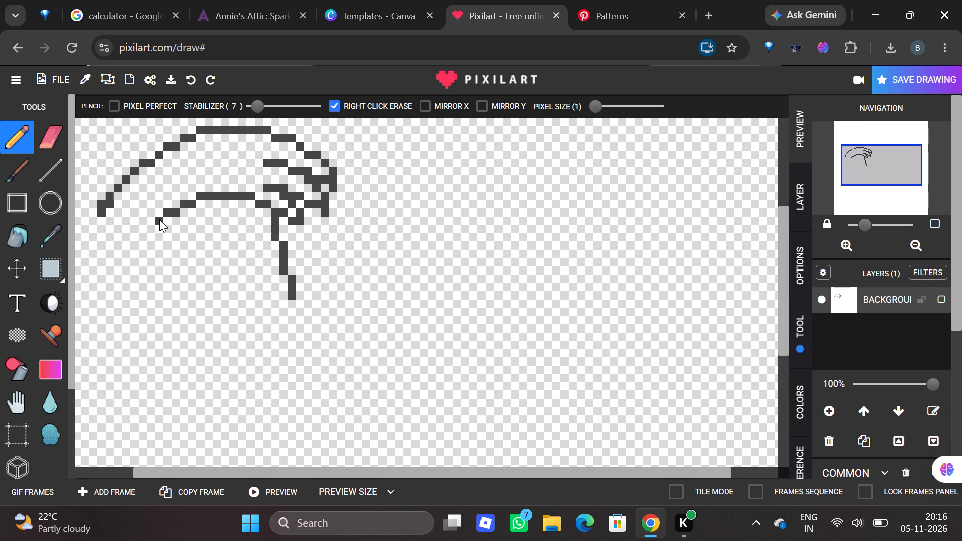
pyautogui.click(159, 227)
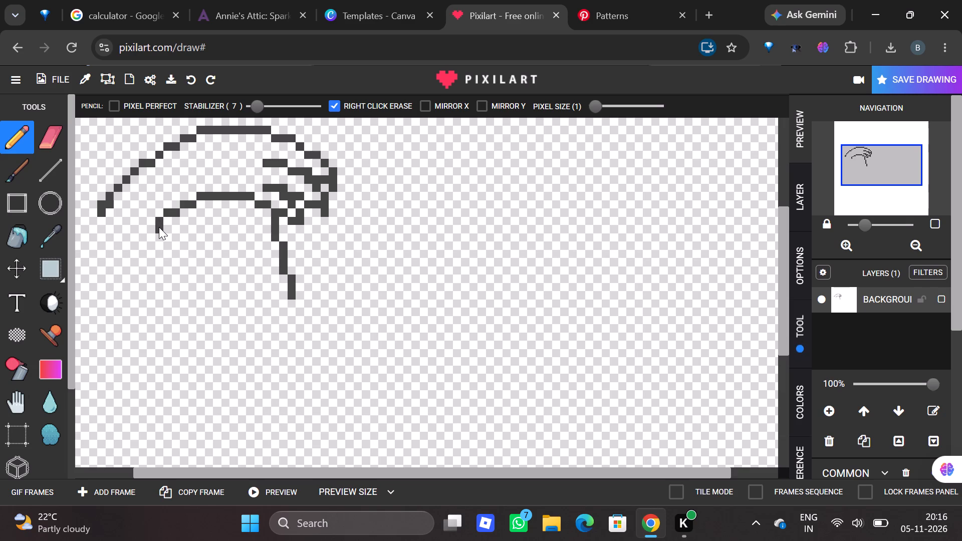
# Jog the inner line one column right for two pixels and back left for two more going down, erasing the stray pixel.
pyautogui.click(165, 228)
pyautogui.click(163, 239)
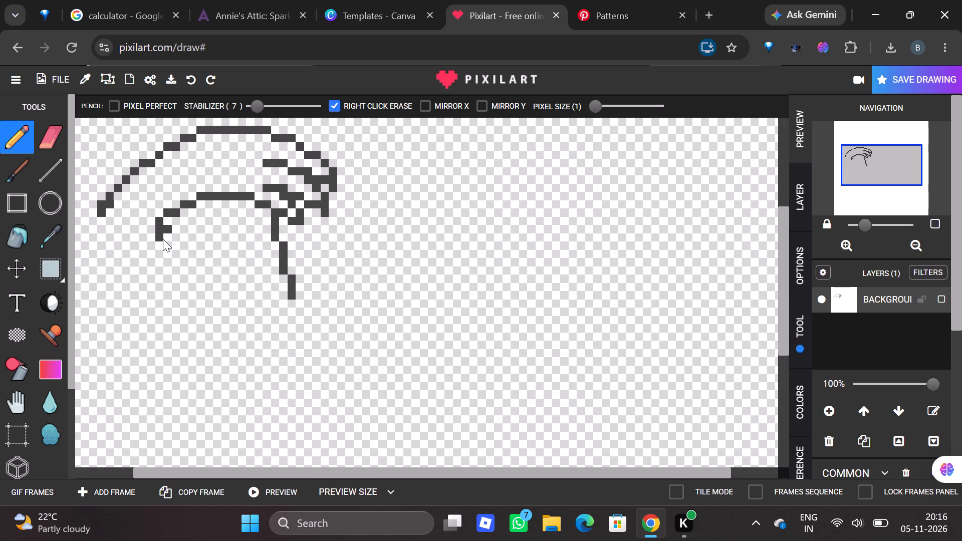
pyautogui.moveTo(168, 238); pyautogui.dragTo(159, 238)
pyautogui.rightClick(159, 238)
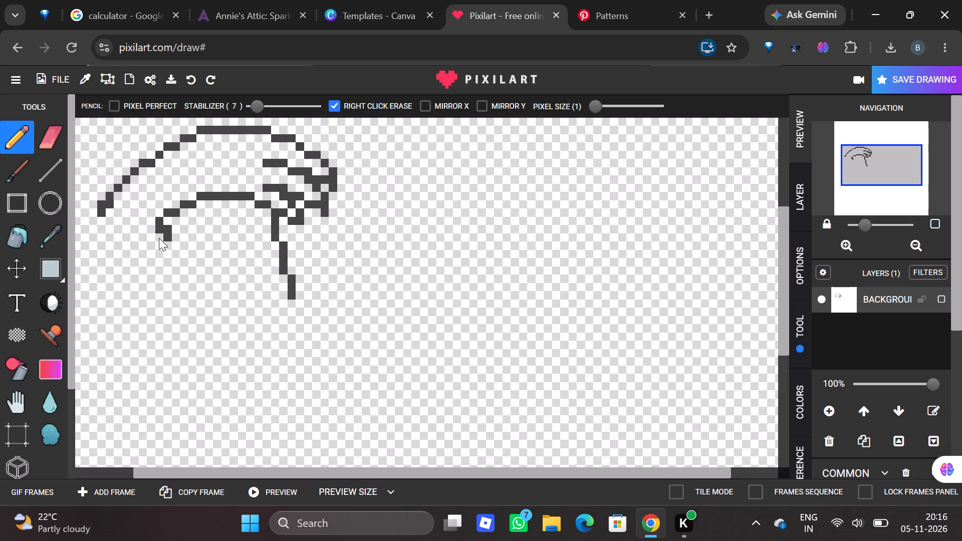
pyautogui.click(159, 245)
pyautogui.click(159, 254)
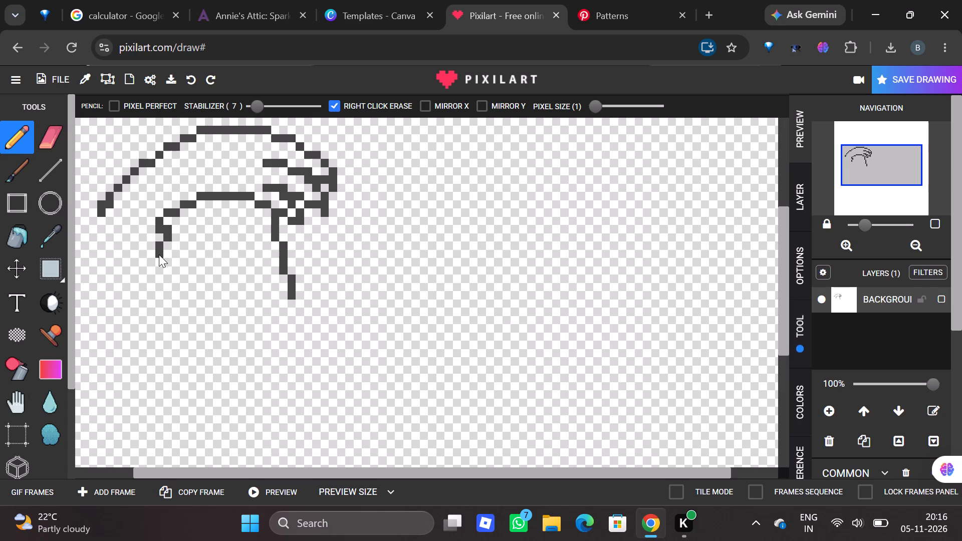
# Continue the inner line down-left with a four-pixel and a two-pixel vertical bar, ending in one pixel diagonally below to the right.
pyautogui.click(153, 260)
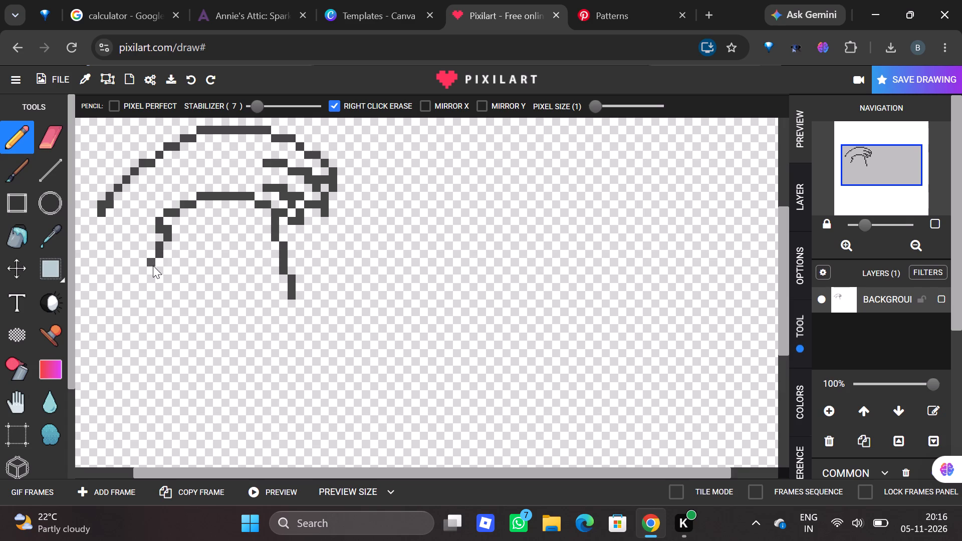
pyautogui.doubleClick(153, 267)
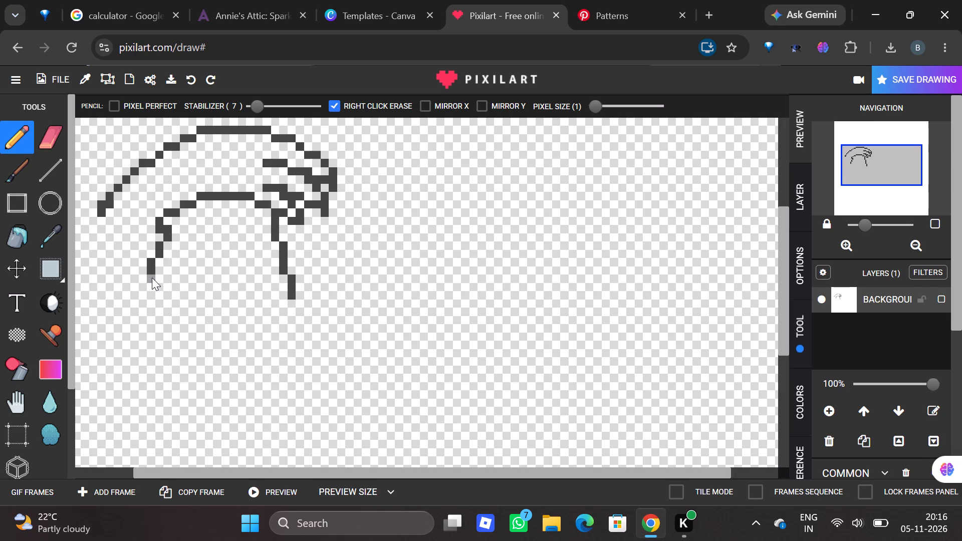
pyautogui.moveTo(152, 279); pyautogui.dragTo(150, 287)
pyautogui.click(150, 287)
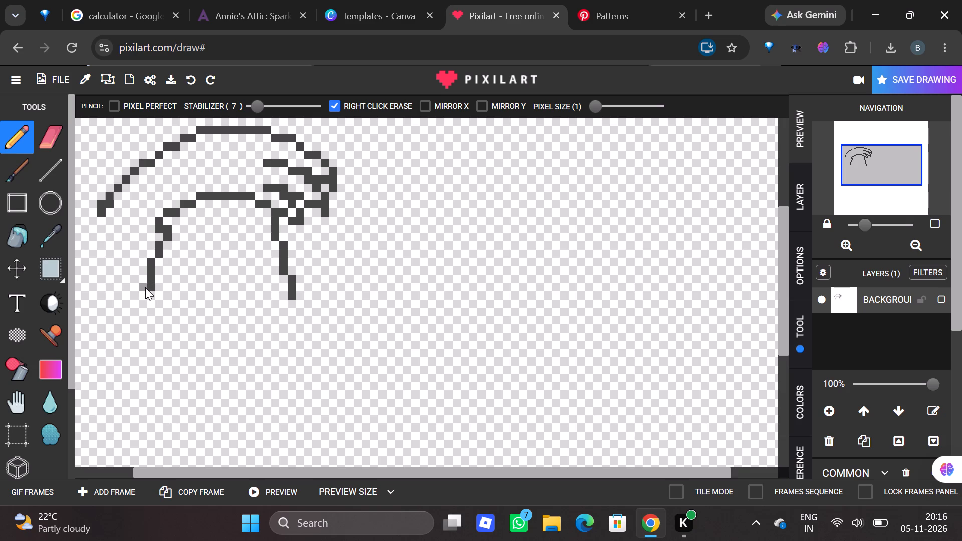
pyautogui.click(145, 287)
pyautogui.click(145, 294)
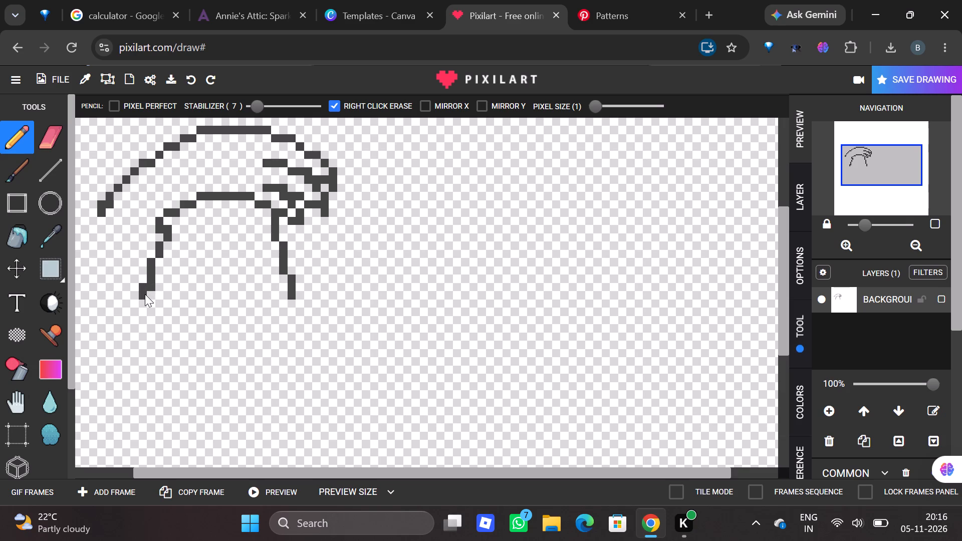
pyautogui.click(151, 300)
# From beside the inner line's lower-left end, draw two diagonal pixels up-left topped by a three-pixel row, erasing the stray pixel.
pyautogui.moveTo(135, 278); pyautogui.dragTo(129, 269)
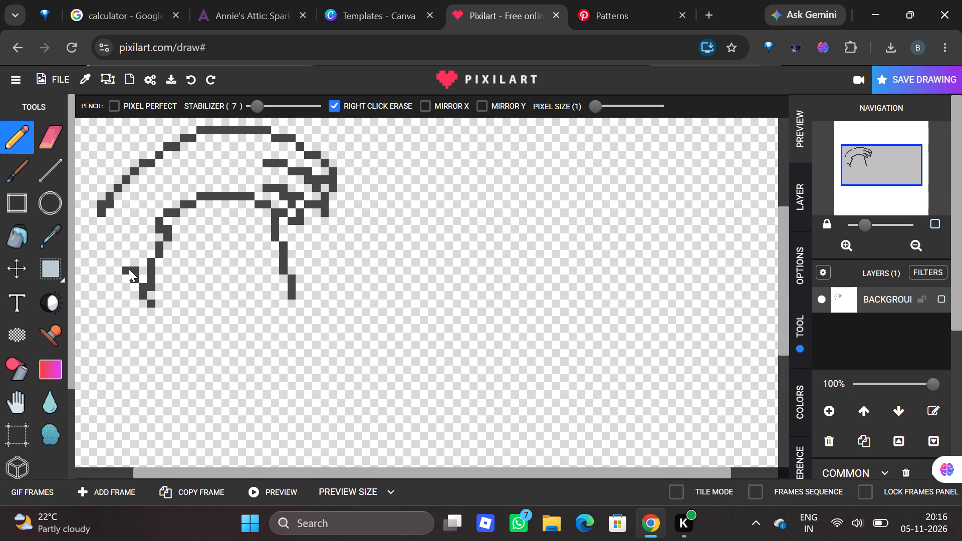
pyautogui.click(129, 269)
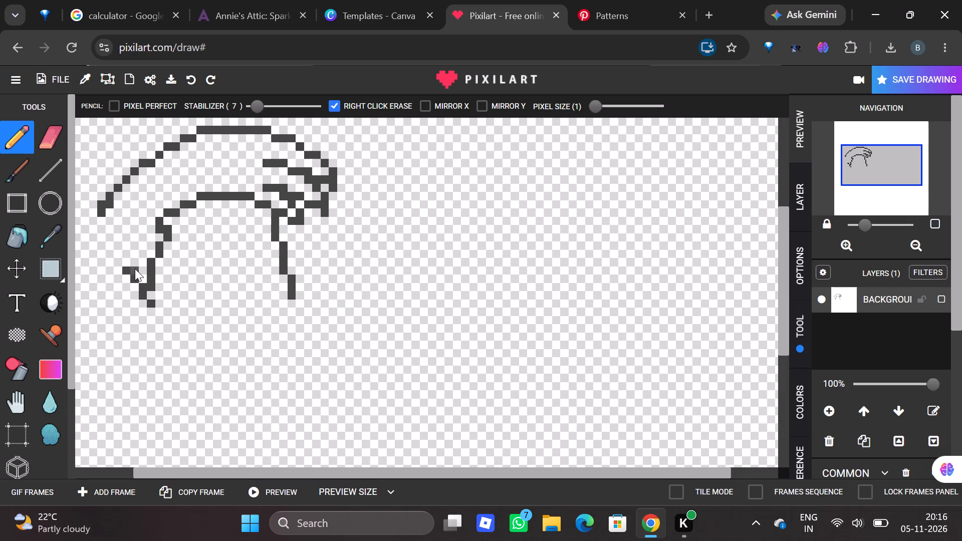
pyautogui.rightClick(135, 268)
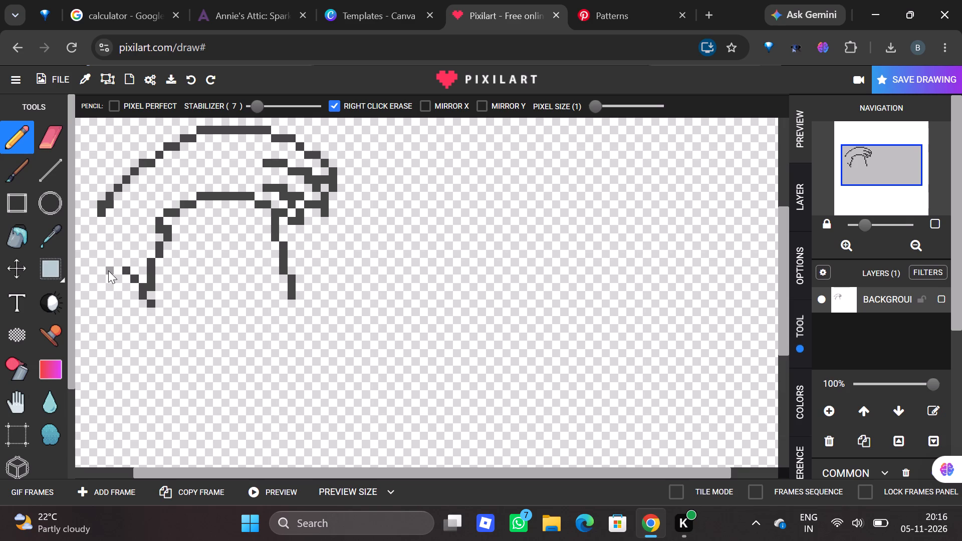
pyautogui.click(117, 265)
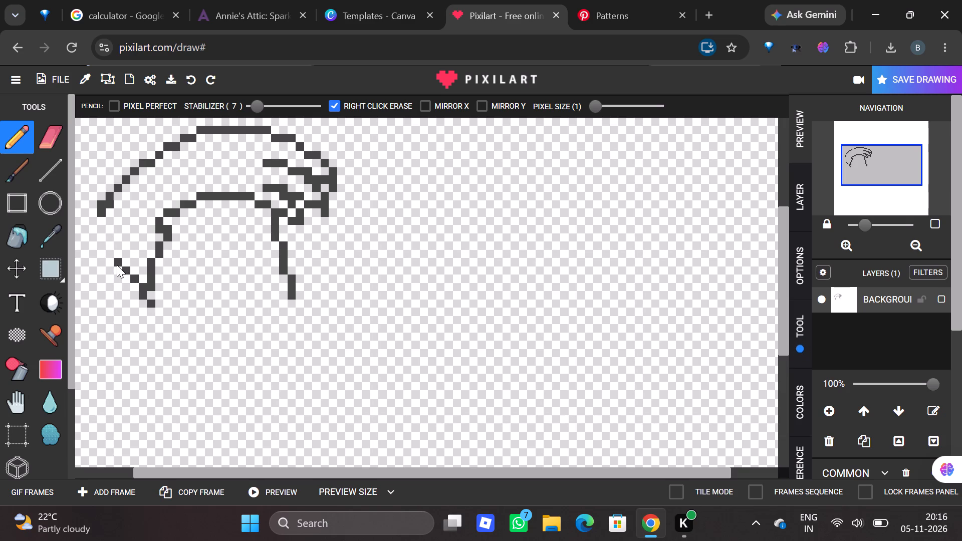
pyautogui.click(110, 265)
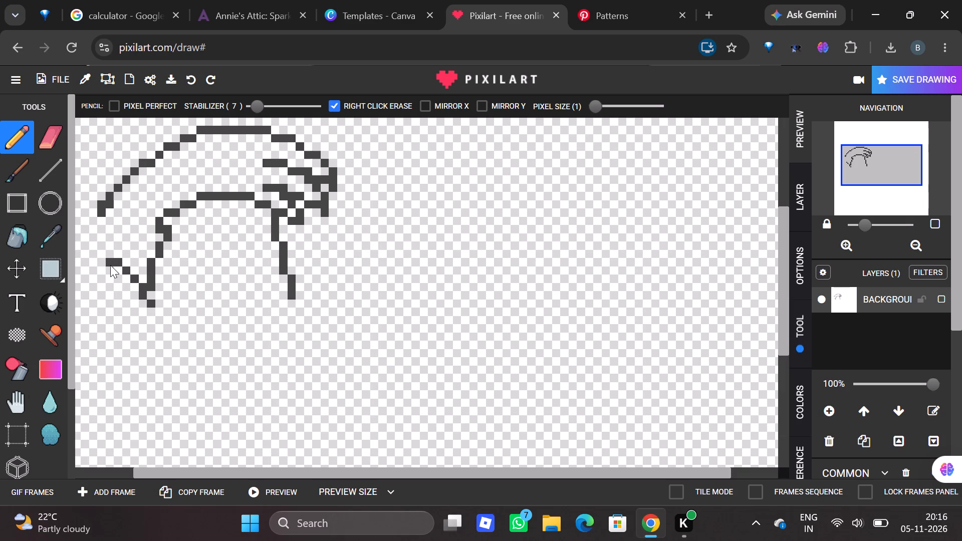
pyautogui.click(100, 264)
# Run the line down from the row's left end with two-pixel and four-pixel vertical bars and two diagonal pixels, erasing the stray pixel.
pyautogui.moveTo(100, 268); pyautogui.dragTo(98, 279)
pyautogui.click(98, 279)
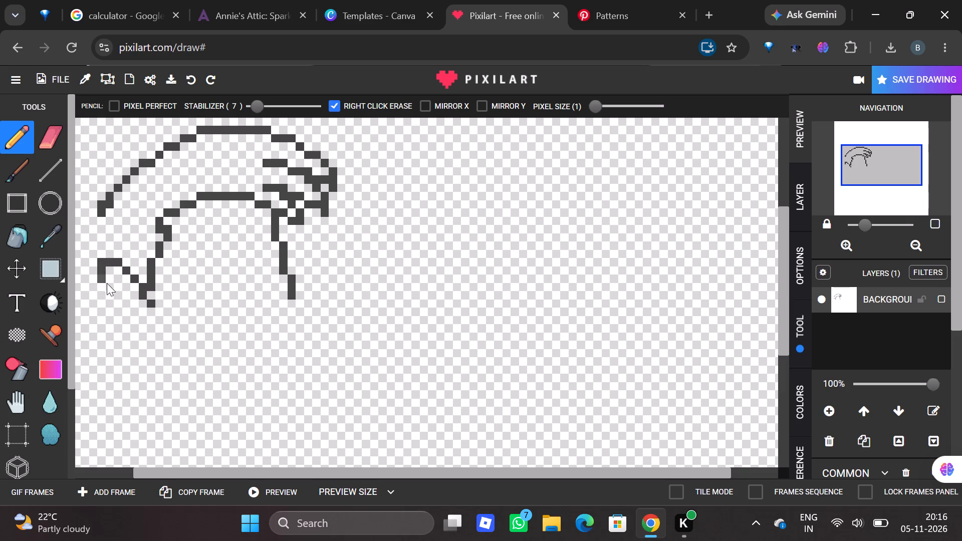
pyautogui.click(109, 285)
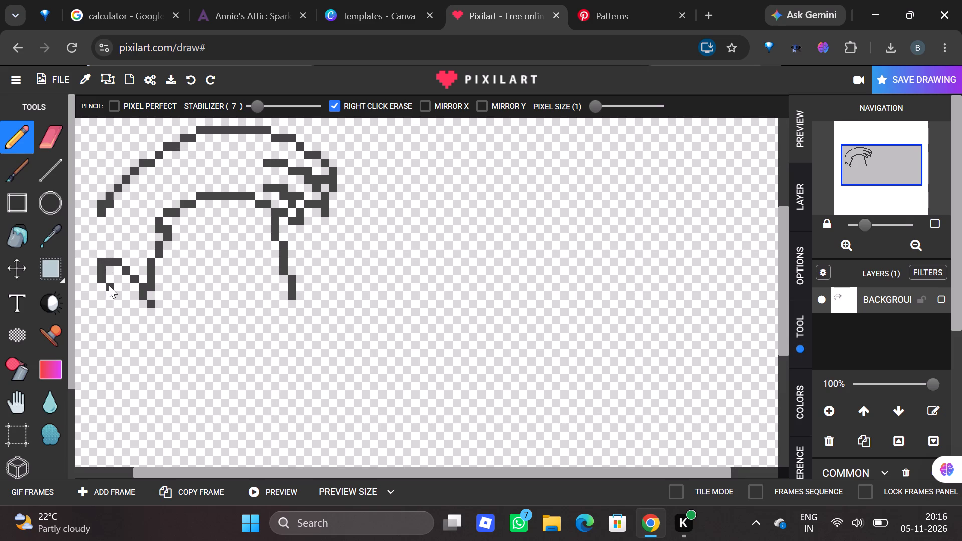
pyautogui.click(108, 295)
pyautogui.click(108, 302)
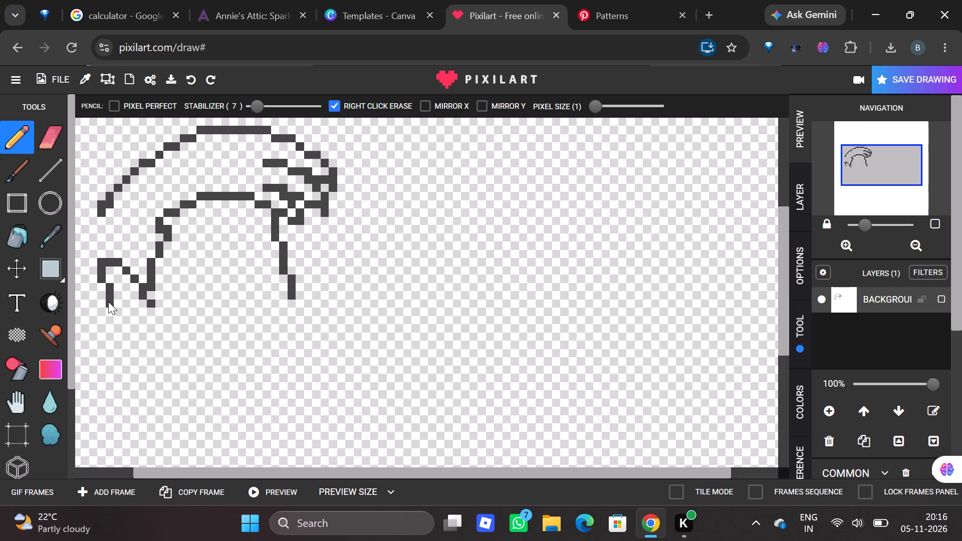
pyautogui.click(108, 311)
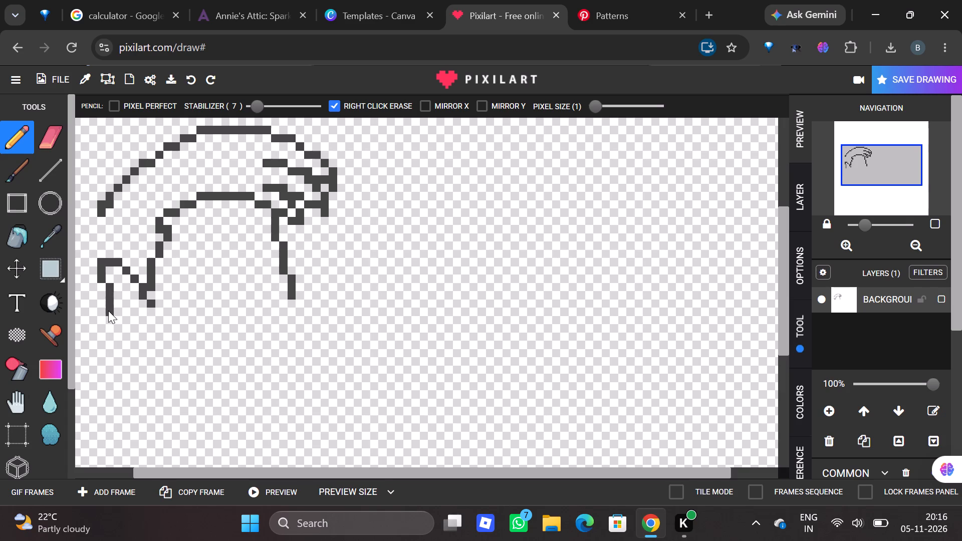
pyautogui.click(117, 317)
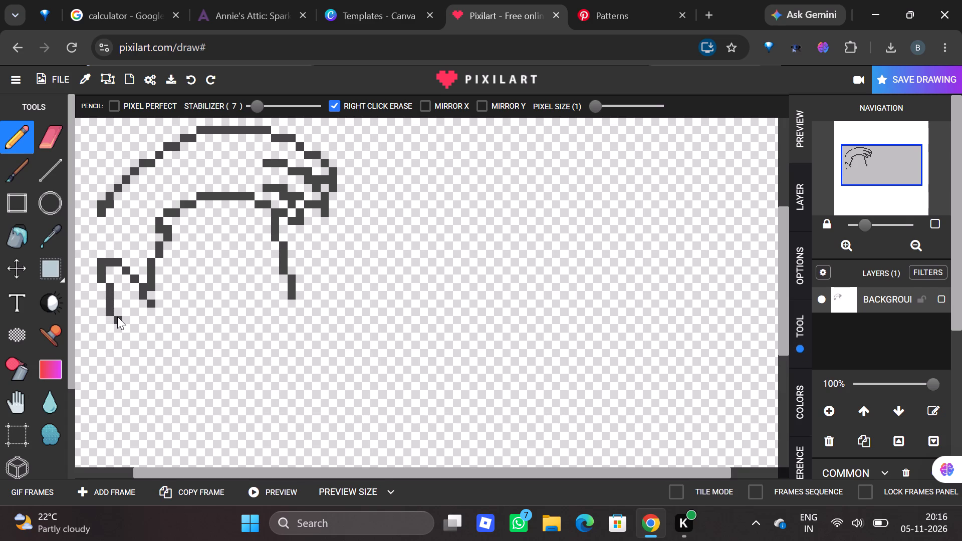
pyautogui.click(124, 324)
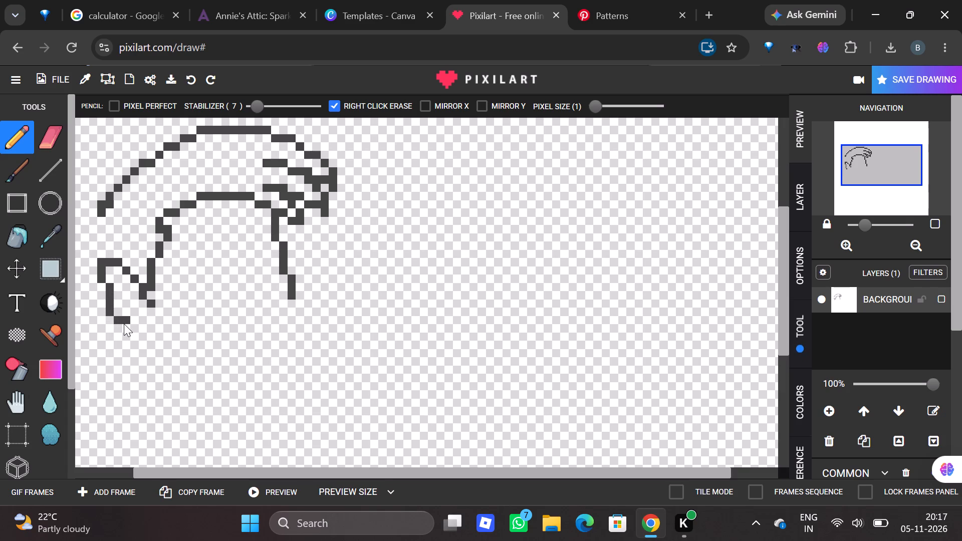
pyautogui.click(124, 325)
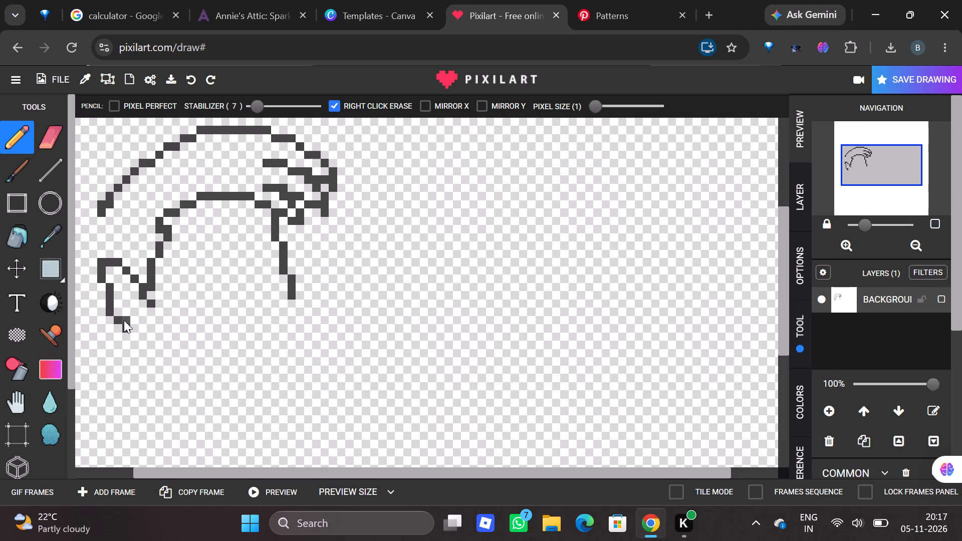
pyautogui.rightClick(124, 320)
# Below the four-pixel bar, draw a hook from a short vertical bar through a three-pixel bottom row to one pixel diagonally up-right.
pyautogui.moveTo(110, 331); pyautogui.dragTo(110, 336)
pyautogui.moveTo(110, 336); pyautogui.dragTo(116, 336)
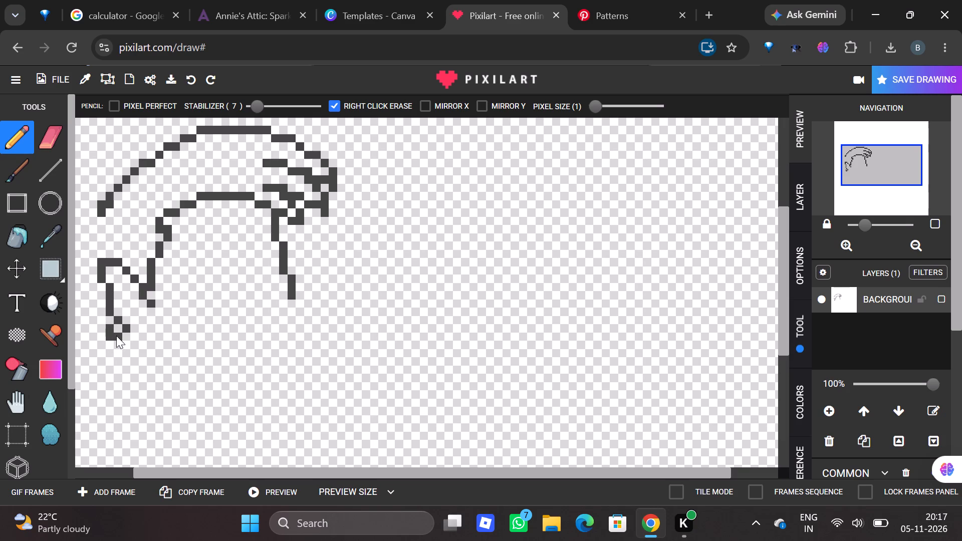
pyautogui.click(117, 342)
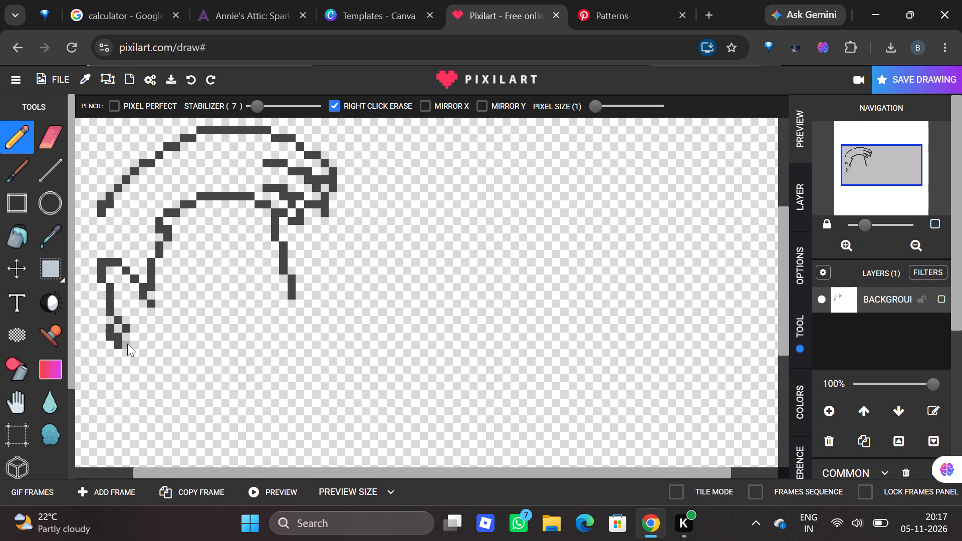
pyautogui.click(127, 344)
pyautogui.click(131, 344)
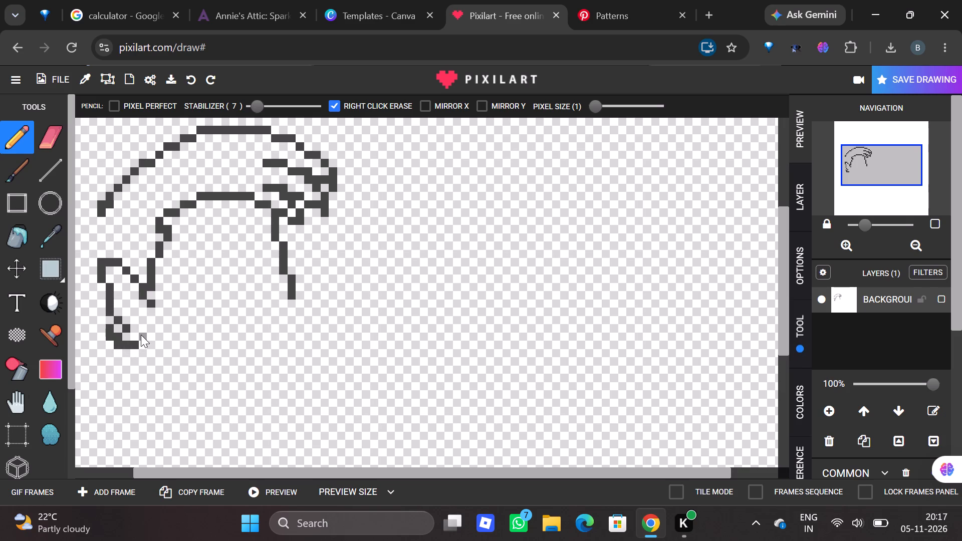
pyautogui.click(141, 335)
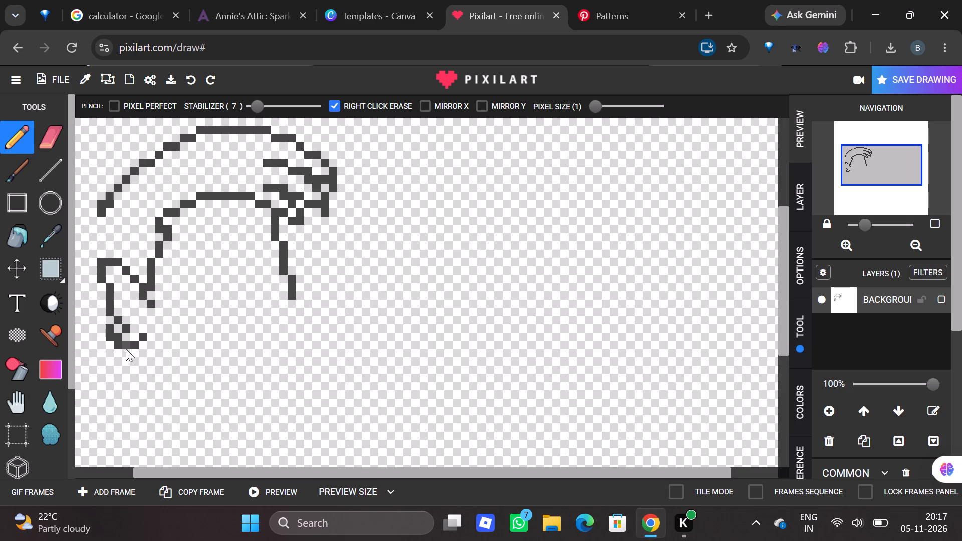
# From the hook's bottom row, step down-left with two two-pixel vertical bars and one pixel left of the lower bar's top.
pyautogui.click(126, 349)
pyautogui.moveTo(126, 351); pyautogui.dragTo(126, 359)
pyautogui.click(126, 359)
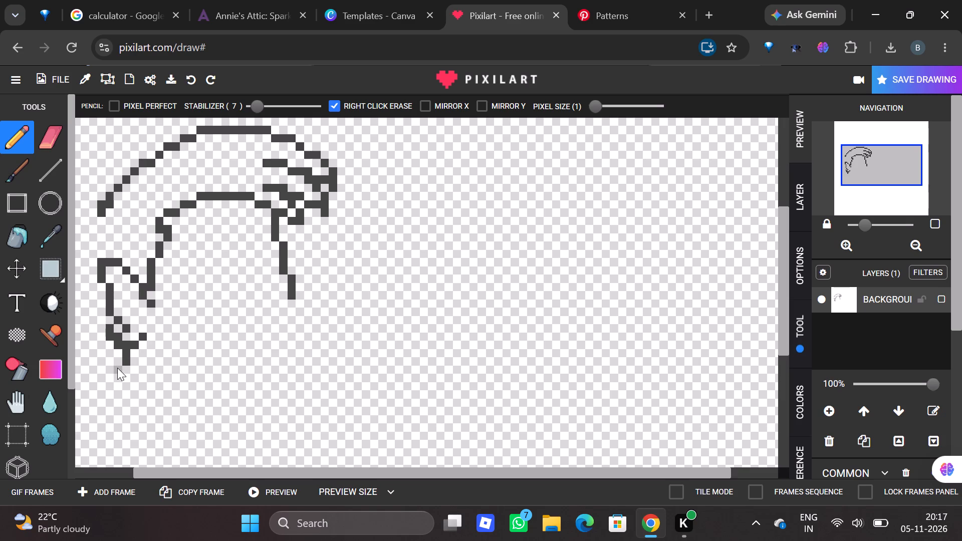
pyautogui.click(117, 368)
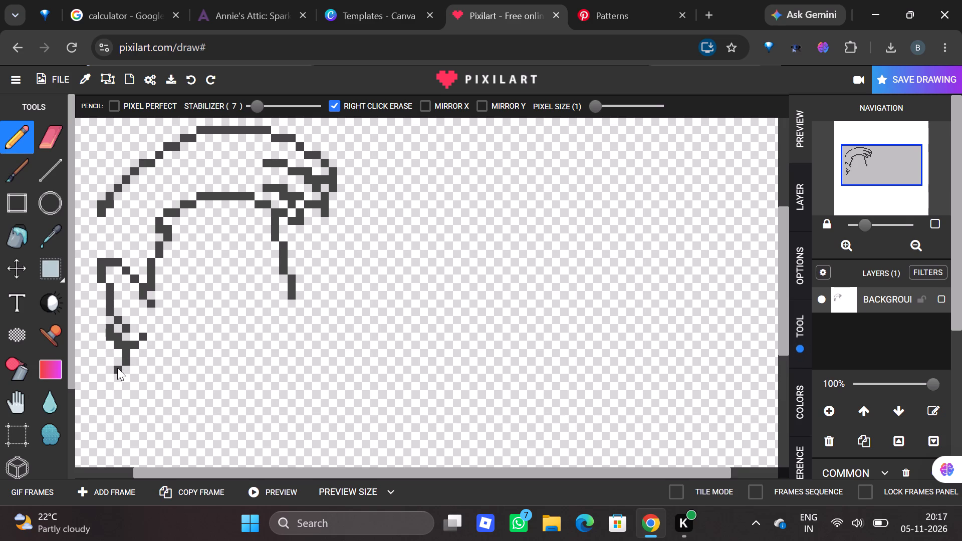
pyautogui.moveTo(115, 377); pyautogui.dragTo(110, 370)
pyautogui.click(110, 370)
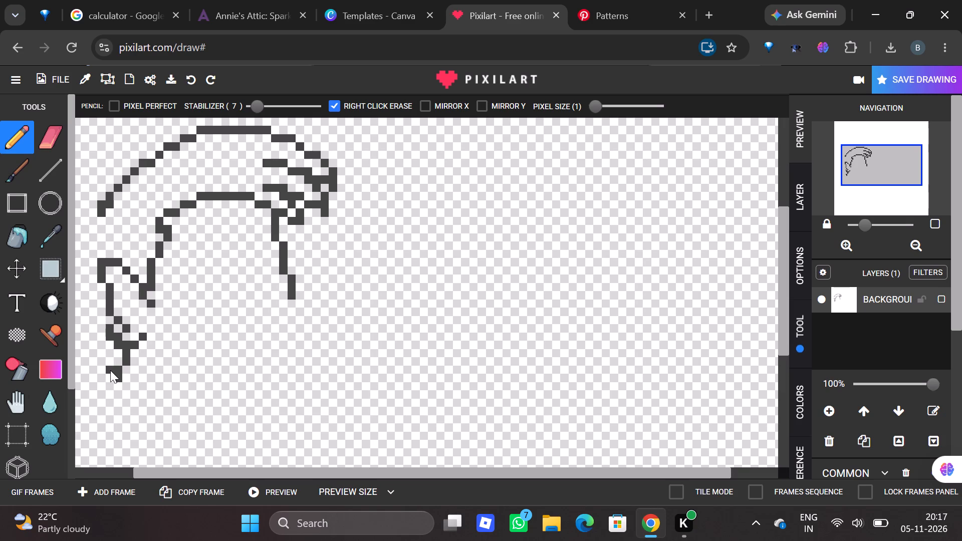
# Step back up-left with a two-pixel row, two stacked pixels and three diagonal pixels, adding one pixel diagonally up-right of the last.
pyautogui.click(108, 362)
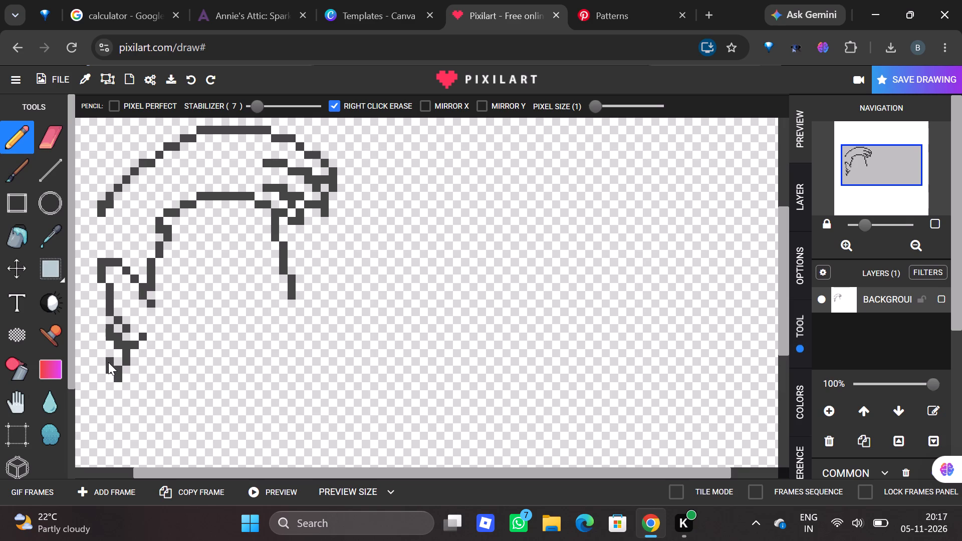
pyautogui.click(101, 364)
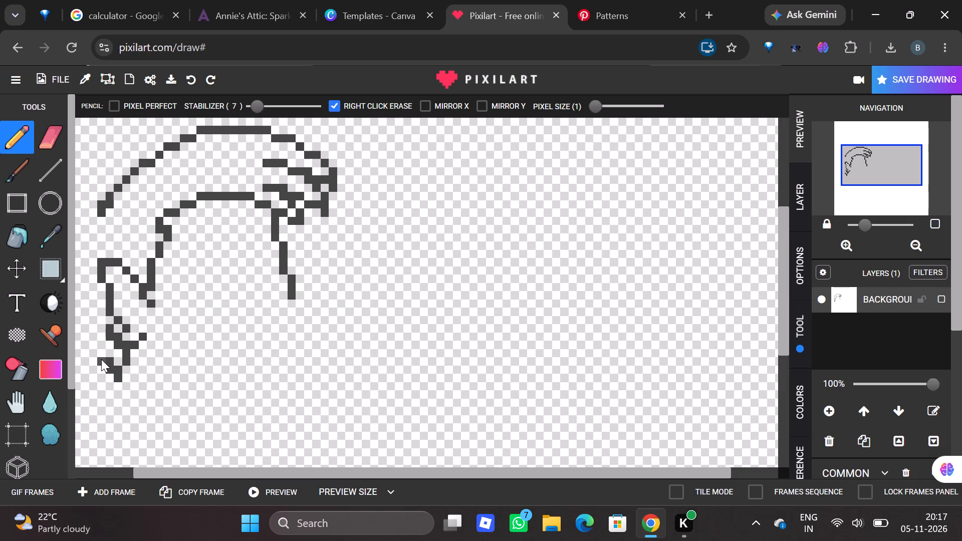
pyautogui.click(99, 357)
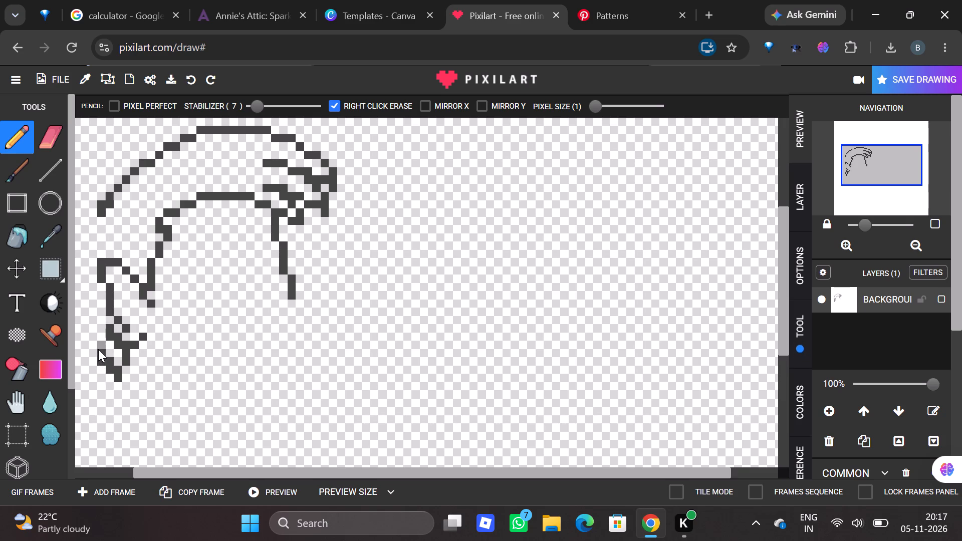
pyautogui.click(99, 348)
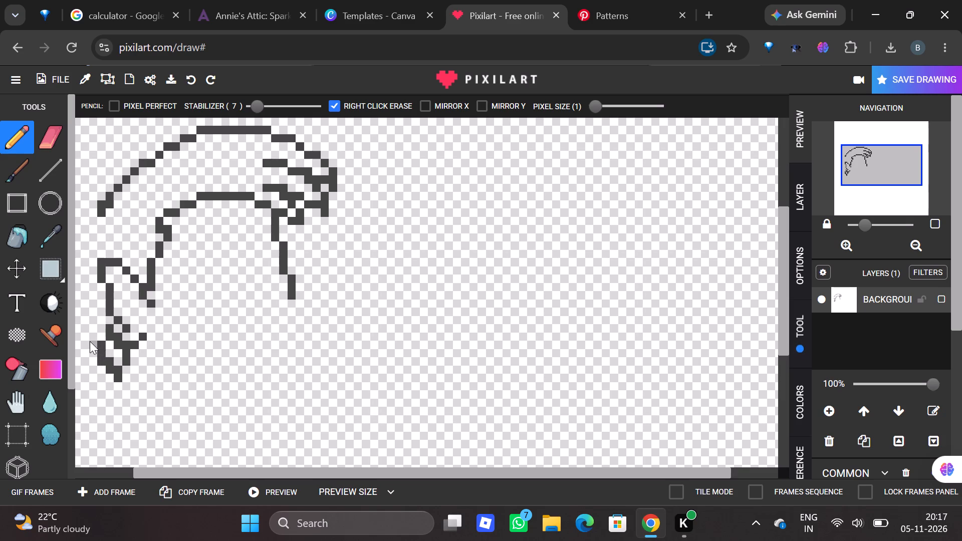
pyautogui.click(91, 340)
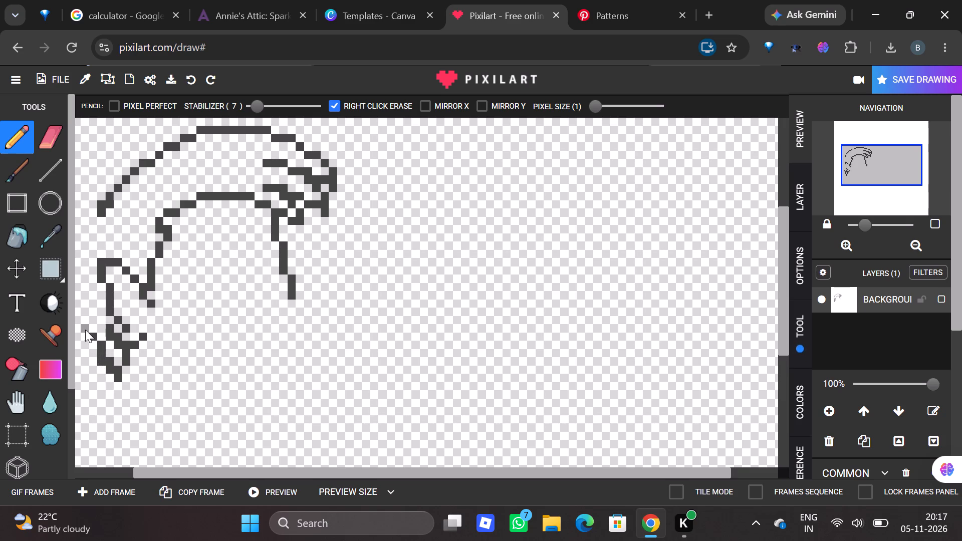
pyautogui.click(85, 325)
pyautogui.click(85, 310)
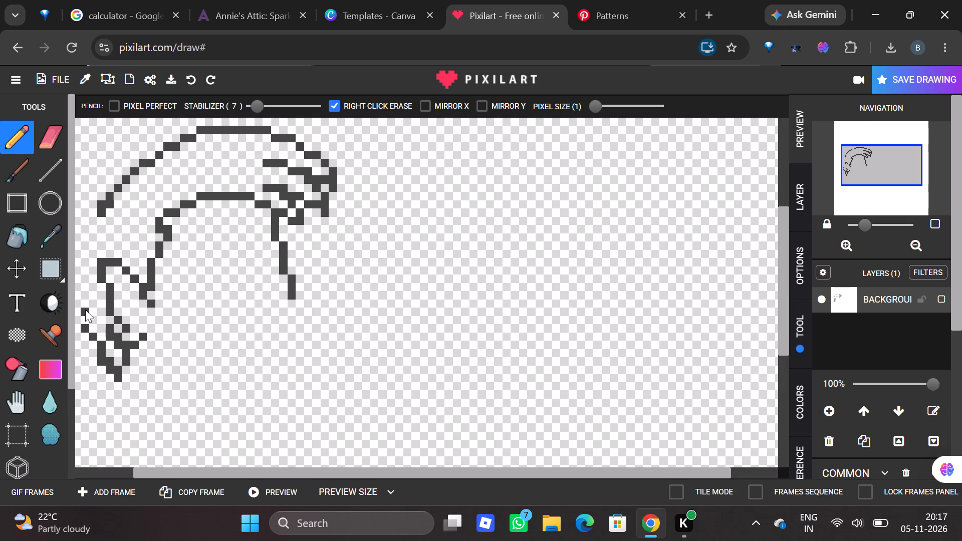
pyautogui.click(80, 319)
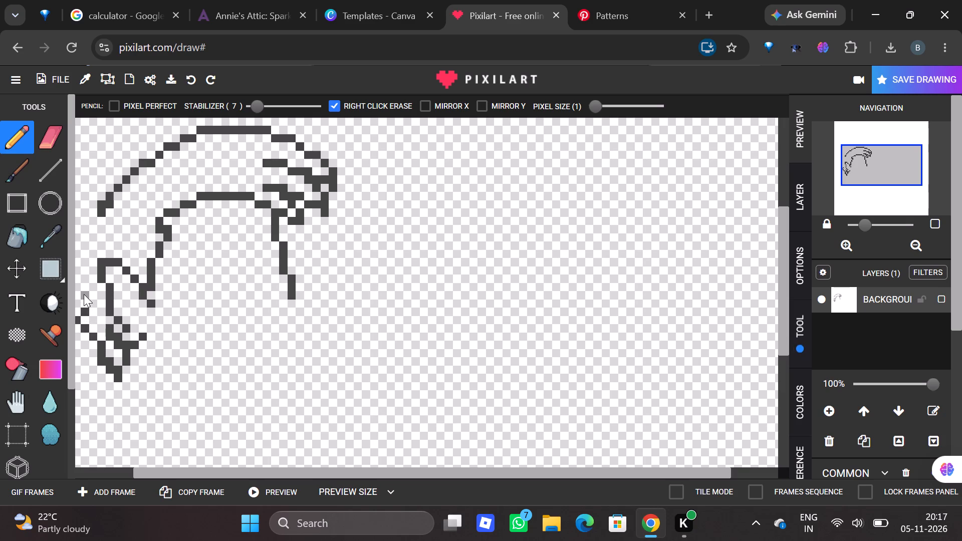
# Continue the far-left contour upward with a vertical bar, a two-pixel-wide section and a two-pixel row stepping right at its top.
pyautogui.moveTo(86, 302); pyautogui.dragTo(84, 283)
pyautogui.click(84, 283)
pyautogui.moveTo(84, 283); pyautogui.dragTo(83, 268)
pyautogui.moveTo(83, 268); pyautogui.dragTo(79, 261)
pyautogui.moveTo(79, 256); pyautogui.dragTo(86, 245)
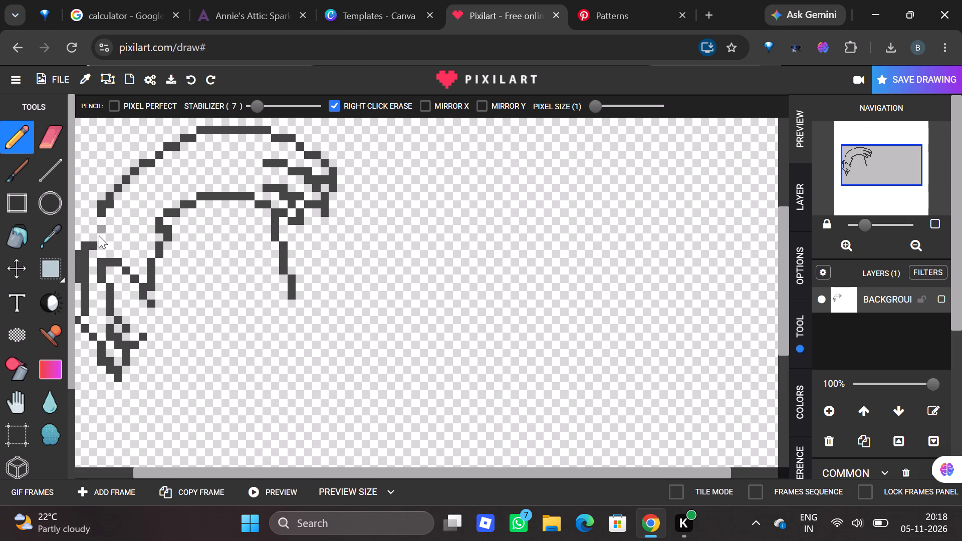
# Join the far-left contour to the outer arc's lower-left end with a vertical line, erasing its overshoot and the arc's doubled bottom pixel.
pyautogui.moveTo(94, 226); pyautogui.dragTo(91, 186)
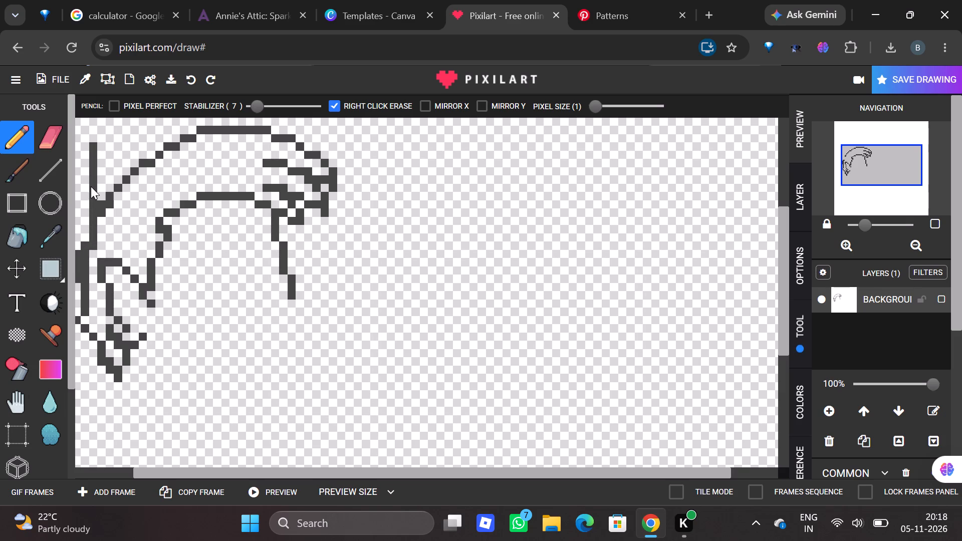
pyautogui.moveTo(91, 186); pyautogui.dragTo(91, 188)
pyautogui.moveTo(39, 136); pyautogui.dragTo(59, 137)
pyautogui.click(59, 137)
pyautogui.moveTo(91, 143); pyautogui.dragTo(90, 148)
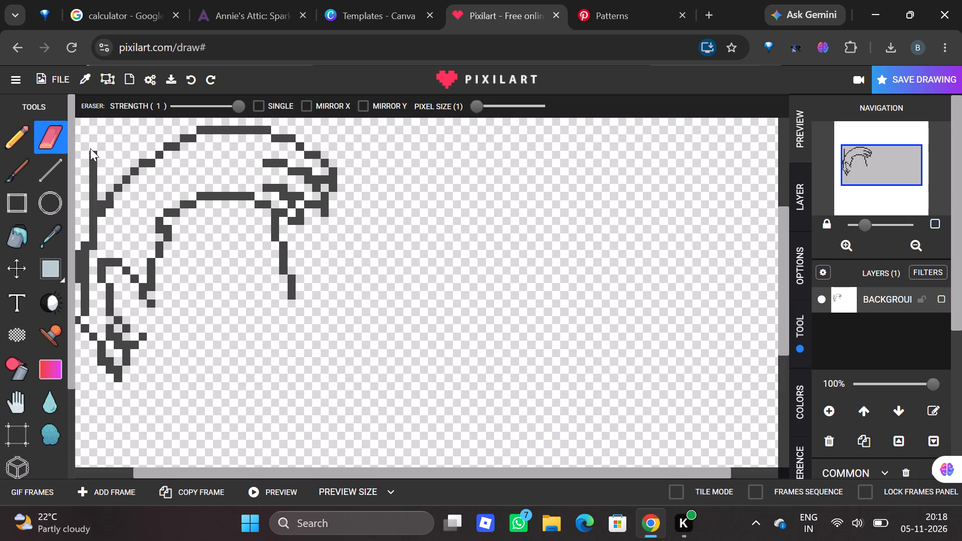
pyautogui.moveTo(90, 148); pyautogui.dragTo(92, 194)
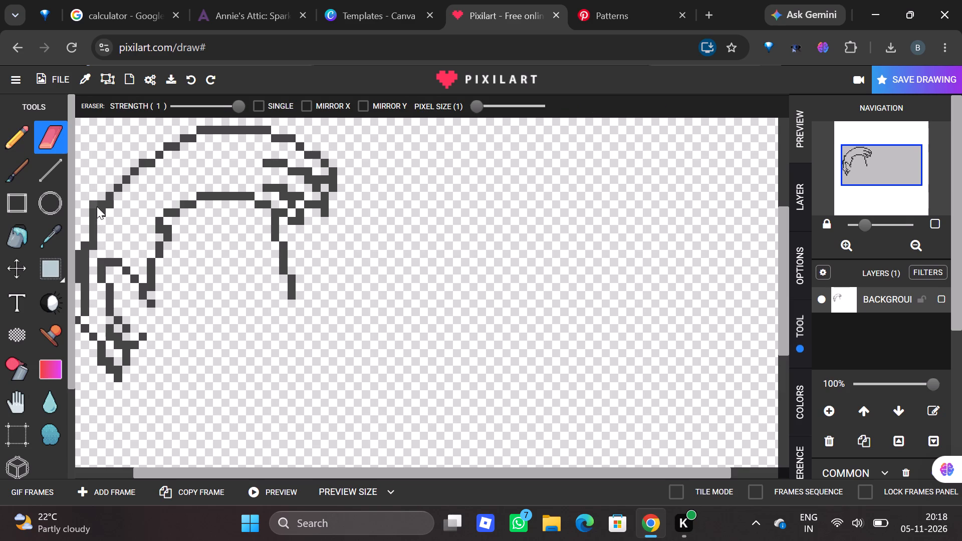
pyautogui.click(99, 210)
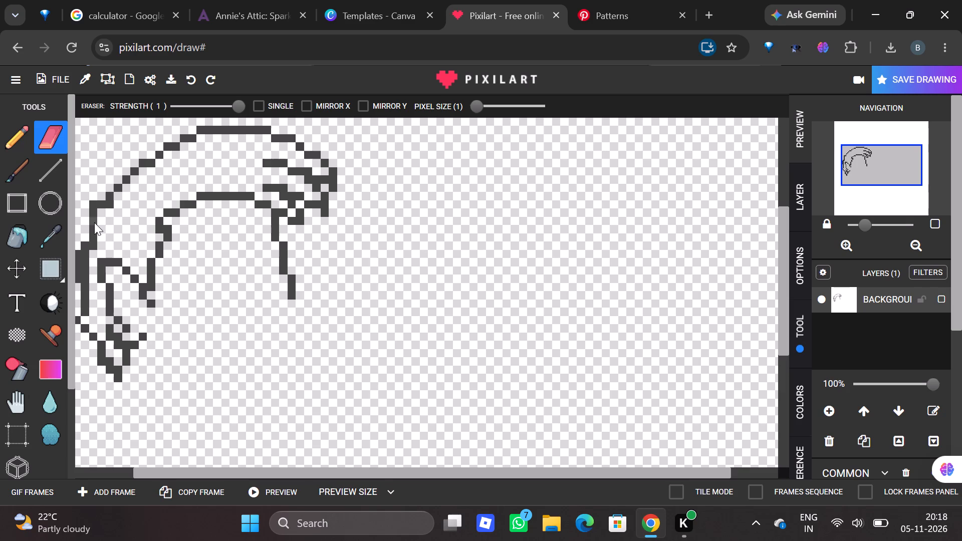
# Erase the inner pixels of the far-left contour's two-pixel-wide section and shift one pixel of the joining vertical line one column left.
pyautogui.click(93, 225)
pyautogui.click(82, 264)
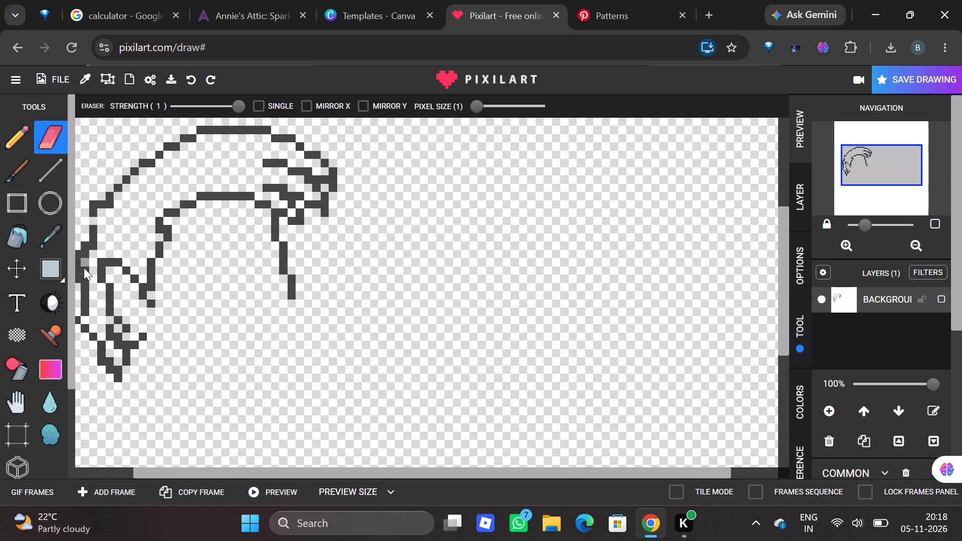
pyautogui.click(84, 268)
pyautogui.click(22, 136)
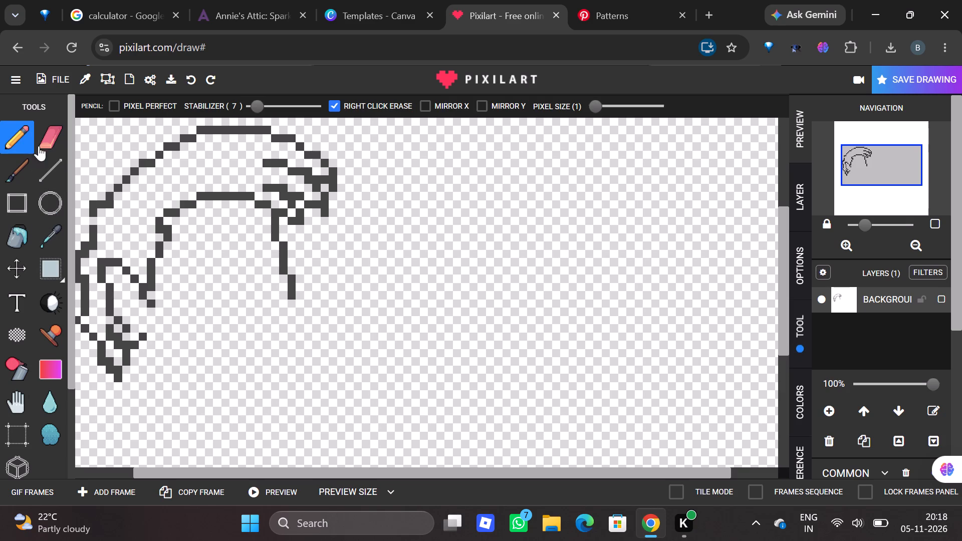
pyautogui.click(87, 221)
# Extend the outline from the lower-left tip with two diagonal pixels down-right and a four-pixel row for the chin's left part.
pyautogui.click(125, 386)
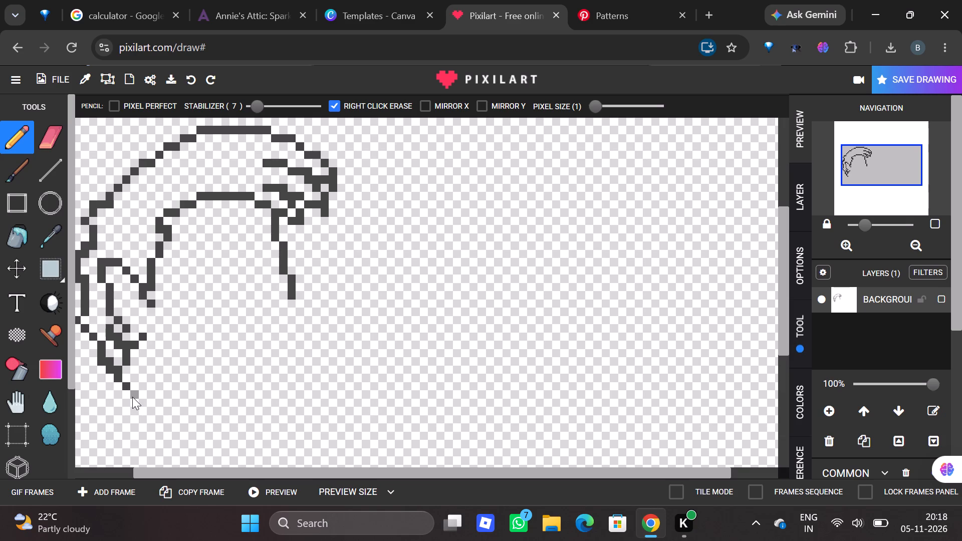
pyautogui.click(132, 397)
pyautogui.moveTo(144, 402); pyautogui.dragTo(154, 402)
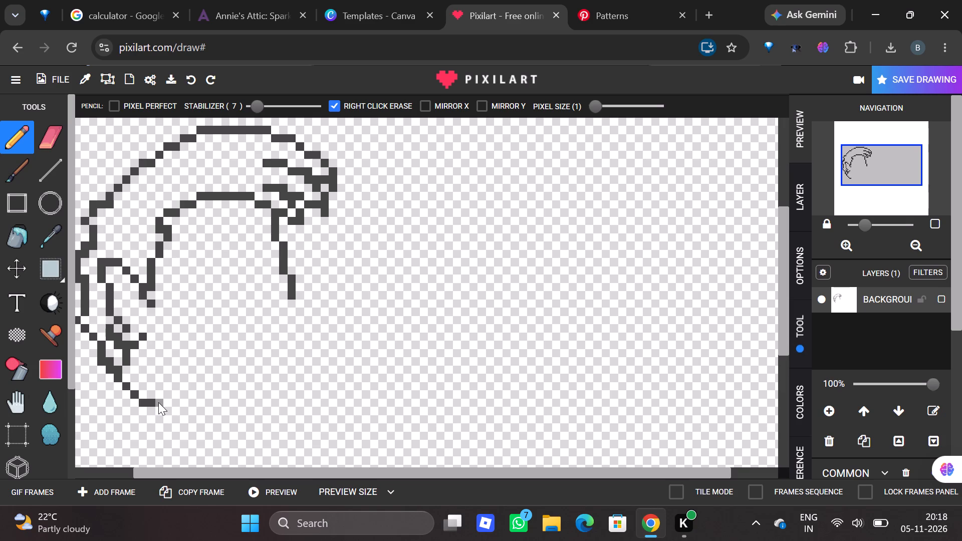
pyautogui.click(158, 402)
pyautogui.click(166, 402)
# Continue the face's right contour downward: a two-pixel row stepping right, three pixels down, then two three-pixel vertical bars stepping down-left.
pyautogui.click(298, 303)
pyautogui.click(309, 302)
pyautogui.moveTo(308, 308); pyautogui.dragTo(308, 319)
pyautogui.click(308, 319)
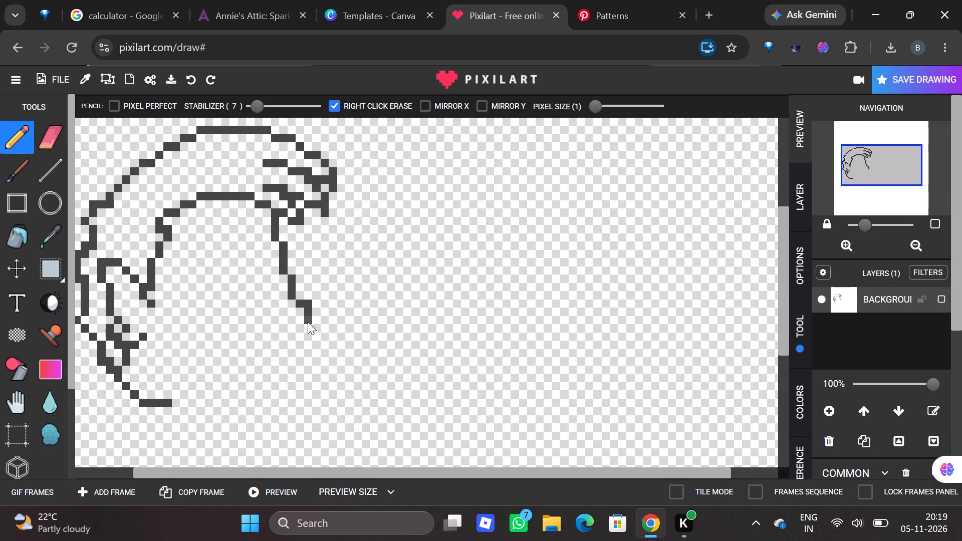
pyautogui.click(308, 326)
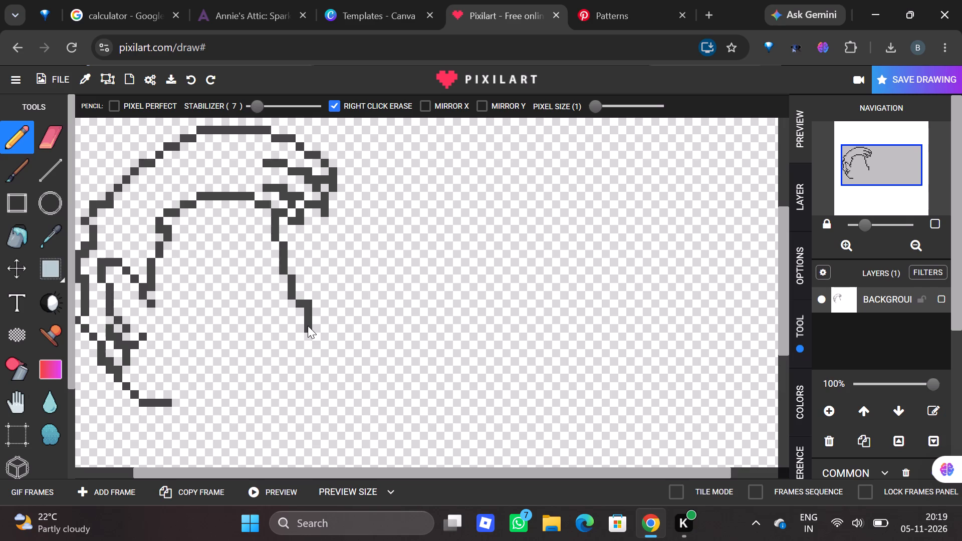
pyautogui.click(300, 334)
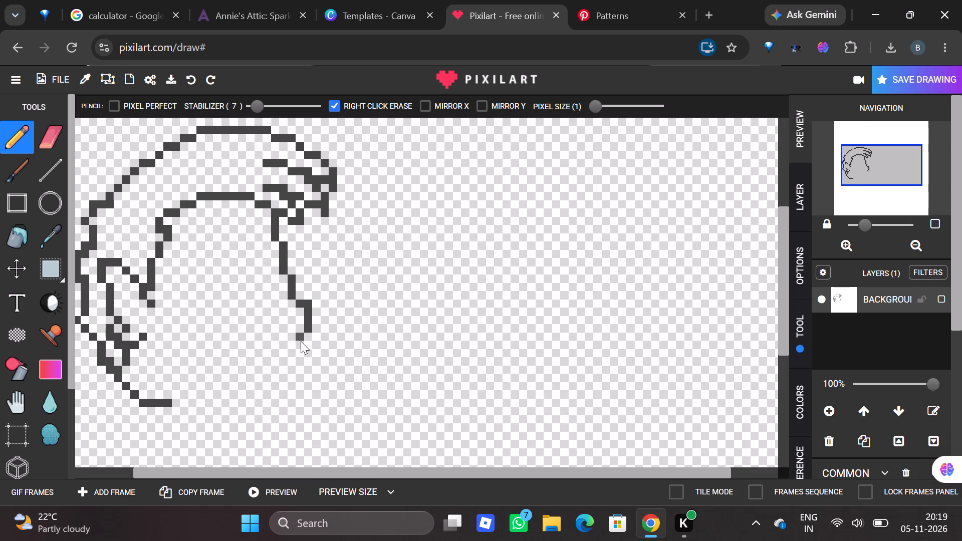
pyautogui.moveTo(300, 346); pyautogui.dragTo(300, 352)
pyautogui.click(300, 352)
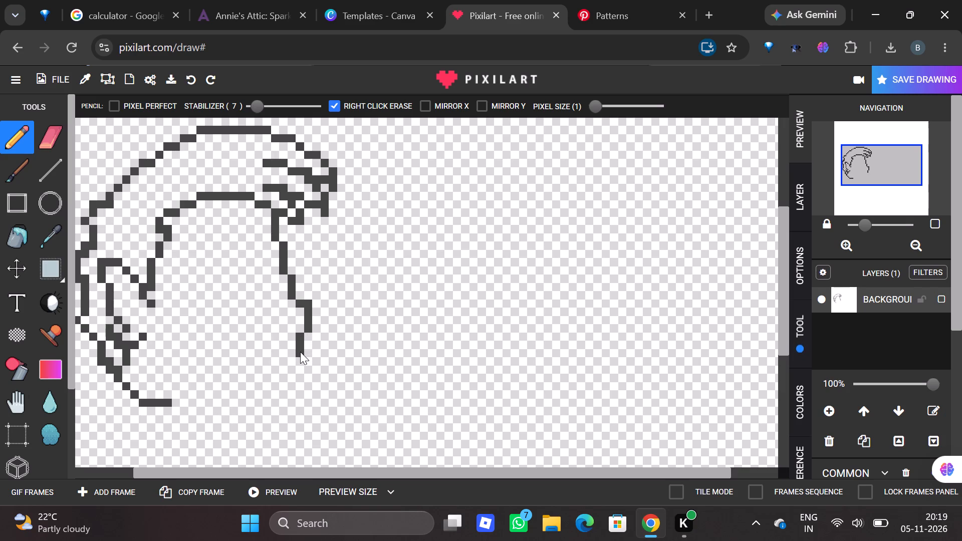
pyautogui.click(293, 361)
pyautogui.click(292, 367)
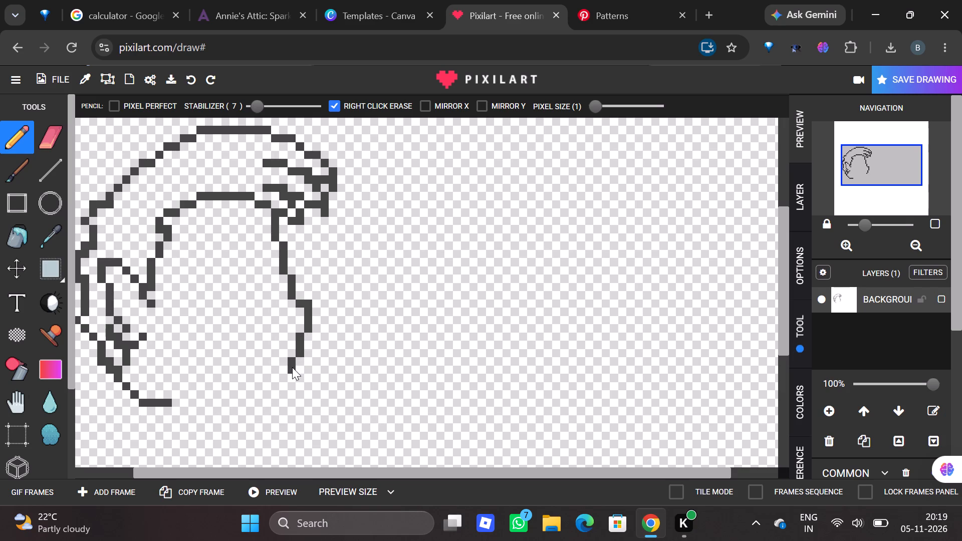
pyautogui.click(290, 379)
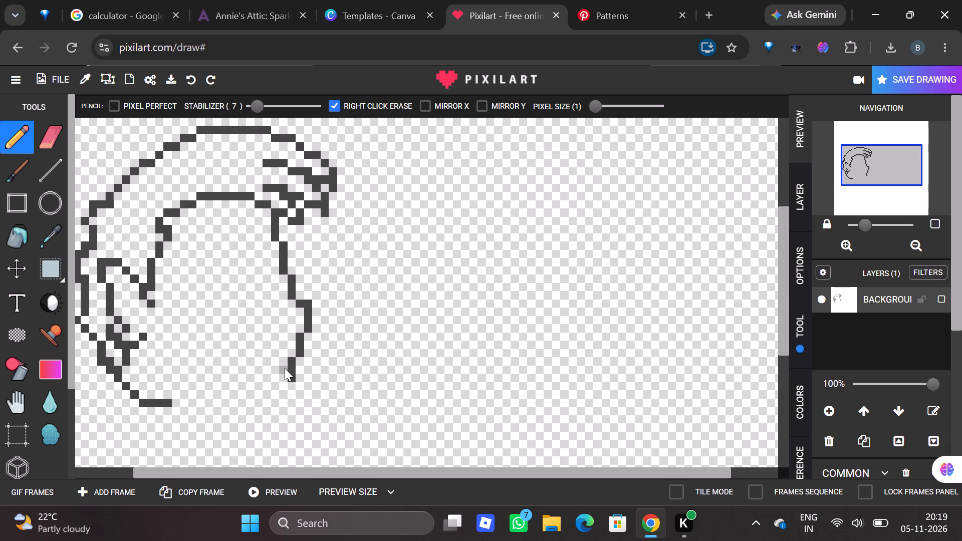
# Curve the jaw down-left in short steps from the right contour's lower end and close the chin with a horizontal bottom row.
pyautogui.click(285, 368)
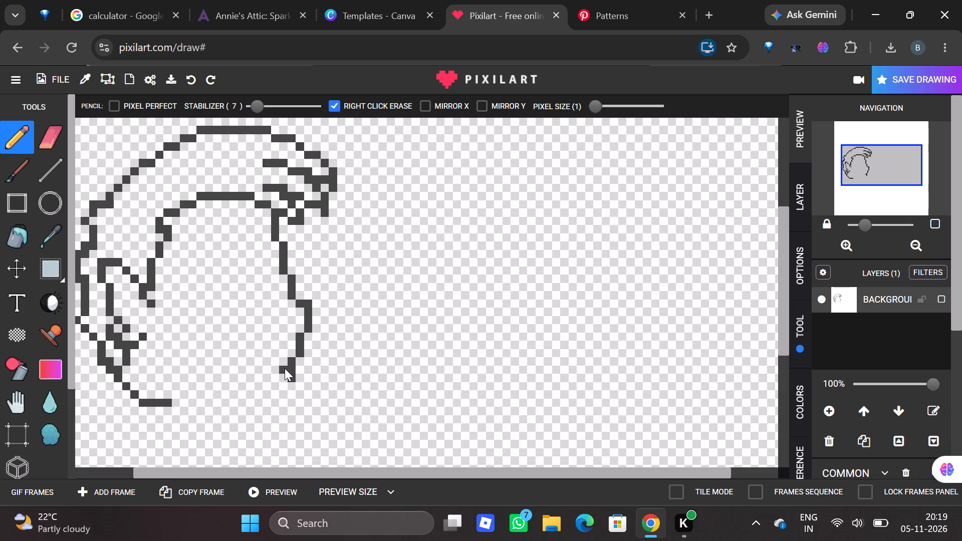
pyautogui.click(278, 375)
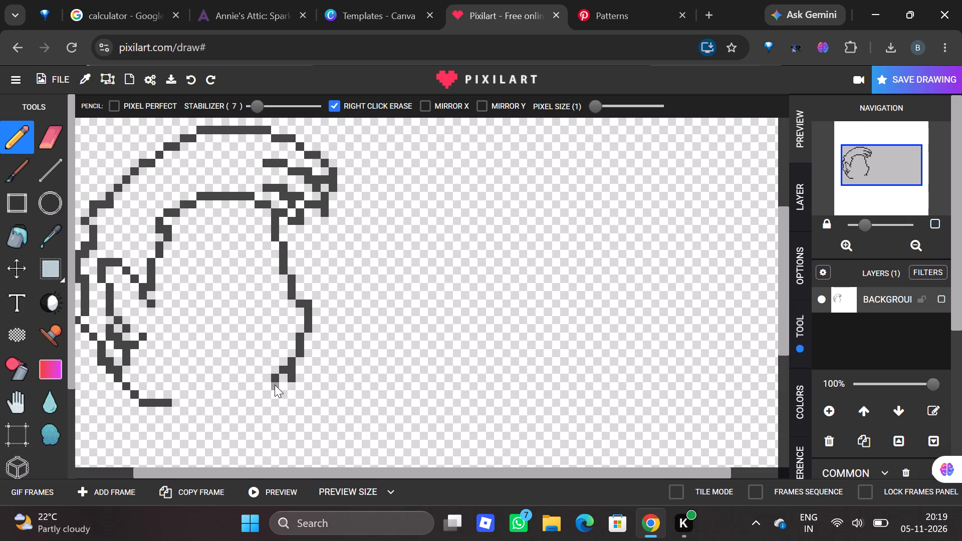
pyautogui.click(275, 385)
pyautogui.click(270, 384)
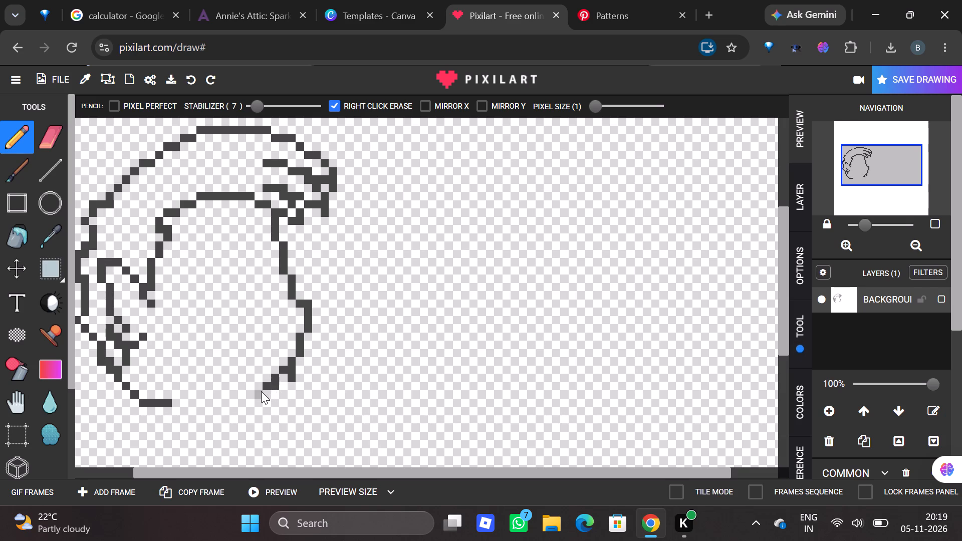
pyautogui.click(261, 391)
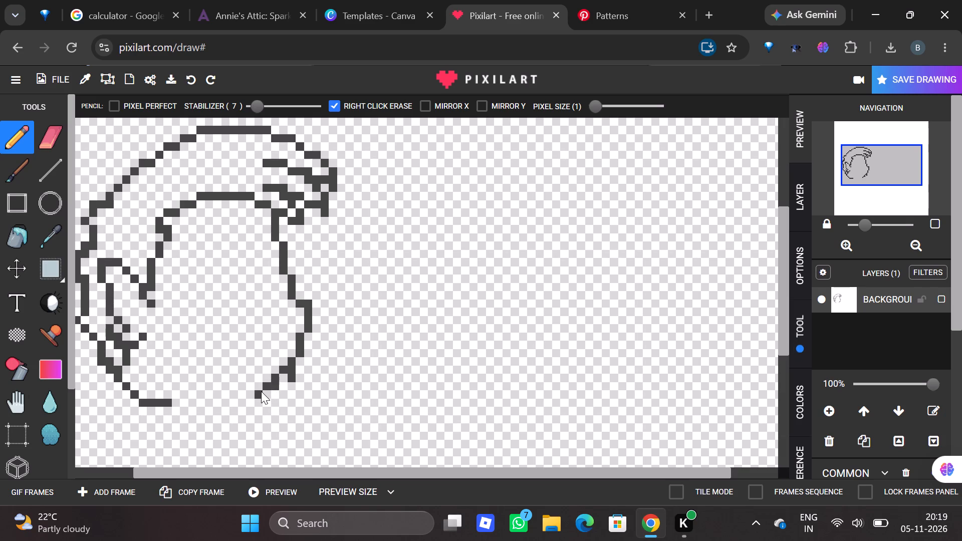
pyautogui.click(254, 392)
pyautogui.click(253, 392)
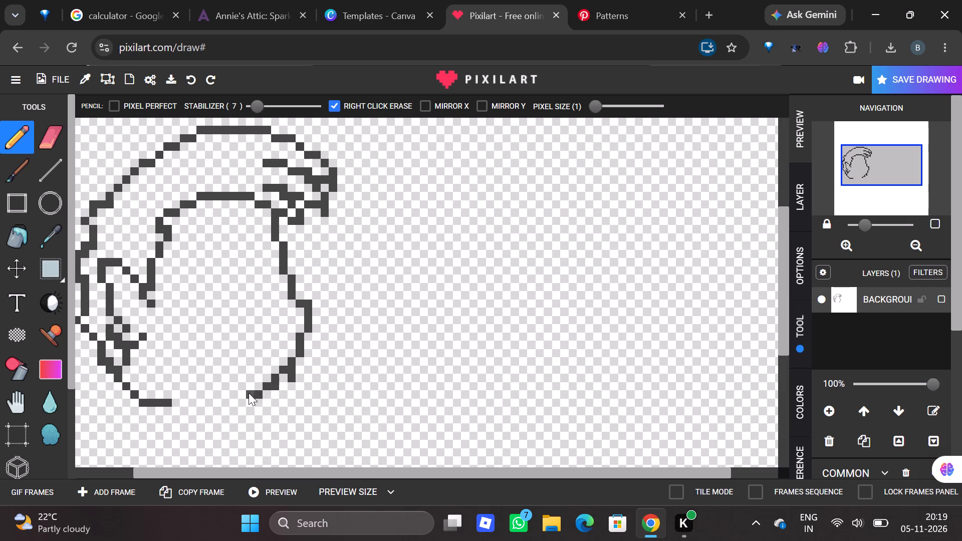
pyautogui.click(242, 393)
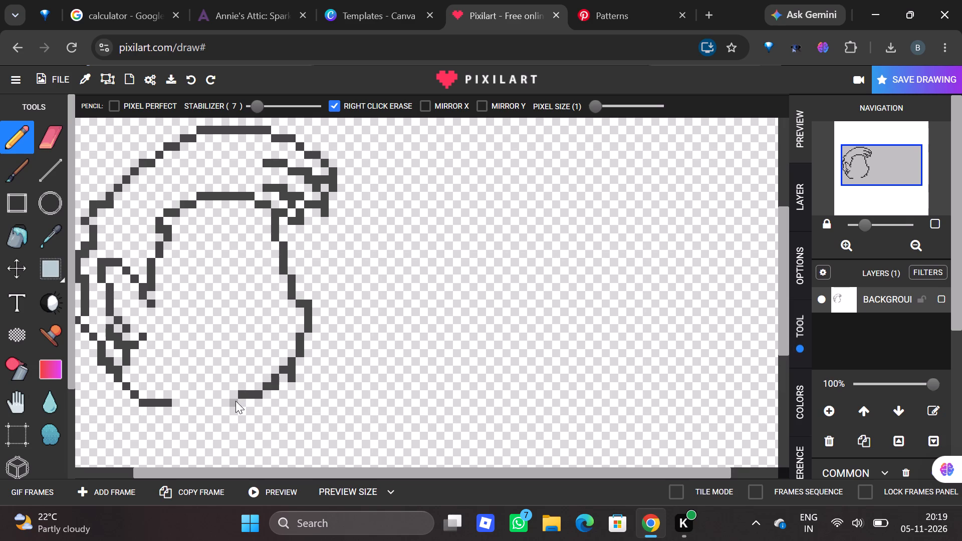
pyautogui.click(235, 401)
pyautogui.moveTo(231, 401); pyautogui.dragTo(217, 402)
pyautogui.moveTo(217, 402); pyautogui.dragTo(174, 403)
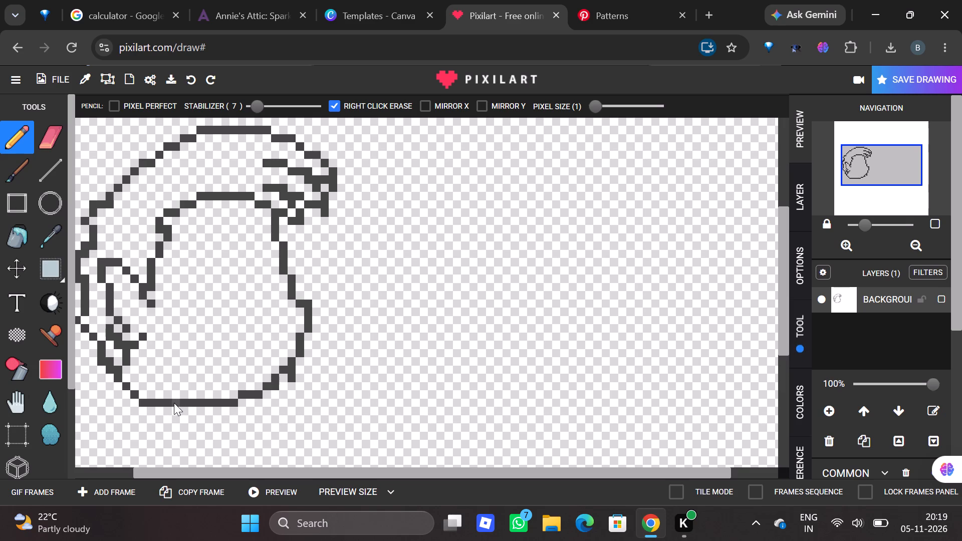
pyautogui.click(174, 403)
# Below the chin row's right end, draw two diagonal pixels down-right and a small three-pixel-wide loop open on its left.
pyautogui.click(228, 415)
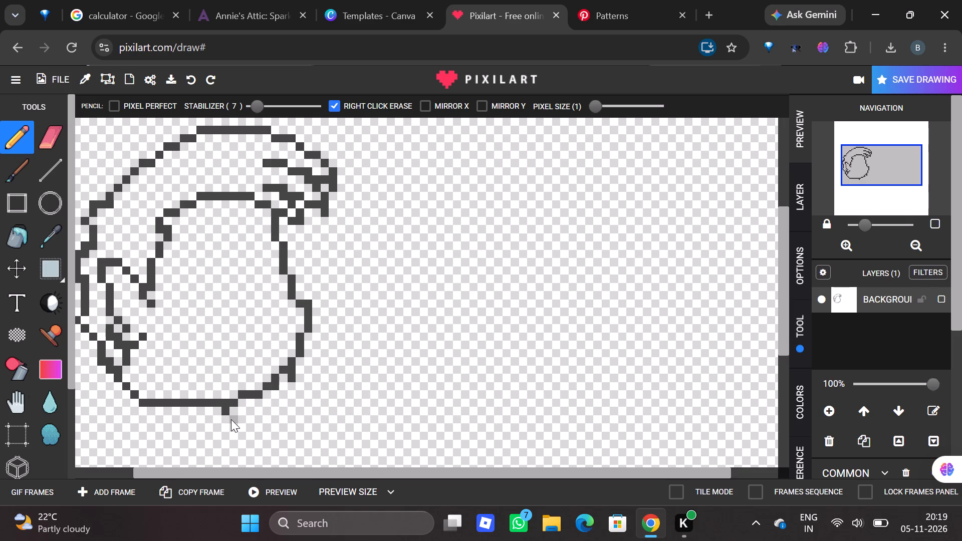
pyautogui.click(231, 419)
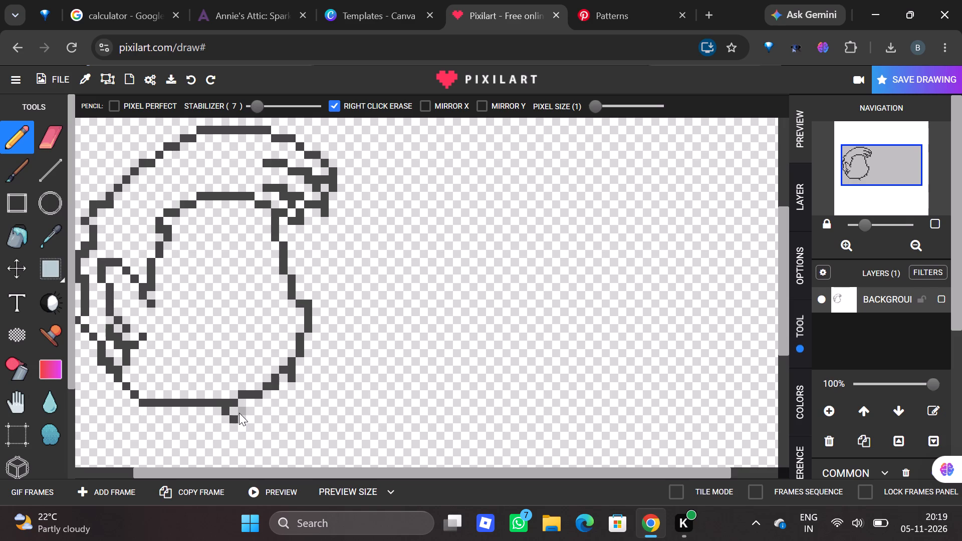
pyautogui.moveTo(239, 413); pyautogui.dragTo(246, 413)
pyautogui.click(246, 413)
pyautogui.click(257, 413)
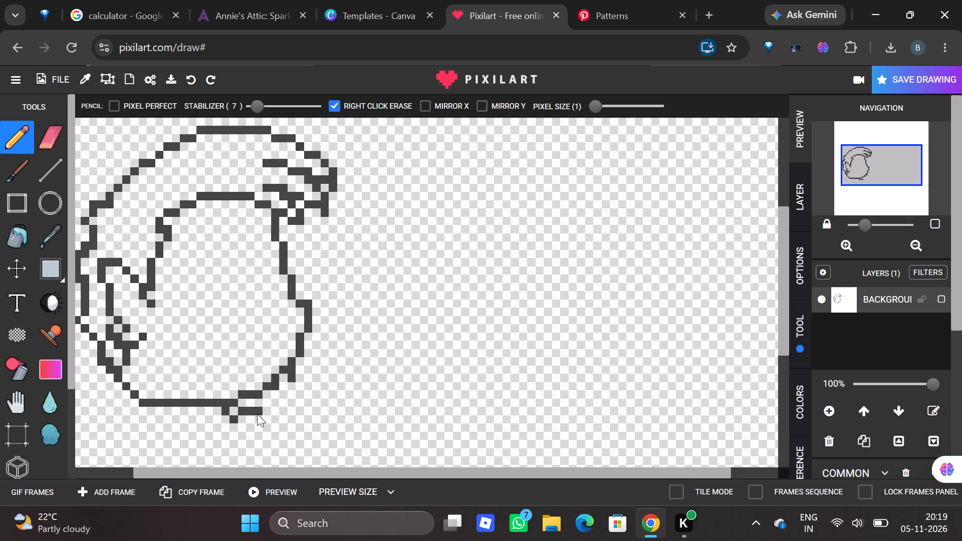
pyautogui.click(257, 417)
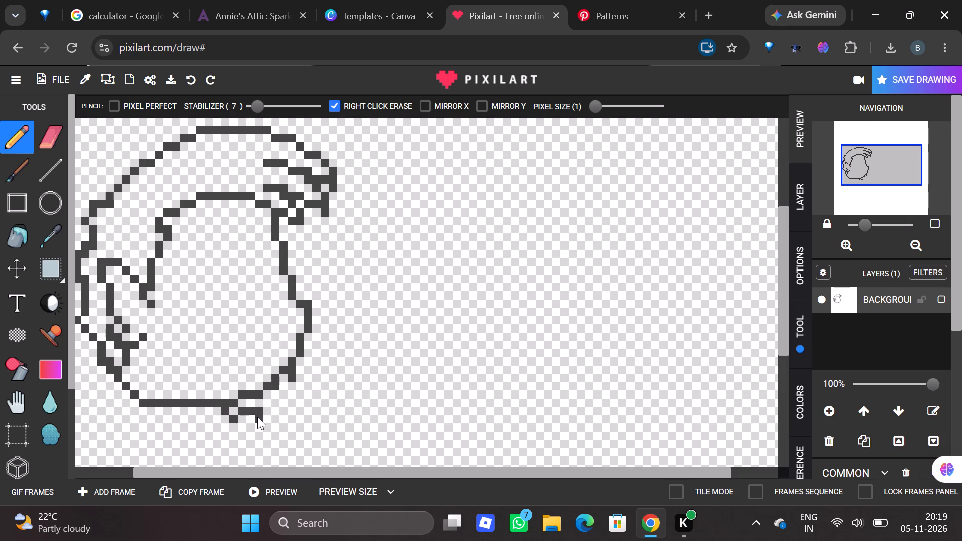
pyautogui.click(258, 424)
pyautogui.moveTo(251, 425); pyautogui.dragTo(244, 426)
pyautogui.click(244, 426)
# From the small loop's lower-right corner, add one pixel below, one beside it, and a two-pixel vertical bar up-right.
pyautogui.click(259, 433)
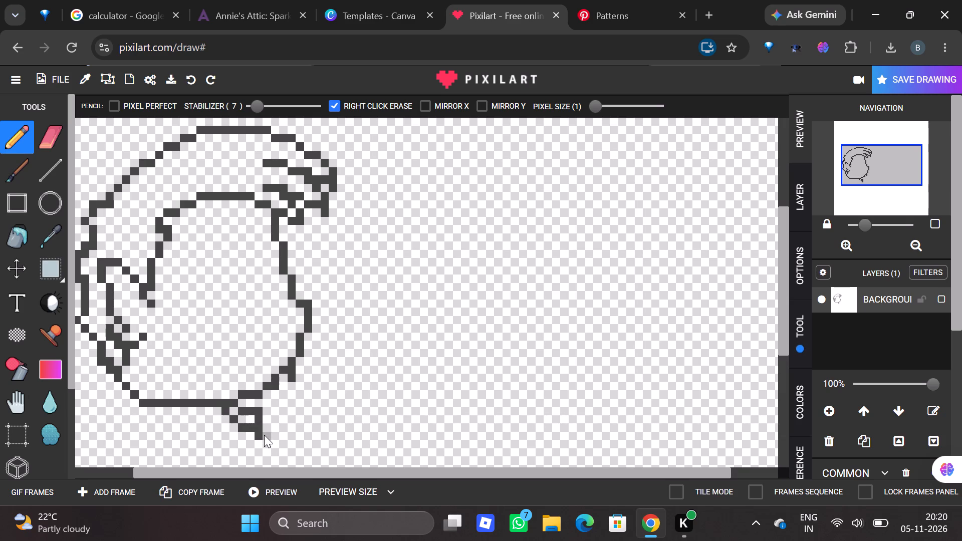
pyautogui.click(264, 435)
pyautogui.click(275, 423)
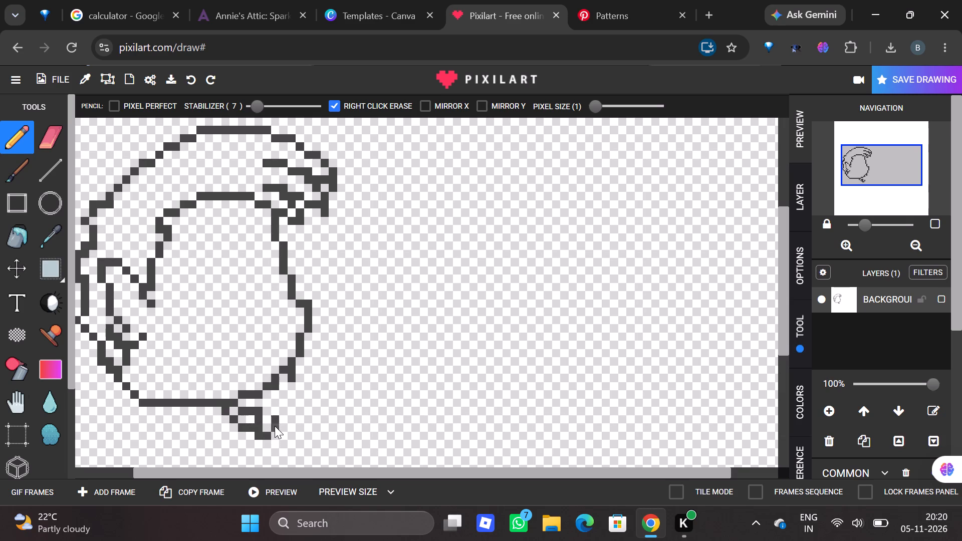
pyautogui.click(275, 426)
pyautogui.click(278, 426)
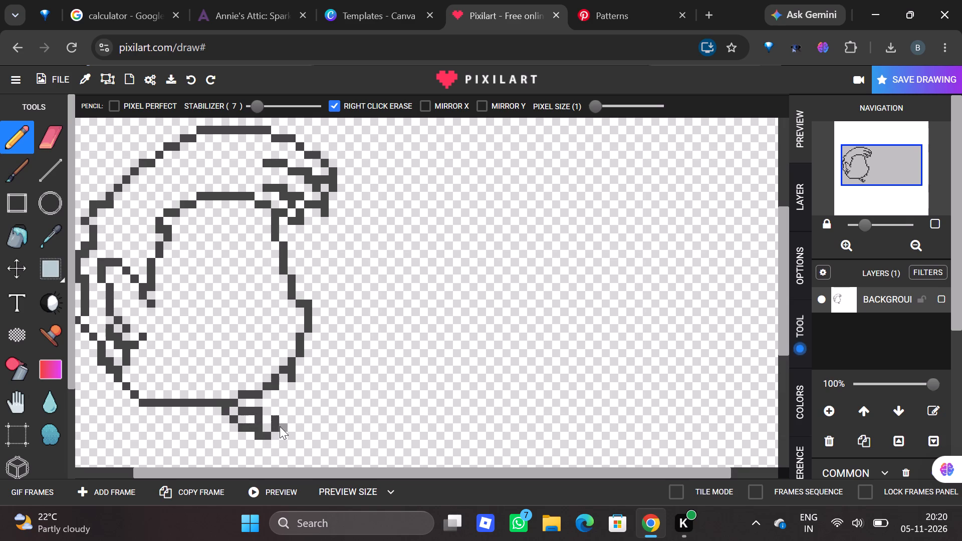
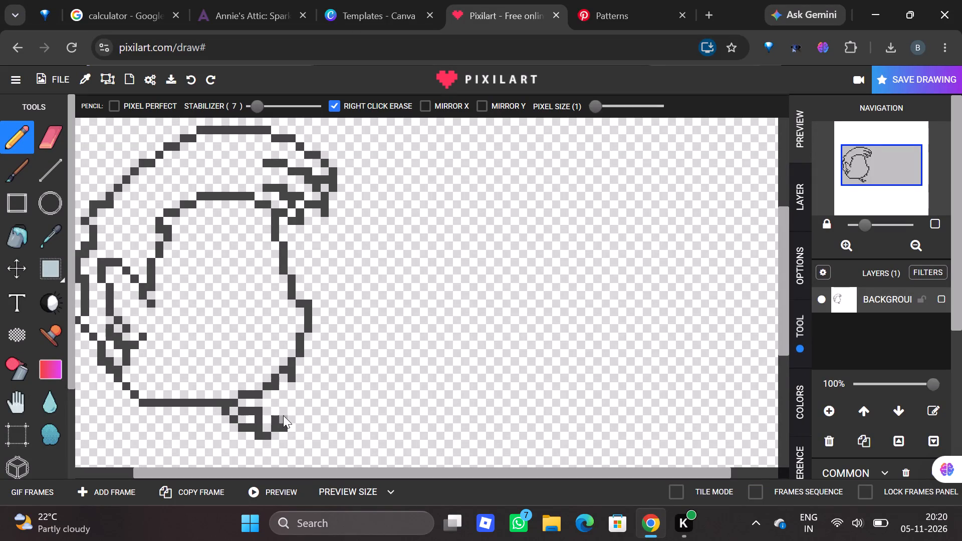
# Extend the pixels beside the small loop up-right to a three-pixel vertical bar, then step back up-left with three pixels under the chin.
pyautogui.moveTo(282, 412); pyautogui.dragTo(287, 412)
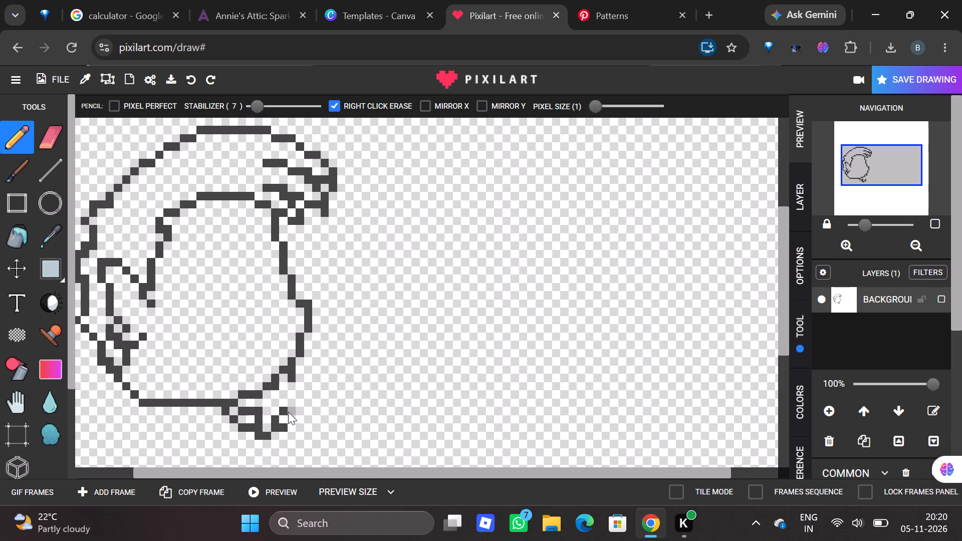
pyautogui.click(288, 412)
pyautogui.moveTo(288, 403); pyautogui.dragTo(291, 416)
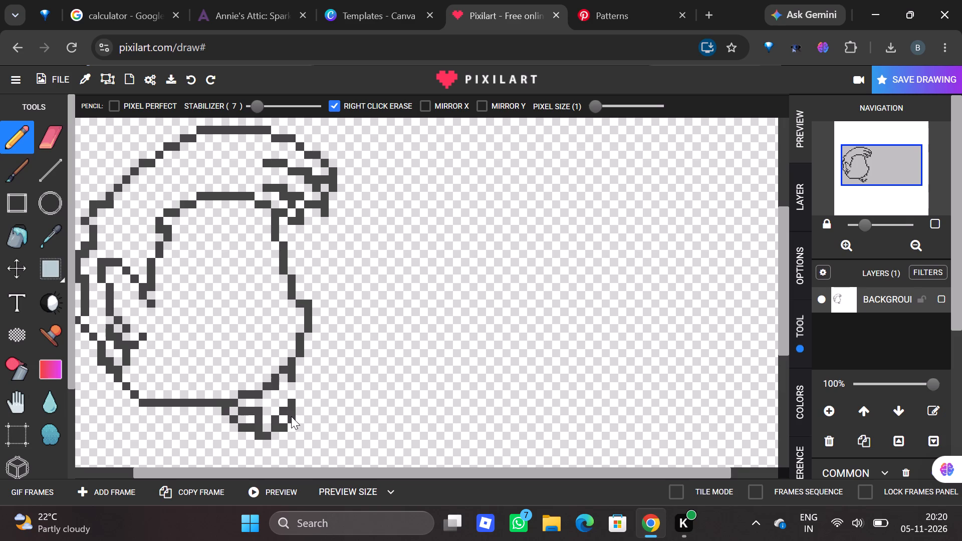
pyautogui.click(291, 416)
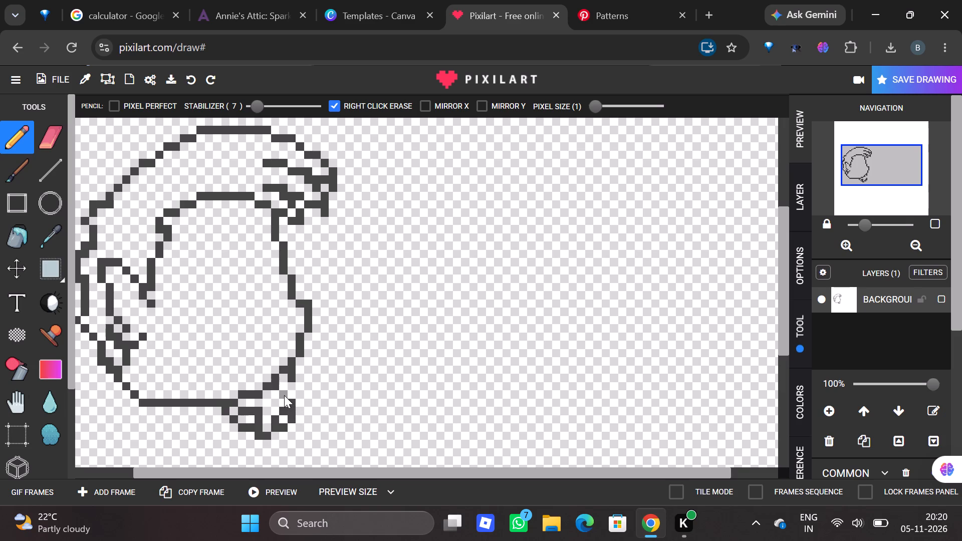
pyautogui.click(284, 395)
pyautogui.click(276, 401)
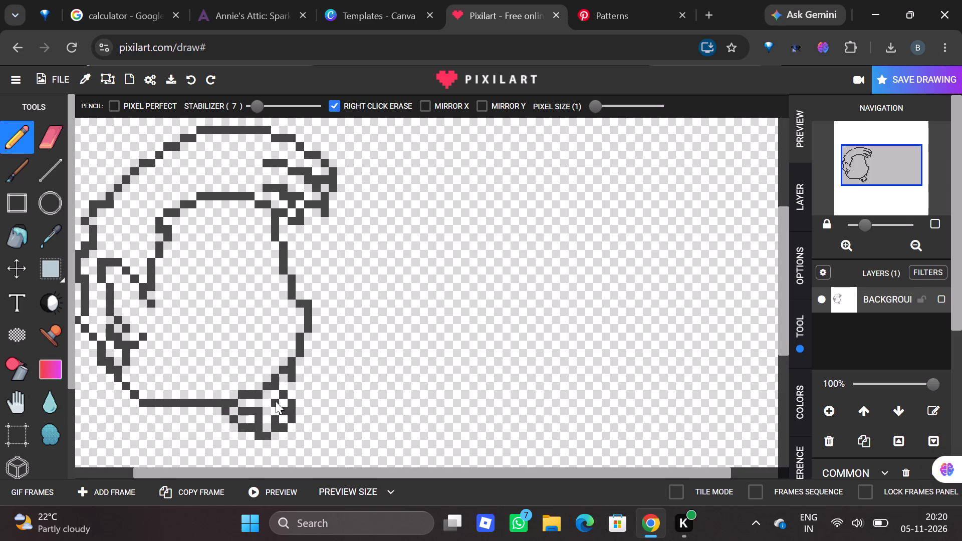
pyautogui.click(270, 401)
# From below the jaw's lower-right corner, draw two diagonal pixels down-right ending in a two-pixel vertical bar.
pyautogui.click(301, 384)
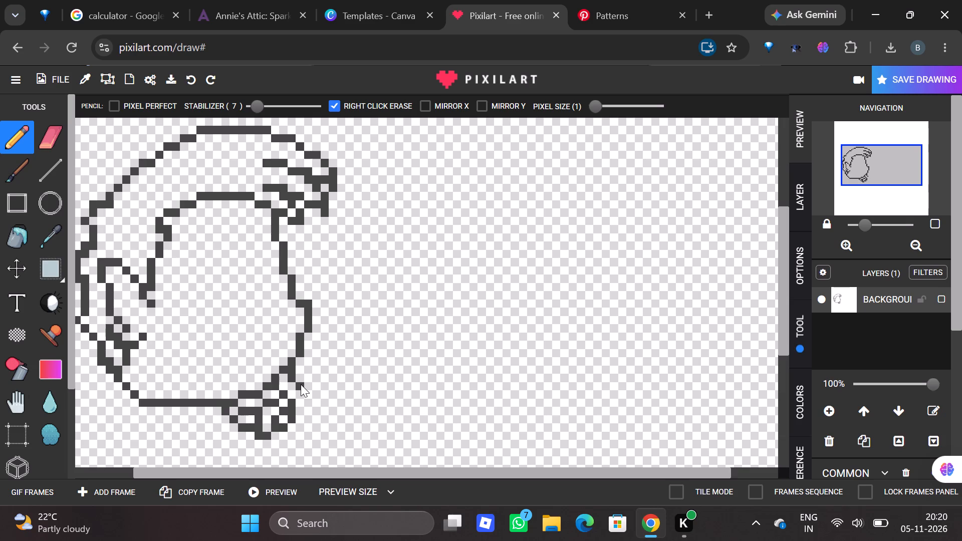
pyautogui.click(307, 391)
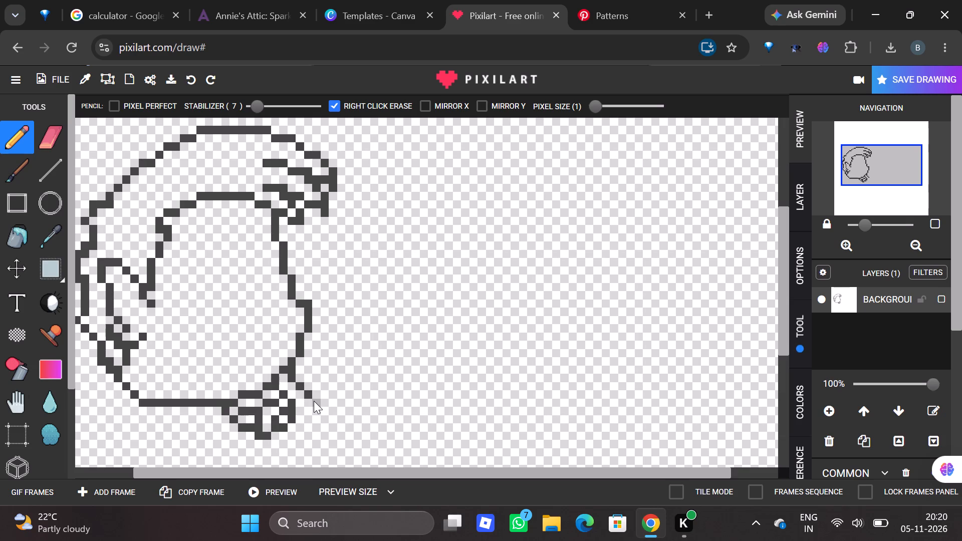
pyautogui.moveTo(316, 404); pyautogui.dragTo(314, 410)
pyautogui.click(314, 410)
# Outline the segment's lower edge with a stepped line down-right from the loop, close it diagonally up-right to the bar, and erase the extra corner pixel.
pyautogui.click(274, 442)
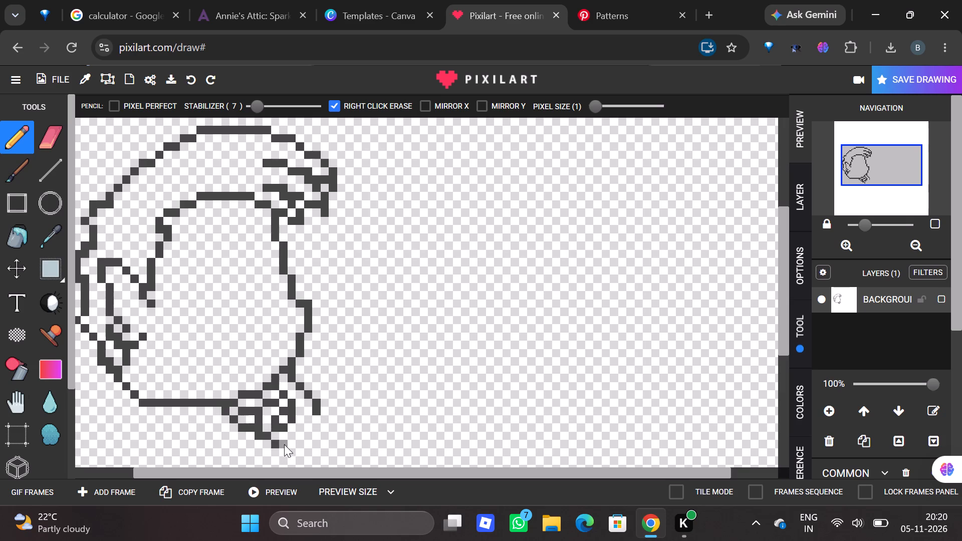
pyautogui.click(285, 444)
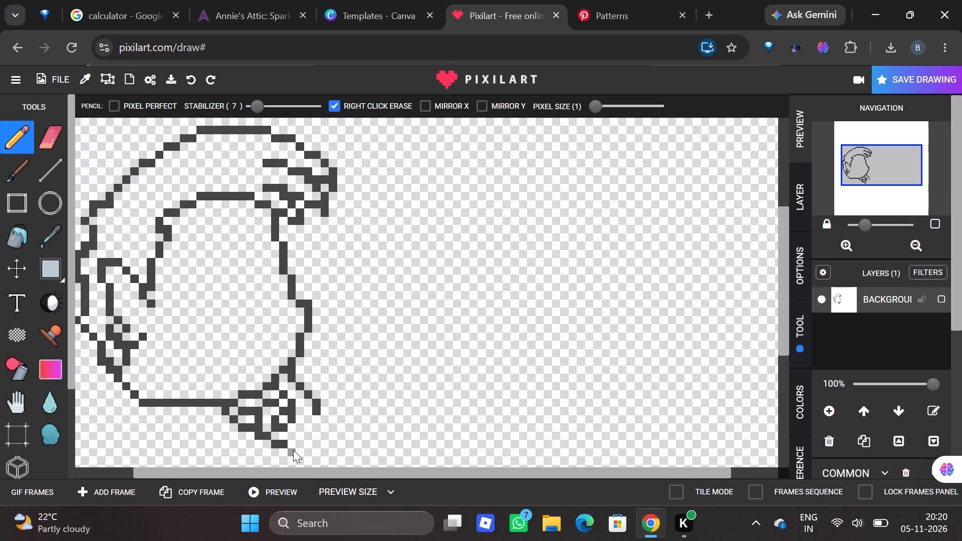
pyautogui.click(293, 450)
pyautogui.moveTo(300, 445); pyautogui.dragTo(307, 435)
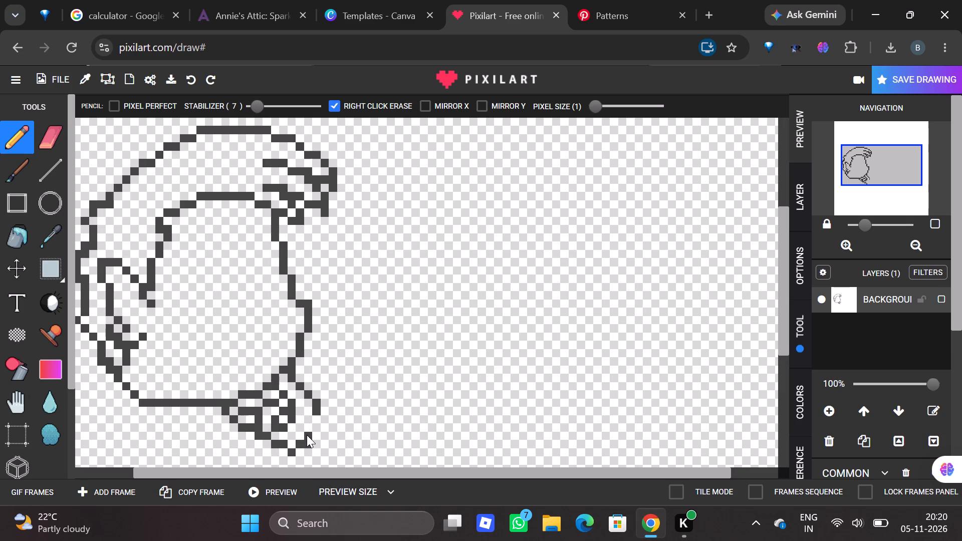
pyautogui.doubleClick(307, 435)
pyautogui.click(39, 148)
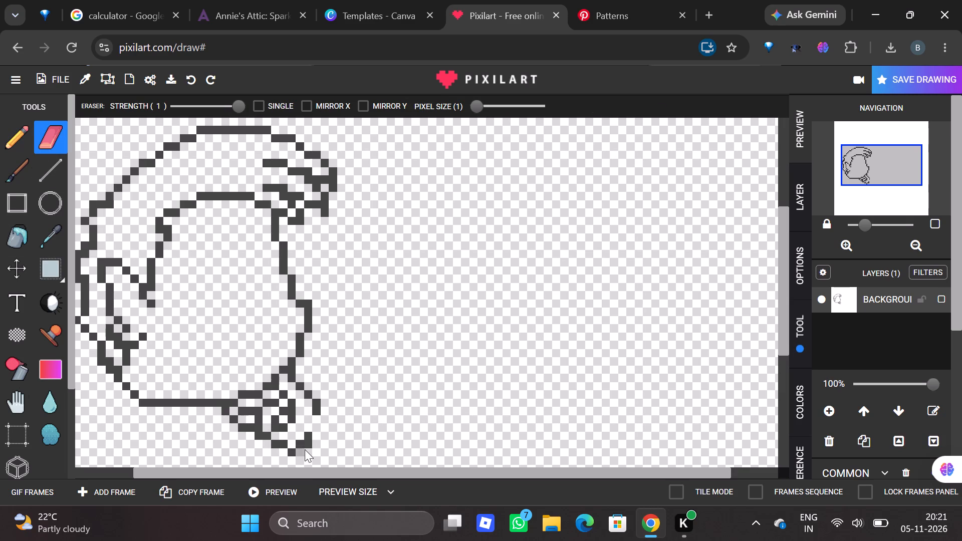
pyautogui.click(307, 446)
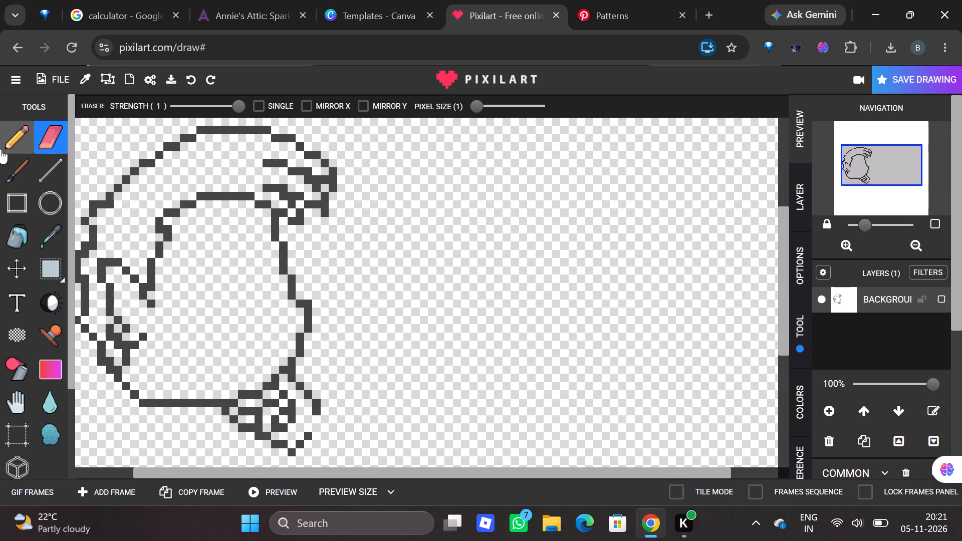
pyautogui.click(1, 149)
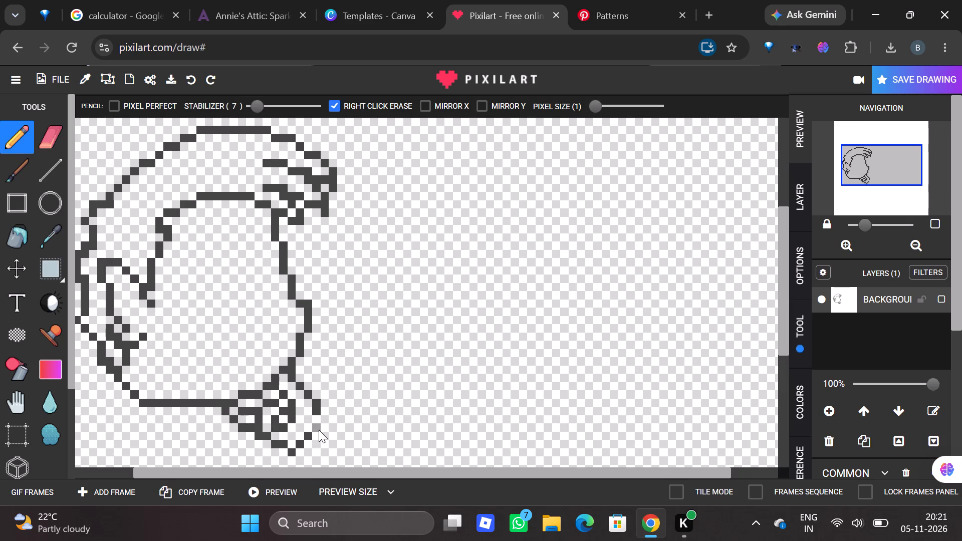
pyautogui.click(319, 430)
# Add a second segment down-right: two-pixel rows stepping off both corners, a two-pixel vertical bar at the right, and a three-pixel diagonal closing it.
pyautogui.click(324, 419)
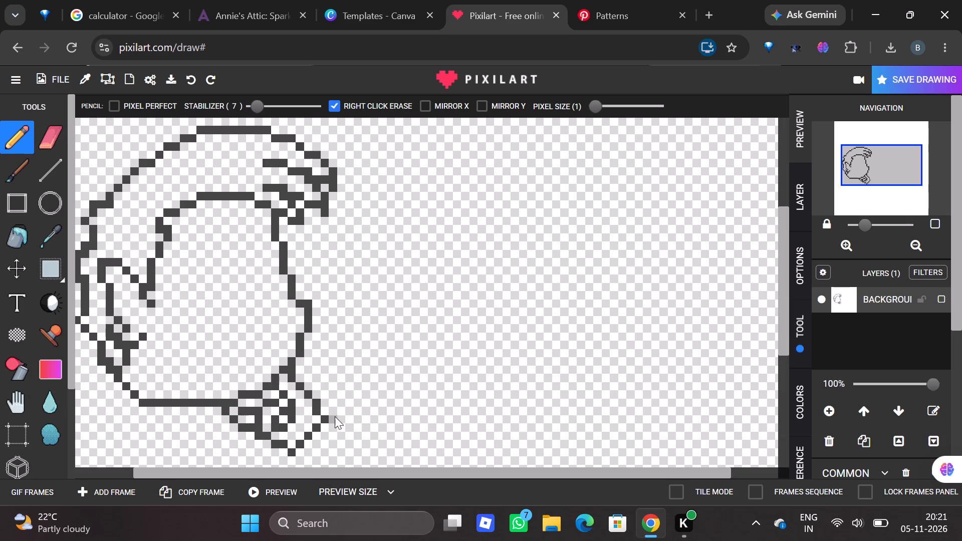
pyautogui.click(334, 419)
pyautogui.click(294, 458)
pyautogui.click(297, 458)
pyautogui.moveTo(786, 257); pyautogui.dragTo(780, 283)
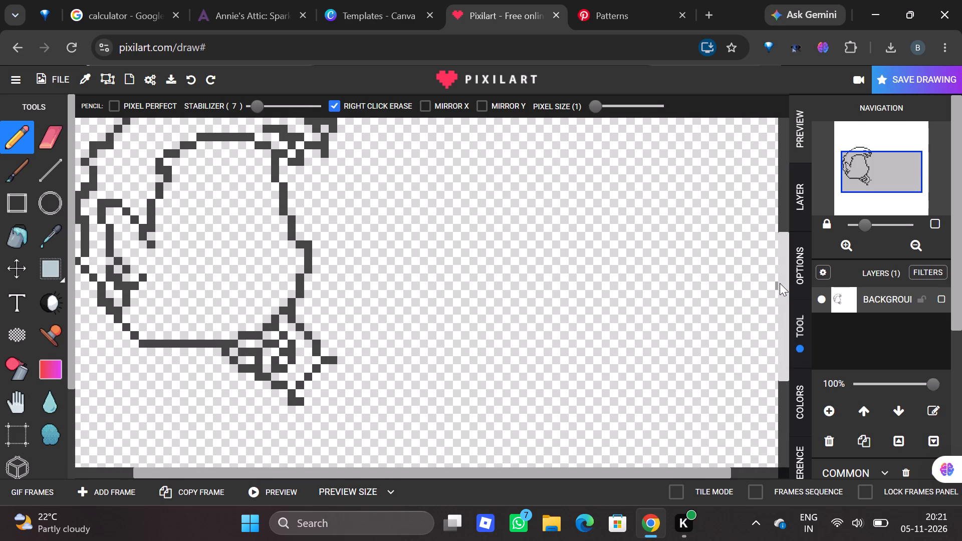
pyautogui.click(780, 283)
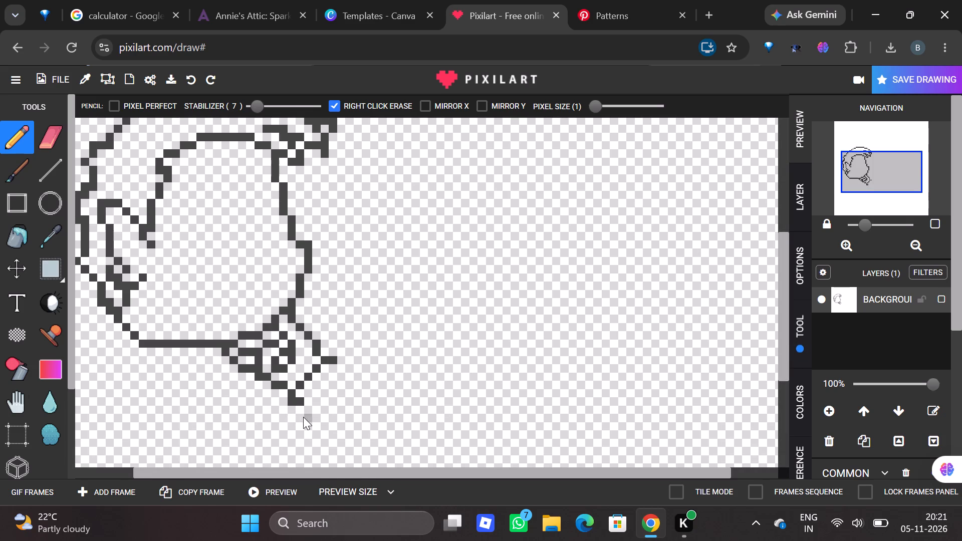
pyautogui.moveTo(302, 410); pyautogui.dragTo(307, 410)
pyautogui.click(307, 410)
pyautogui.click(340, 371)
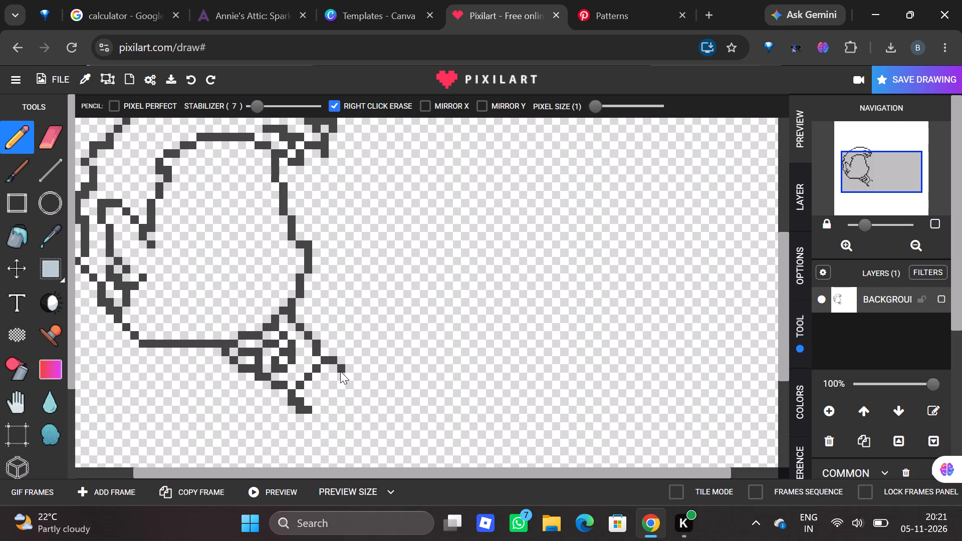
pyautogui.click(340, 375)
pyautogui.moveTo(315, 403); pyautogui.dragTo(325, 393)
pyautogui.click(325, 393)
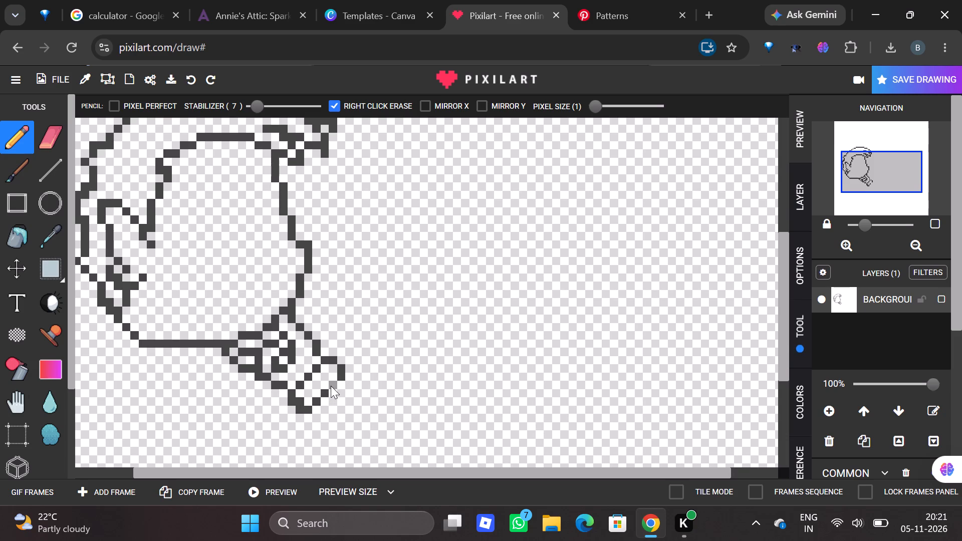
pyautogui.click(331, 386)
# Place a single pixel just inside the face's right contour, beside its widest part.
pyautogui.click(291, 260)
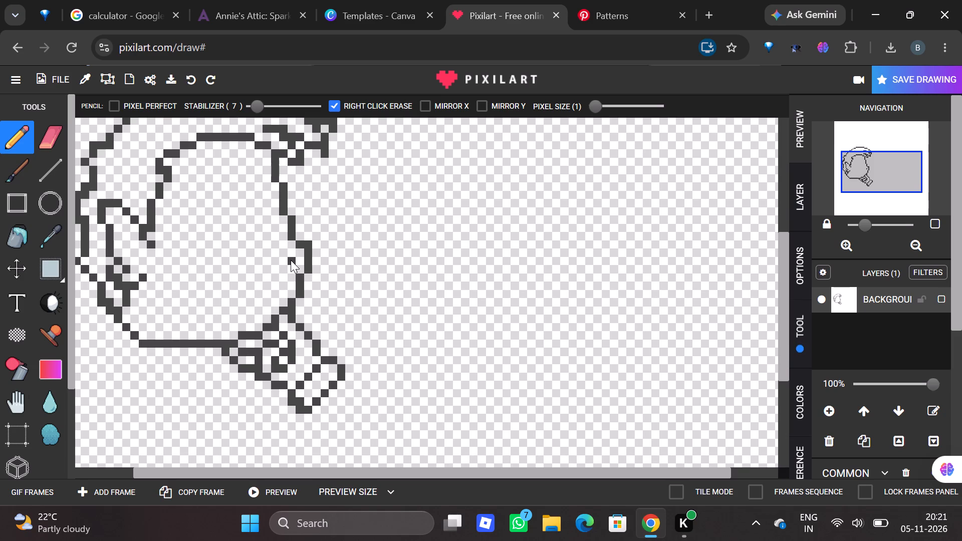
# Below the right end of the forehead hairline, draw a small hooked mark: a two-pixel row with a vertical bar descending from its right end.
pyautogui.click(243, 153)
pyautogui.click(248, 154)
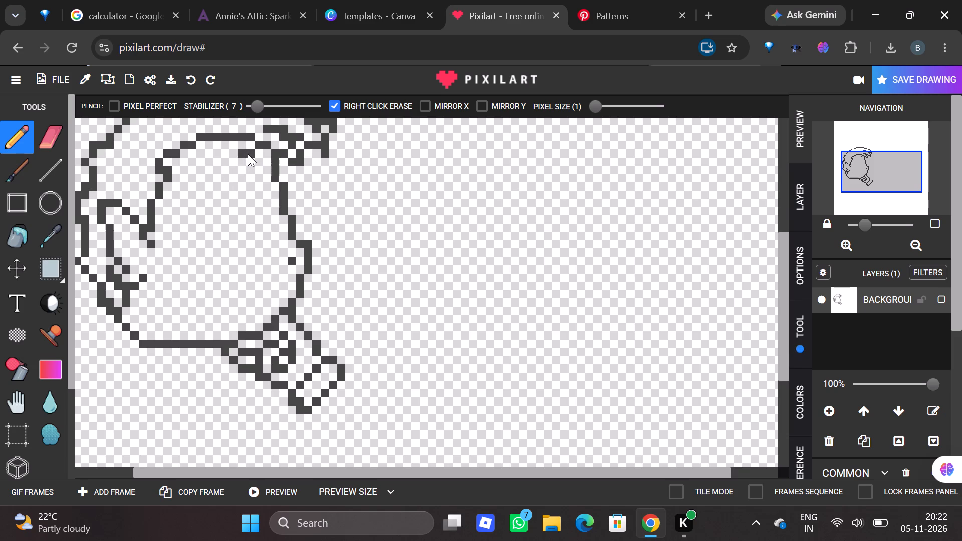
pyautogui.click(247, 158)
pyautogui.moveTo(248, 167); pyautogui.dragTo(259, 137)
# Erase the stray pixels left above and beside the hooked mark, two above the hairline and one below it.
pyautogui.moveTo(787, 256); pyautogui.dragTo(789, 237)
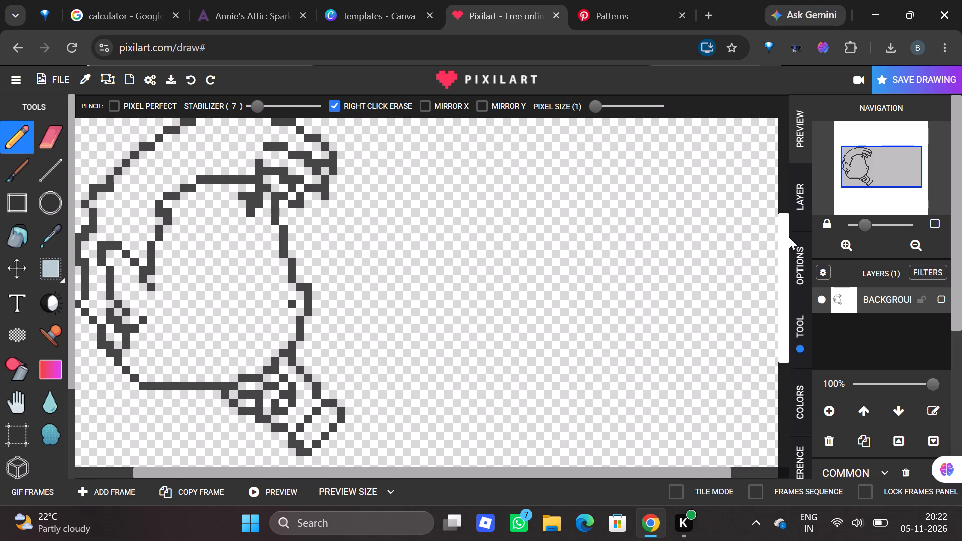
pyautogui.moveTo(789, 237); pyautogui.dragTo(789, 233)
pyautogui.click(48, 125)
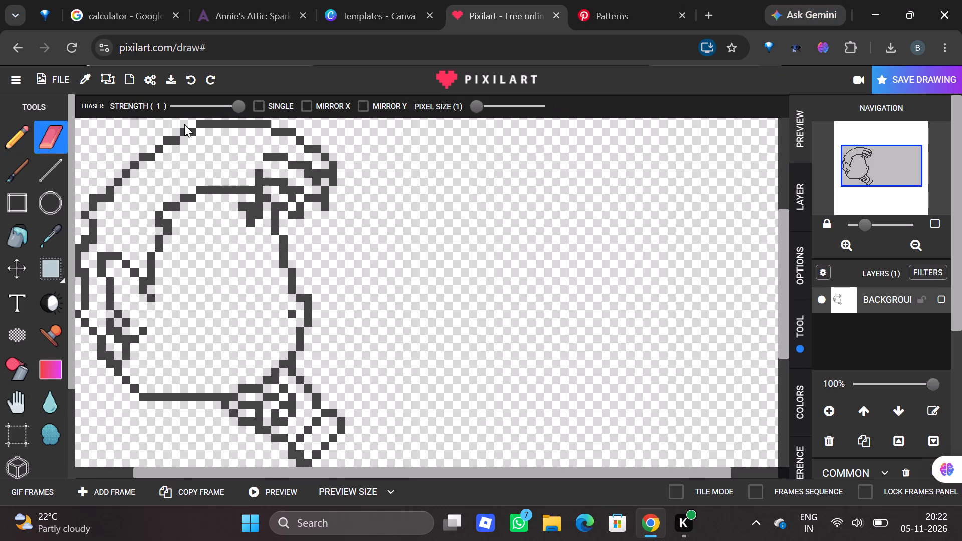
pyautogui.click(258, 175)
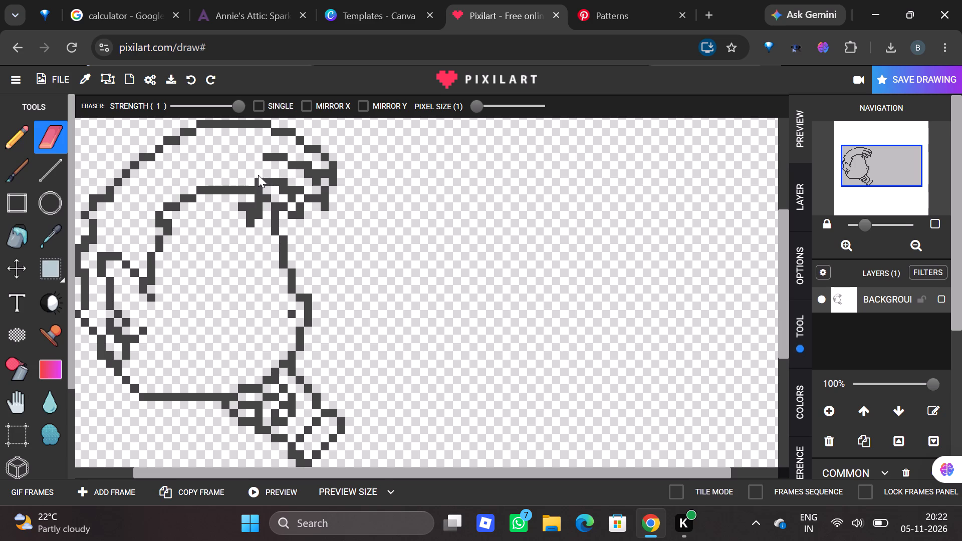
pyautogui.click(258, 180)
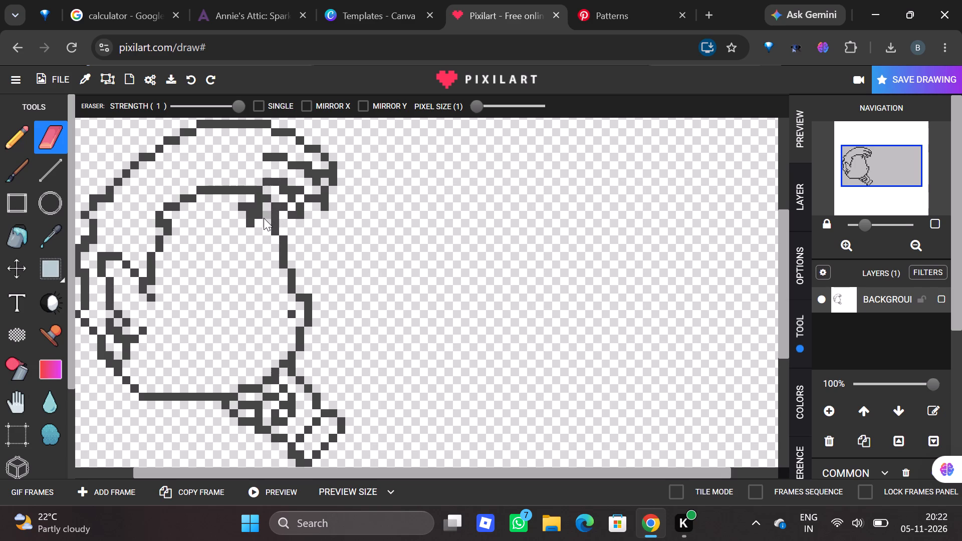
pyautogui.click(259, 207)
# Erase the forehead hairline's right-end pixel and the left-end pixel of the short row just above it.
pyautogui.click(266, 184)
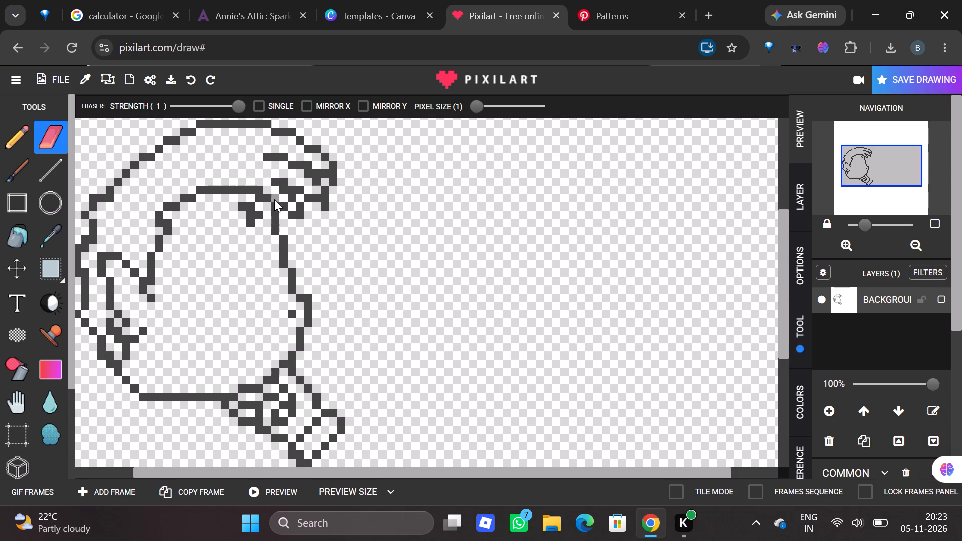
pyautogui.click(256, 191)
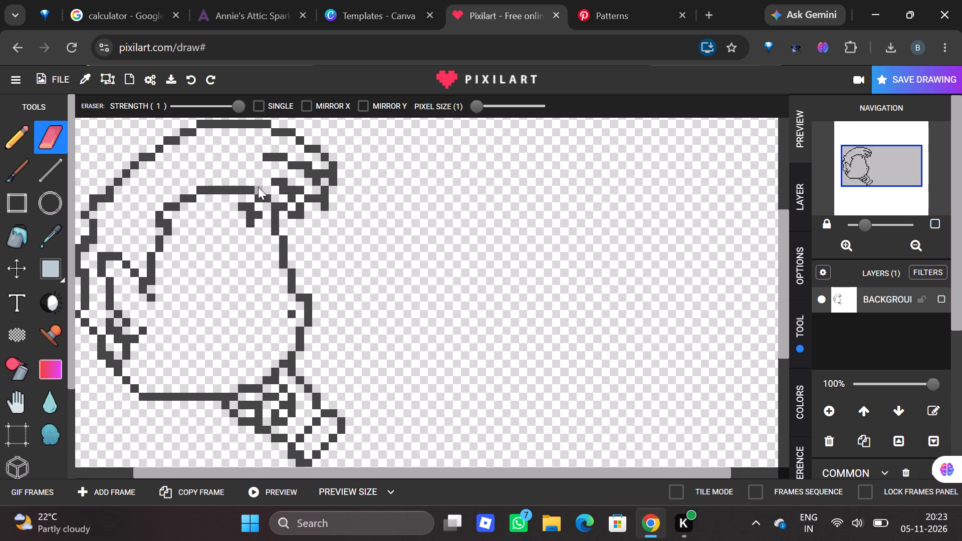
pyautogui.click(265, 179)
# With the Pencil, redraw the left-end pixel of the short row just above the forehead hairline's right end.
pyautogui.click(26, 133)
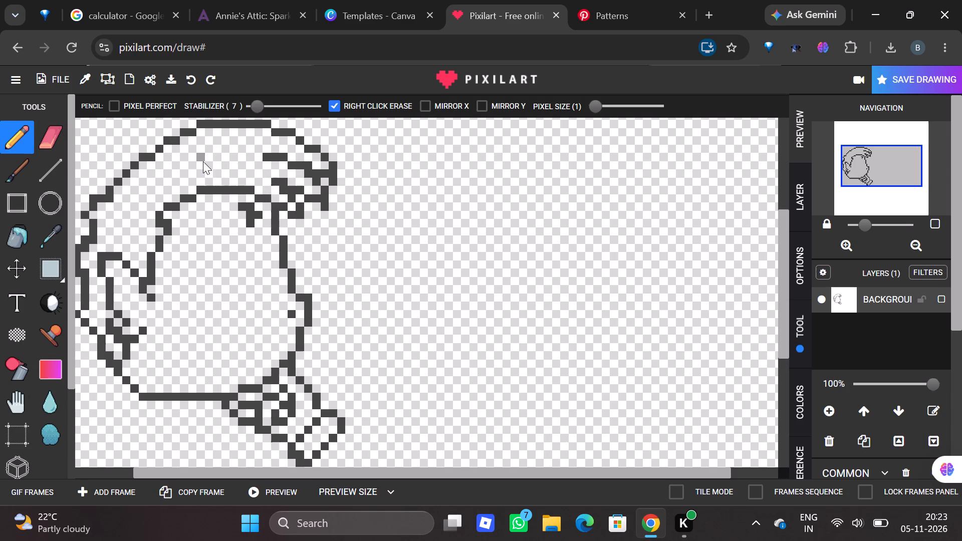
pyautogui.click(269, 181)
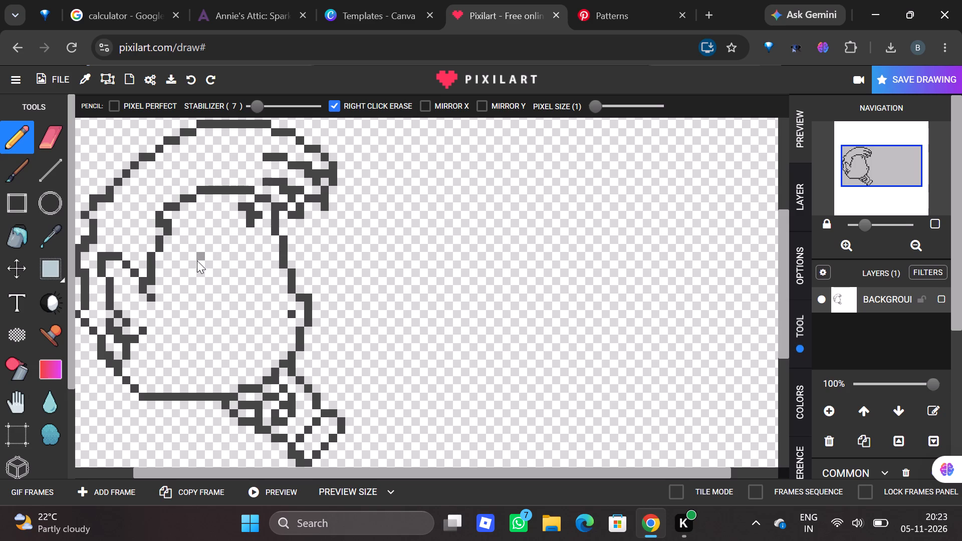
# Thicken the hooked mark's lower right, then extend the eyebrow down-left with a two-pixel row, a three-pixel vertical bar and a two-pixel vertical bar.
pyautogui.click(258, 221)
pyautogui.click(233, 216)
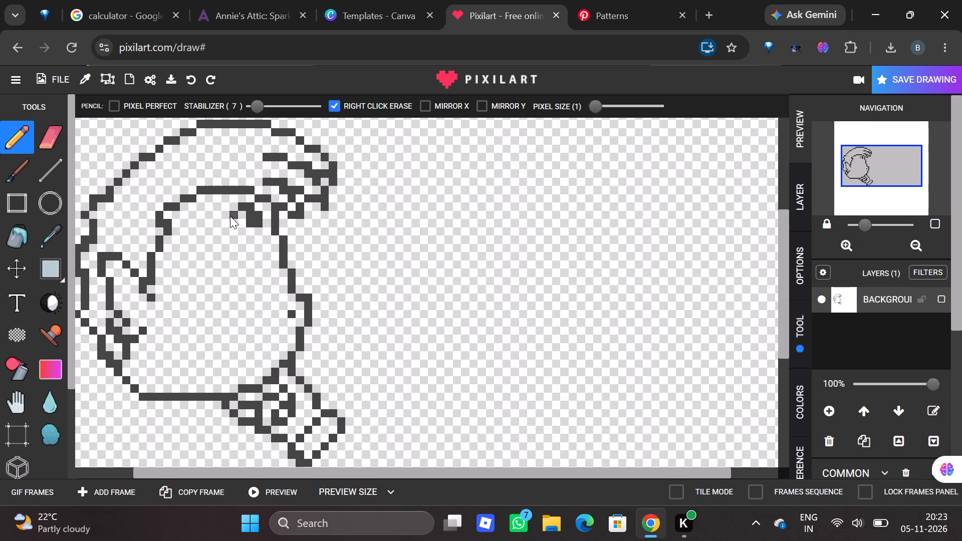
pyautogui.click(225, 216)
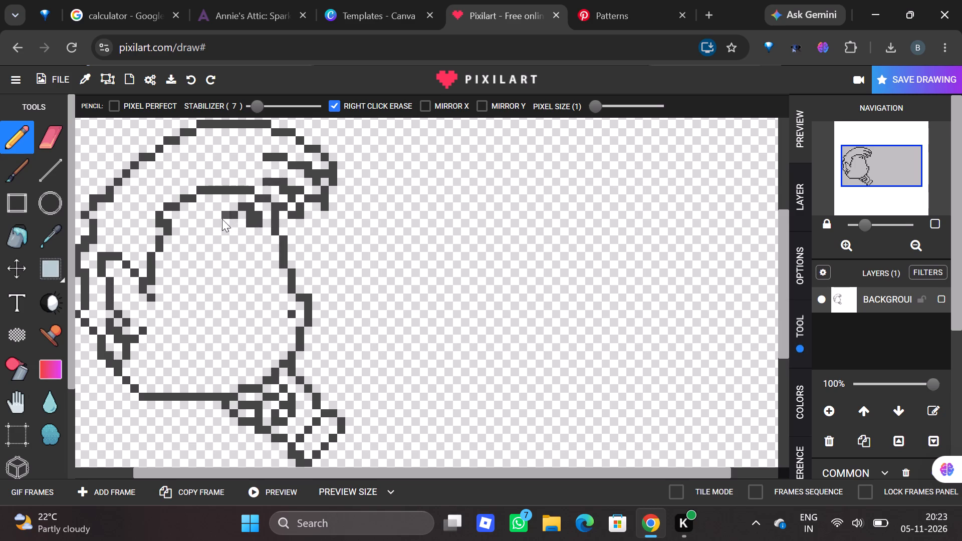
pyautogui.click(215, 222)
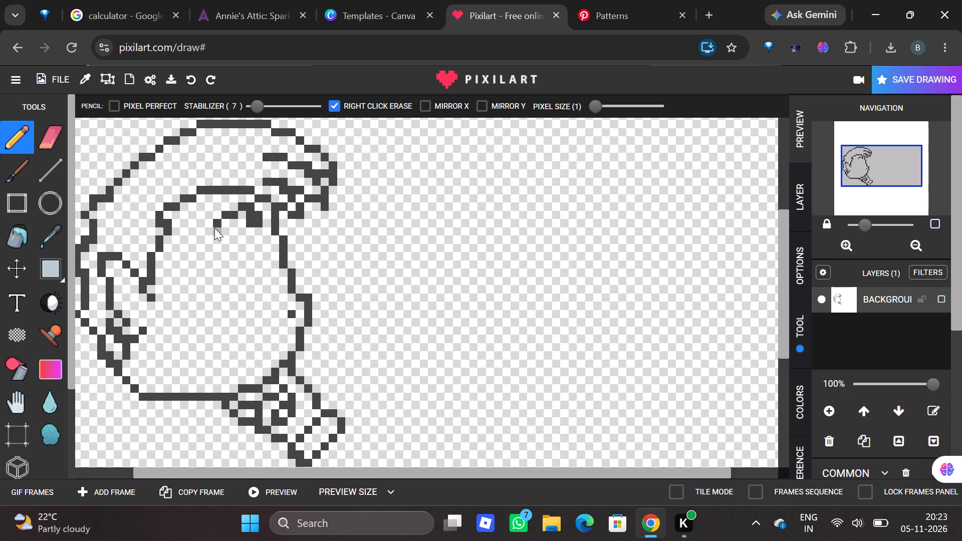
pyautogui.click(214, 228)
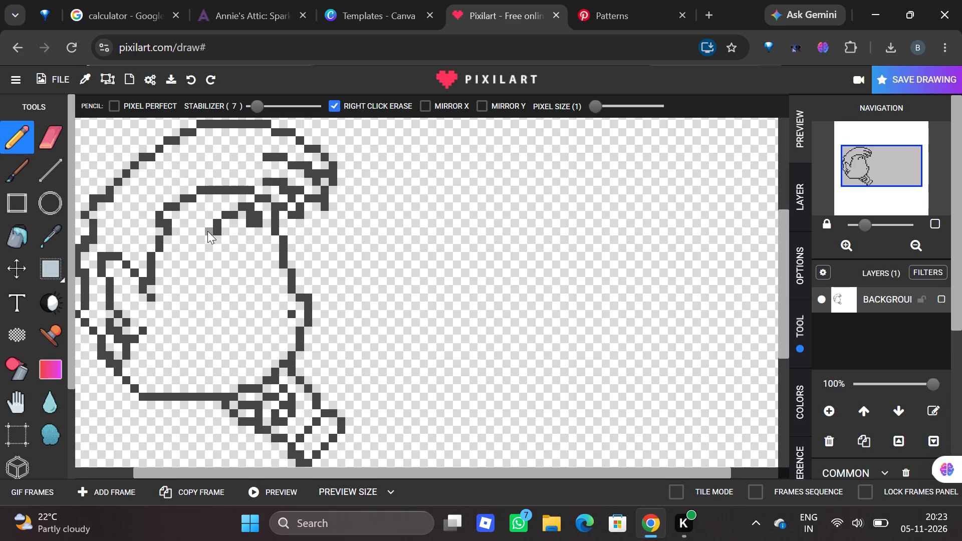
pyautogui.click(215, 237)
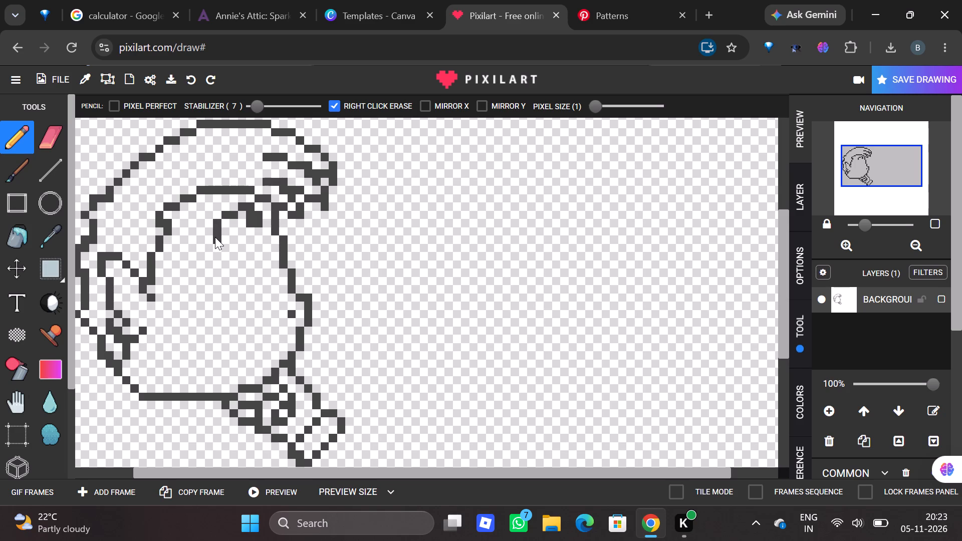
pyautogui.click(212, 236)
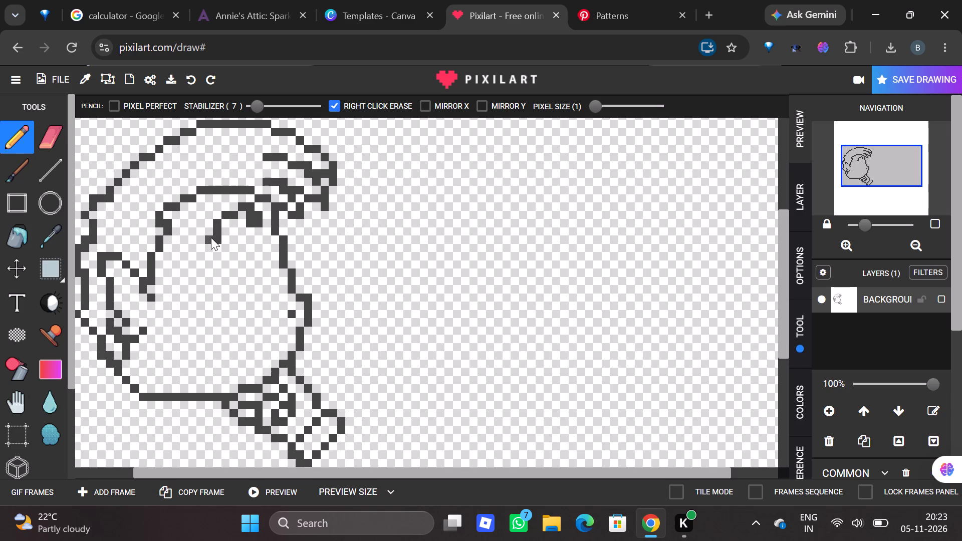
pyautogui.click(211, 243)
pyautogui.click(209, 246)
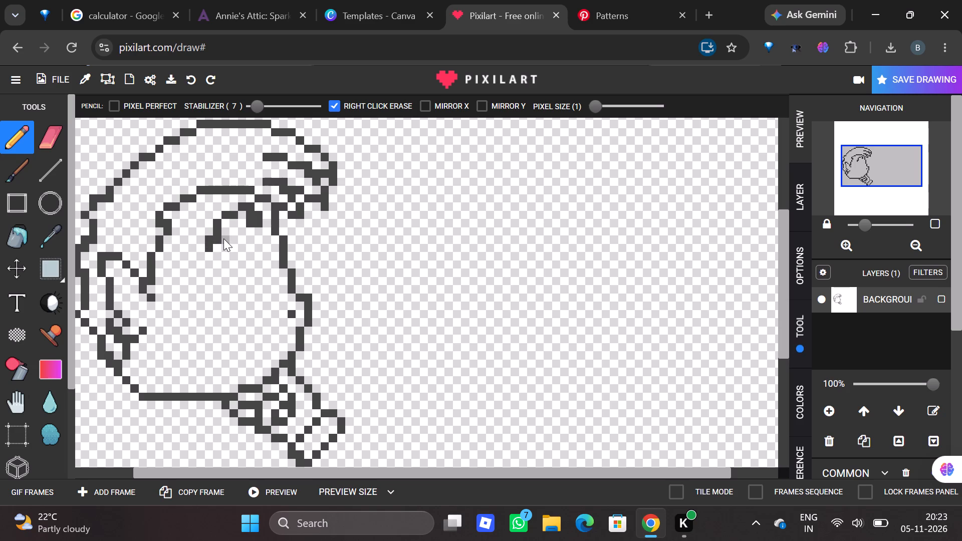
# Add the eyebrow's stepped lower edge back to the hooked mark and fill its inner gaps to make it solid dark grey.
pyautogui.click(221, 232)
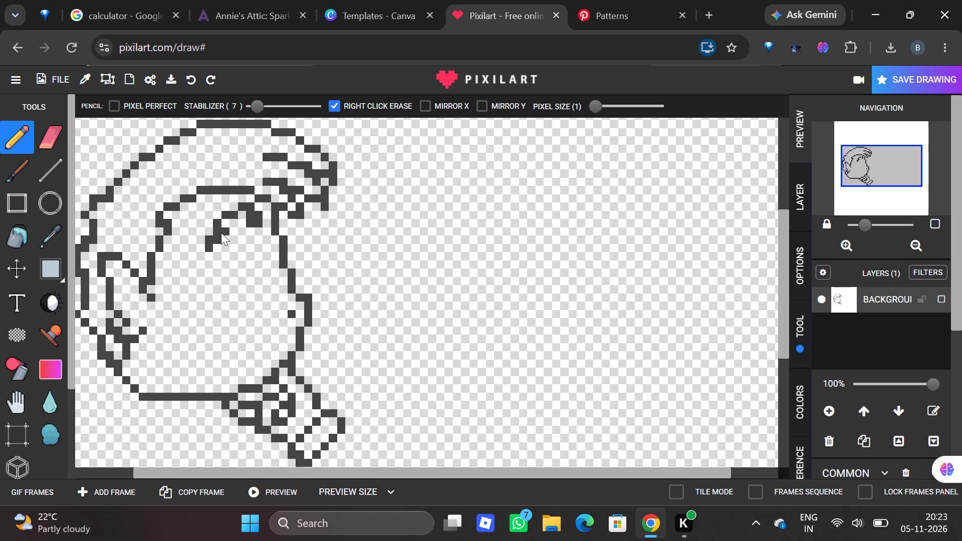
pyautogui.click(232, 230)
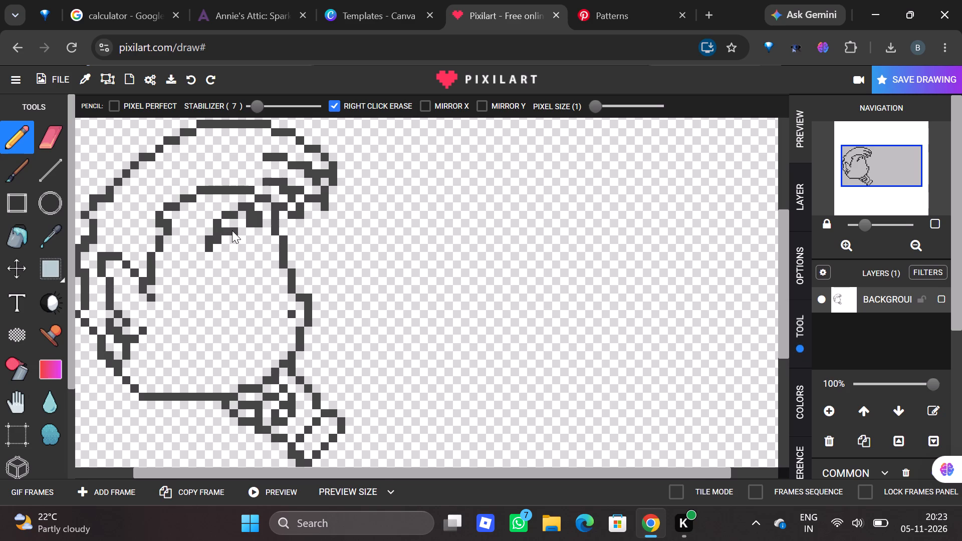
pyautogui.click(236, 225)
pyautogui.click(239, 221)
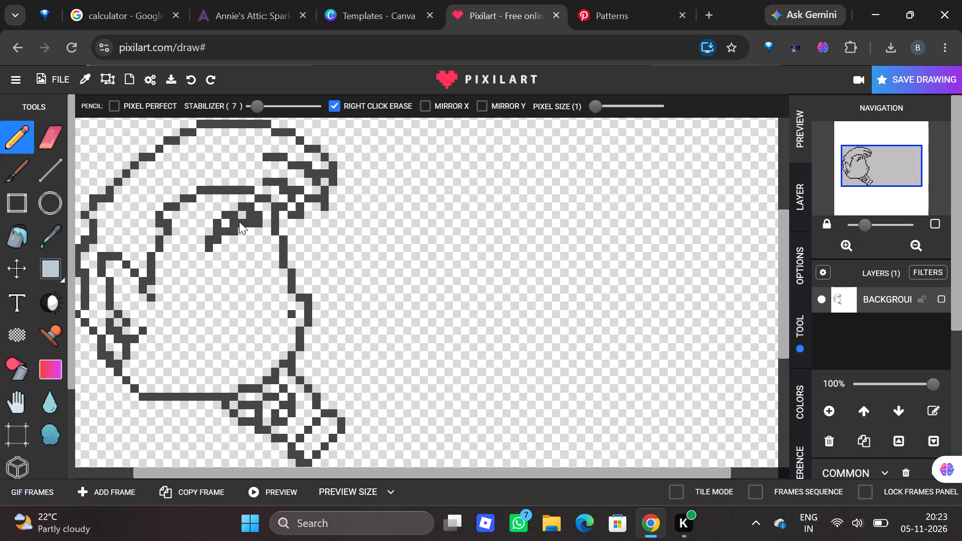
pyautogui.click(240, 214)
pyautogui.click(226, 221)
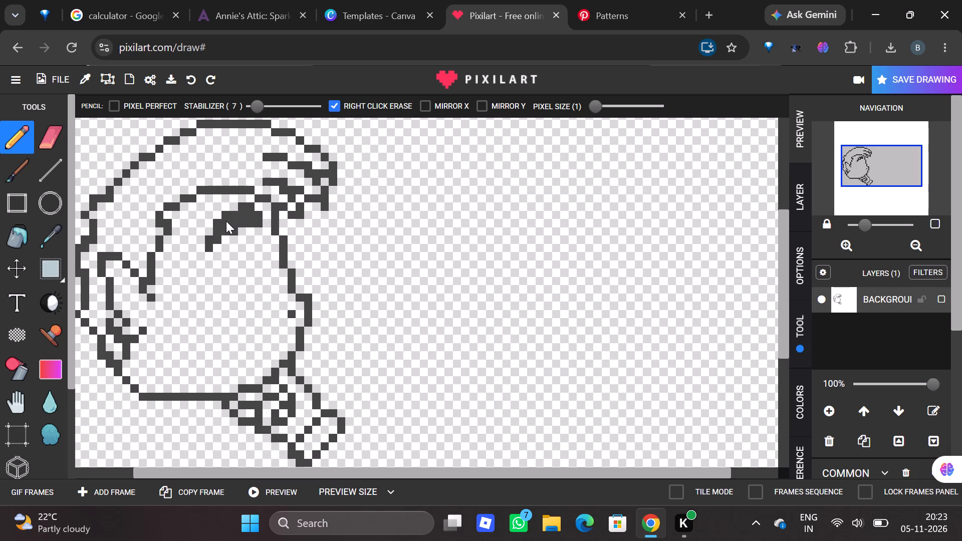
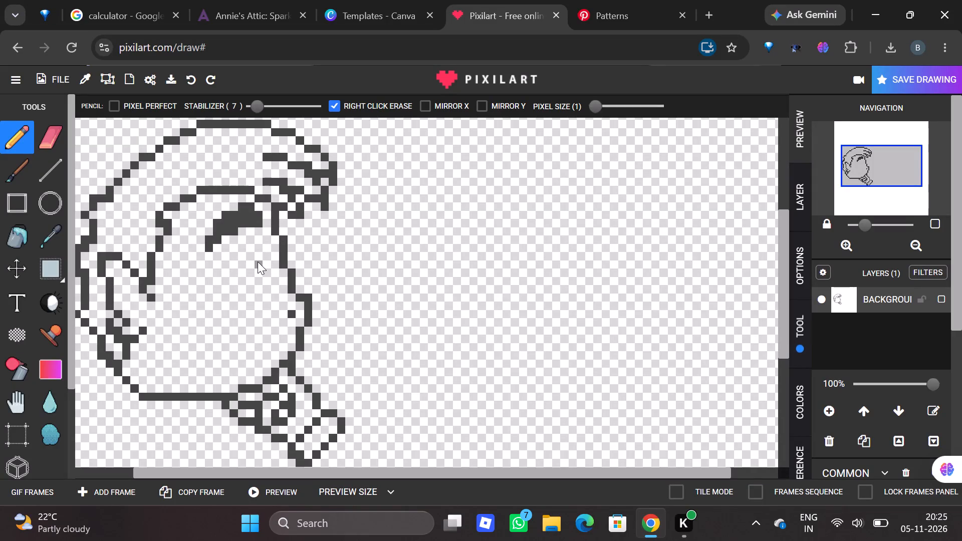
# Draw the eye's upper lid below the eyebrow as an arch with a three-pixel top, stepping down-left to a two-pixel vertical bar.
pyautogui.click(258, 261)
pyautogui.moveTo(249, 257); pyautogui.dragTo(242, 256)
pyautogui.click(242, 256)
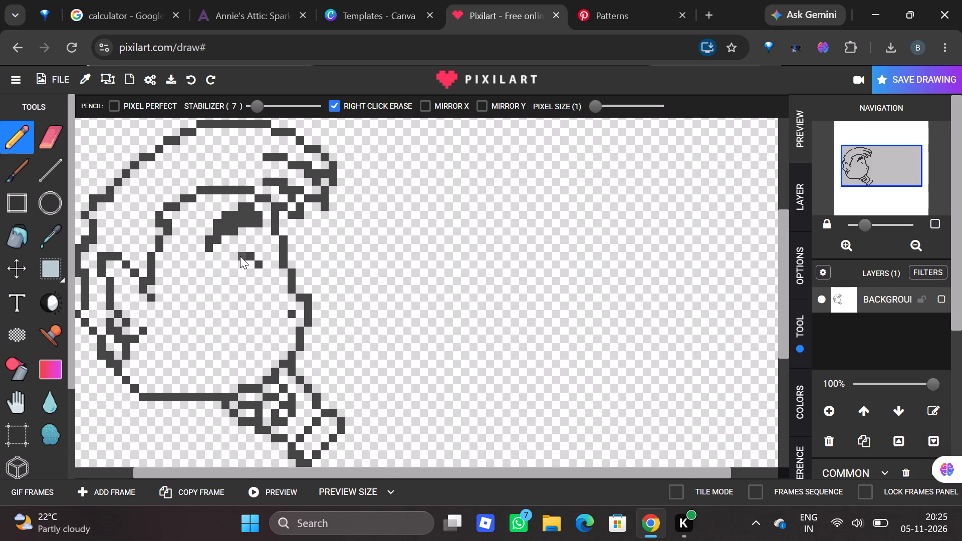
pyautogui.click(237, 256)
pyautogui.click(236, 256)
pyautogui.moveTo(233, 262); pyautogui.dragTo(226, 264)
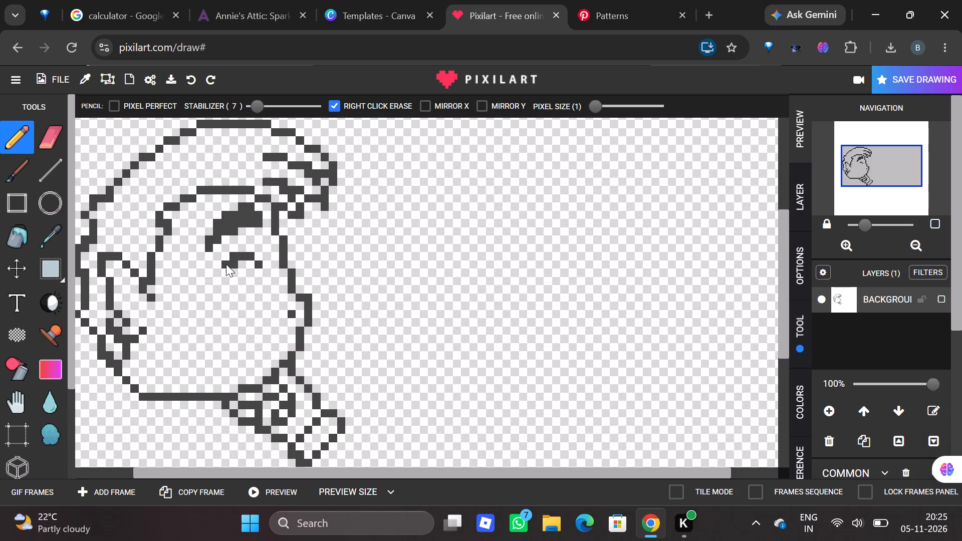
pyautogui.moveTo(226, 264); pyautogui.dragTo(224, 264)
pyautogui.click(224, 264)
pyautogui.moveTo(224, 270); pyautogui.dragTo(222, 270)
pyautogui.moveTo(222, 270); pyautogui.dragTo(218, 270)
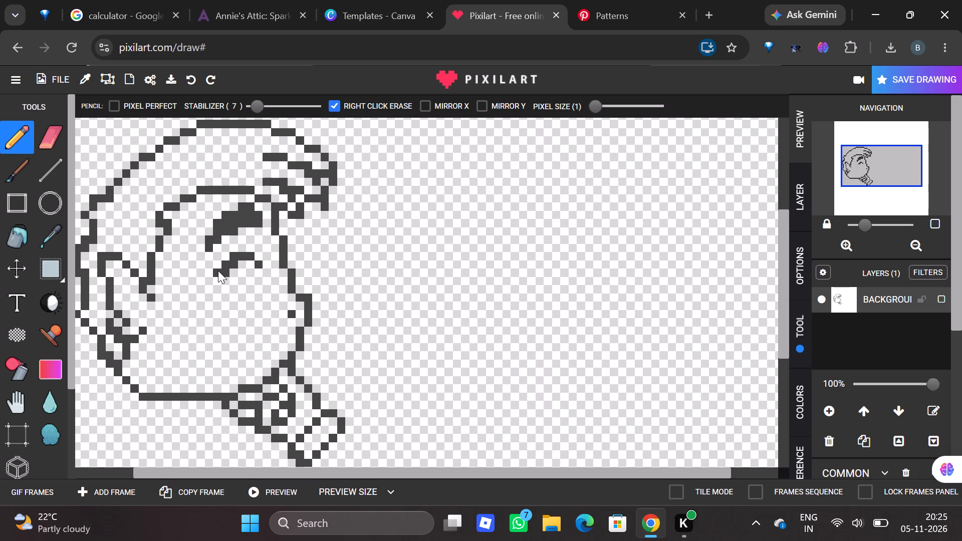
pyautogui.click(217, 279)
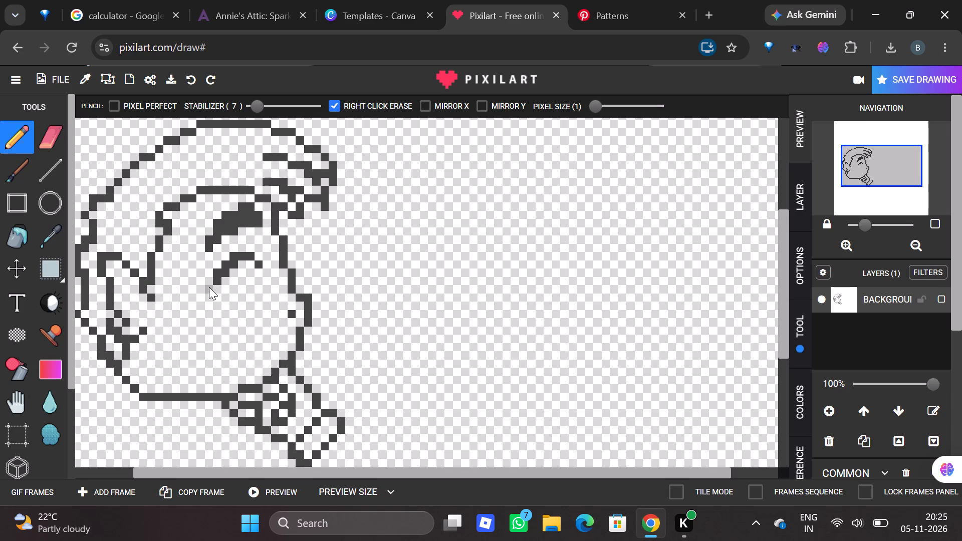
pyautogui.click(209, 287)
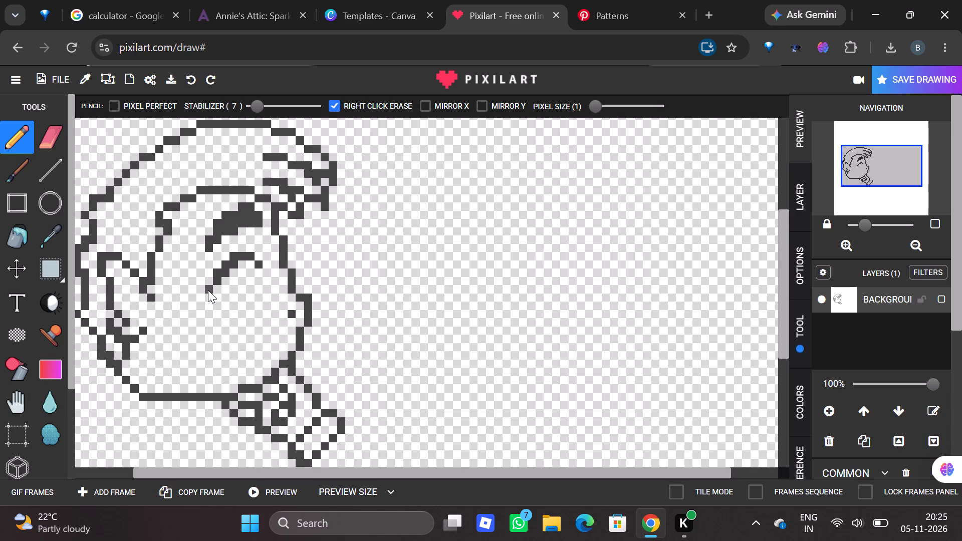
pyautogui.click(208, 295)
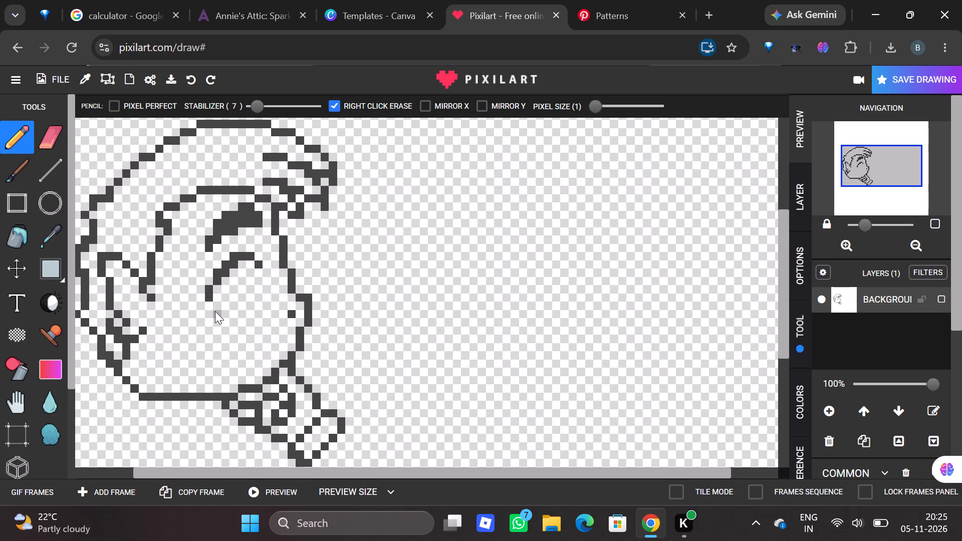
# Draw the eye's lower curve: a two-pixel vertical bar, a diagonal pixel, a two-pixel bottom row and one pixel rising to the right.
pyautogui.click(215, 311)
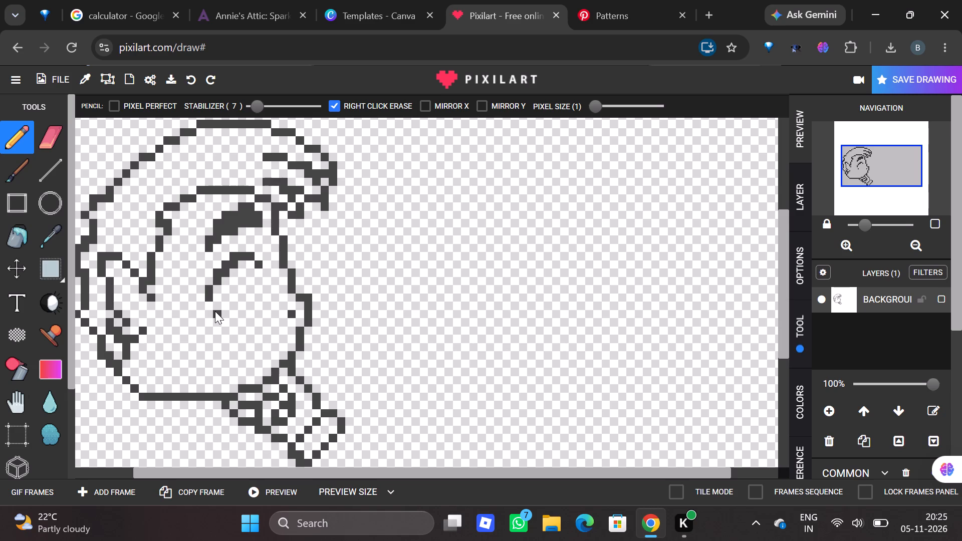
pyautogui.click(215, 319)
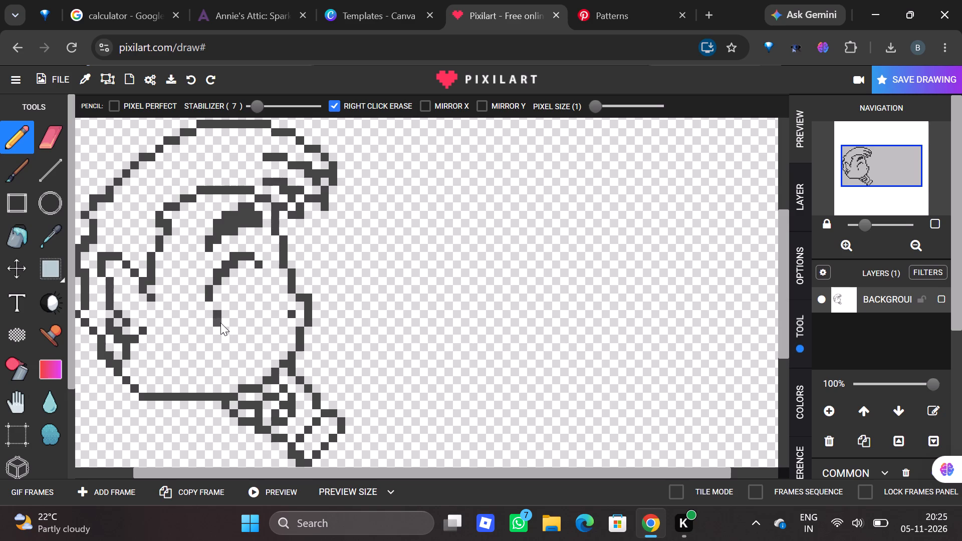
pyautogui.click(224, 329)
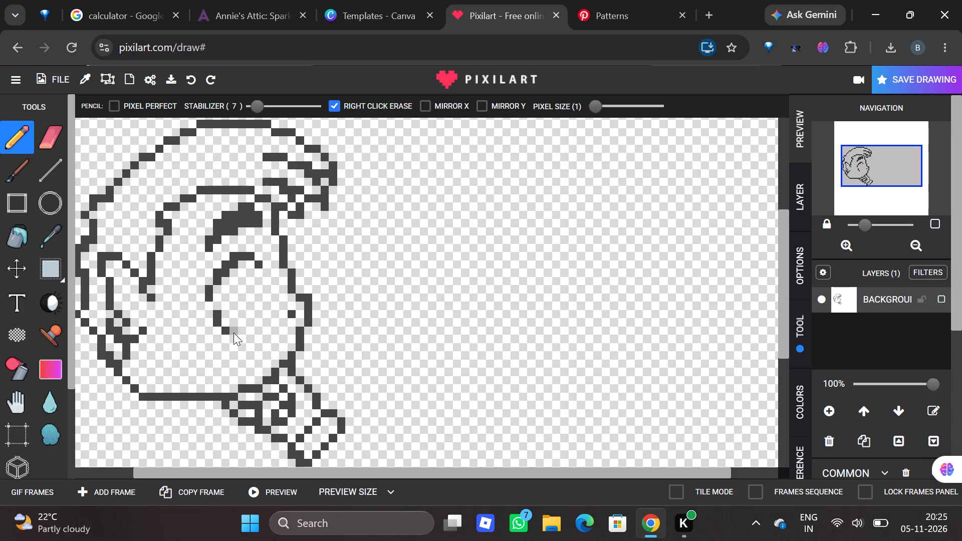
pyautogui.moveTo(235, 337); pyautogui.dragTo(241, 338)
pyautogui.click(241, 338)
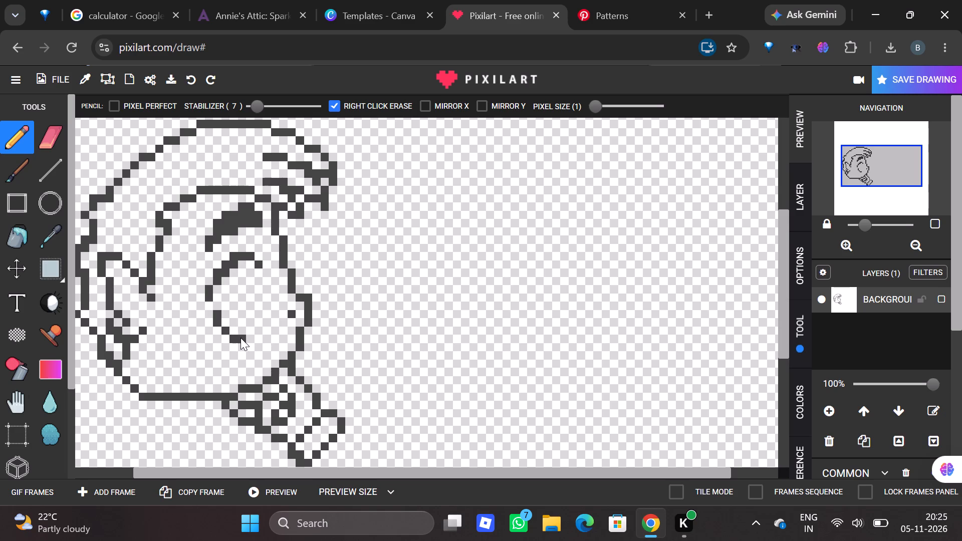
pyautogui.click(248, 330)
# Draw a vertical bar about ten pixels tall on the eye's right side, running up past the upper lid.
pyautogui.click(259, 315)
pyautogui.moveTo(259, 315); pyautogui.dragTo(258, 309)
pyautogui.moveTo(258, 309); pyautogui.dragTo(258, 304)
pyautogui.moveTo(258, 304); pyautogui.dragTo(258, 287)
pyautogui.moveTo(258, 287); pyautogui.dragTo(258, 242)
# Erase the eye's right-side vertical bar down to its lowest three pixels, including where it crosses the upper lid.
pyautogui.click(51, 151)
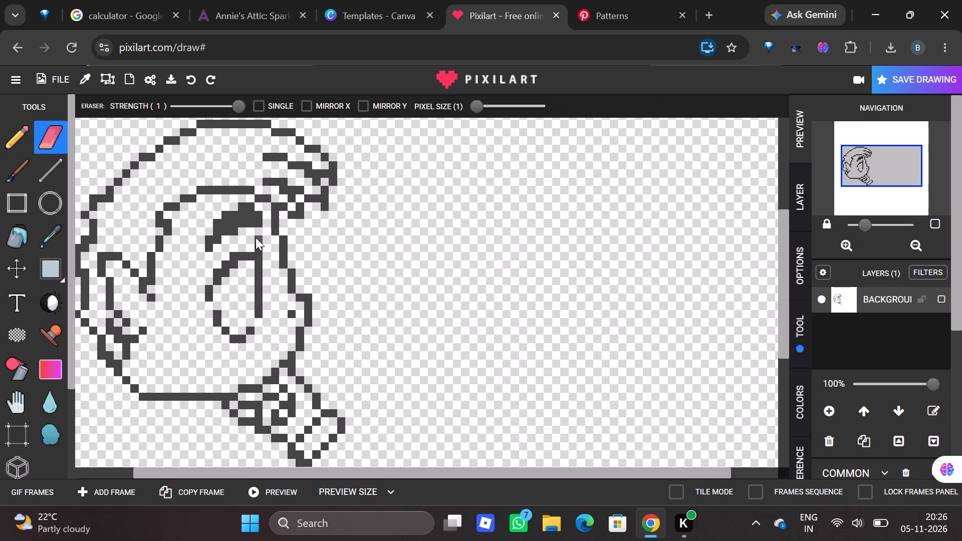
pyautogui.click(254, 237)
pyautogui.click(259, 239)
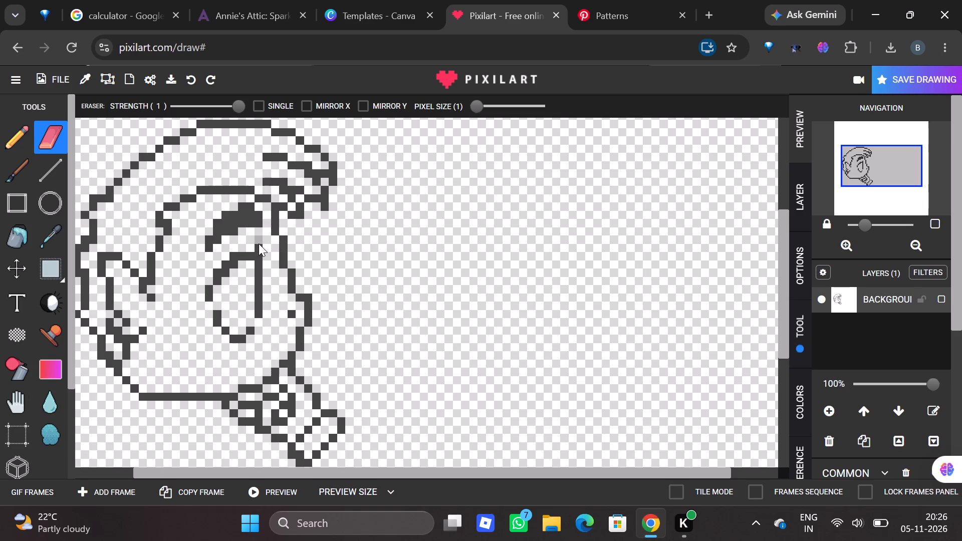
pyautogui.click(259, 244)
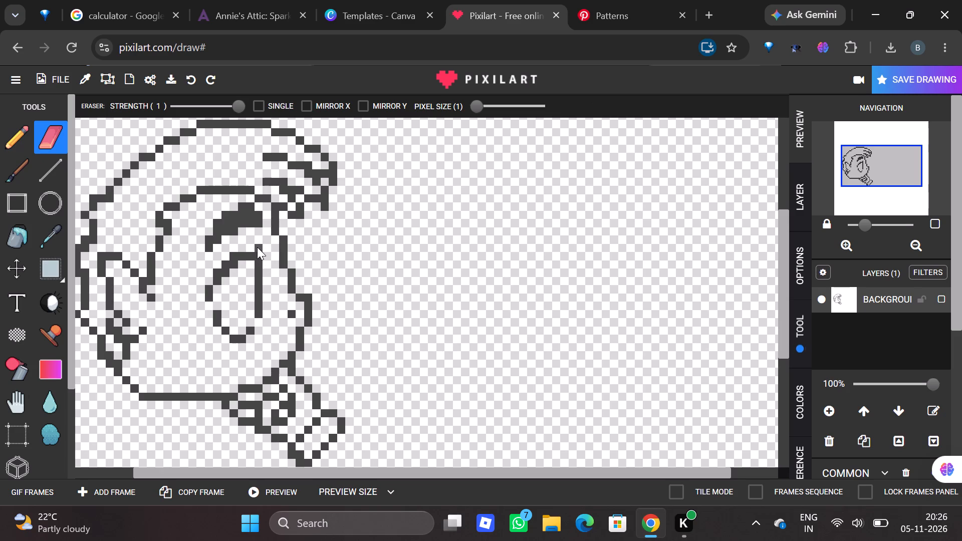
pyautogui.click(257, 247)
pyautogui.click(258, 265)
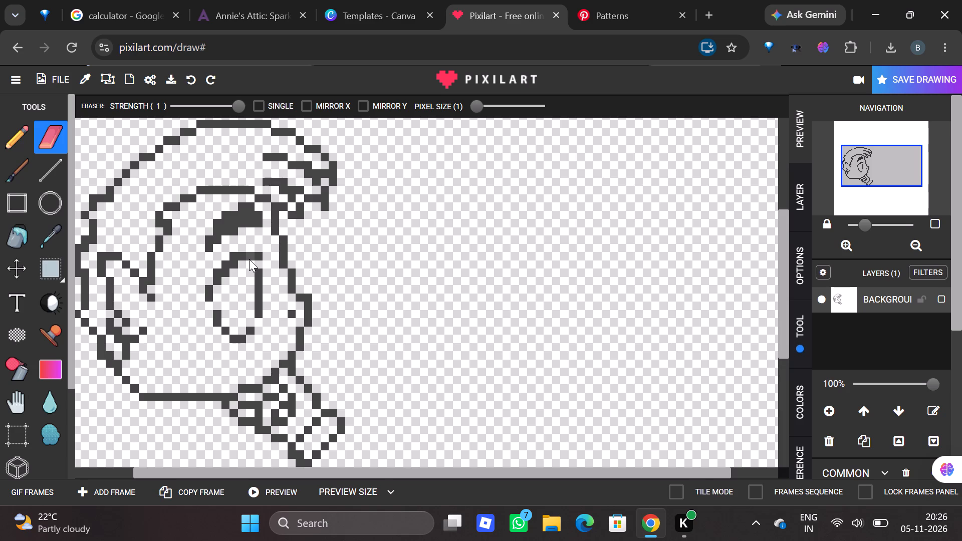
pyautogui.click(256, 256)
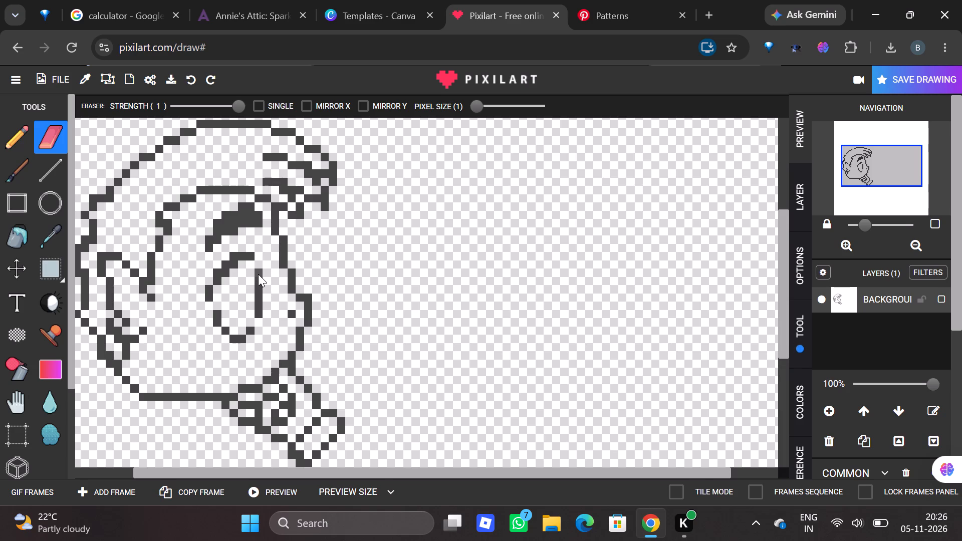
pyautogui.click(258, 274)
pyautogui.click(257, 284)
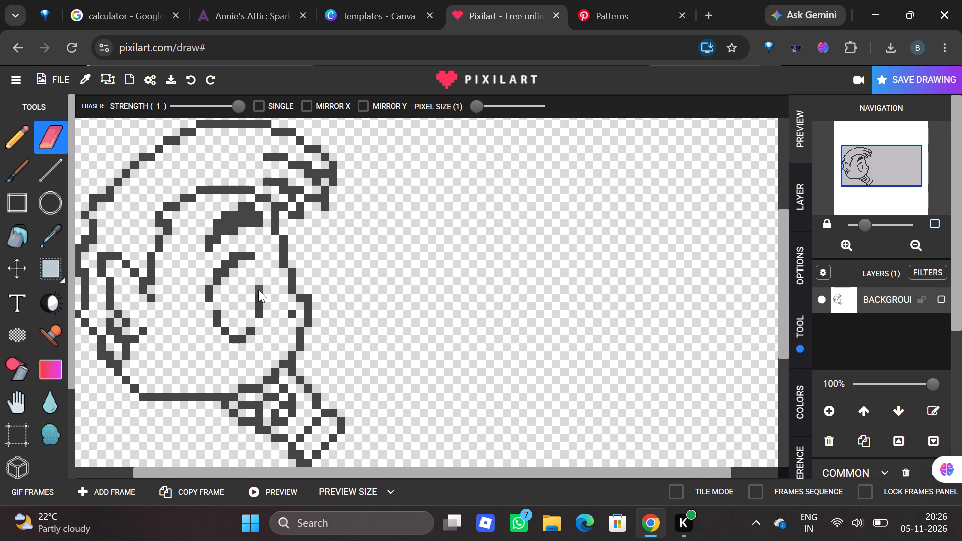
pyautogui.click(258, 290)
# Redraw the upper lid's right-end pixel with the Pencil.
pyautogui.click(20, 129)
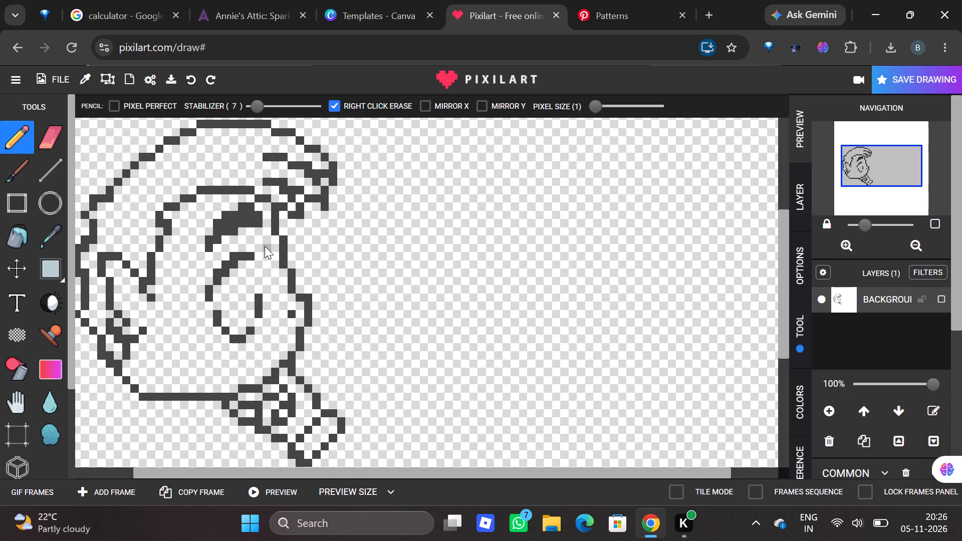
pyautogui.click(257, 261)
# Build the pupil by adding a two-pixel top row, joining it to the right-side bar and thickening the bar's left side.
pyautogui.moveTo(249, 279); pyautogui.dragTo(255, 281)
pyautogui.click(255, 281)
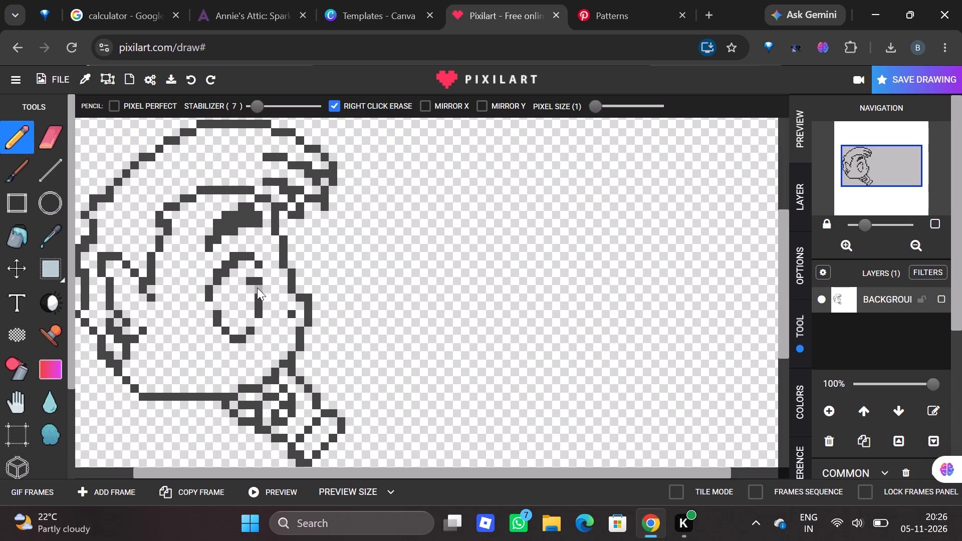
pyautogui.click(257, 288)
pyautogui.moveTo(250, 296); pyautogui.dragTo(250, 304)
pyautogui.click(250, 304)
# Draw the mouth's left corner just below the eye's lower lid, ending in a three-pixel vertical edge.
pyautogui.click(218, 340)
pyautogui.moveTo(223, 349); pyautogui.dragTo(213, 342)
pyautogui.click(209, 339)
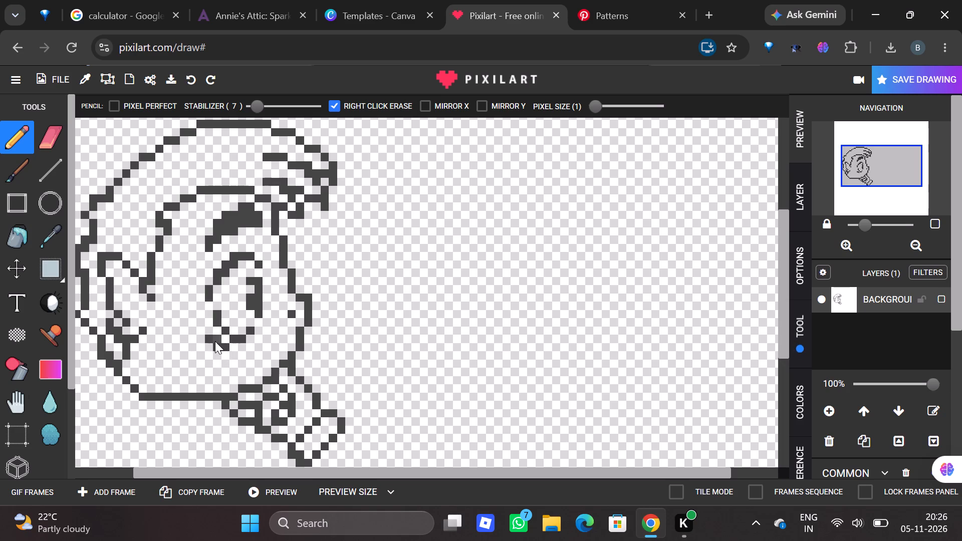
pyautogui.rightClick(217, 344)
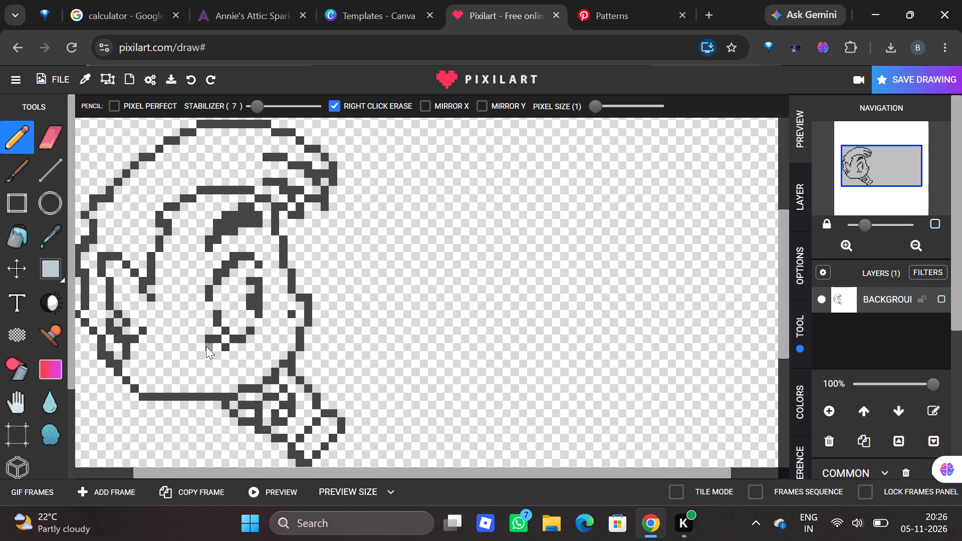
pyautogui.click(206, 346)
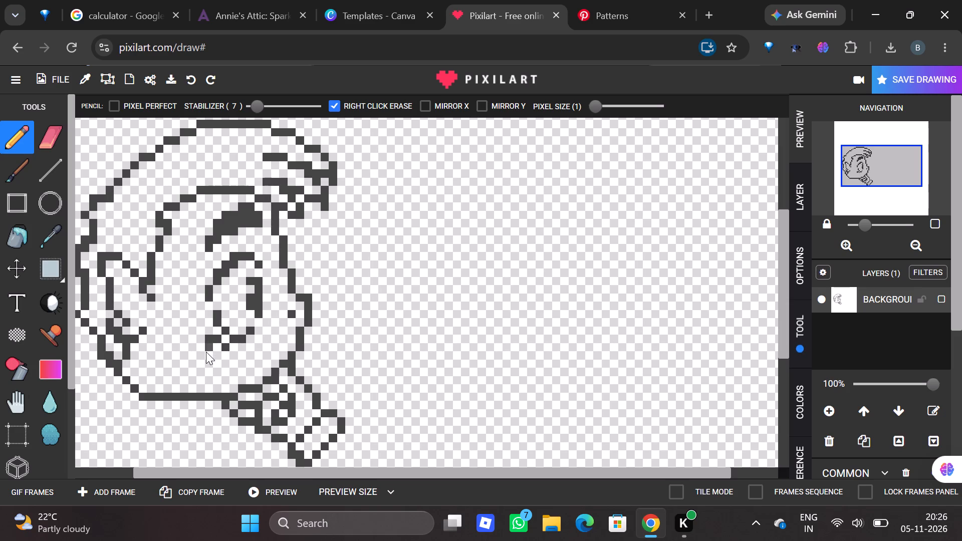
pyautogui.click(206, 353)
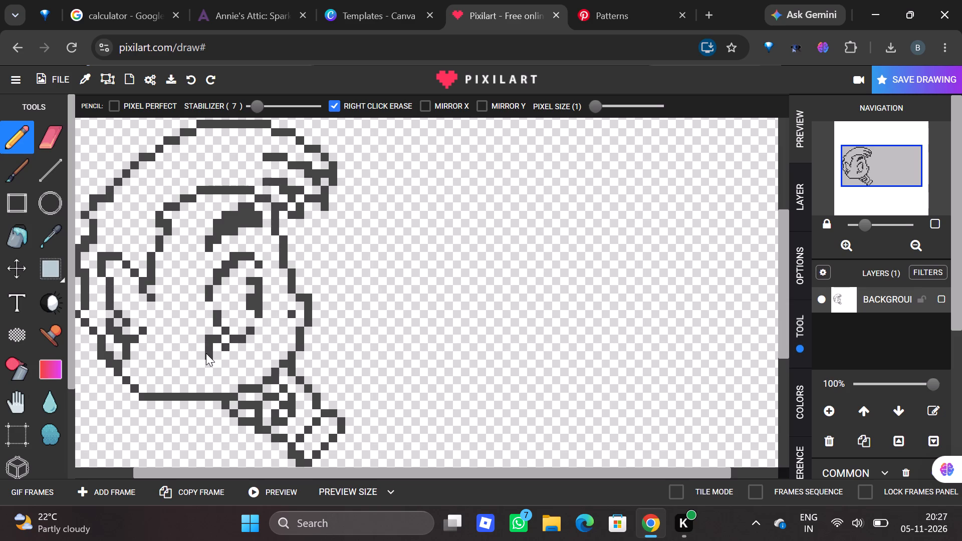
# Draw the horizontal mouth line about eight pixels long, running right from the bottom of the mouth's left corner.
pyautogui.click(214, 353)
pyautogui.click(228, 355)
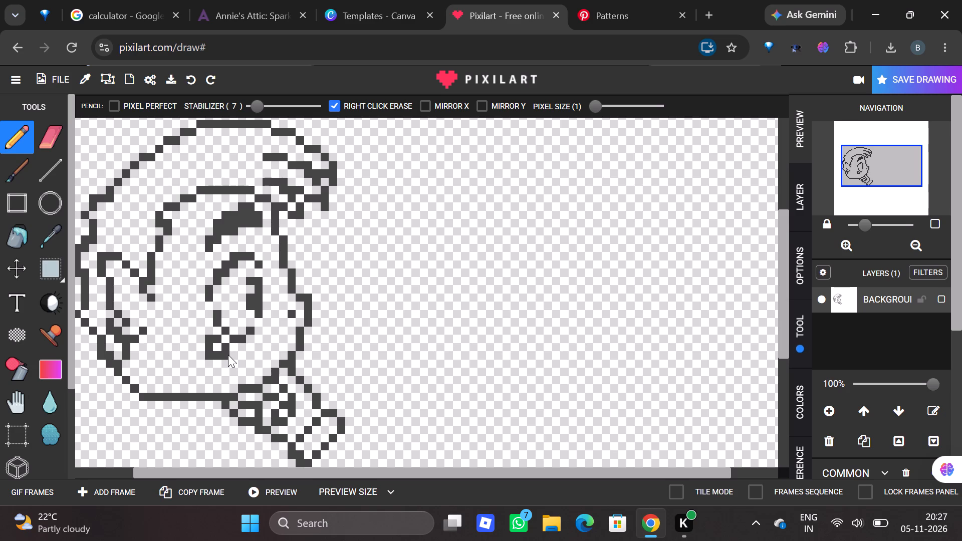
pyautogui.click(228, 355)
pyautogui.click(237, 355)
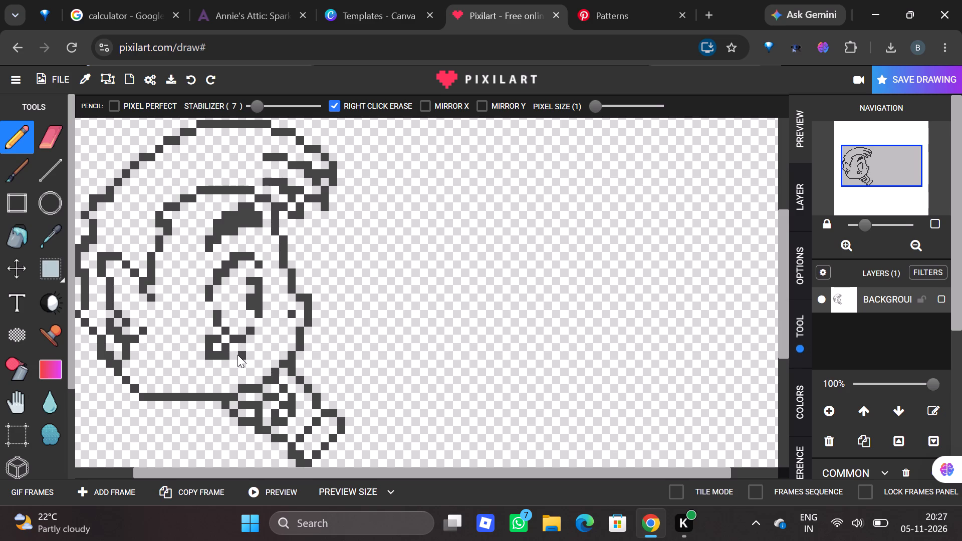
pyautogui.moveTo(235, 355); pyautogui.dragTo(249, 355)
pyautogui.click(249, 355)
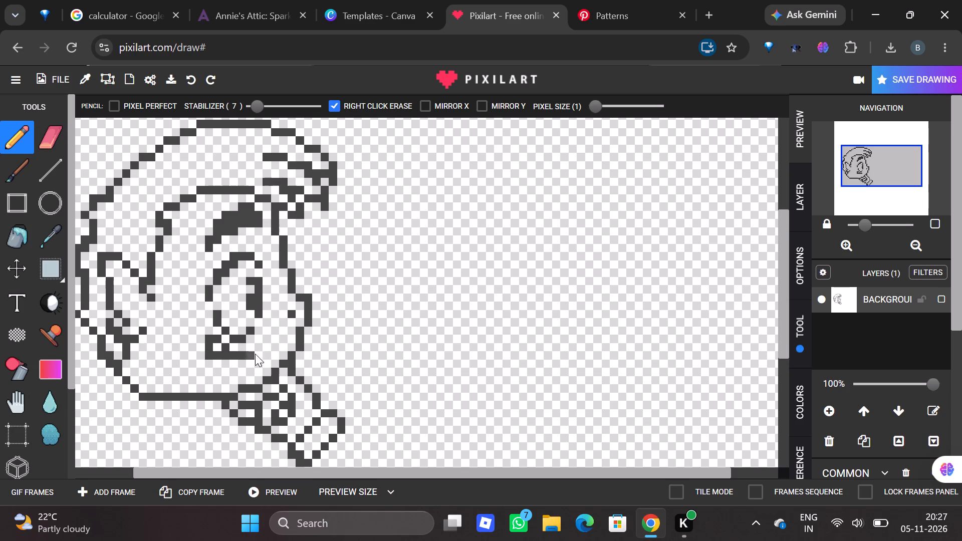
pyautogui.moveTo(264, 353); pyautogui.dragTo(258, 353)
pyautogui.click(258, 353)
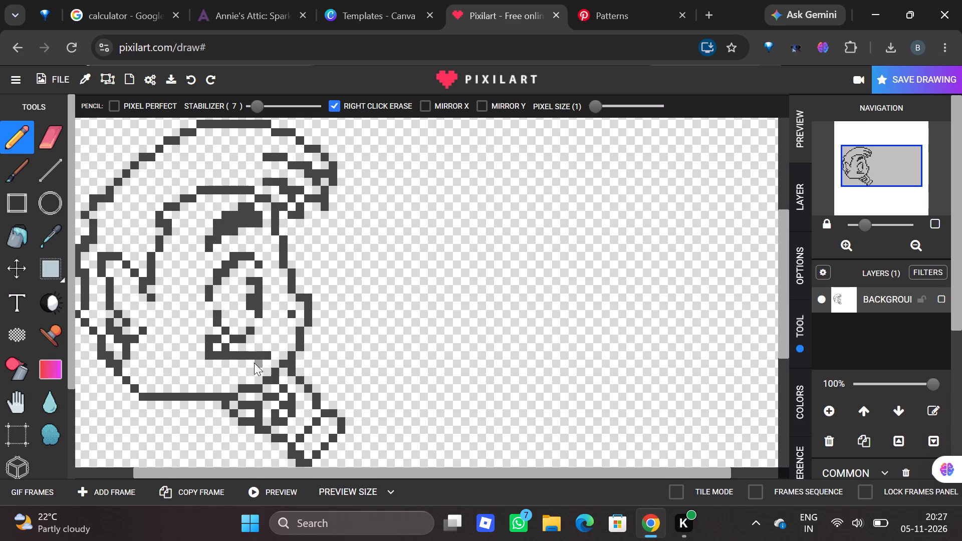
# Draw the curved lower lip beneath the mouth line: two pixels on each side stepping down to a three-pixel bottom row.
pyautogui.moveTo(257, 361); pyautogui.dragTo(251, 362)
pyautogui.click(251, 362)
pyautogui.moveTo(244, 372); pyautogui.dragTo(238, 372)
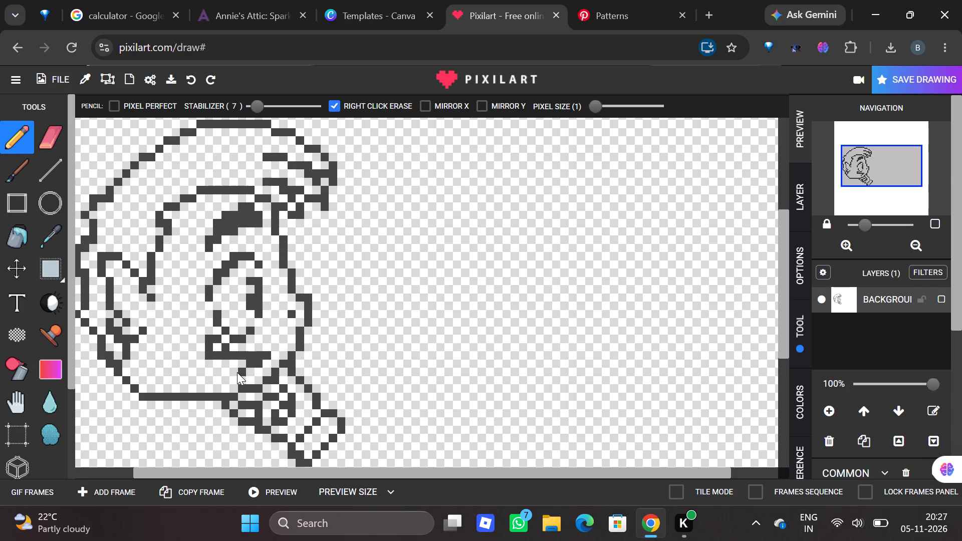
pyautogui.click(237, 372)
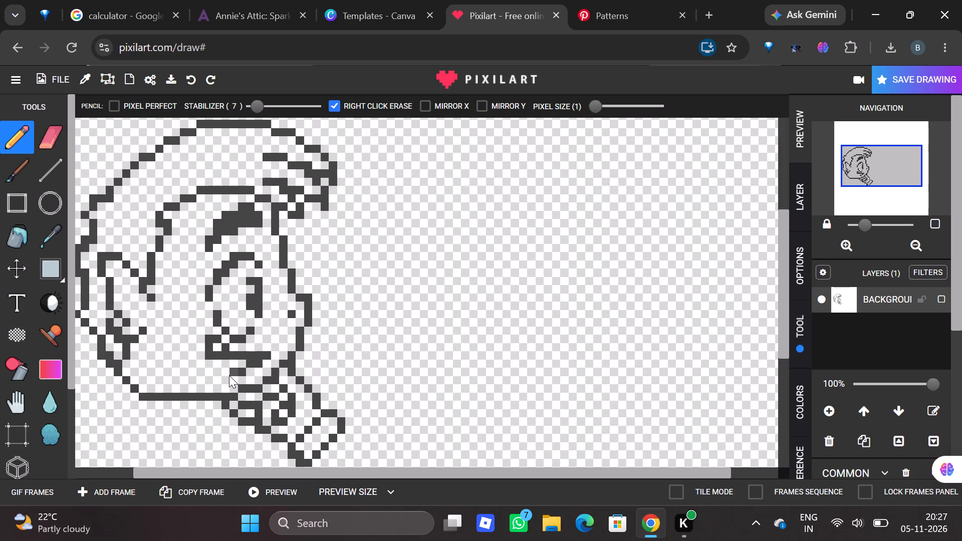
pyautogui.click(225, 374)
pyautogui.moveTo(225, 361); pyautogui.dragTo(219, 360)
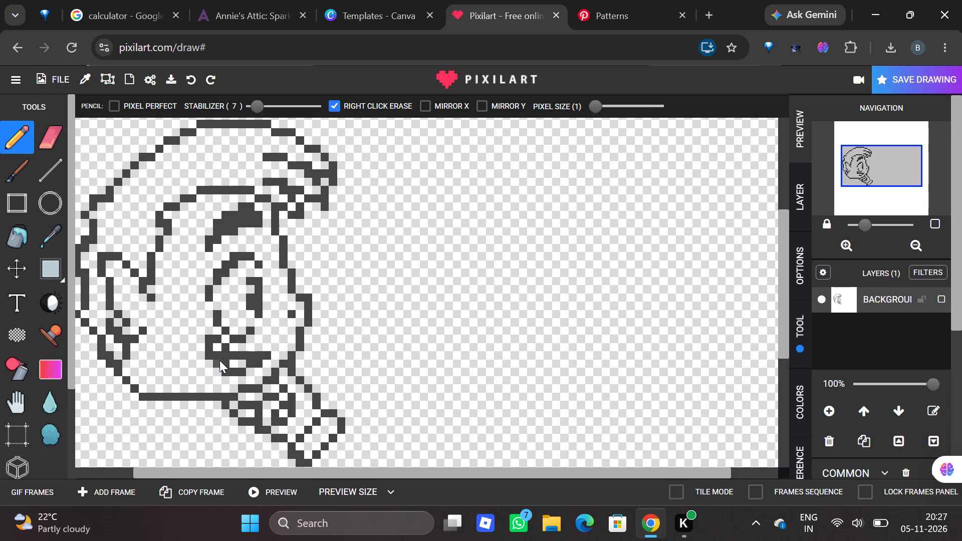
pyautogui.click(219, 360)
# Erase about five pixels of the bottom jaw line, between its left part and the hand.
pyautogui.click(57, 140)
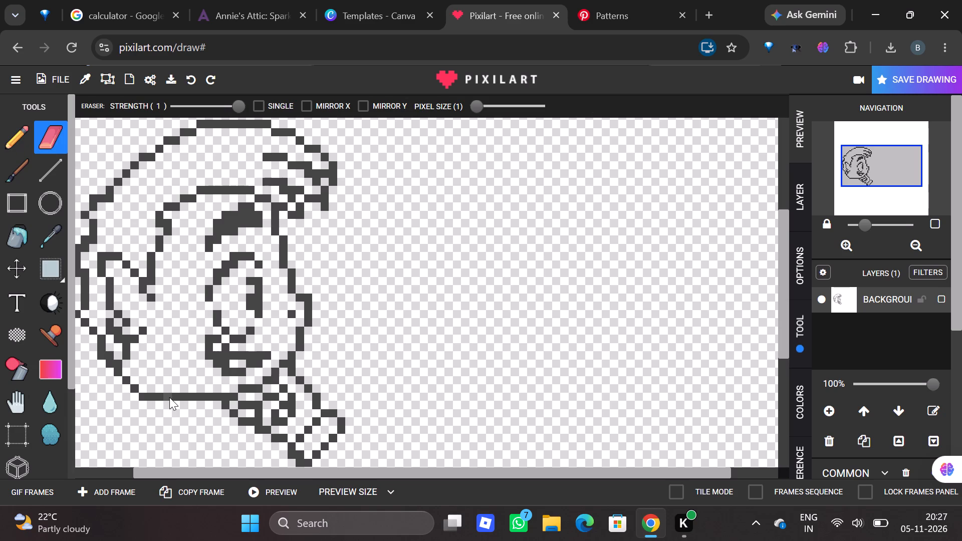
pyautogui.click(185, 397)
pyautogui.moveTo(185, 397); pyautogui.dragTo(208, 397)
pyautogui.moveTo(208, 397); pyautogui.dragTo(213, 397)
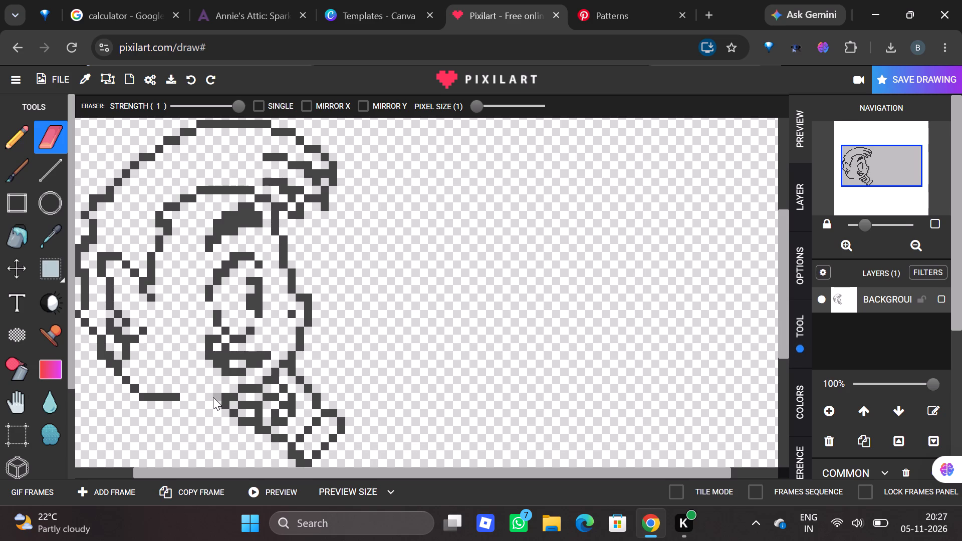
pyautogui.click(213, 397)
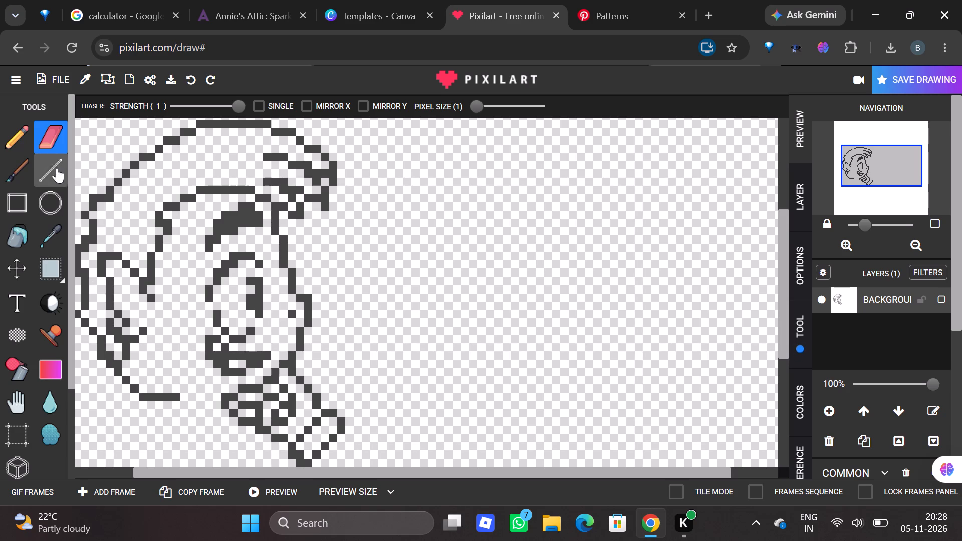
# Erase the whole hand below the face, together with the chin pixels and jaw line remnant joined to it.
pyautogui.click(24, 142)
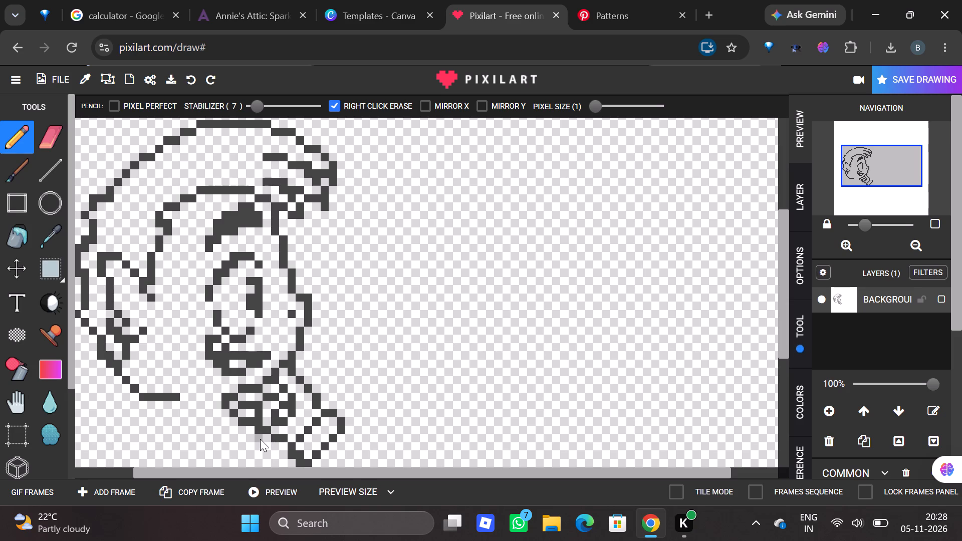
pyautogui.click(48, 133)
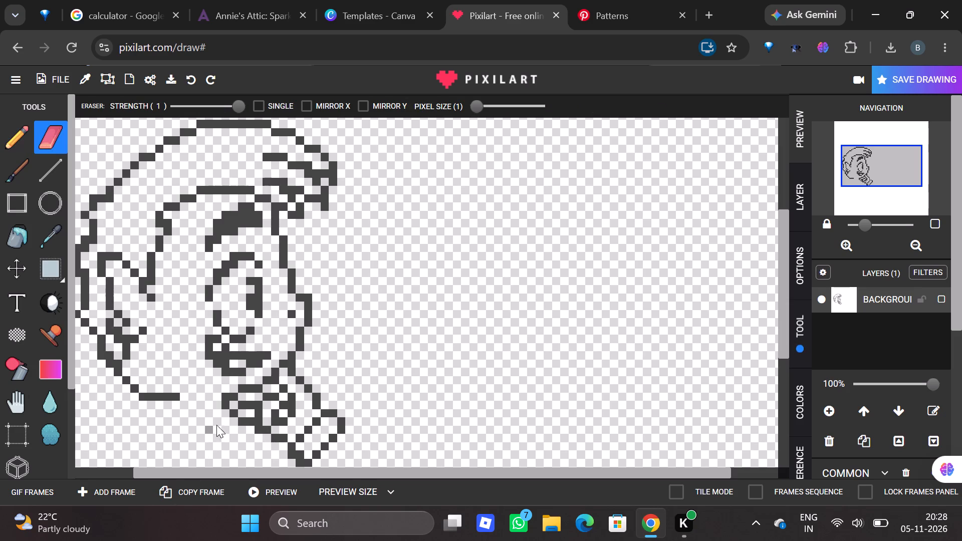
pyautogui.moveTo(232, 409); pyautogui.dragTo(224, 401)
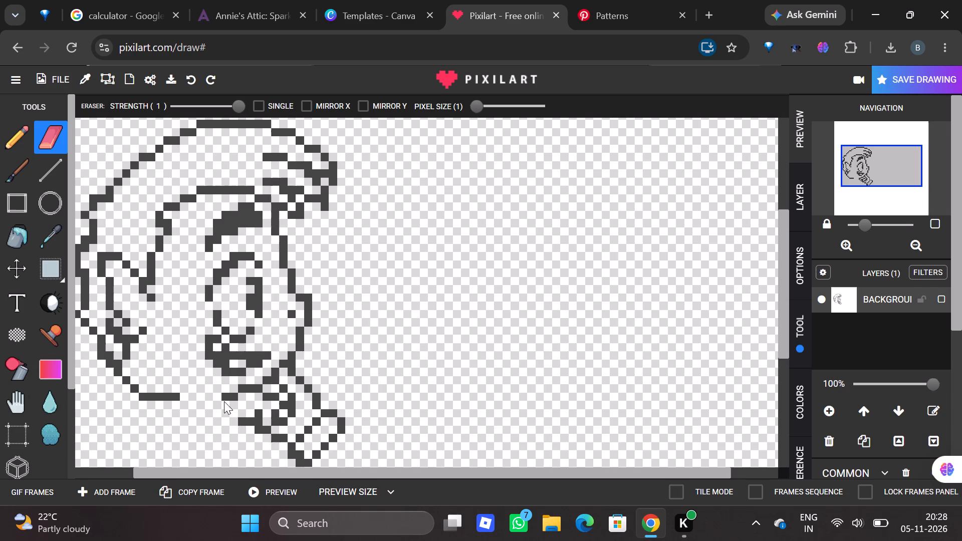
pyautogui.moveTo(224, 401); pyautogui.dragTo(262, 398)
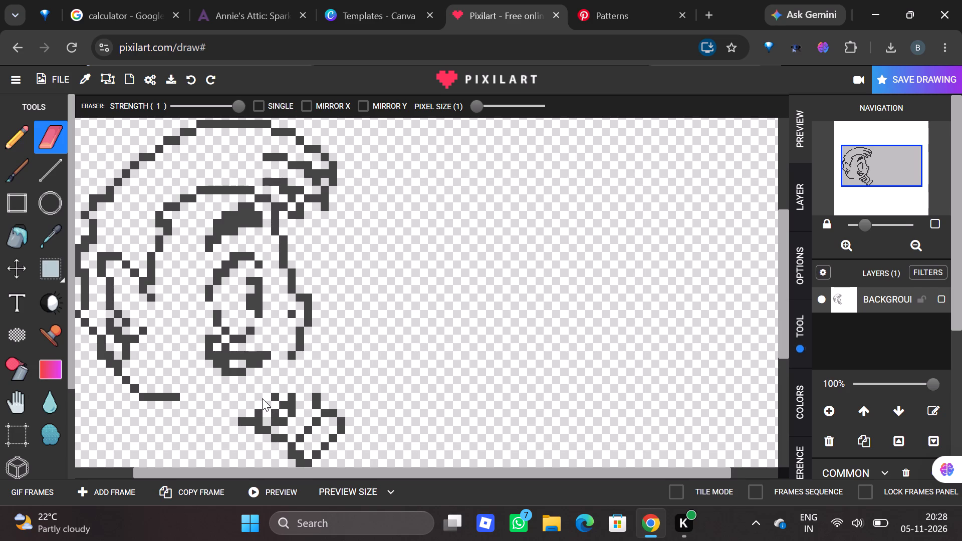
pyautogui.moveTo(262, 398); pyautogui.dragTo(315, 429)
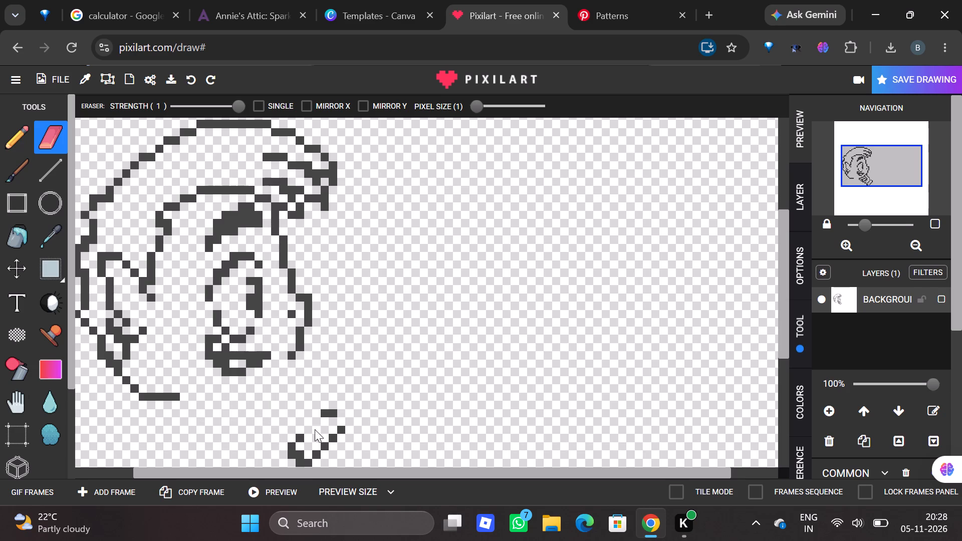
pyautogui.moveTo(315, 429); pyautogui.dragTo(299, 436)
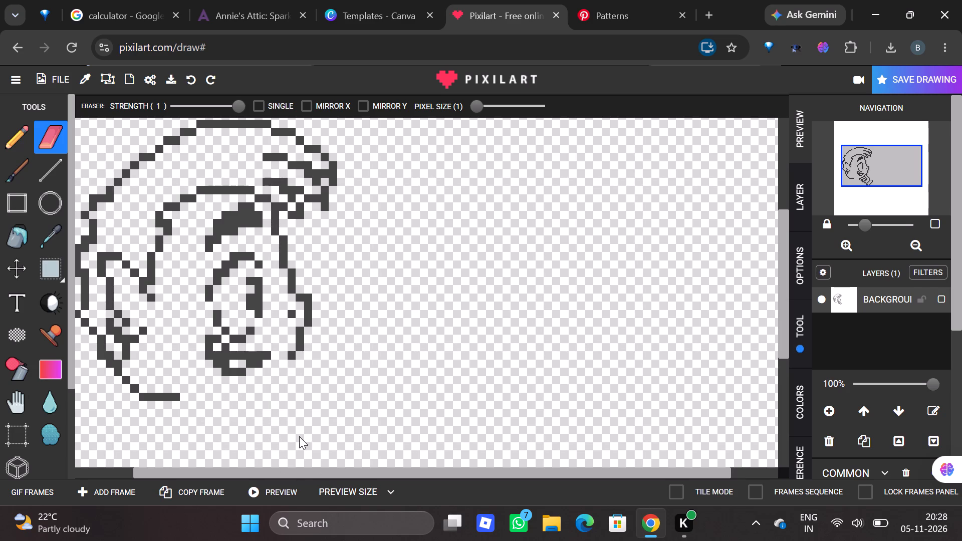
pyautogui.moveTo(299, 436); pyautogui.dragTo(299, 436)
# Trim the right-end pixel of the remaining jaw line and thicken the line with a four-pixel row directly beneath it.
pyautogui.click(13, 141)
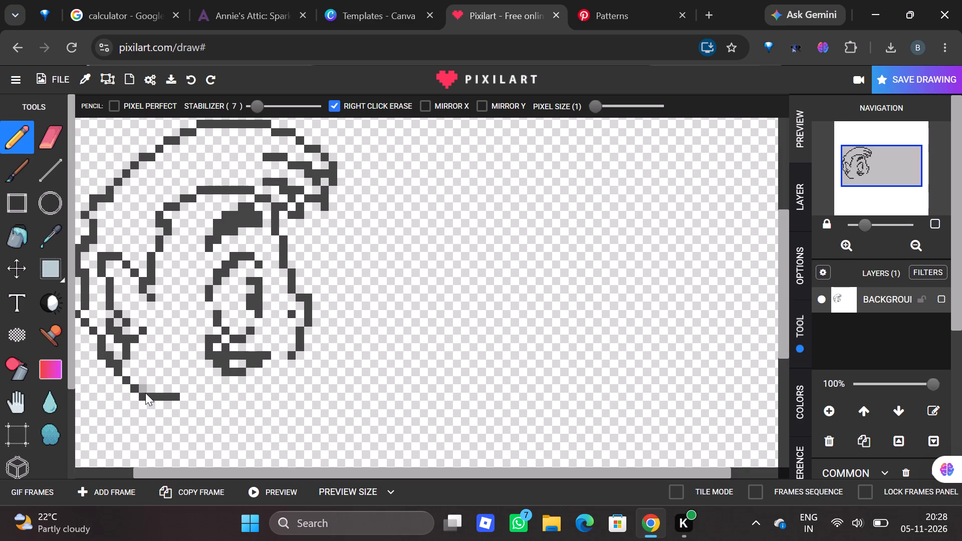
pyautogui.rightClick(172, 393)
pyautogui.click(141, 408)
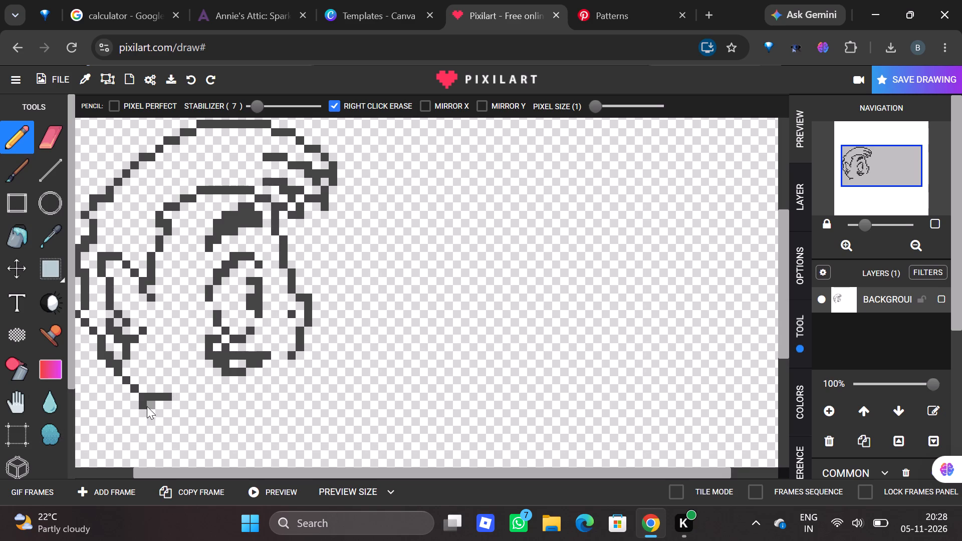
pyautogui.moveTo(147, 406); pyautogui.dragTo(157, 406)
pyautogui.moveTo(157, 406); pyautogui.dragTo(167, 406)
# Draw the chin outline from the lower end of the face's front edge, stepping down and inward beneath the mouth.
pyautogui.moveTo(291, 365); pyautogui.dragTo(291, 371)
pyautogui.moveTo(291, 371); pyautogui.dragTo(291, 372)
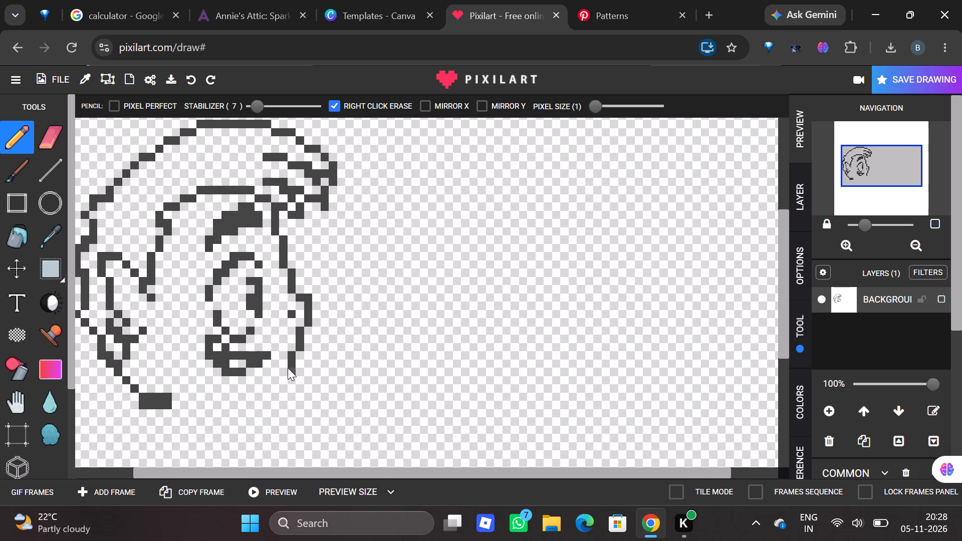
pyautogui.click(284, 365)
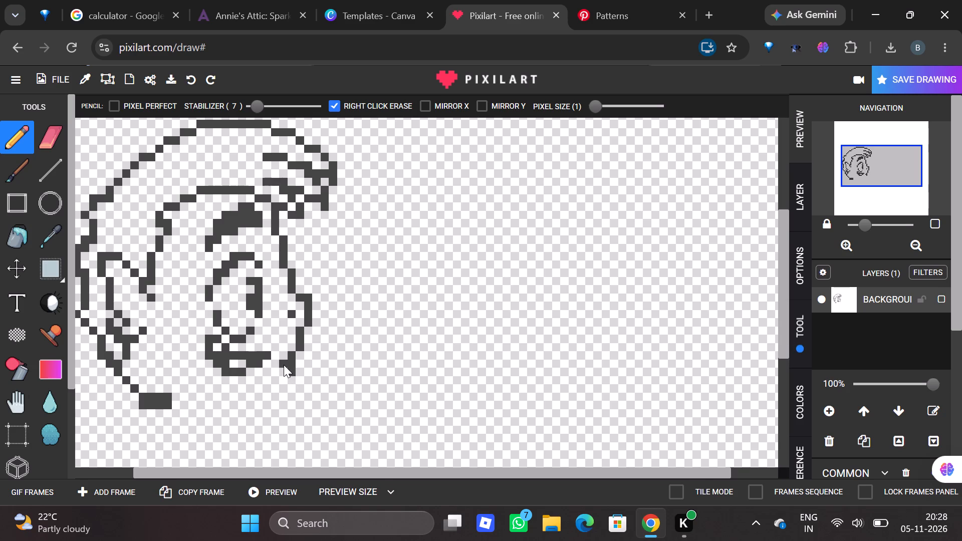
pyautogui.click(277, 371)
pyautogui.click(276, 378)
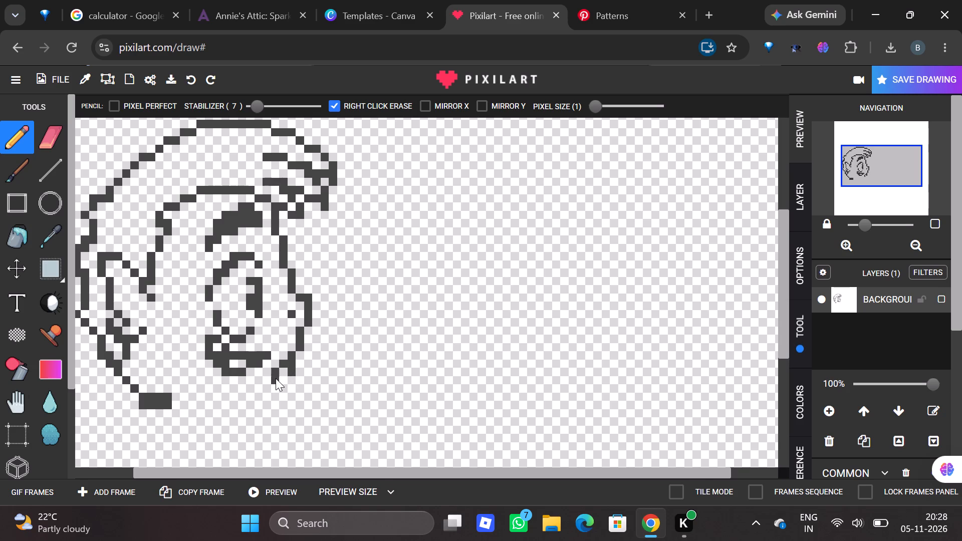
pyautogui.click(269, 378)
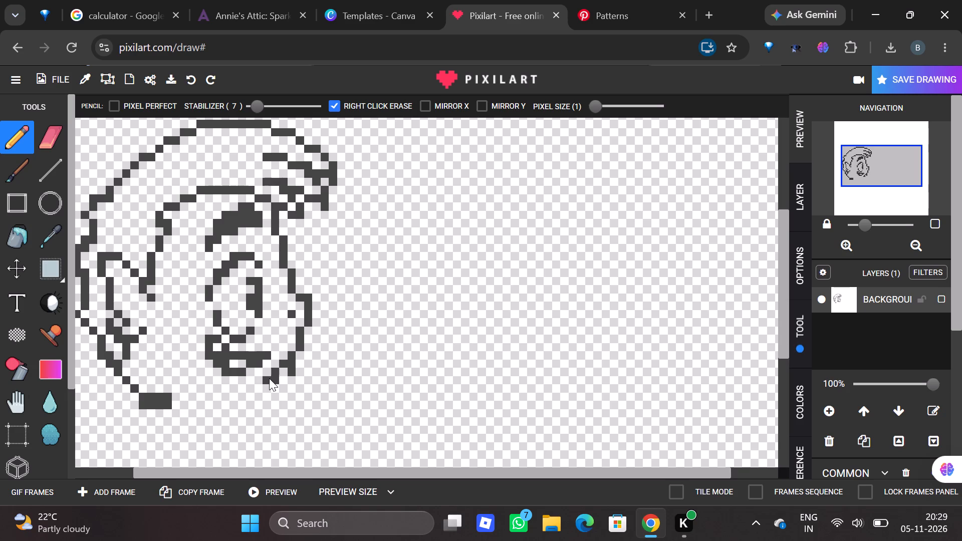
pyautogui.click(260, 386)
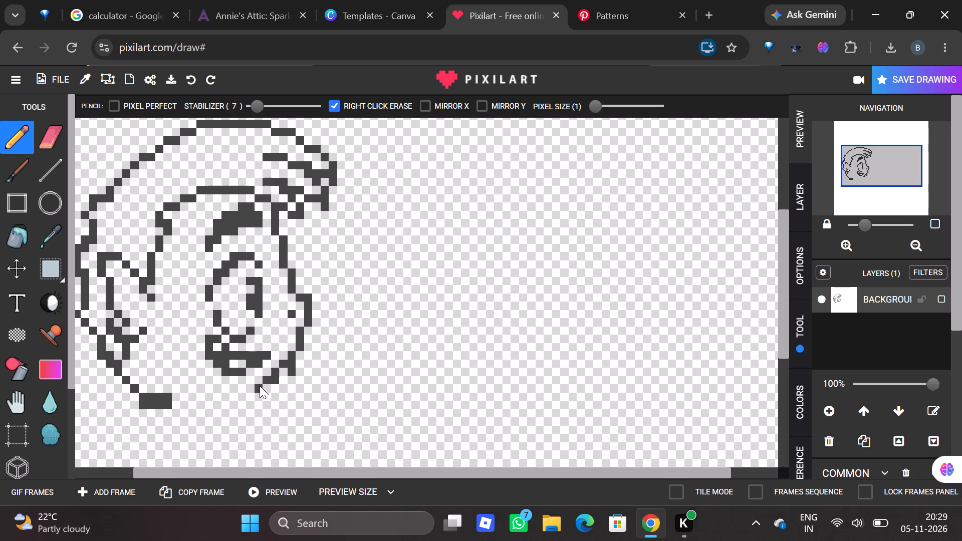
pyautogui.click(250, 386)
pyautogui.click(244, 385)
pyautogui.click(234, 396)
# Extend the lower row of the bottom jaw line across the gap to meet the chin outline.
pyautogui.click(175, 406)
pyautogui.moveTo(185, 405); pyautogui.dragTo(200, 405)
pyautogui.moveTo(227, 404); pyautogui.dragTo(212, 404)
pyautogui.moveTo(212, 404); pyautogui.dragTo(206, 404)
# Fill the upper row of the bottom jaw line across to the chin outline, making the line two pixels thick.
pyautogui.click(227, 399)
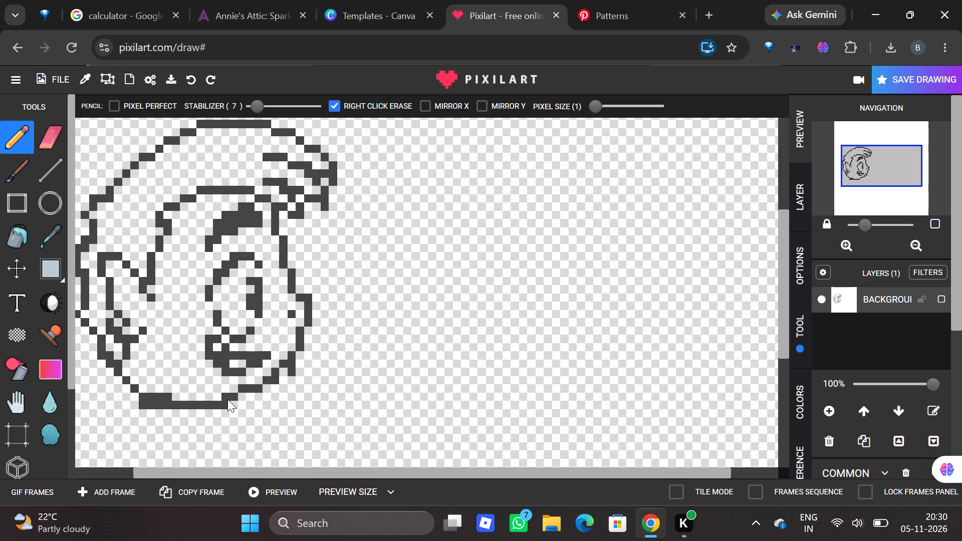
pyautogui.click(219, 398)
pyautogui.moveTo(219, 398); pyautogui.dragTo(189, 397)
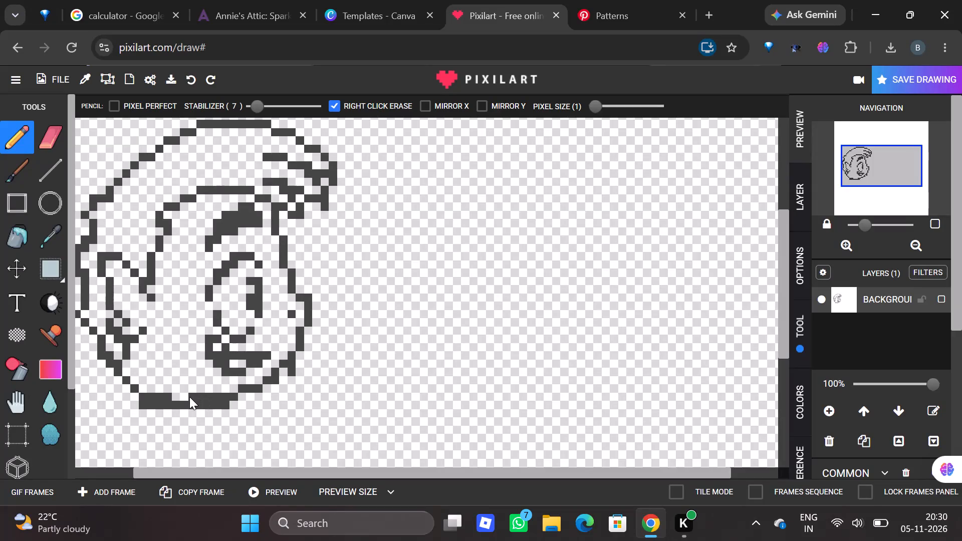
pyautogui.moveTo(189, 397); pyautogui.dragTo(175, 397)
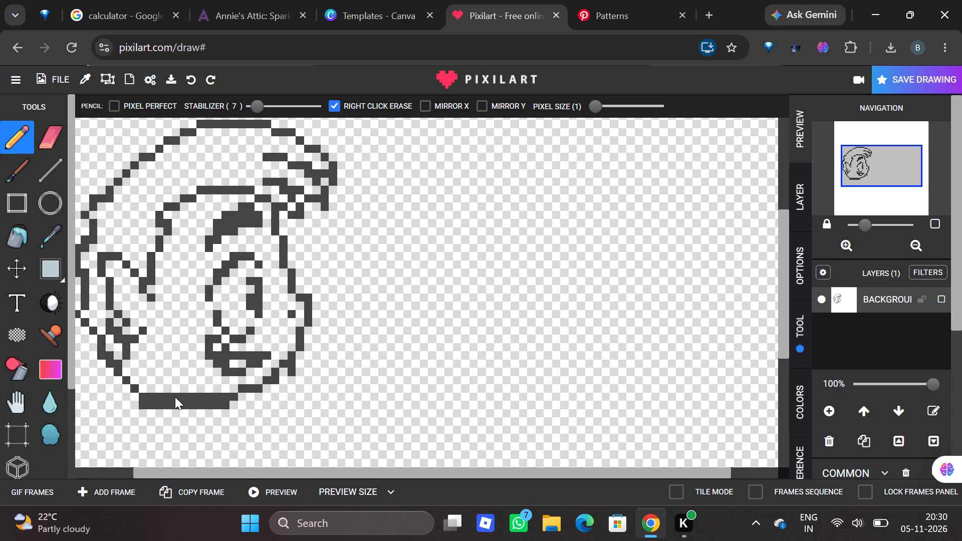
# Trim four pixels from the right end of the jaw line's lower row and extend its left end by one pixel.
pyautogui.rightClick(224, 405)
pyautogui.rightClick(209, 409)
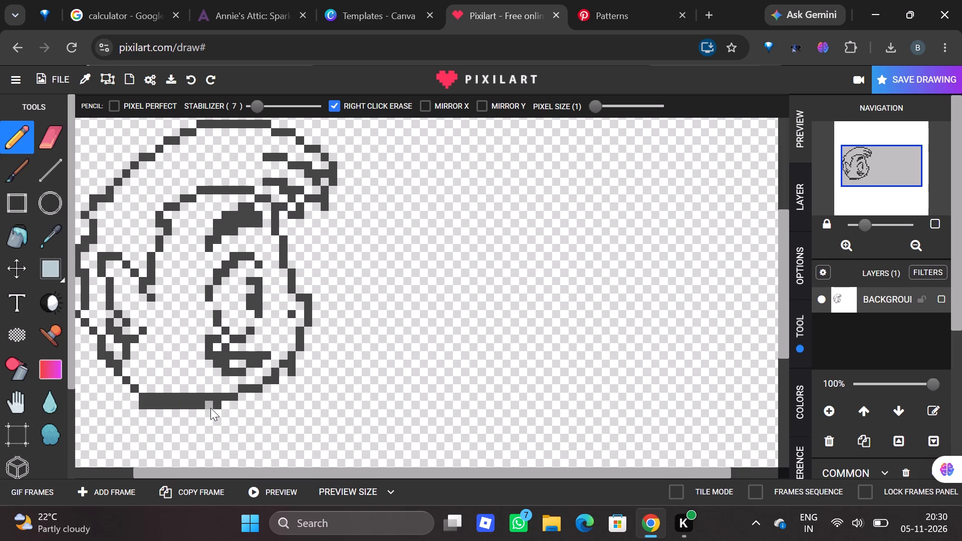
pyautogui.rightClick(215, 405)
pyautogui.click(136, 407)
pyautogui.click(200, 406)
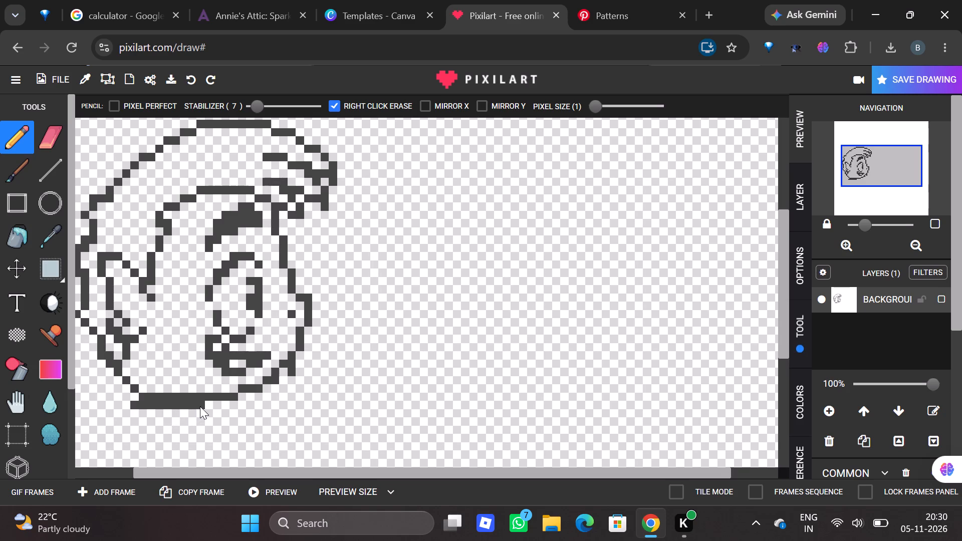
pyautogui.rightClick(200, 406)
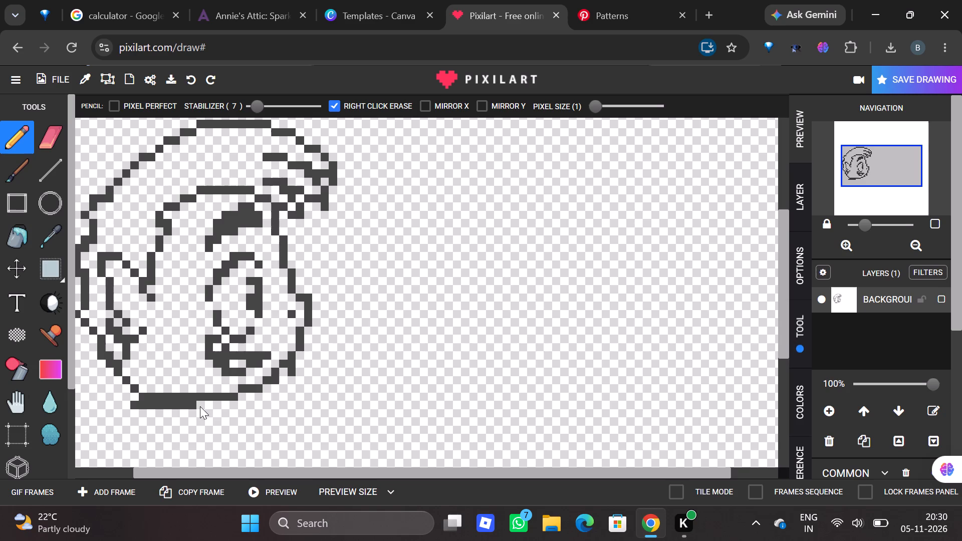
# Draw a four-pixel vertical neck line down from the right end of the jaw line's lower row.
pyautogui.click(192, 415)
pyautogui.moveTo(192, 422); pyautogui.dragTo(191, 430)
pyautogui.click(191, 430)
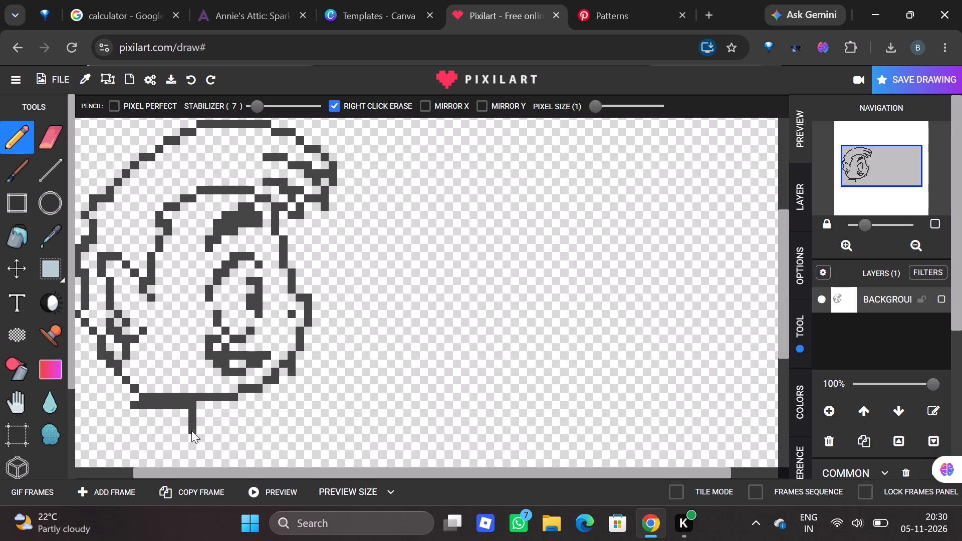
pyautogui.click(193, 437)
# Draw a five-pixel line from the chin's front corner, running diagonally down and outward with a vertical last pixel.
pyautogui.moveTo(299, 379); pyautogui.dragTo(308, 388)
pyautogui.moveTo(308, 388); pyautogui.dragTo(310, 381)
pyautogui.rightClick(310, 381)
pyautogui.click(318, 396)
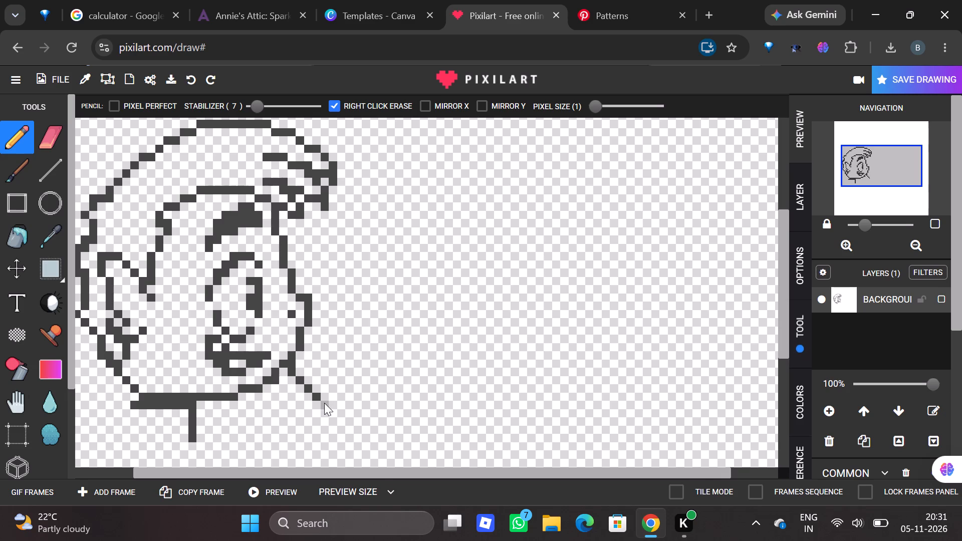
pyautogui.click(324, 403)
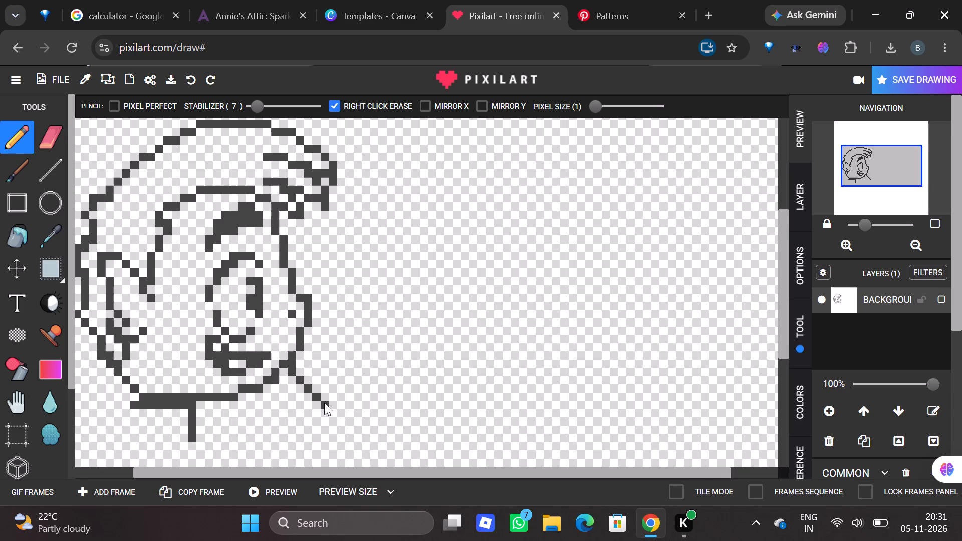
pyautogui.click(324, 411)
# Draw a small hooked outline beneath the front of the chin, stepping down and curling back into a two-pixel bottom row.
pyautogui.click(282, 388)
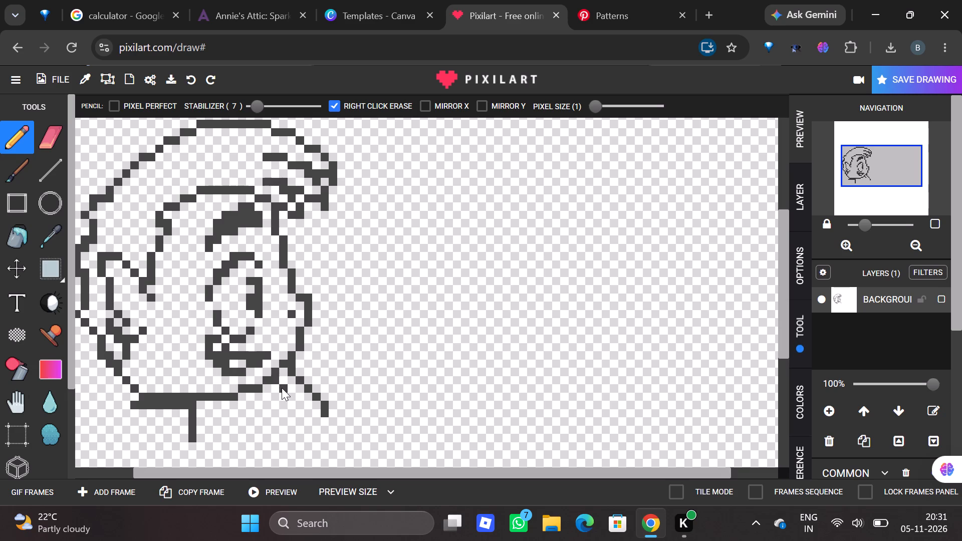
pyautogui.click(276, 395)
pyautogui.click(268, 395)
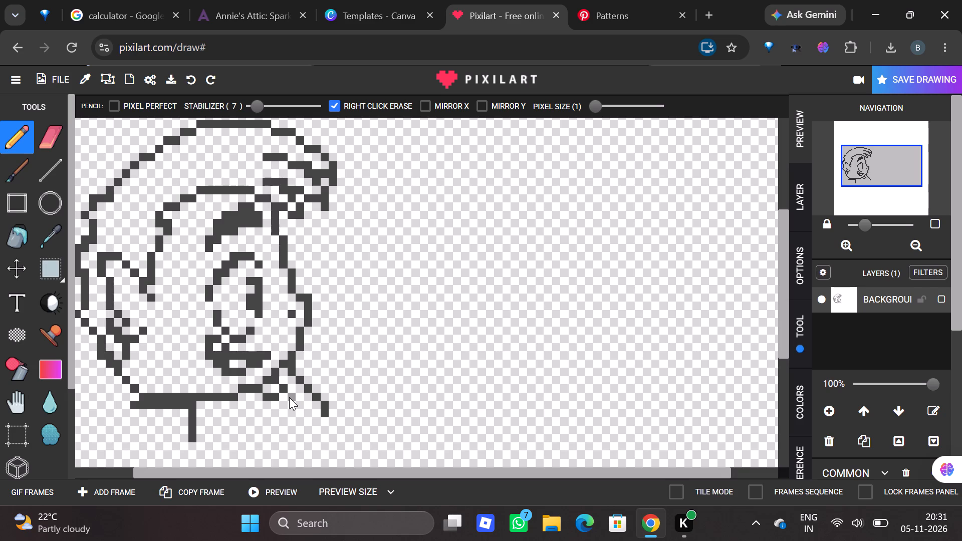
pyautogui.click(289, 397)
pyautogui.click(290, 402)
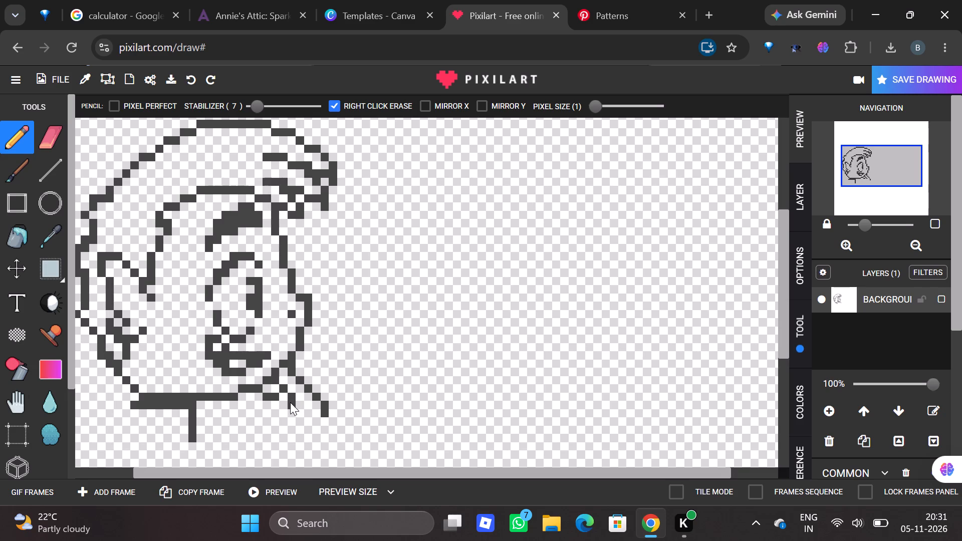
pyautogui.click(290, 412)
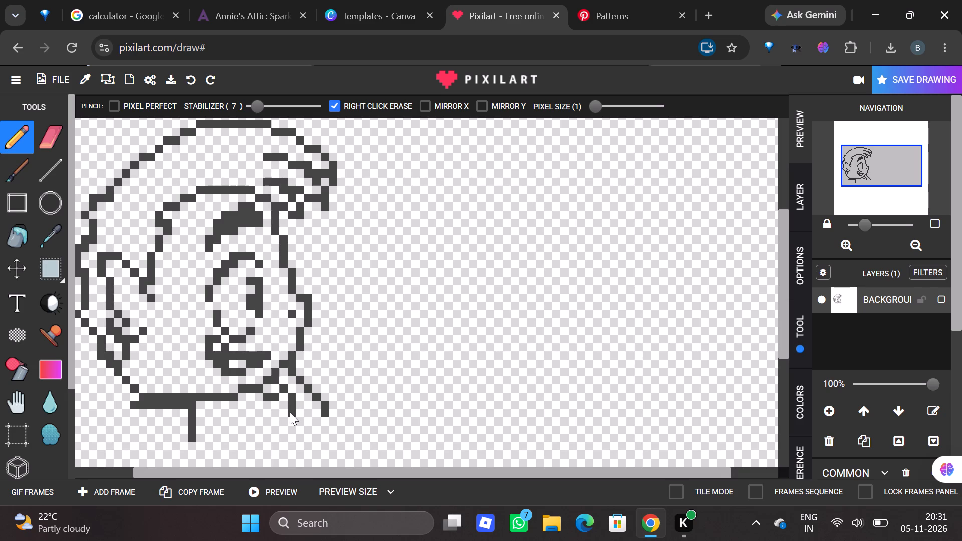
pyautogui.click(284, 406)
pyautogui.moveTo(273, 415); pyautogui.dragTo(272, 421)
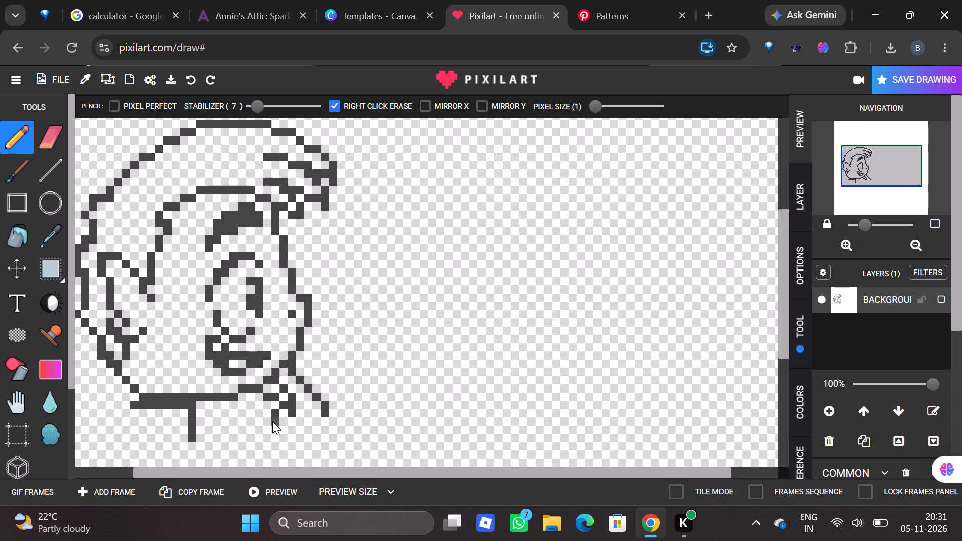
pyautogui.moveTo(272, 421); pyautogui.dragTo(279, 421)
pyautogui.click(279, 421)
# Draw a three-pixel horizontal row just below the chin, between the jaw line and the small hooked outline.
pyautogui.click(242, 405)
pyautogui.moveTo(251, 403); pyautogui.dragTo(257, 403)
pyautogui.click(257, 403)
# Draw a small curved outline under the three-pixel row below the chin, stepping down to a three-pixel bottom row and turning up one pixel.
pyautogui.click(226, 406)
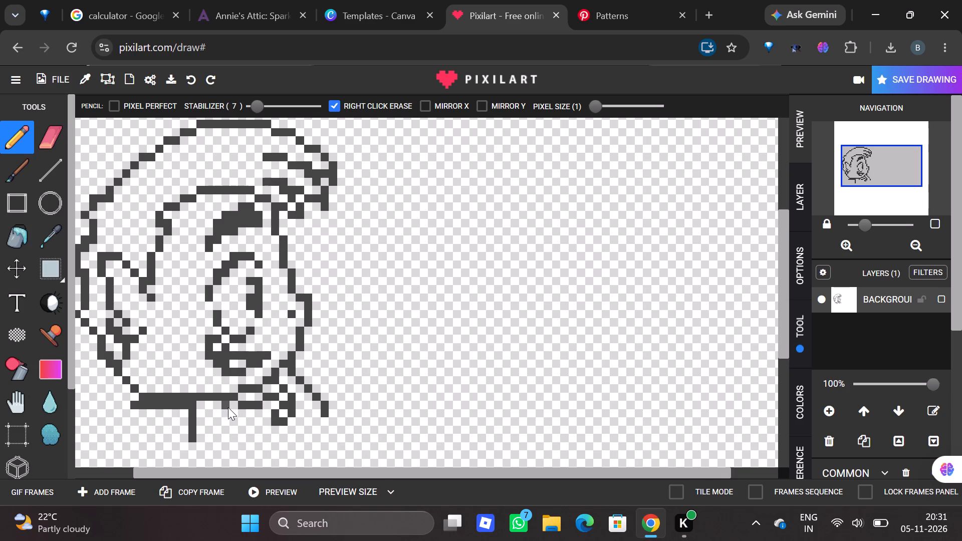
pyautogui.click(231, 412)
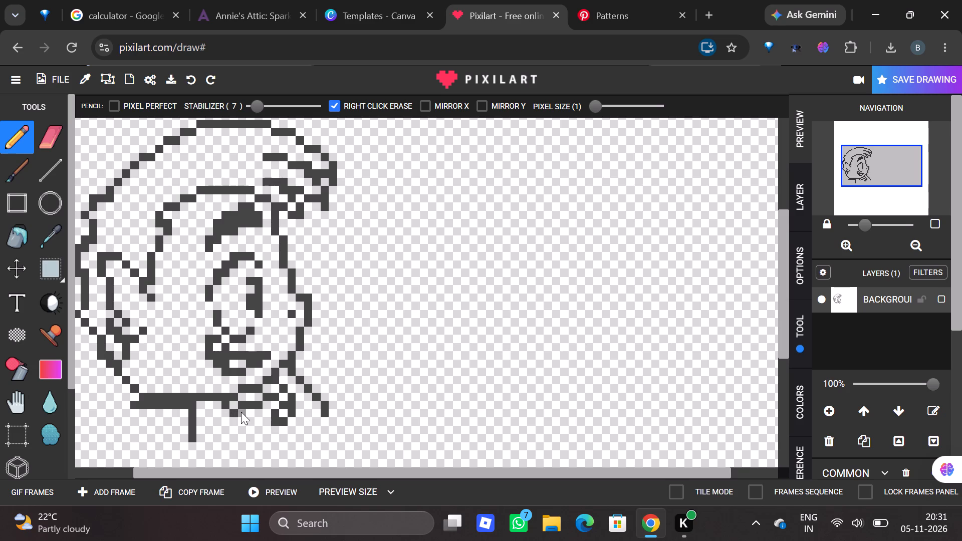
pyautogui.moveTo(242, 419); pyautogui.dragTo(248, 420)
pyautogui.click(248, 420)
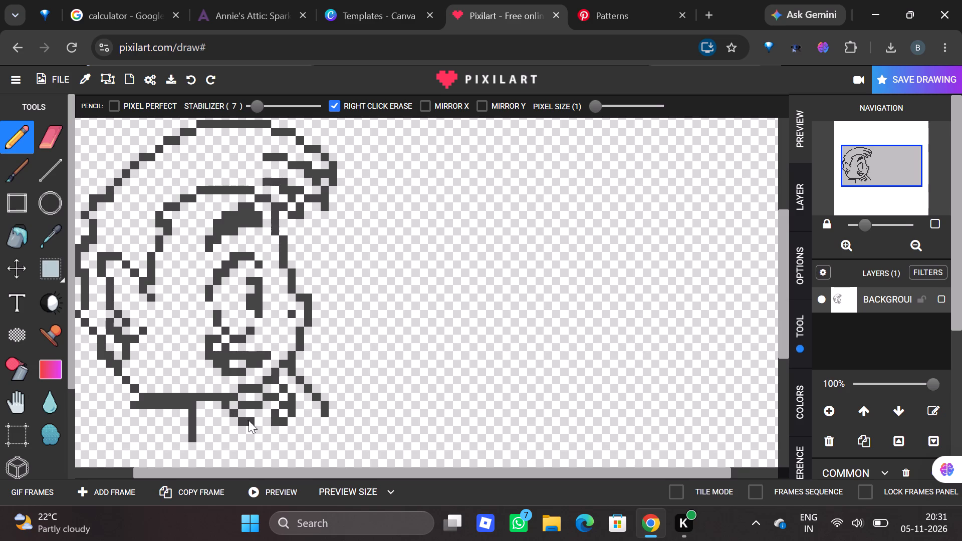
pyautogui.click(254, 420)
pyautogui.click(255, 420)
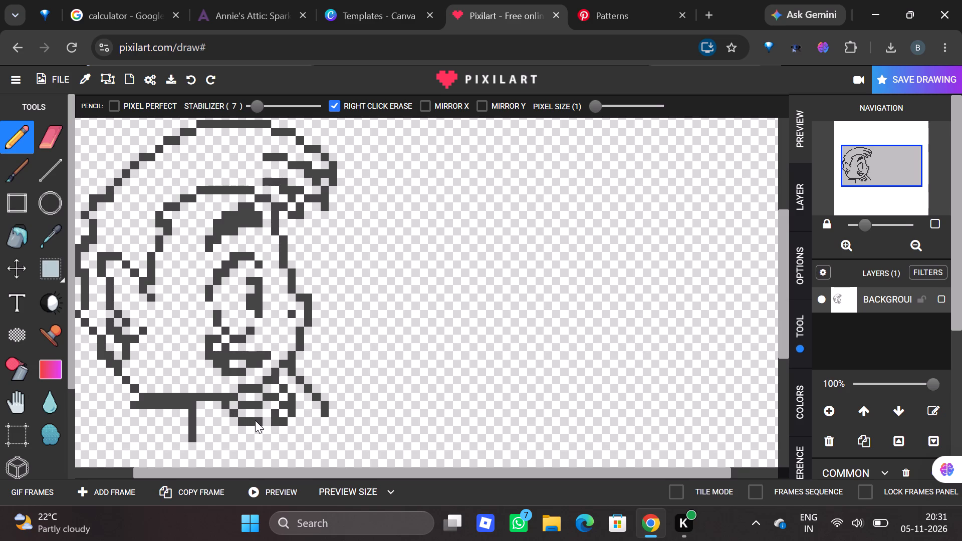
pyautogui.click(260, 412)
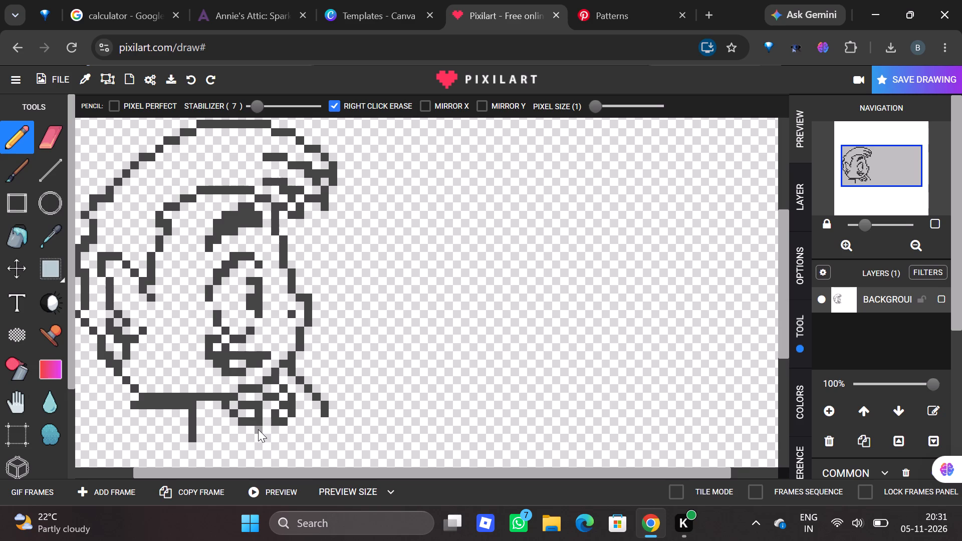
# Draw a seven-pixel staircase line from that curve's front bottom corner, descending diagonally toward the front.
pyautogui.click(257, 430)
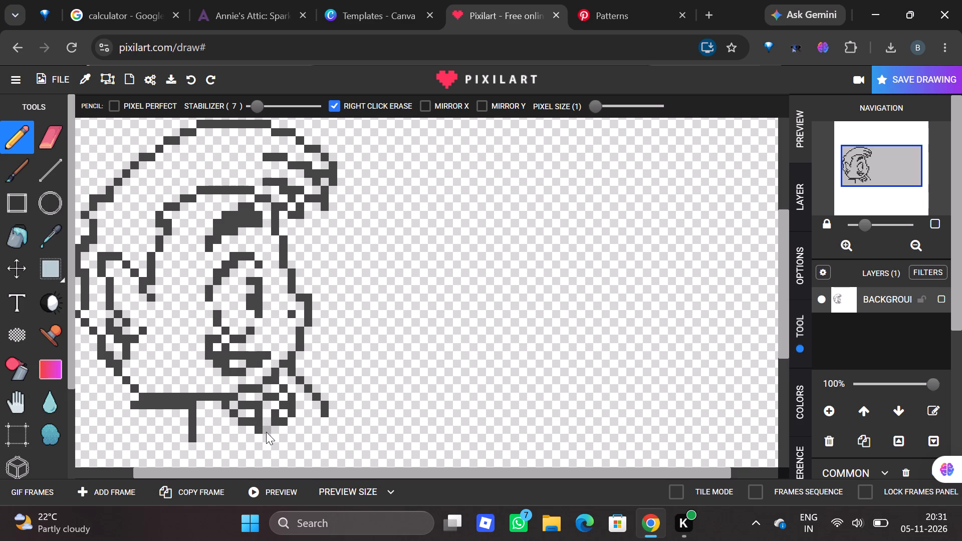
pyautogui.click(266, 432)
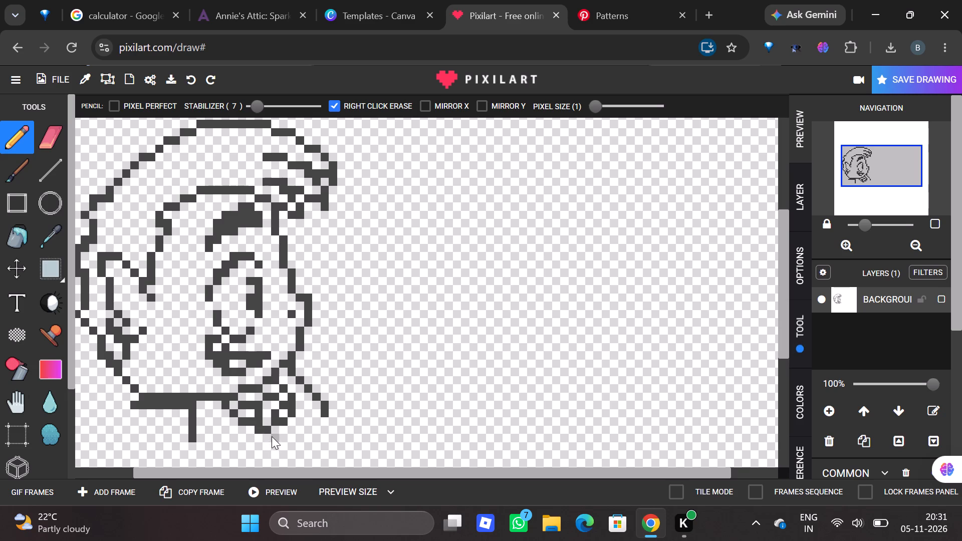
pyautogui.click(273, 440)
pyautogui.click(283, 440)
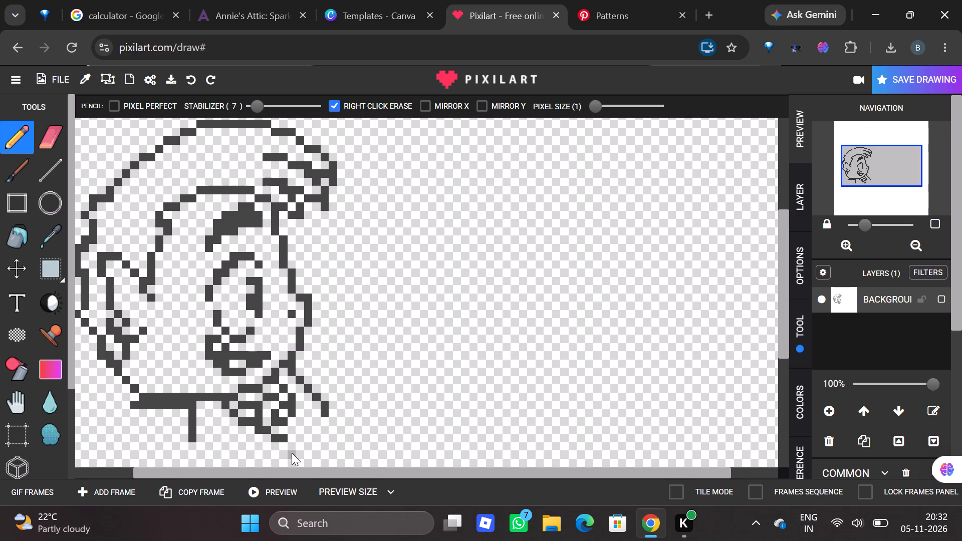
pyautogui.click(291, 446)
pyautogui.click(292, 456)
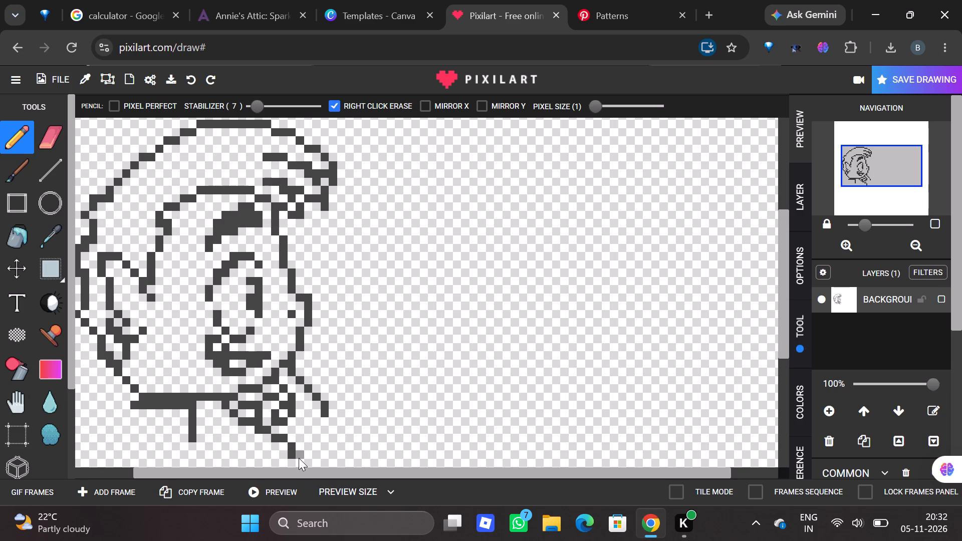
pyautogui.click(298, 457)
# Draw a three-pixel diagonal rising from beside the staircase line up to the lower end of the line coming off the chin.
pyautogui.moveTo(298, 440); pyautogui.dragTo(309, 429)
pyautogui.click(309, 429)
pyautogui.click(316, 422)
# Finish the staircase with a two-pixel bottom row and a three-pixel diagonal rising outward from it, erasing the extra pixel beside the diagonal.
pyautogui.click(309, 461)
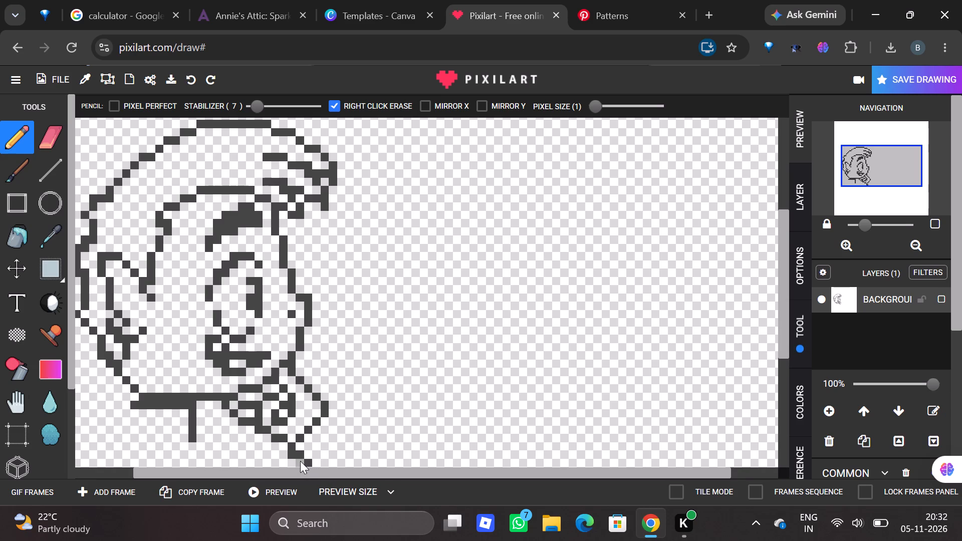
pyautogui.click(300, 461)
pyautogui.click(314, 455)
pyautogui.moveTo(324, 448); pyautogui.dragTo(333, 440)
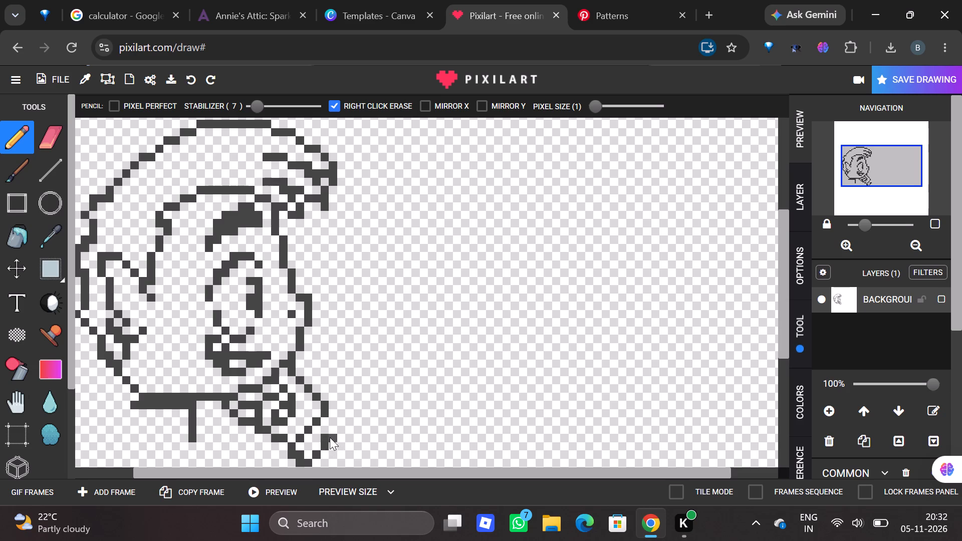
pyautogui.rightClick(324, 438)
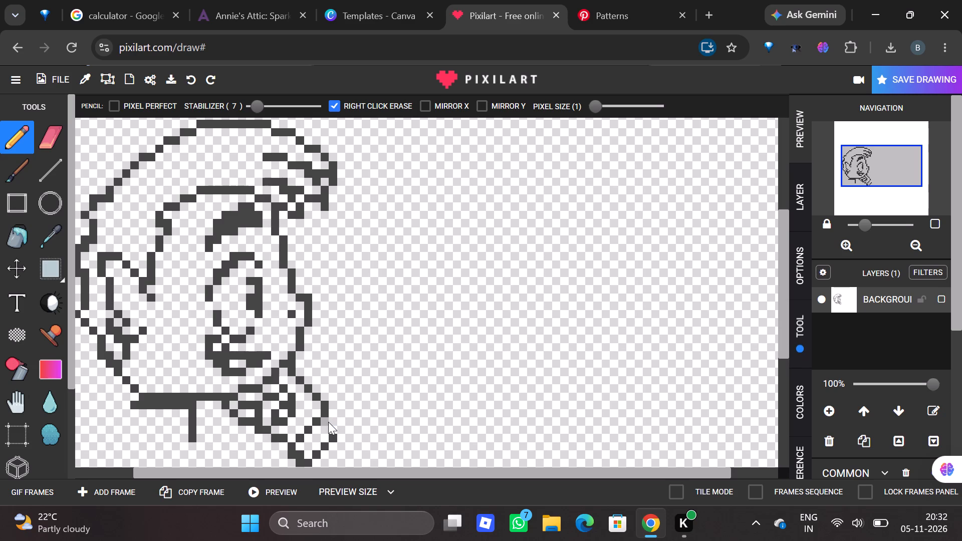
# Erase the chin line's last two outer pixels and redraw its end one column inward, curving outward and down to meet the outer diagonal.
pyautogui.rightClick(326, 411)
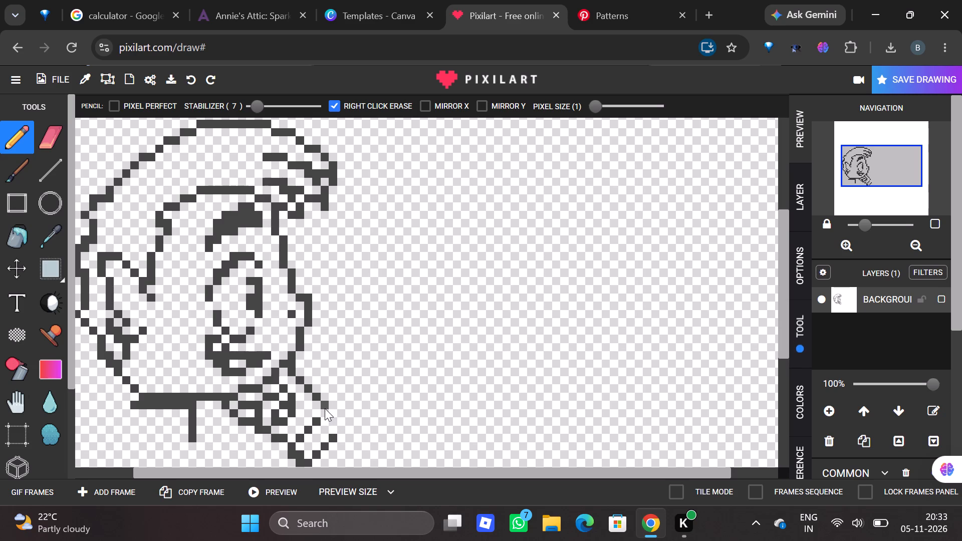
pyautogui.rightClick(325, 408)
pyautogui.click(316, 402)
pyautogui.click(324, 415)
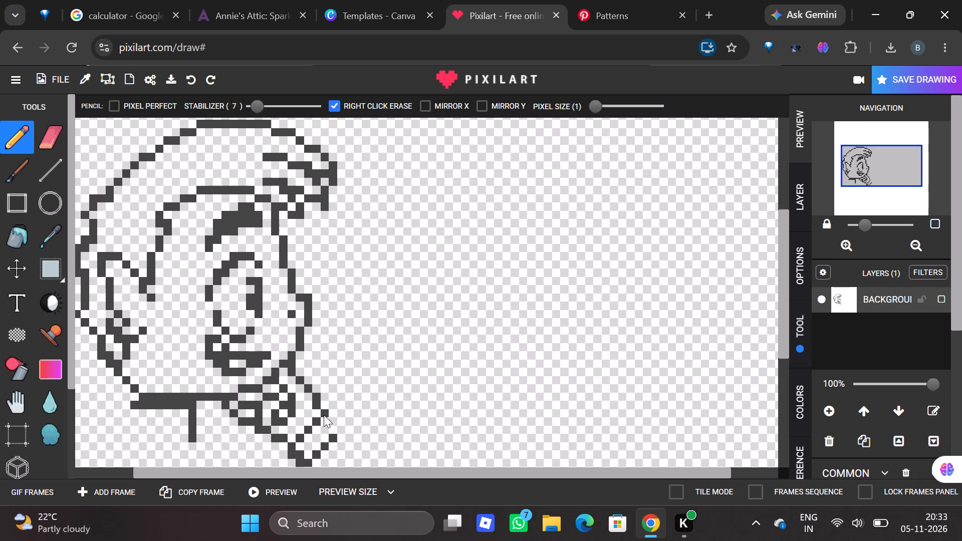
pyautogui.click(334, 413)
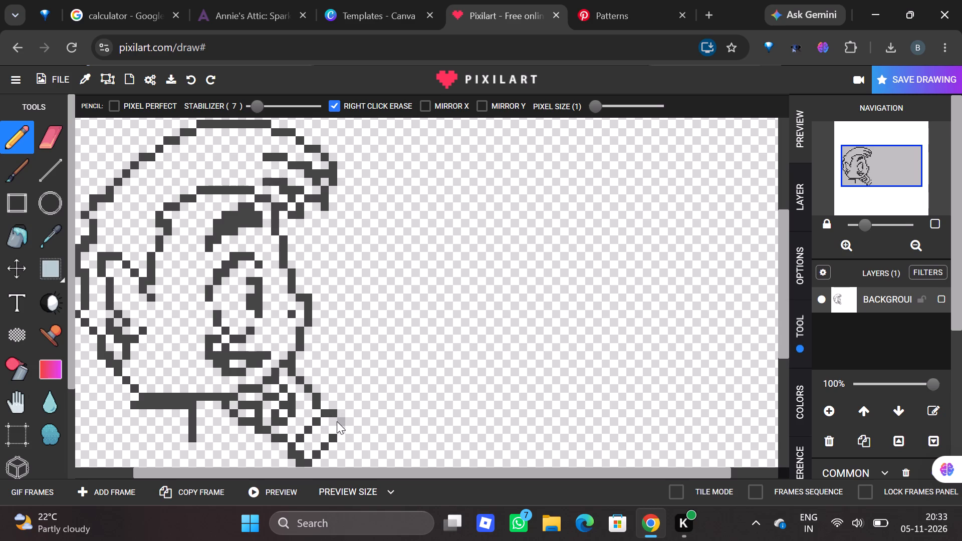
pyautogui.click(337, 421)
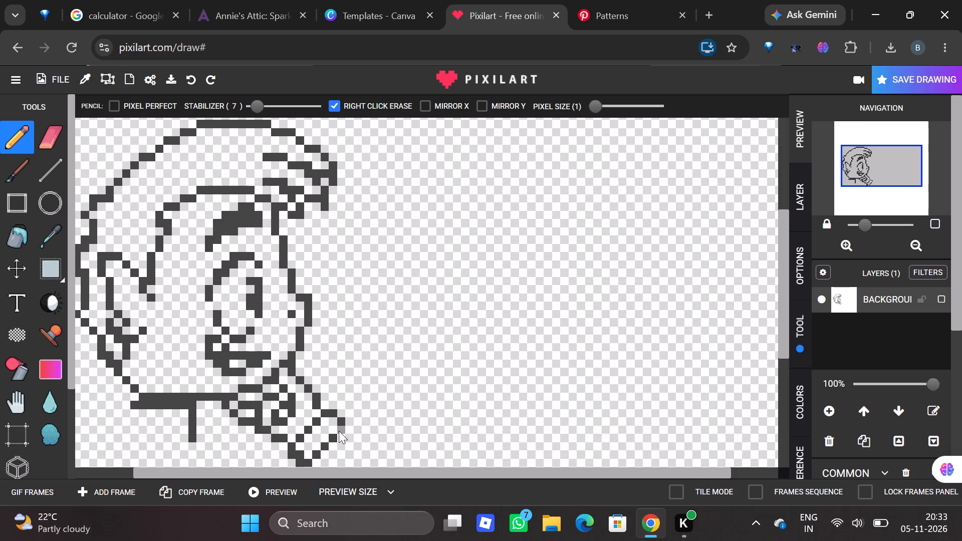
pyautogui.click(339, 431)
# Thicken the back end of the jaw line with a four-pixel row on top and erase the rearmost pixel of its lower row.
pyautogui.moveTo(377, 472); pyautogui.dragTo(333, 480)
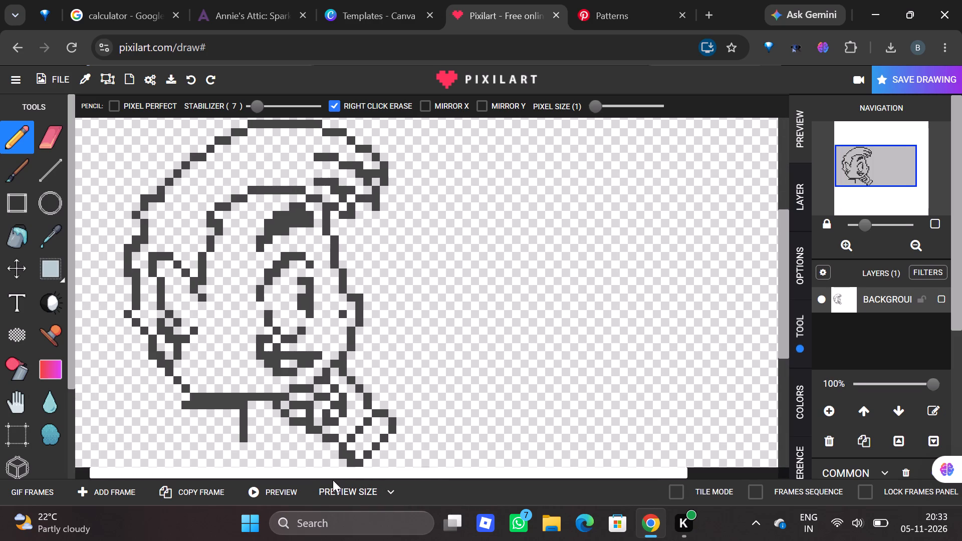
pyautogui.moveTo(333, 480); pyautogui.dragTo(309, 483)
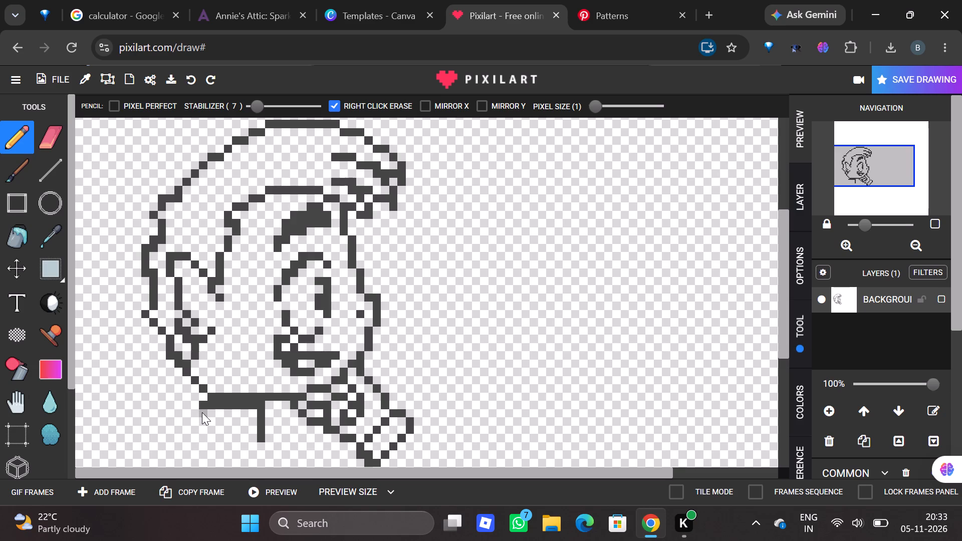
pyautogui.click(215, 388)
pyautogui.click(219, 388)
pyautogui.moveTo(226, 389); pyautogui.dragTo(236, 389)
pyautogui.click(236, 389)
pyautogui.rightClick(202, 407)
# Erase the diagonal pixels of the lower back-of-head outline behind the ear, plus the extra pixel farther down beside the jaw outline.
pyautogui.click(54, 132)
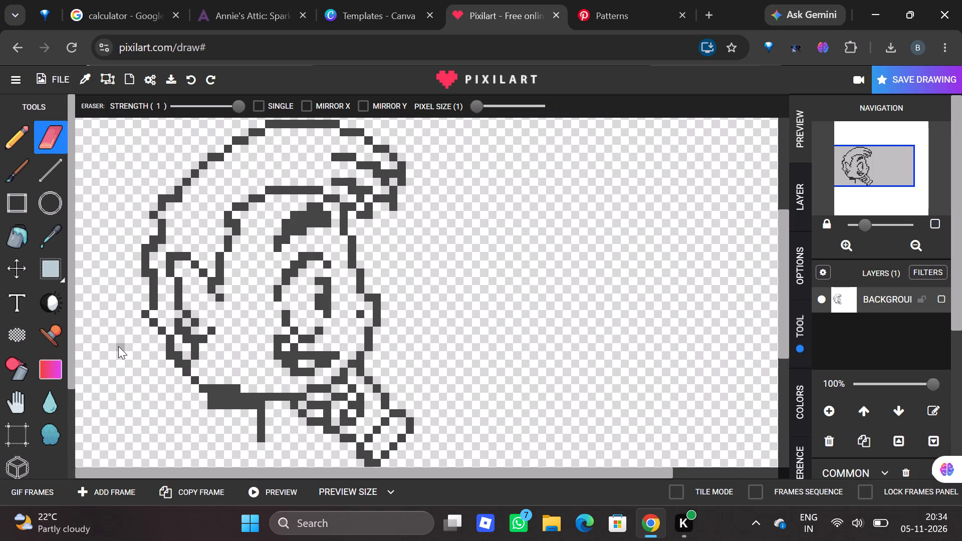
pyautogui.click(188, 361)
pyautogui.click(170, 337)
pyautogui.moveTo(162, 330); pyautogui.dragTo(144, 312)
# Redraw the back-of-head outline behind the ear with a three-pixel column and a two-pixel column stepping outward, closing the gap.
pyautogui.click(18, 116)
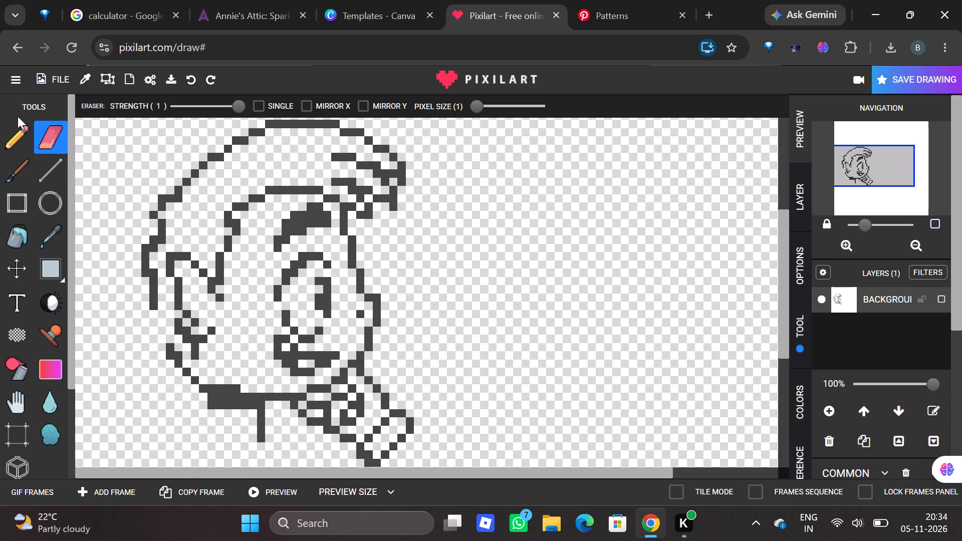
pyautogui.click(18, 126)
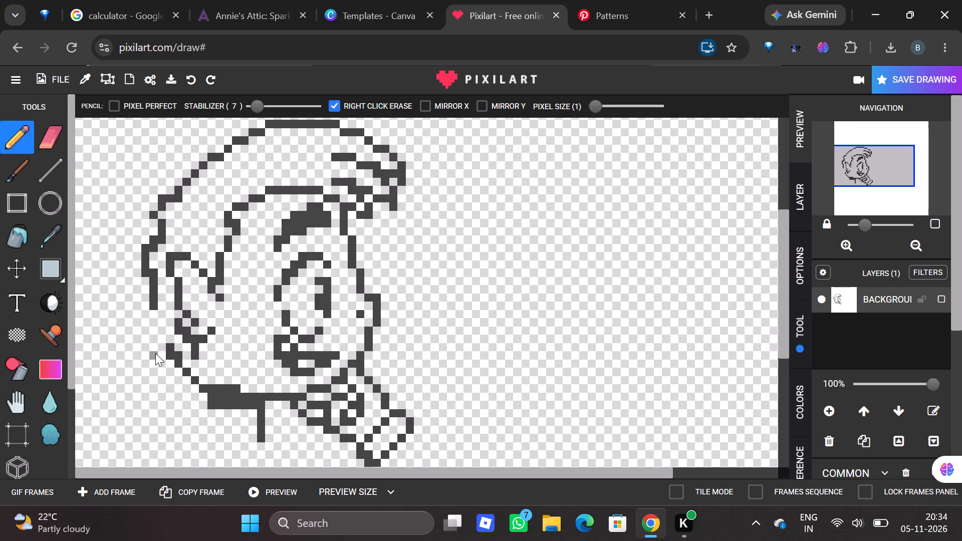
pyautogui.moveTo(159, 347); pyautogui.dragTo(161, 336)
pyautogui.click(161, 336)
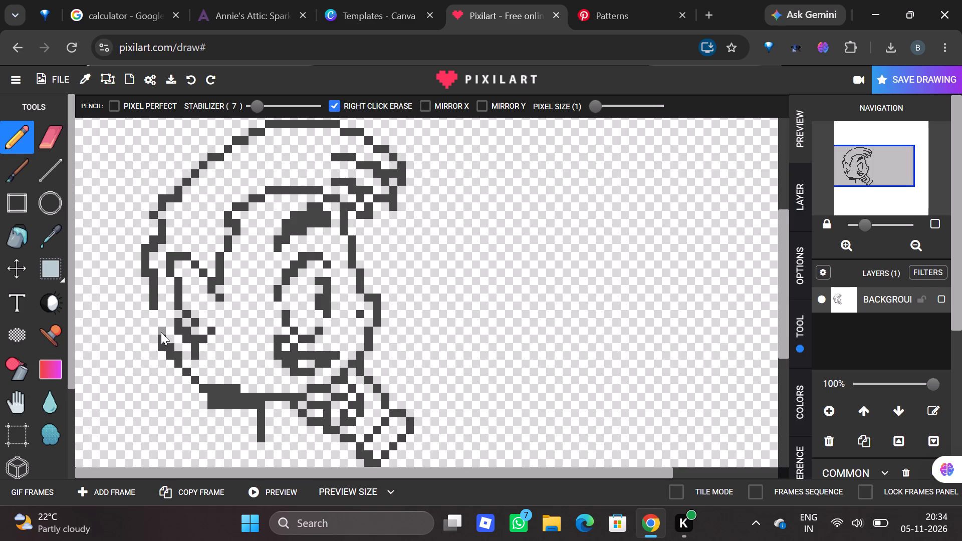
pyautogui.click(161, 332)
pyautogui.click(151, 323)
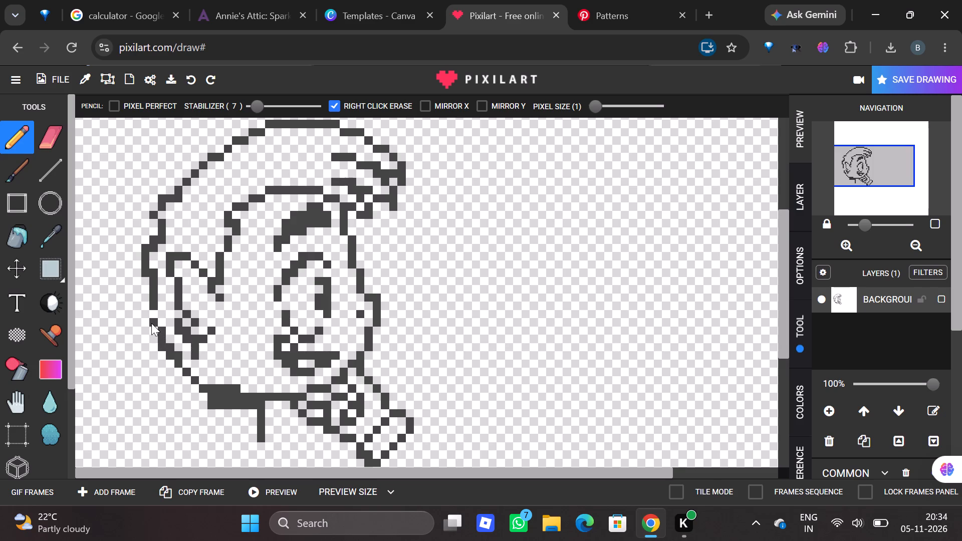
pyautogui.click(150, 317)
# Fill the back of the neck with five solid rows beneath the thick jaw end, stepping outward toward the back as they descend.
pyautogui.click(201, 416)
pyautogui.moveTo(213, 412); pyautogui.dragTo(241, 411)
pyautogui.moveTo(241, 411); pyautogui.dragTo(252, 411)
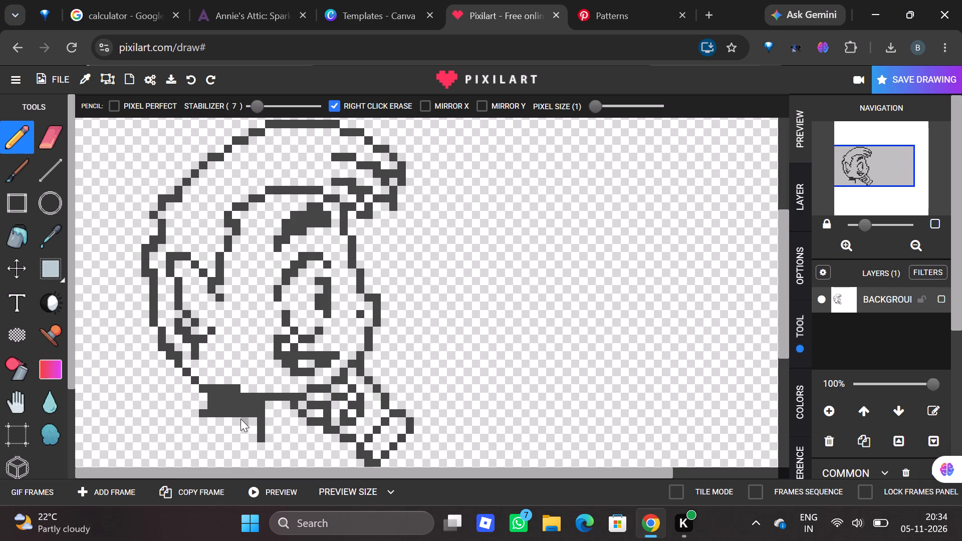
pyautogui.moveTo(235, 420); pyautogui.dragTo(210, 421)
pyautogui.moveTo(210, 421); pyautogui.dragTo(205, 421)
pyautogui.moveTo(232, 428); pyautogui.dragTo(198, 427)
pyautogui.moveTo(198, 427); pyautogui.dragTo(197, 427)
pyautogui.moveTo(228, 436); pyautogui.dragTo(225, 436)
pyautogui.moveTo(225, 436); pyautogui.dragTo(194, 437)
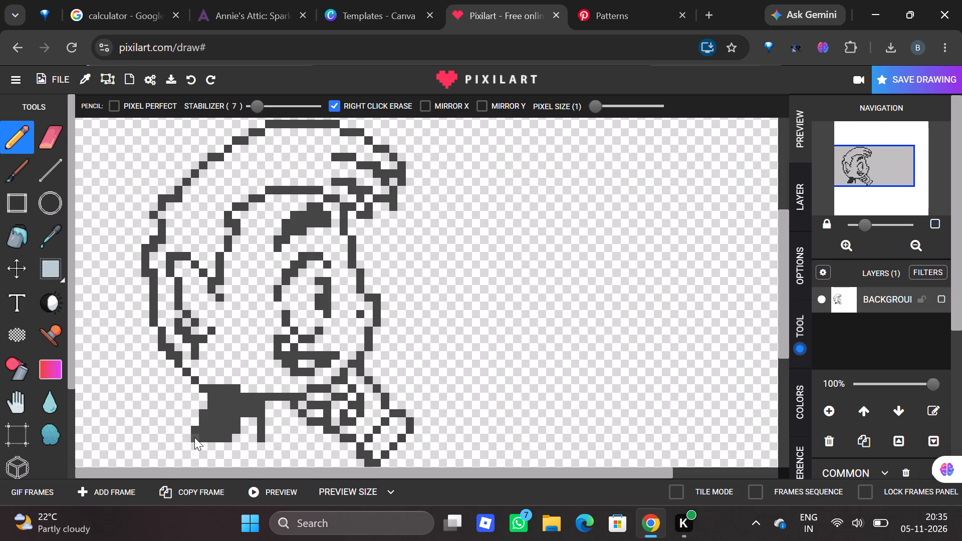
pyautogui.moveTo(227, 445); pyautogui.dragTo(225, 445)
pyautogui.moveTo(225, 445); pyautogui.dragTo(187, 444)
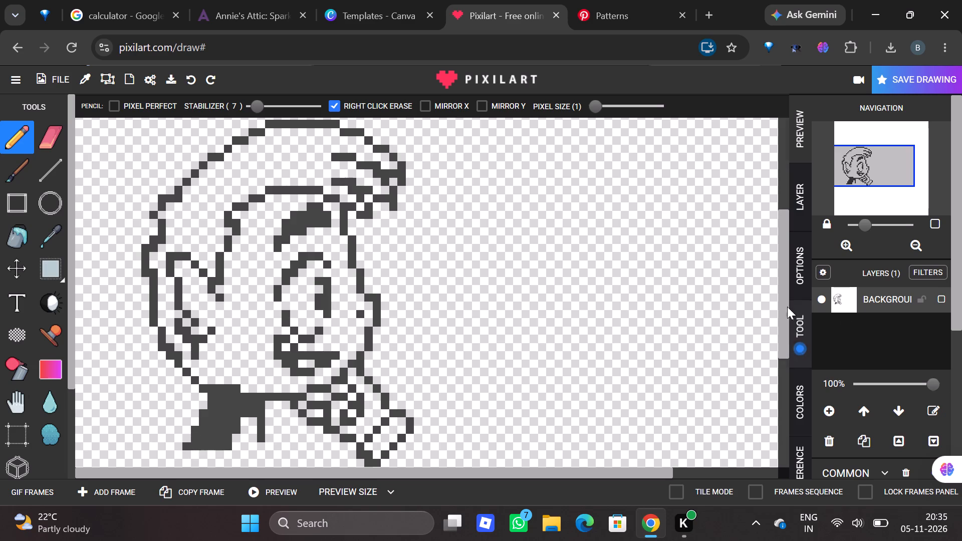
# Extend the thin neck line downward with two four-pixel vertical segments, each shifted one column toward the back.
pyautogui.moveTo(782, 307); pyautogui.dragTo(783, 364)
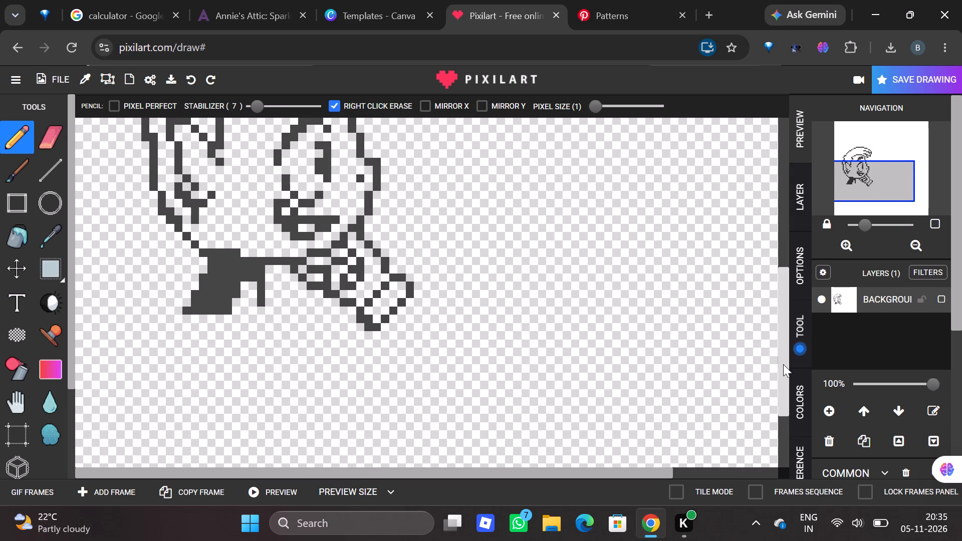
pyautogui.click(264, 312)
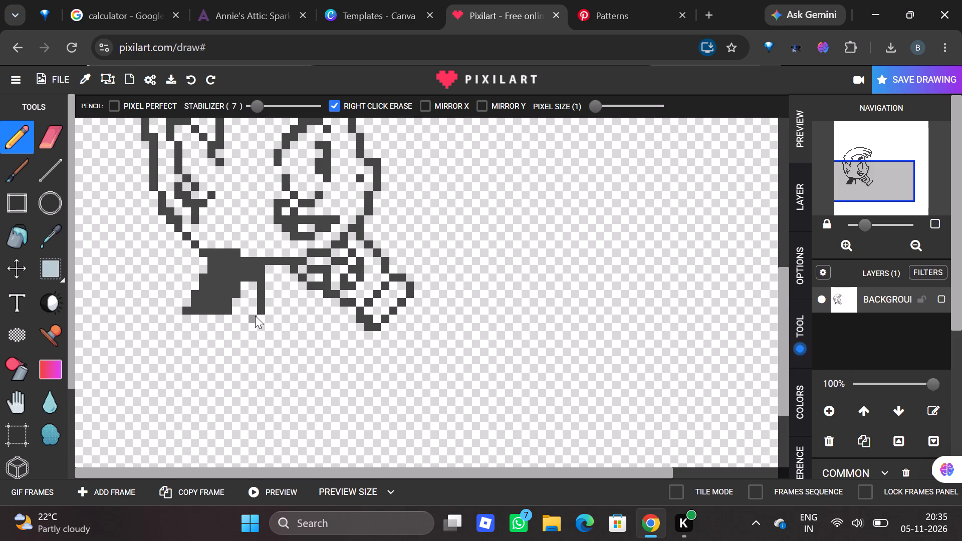
pyautogui.click(254, 316)
pyautogui.moveTo(253, 327); pyautogui.dragTo(253, 336)
pyautogui.moveTo(253, 336); pyautogui.dragTo(254, 342)
pyautogui.click(254, 342)
pyautogui.moveTo(246, 351); pyautogui.dragTo(243, 362)
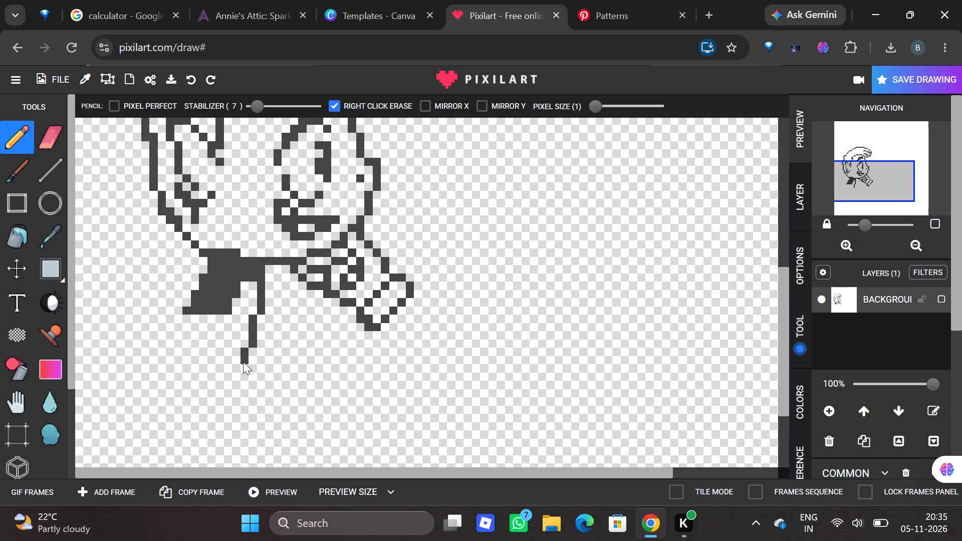
pyautogui.click(243, 362)
pyautogui.moveTo(243, 366); pyautogui.dragTo(243, 378)
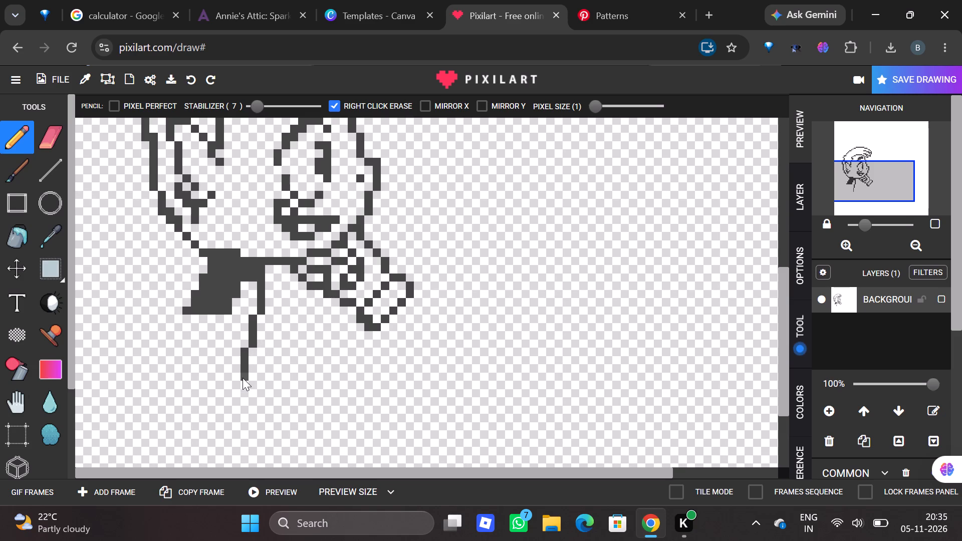
pyautogui.click(243, 378)
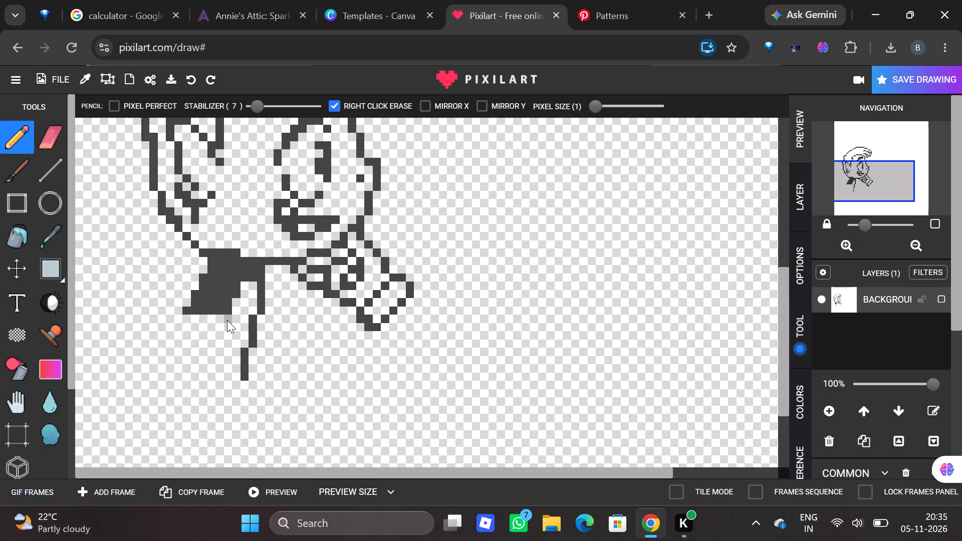
# Continue the solid neck shape with eight more rows slanting toward the back, ending level with the bottom of the thin neck line.
pyautogui.click(221, 320)
pyautogui.moveTo(212, 320); pyautogui.dragTo(190, 318)
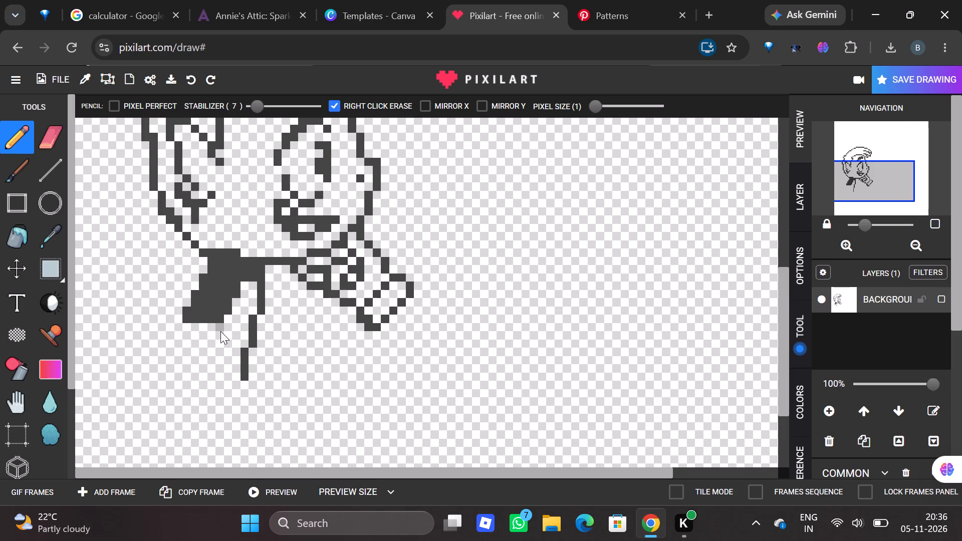
pyautogui.moveTo(219, 326); pyautogui.dragTo(188, 326)
pyautogui.moveTo(188, 326); pyautogui.dragTo(181, 326)
pyautogui.moveTo(217, 334); pyautogui.dragTo(180, 332)
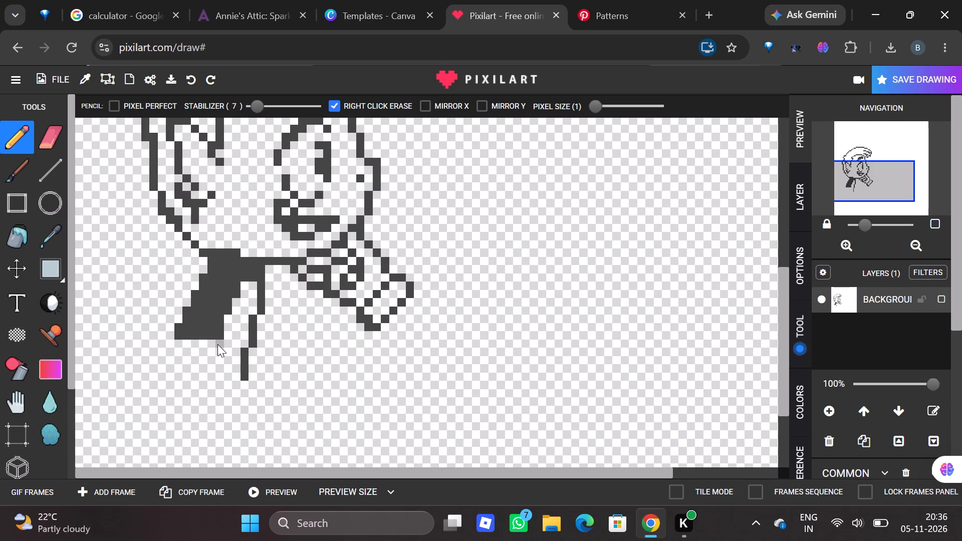
pyautogui.moveTo(217, 344); pyautogui.dragTo(172, 342)
pyautogui.moveTo(210, 353); pyautogui.dragTo(185, 352)
pyautogui.moveTo(185, 352); pyautogui.dragTo(171, 351)
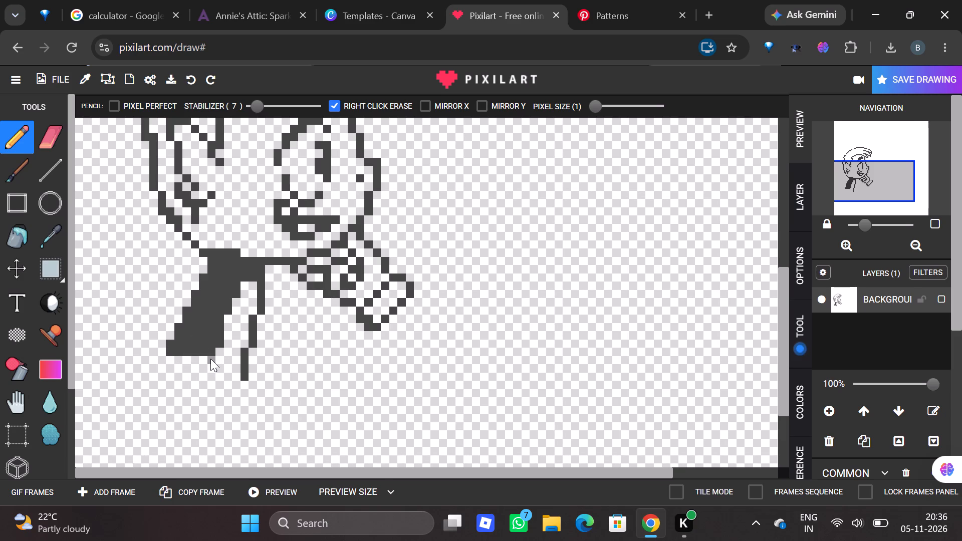
pyautogui.moveTo(210, 359); pyautogui.dragTo(181, 359)
pyautogui.moveTo(181, 359); pyautogui.dragTo(171, 359)
pyautogui.moveTo(207, 367); pyautogui.dragTo(189, 370)
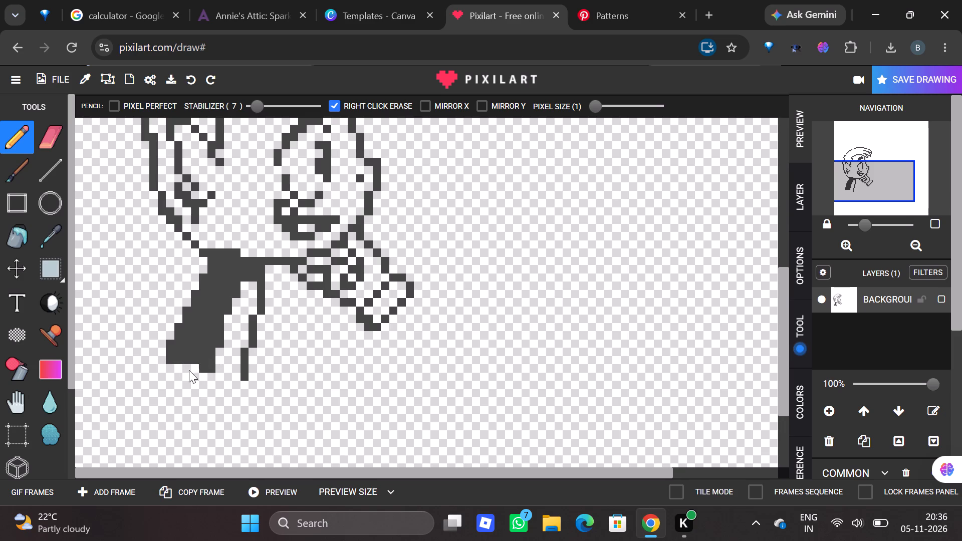
pyautogui.moveTo(189, 370); pyautogui.dragTo(171, 372)
pyautogui.moveTo(209, 379); pyautogui.dragTo(171, 380)
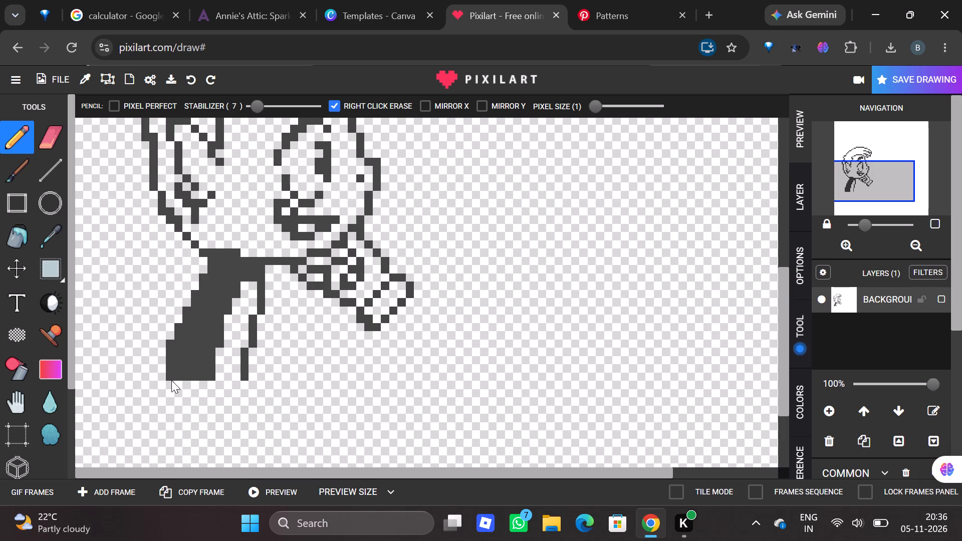
pyautogui.moveTo(788, 346); pyautogui.dragTo(766, 295)
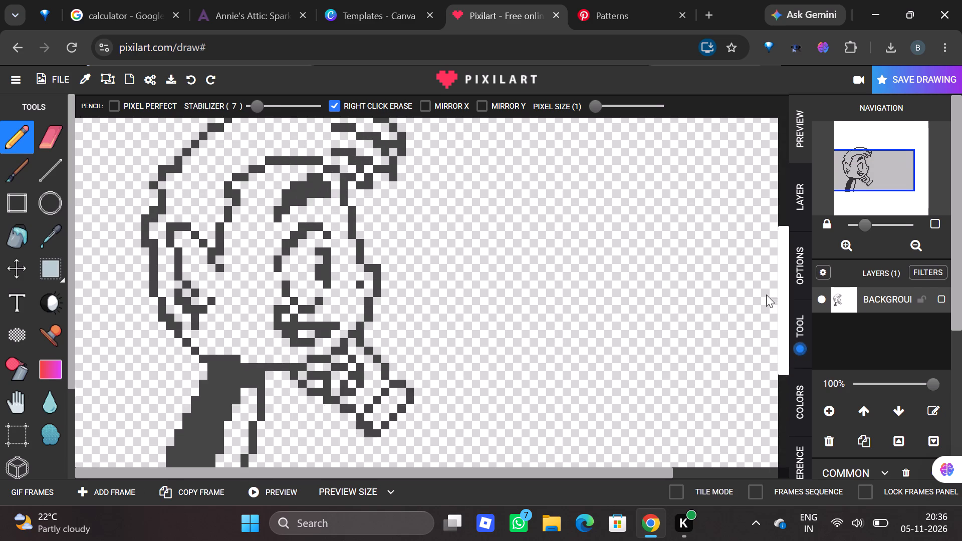
# Start a second outline in front of the face, below the fringe, with vertical segments of three, seven and three pixels, each one column farther right.
pyautogui.moveTo(766, 295); pyautogui.dragTo(746, 281)
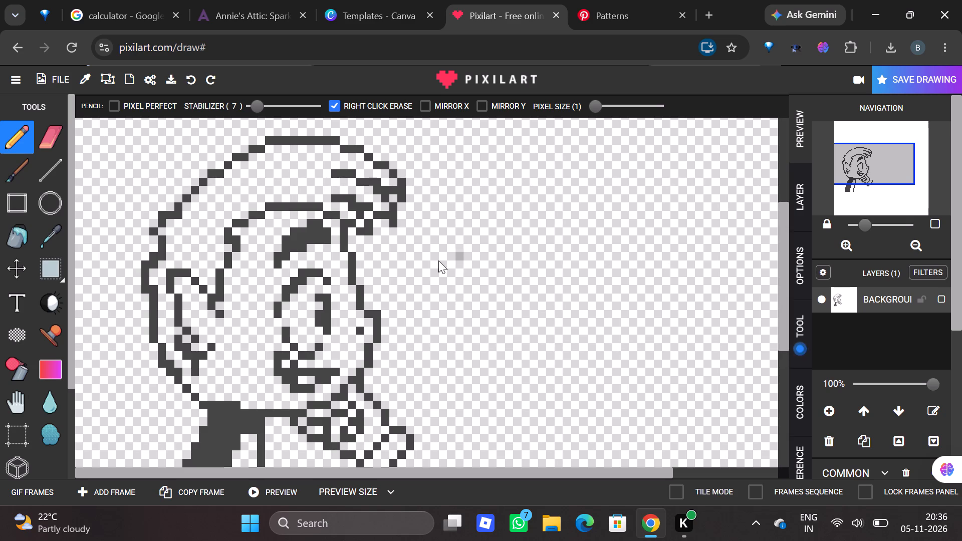
pyautogui.click(411, 229)
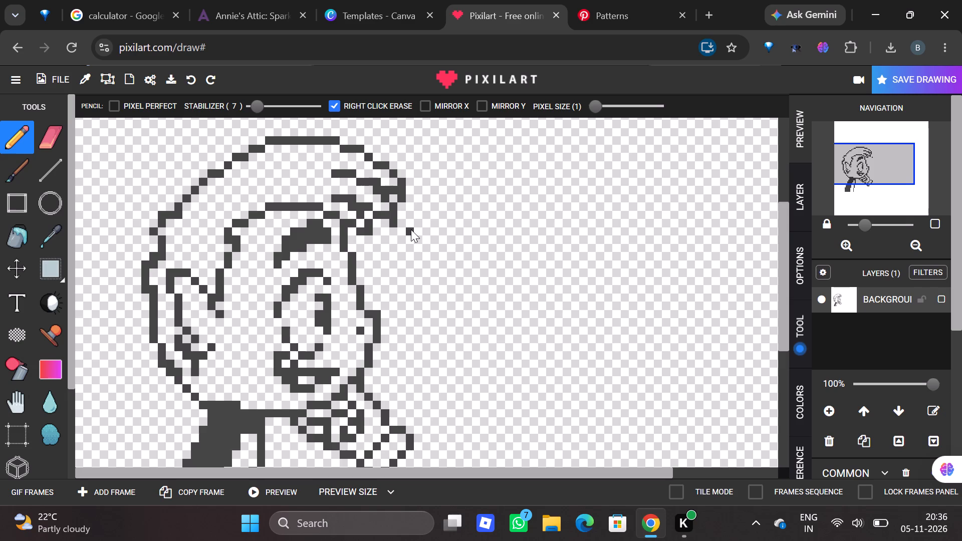
pyautogui.click(411, 236)
pyautogui.click(411, 244)
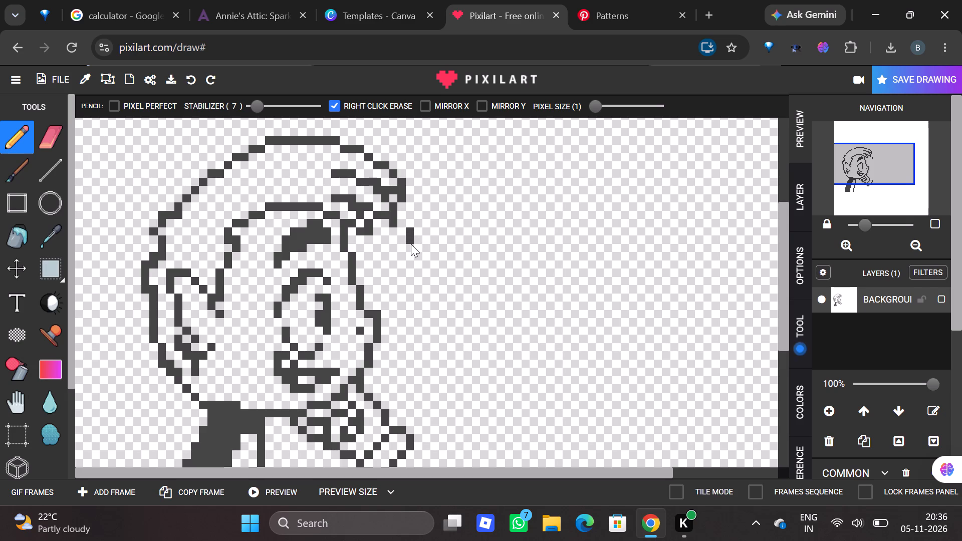
pyautogui.click(411, 245)
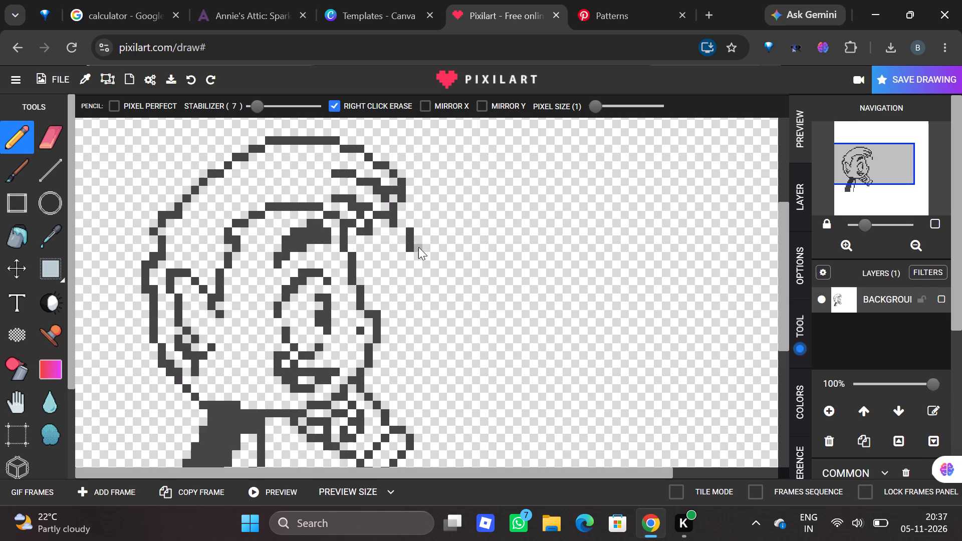
pyautogui.click(419, 246)
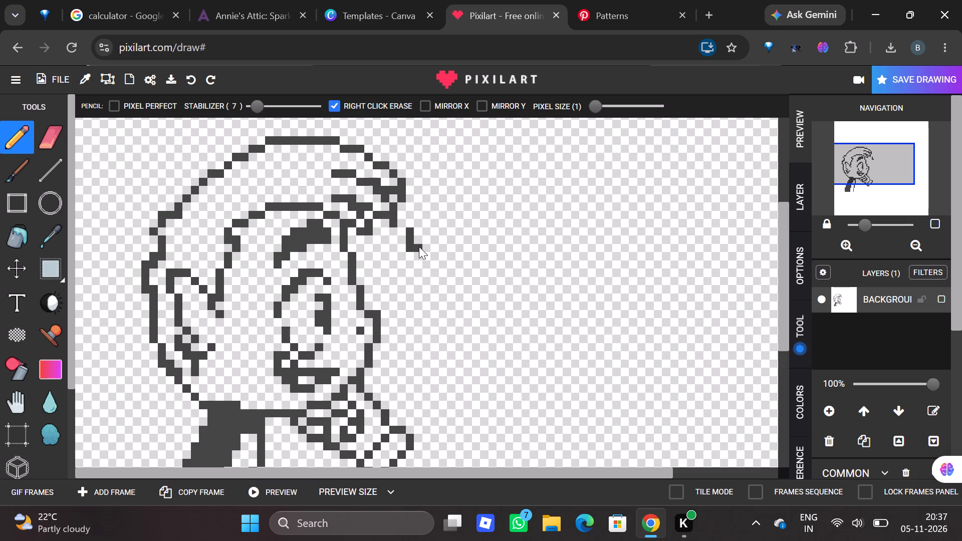
pyautogui.moveTo(419, 254); pyautogui.dragTo(418, 265)
pyautogui.click(418, 265)
pyautogui.click(418, 270)
pyautogui.moveTo(417, 281); pyautogui.dragTo(417, 288)
pyautogui.moveTo(417, 288); pyautogui.dragTo(418, 295)
pyautogui.click(418, 295)
pyautogui.moveTo(427, 305); pyautogui.dragTo(427, 315)
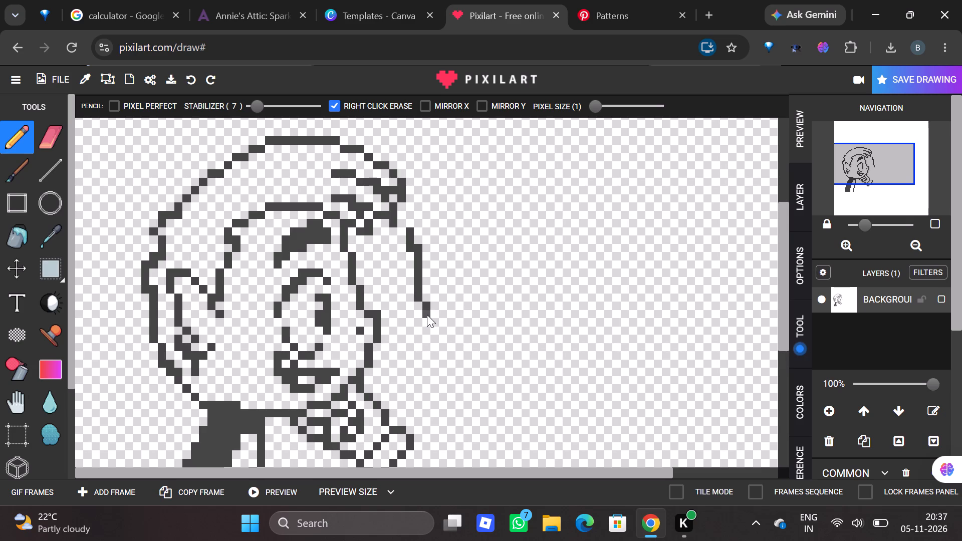
pyautogui.click(426, 321)
# Continue the second outline with a two-pixel step back left, down to a five-pixel column, then two-, two- and one-pixel steps outward to the right.
pyautogui.moveTo(419, 331); pyautogui.dragTo(408, 333)
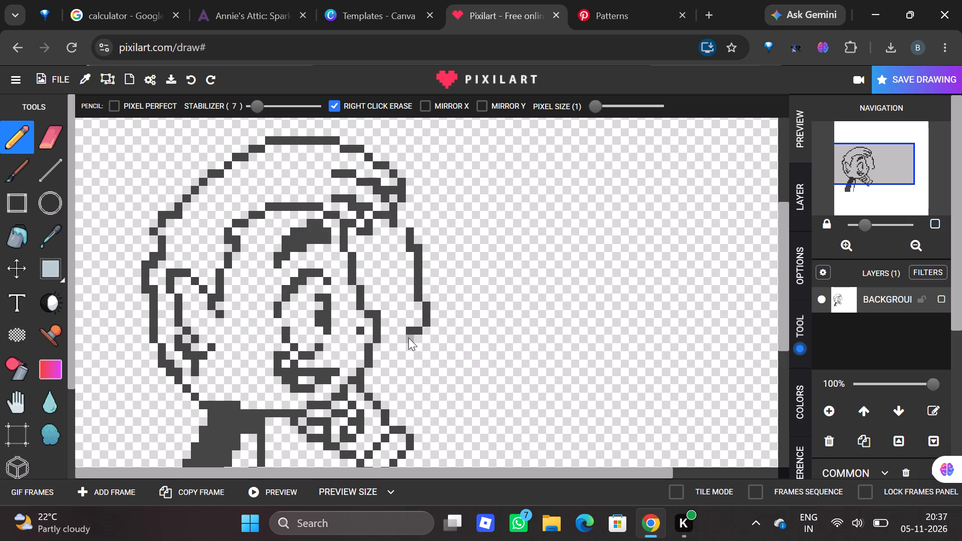
pyautogui.click(408, 338)
pyautogui.click(408, 348)
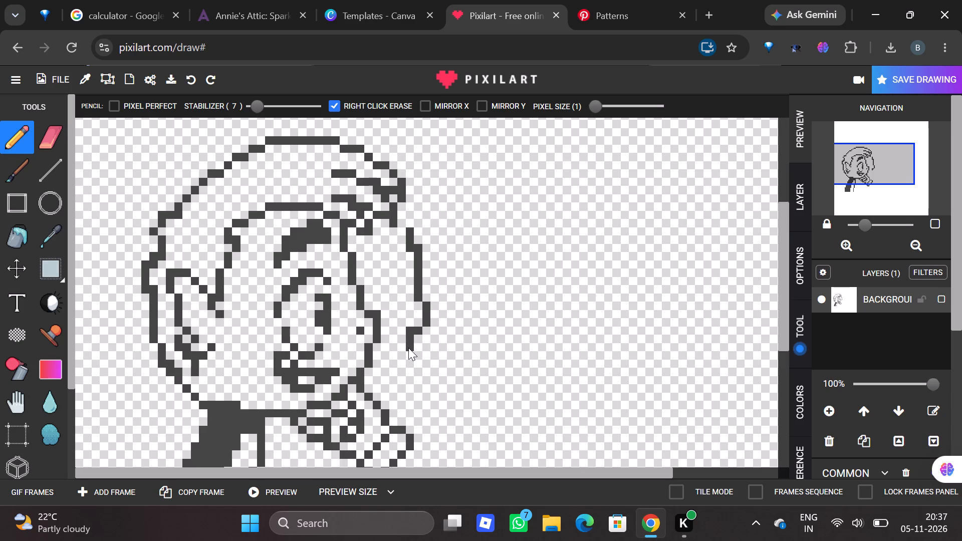
pyautogui.click(409, 355)
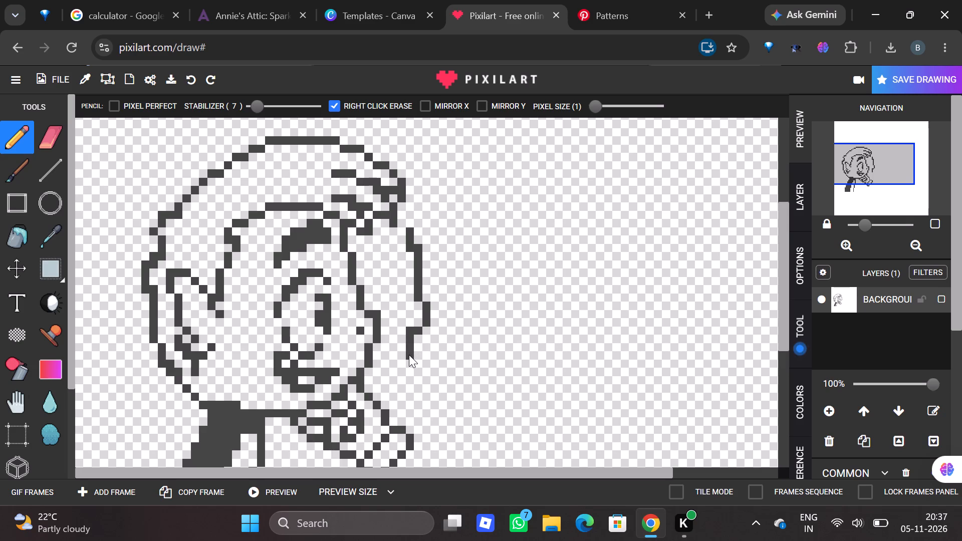
pyautogui.click(409, 362)
pyautogui.moveTo(418, 371); pyautogui.dragTo(418, 377)
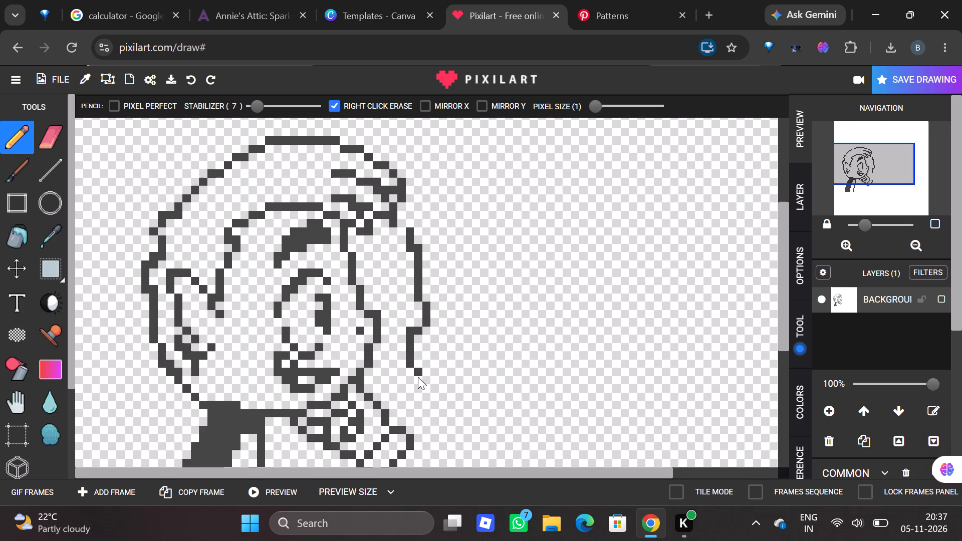
pyautogui.moveTo(418, 377); pyautogui.dragTo(418, 380)
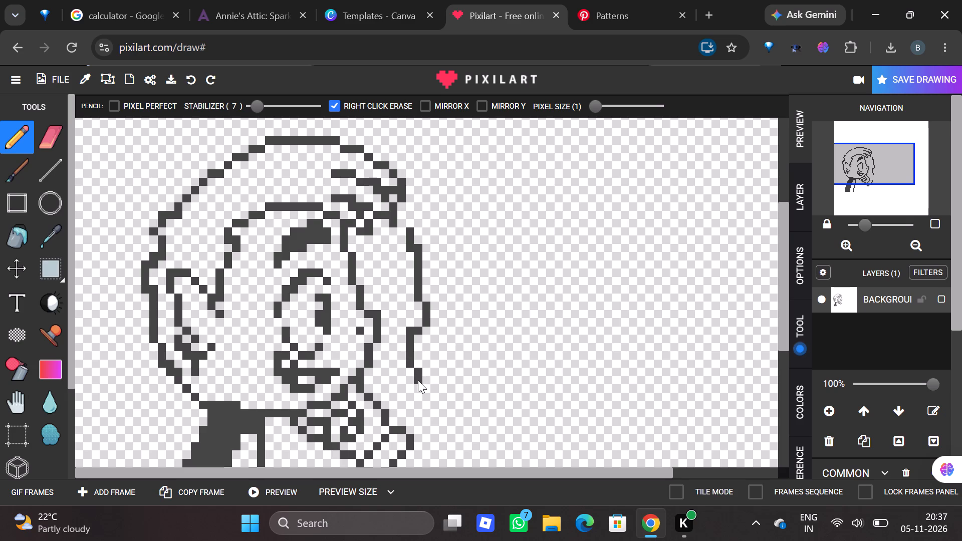
pyautogui.moveTo(427, 387); pyautogui.dragTo(427, 393)
pyautogui.moveTo(427, 393); pyautogui.dragTo(426, 395)
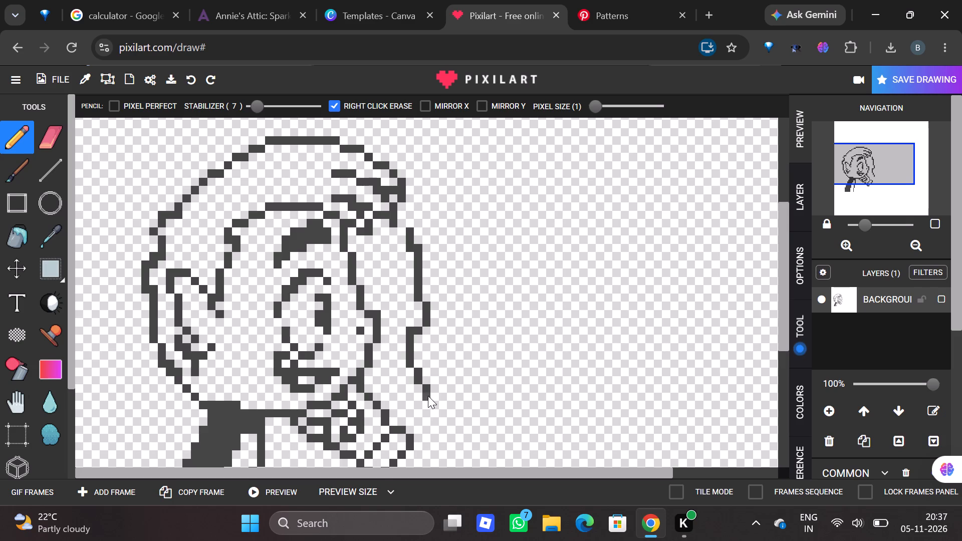
pyautogui.click(435, 405)
# Finish the bottom of the second outline with a five-pixel horizontal row, followed by a three-pixel row one pixel higher.
pyautogui.moveTo(442, 411); pyautogui.dragTo(505, 414)
pyautogui.rightClick(483, 411)
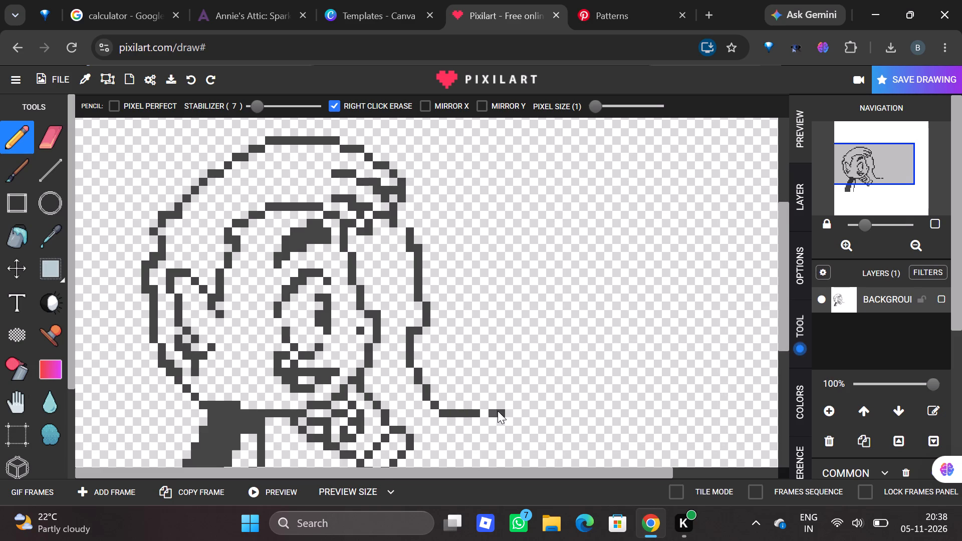
pyautogui.rightClick(498, 411)
pyautogui.click(495, 411)
pyautogui.rightClick(495, 411)
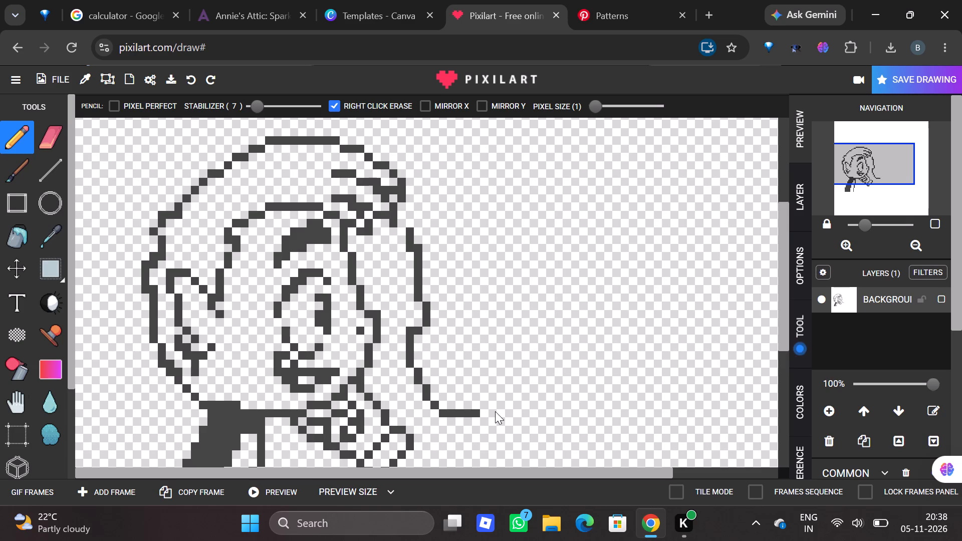
pyautogui.click(484, 405)
pyautogui.click(492, 405)
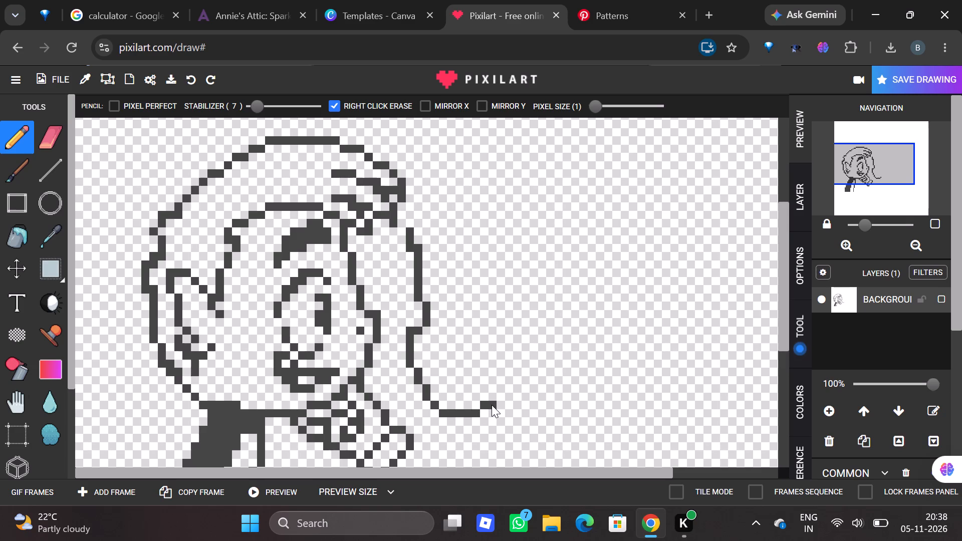
pyautogui.click(499, 404)
# Play the drawing in the Video Editor preview, then return to the canvas.
pyautogui.click(855, 78)
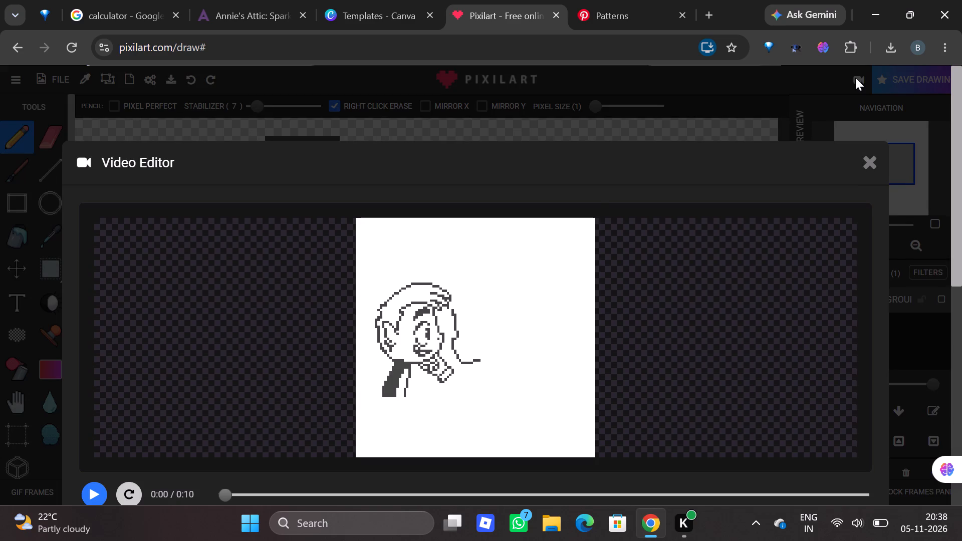
pyautogui.click(101, 488)
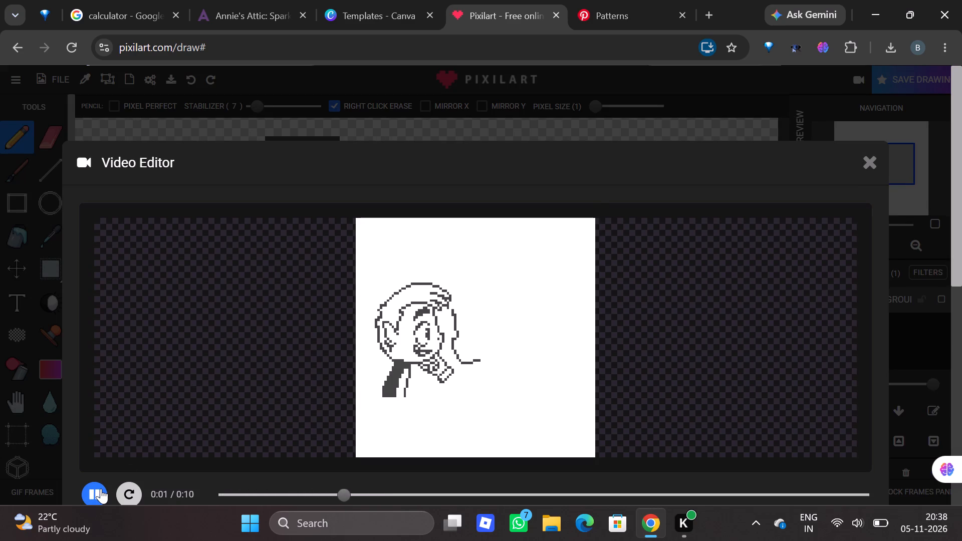
pyautogui.click(450, 337)
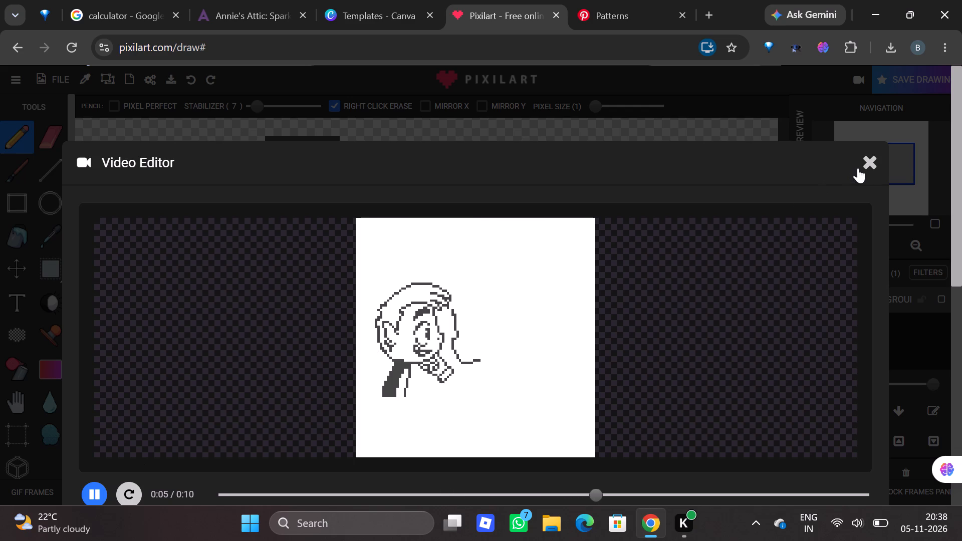
pyautogui.click(858, 167)
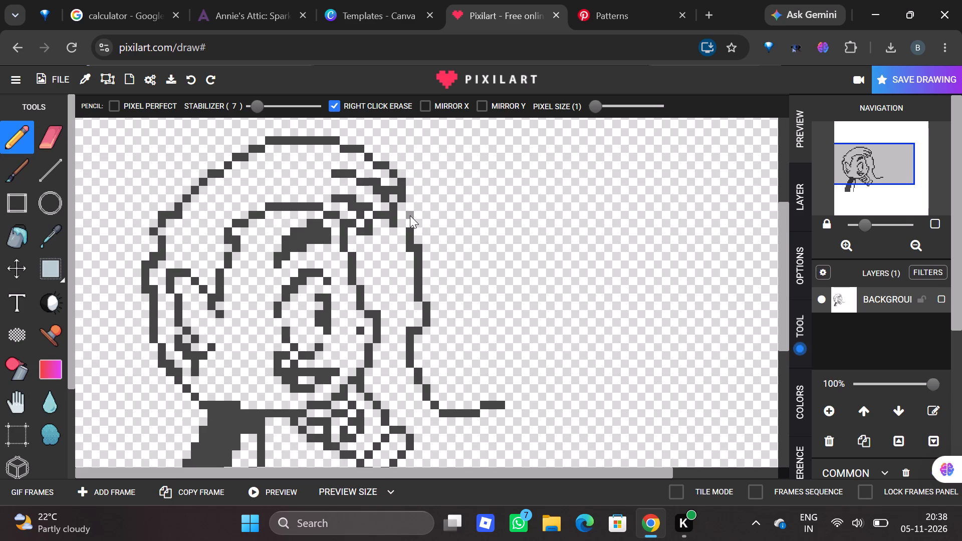
# Add a solid two-row stroke extending right from the top of the second outline, five pixels long above and three pixels below.
pyautogui.click(419, 239)
pyautogui.moveTo(432, 238); pyautogui.dragTo(425, 240)
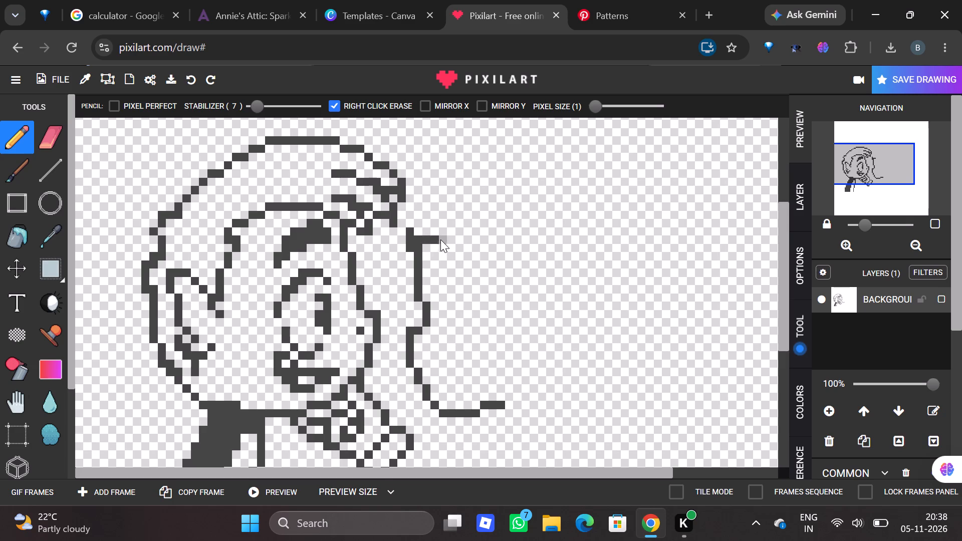
pyautogui.click(441, 239)
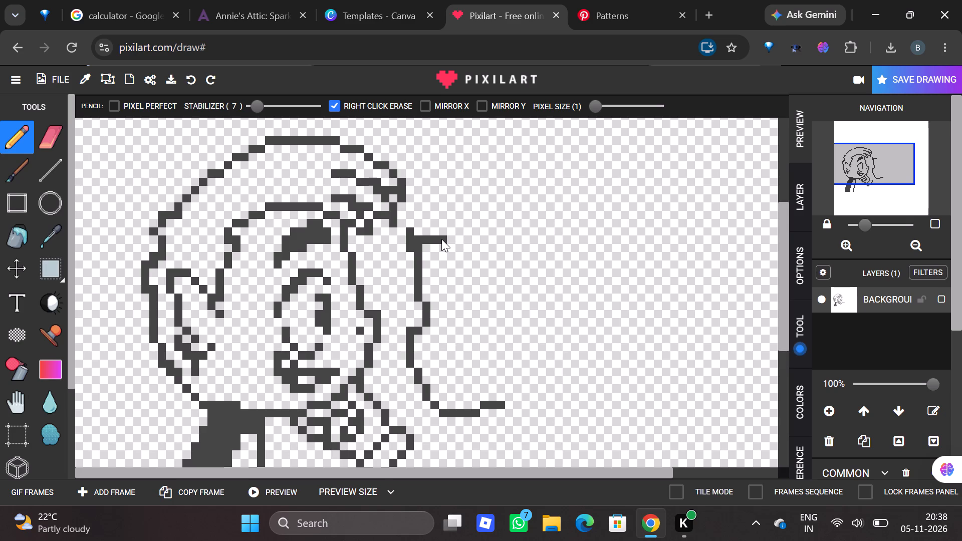
pyautogui.rightClick(441, 239)
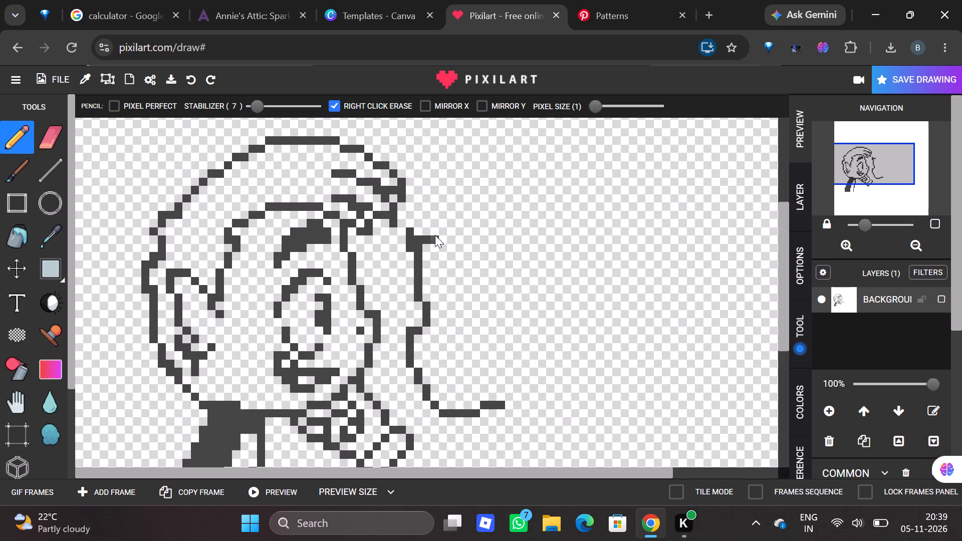
pyautogui.click(435, 232)
pyautogui.click(444, 230)
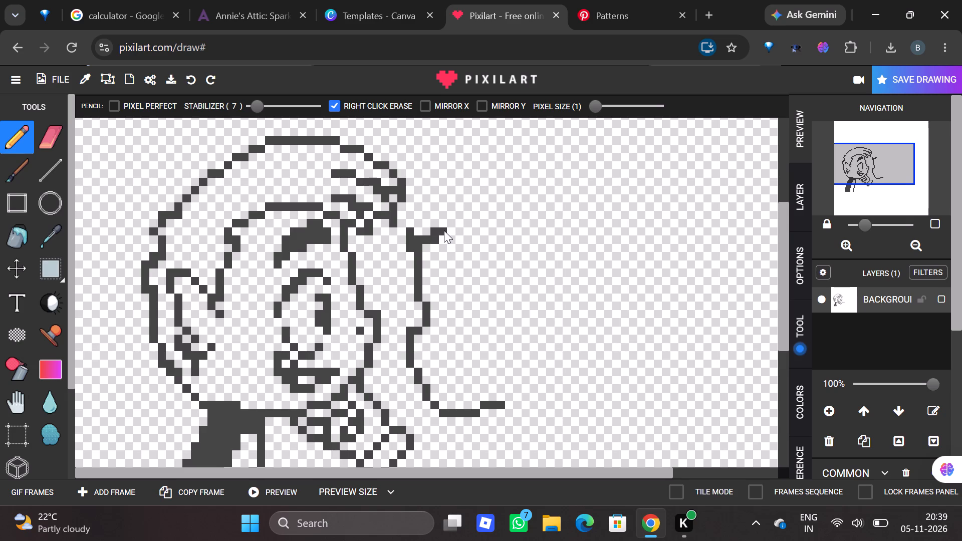
pyautogui.click(451, 233)
pyautogui.click(426, 230)
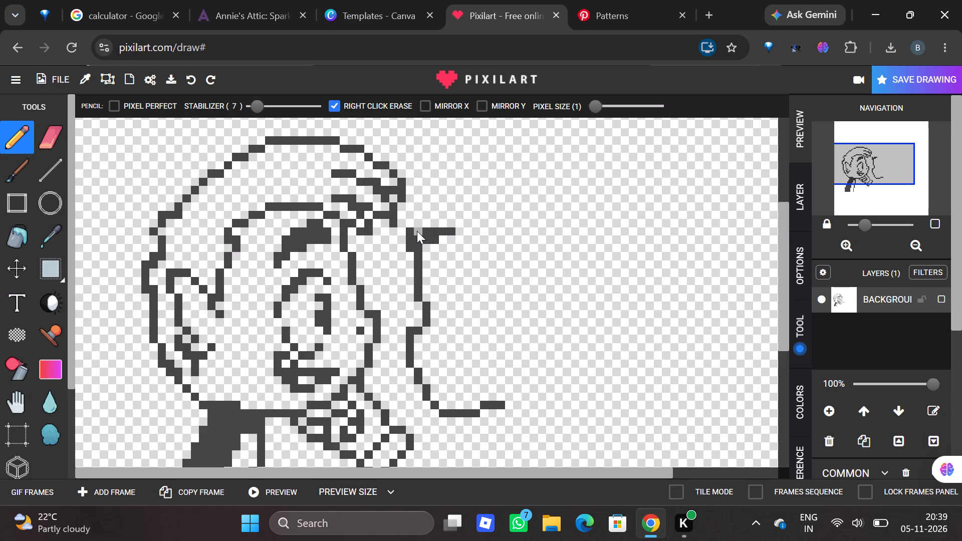
pyautogui.click(417, 231)
# Extend the upper row of the second outline's top stroke one pixel right, then step two single pixels diagonally up to the right.
pyautogui.click(458, 230)
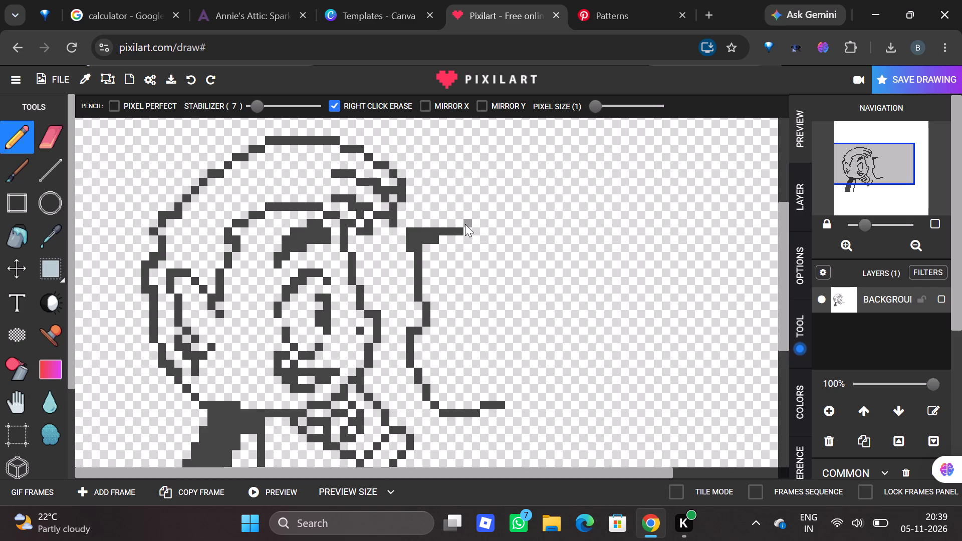
pyautogui.click(465, 224)
pyautogui.click(465, 224)
pyautogui.click(476, 216)
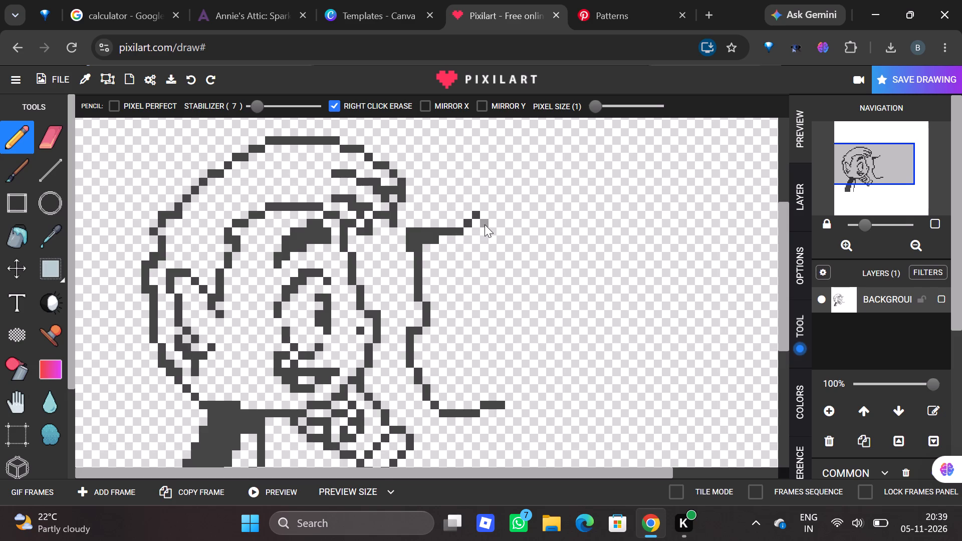
# Extend the raised end rightward into a five-pixel row, adding single pixels beneath its second and fourth pixels and two stacked pixels beneath the fifth.
pyautogui.click(485, 224)
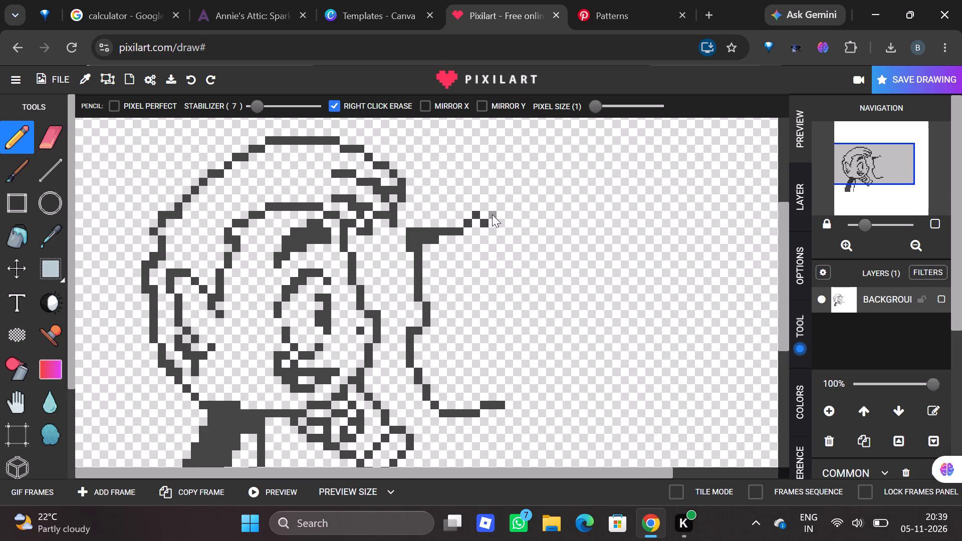
pyautogui.moveTo(494, 214); pyautogui.dragTo(484, 214)
pyautogui.click(484, 214)
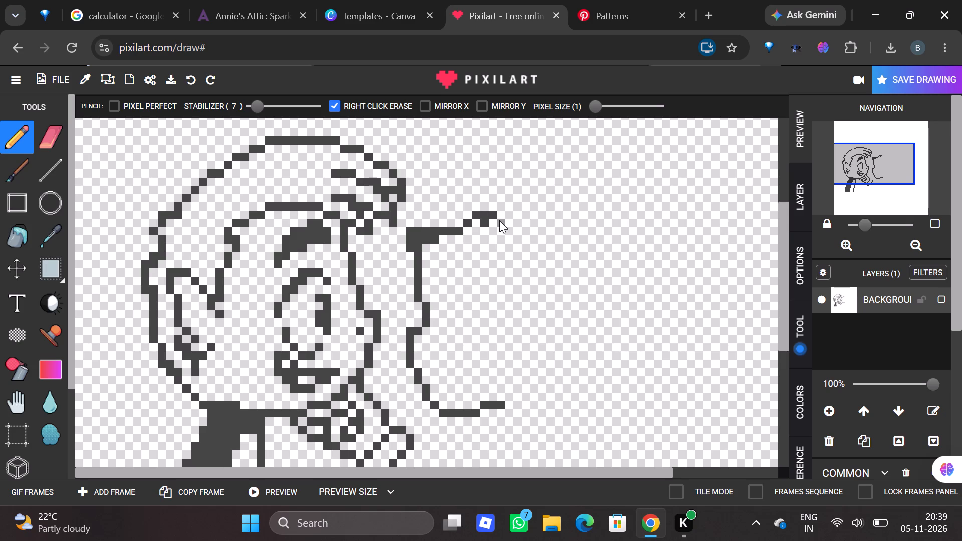
pyautogui.click(500, 222)
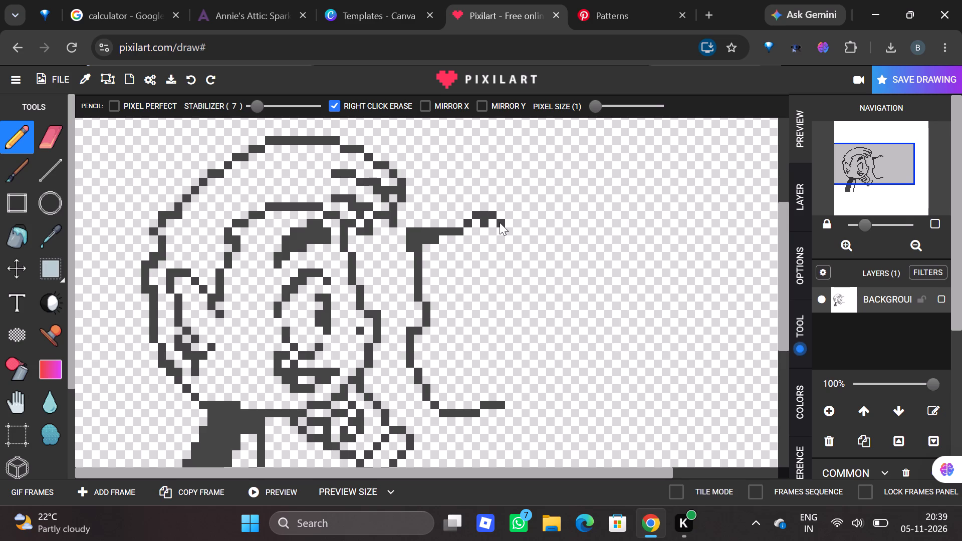
pyautogui.click(503, 215)
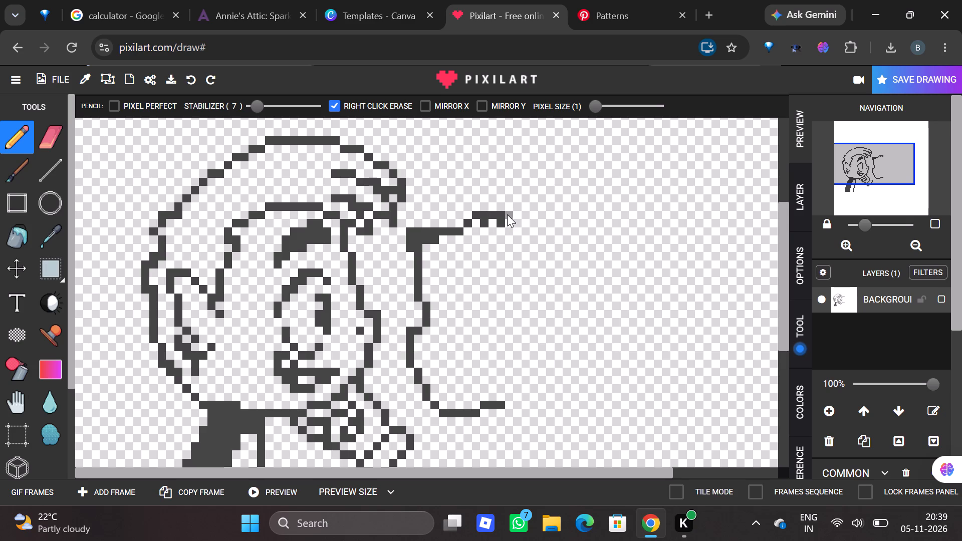
pyautogui.click(509, 214)
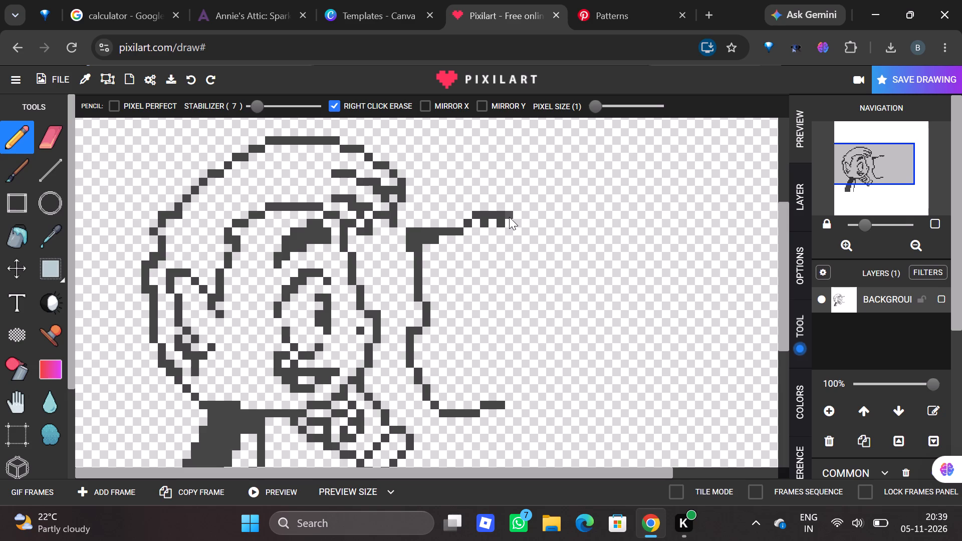
pyautogui.click(509, 219)
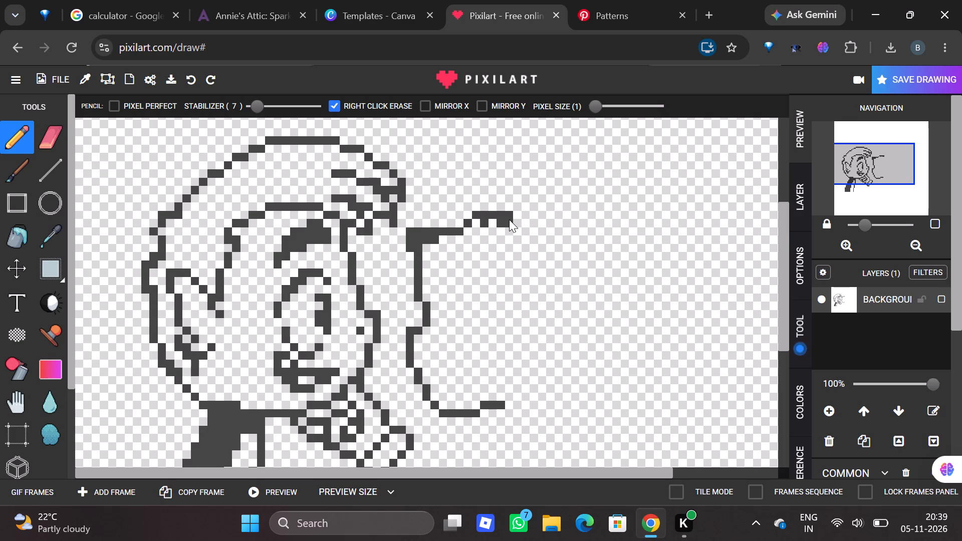
pyautogui.click(509, 228)
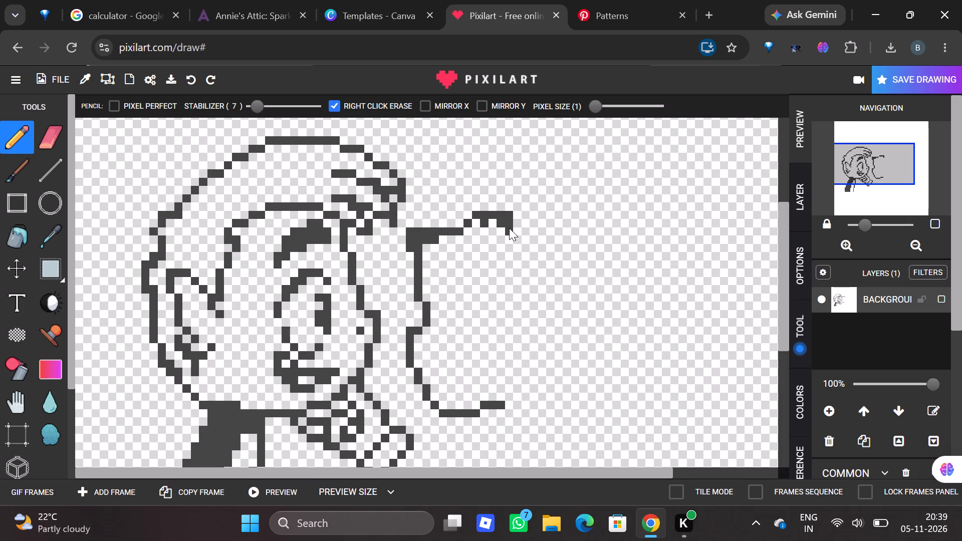
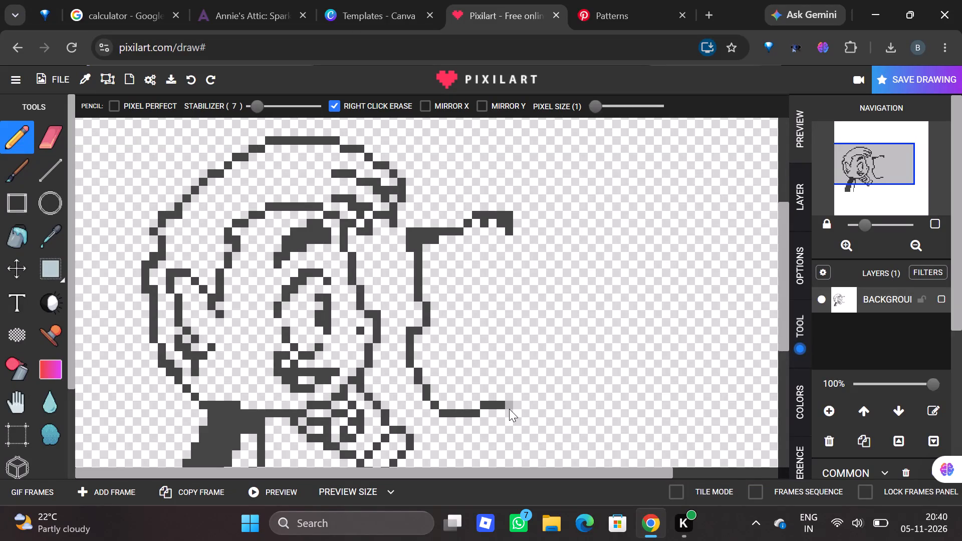
# Close the open shape beside the character's head with a one-pixel vertical line joining its lower and upper edge ends.
pyautogui.click(509, 409)
pyautogui.click(509, 411)
pyautogui.moveTo(510, 394); pyautogui.dragTo(508, 277)
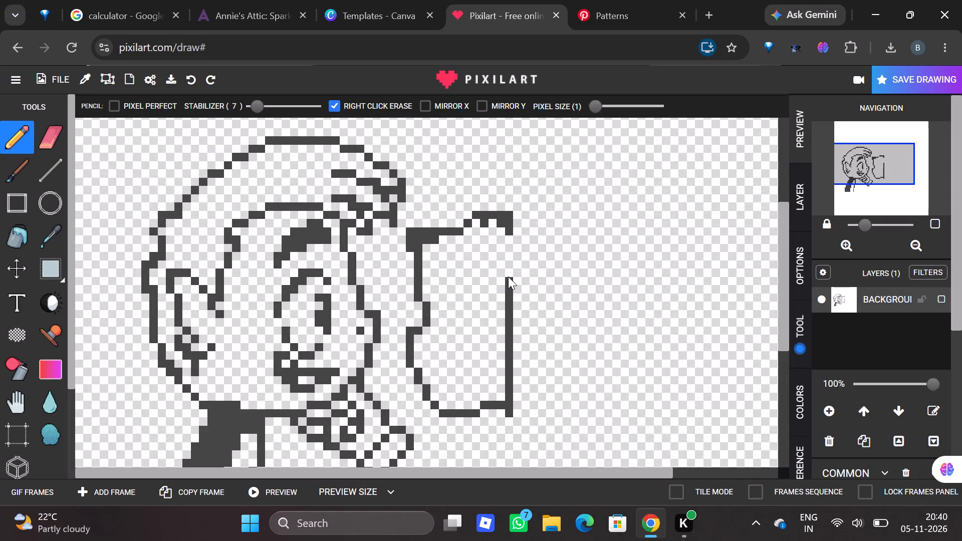
pyautogui.click(508, 277)
pyautogui.moveTo(508, 276); pyautogui.dragTo(510, 252)
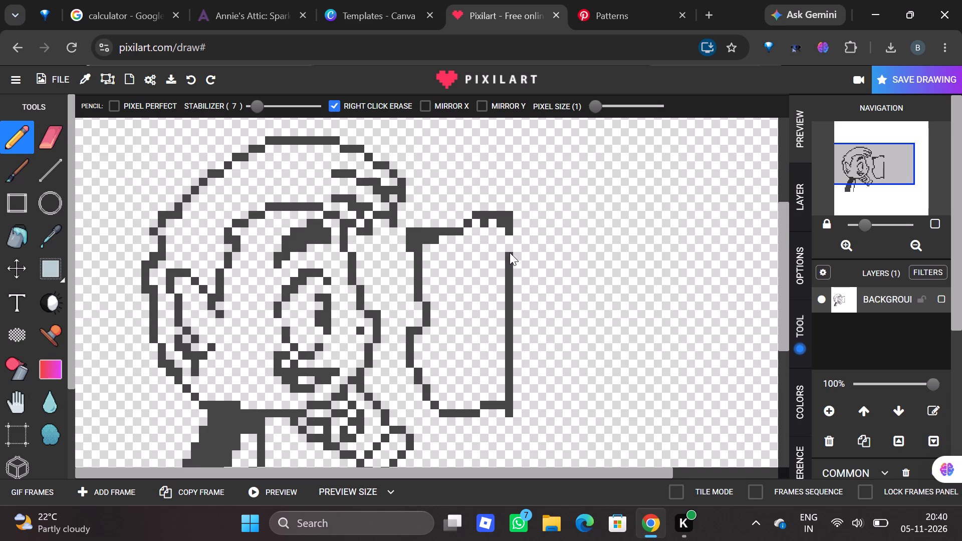
pyautogui.moveTo(510, 252); pyautogui.dragTo(511, 240)
# Draw a shallow arched eyebrow-like line, about six pixels wide, in the upper part of the closed shape.
pyautogui.click(442, 272)
pyautogui.moveTo(450, 263); pyautogui.dragTo(459, 264)
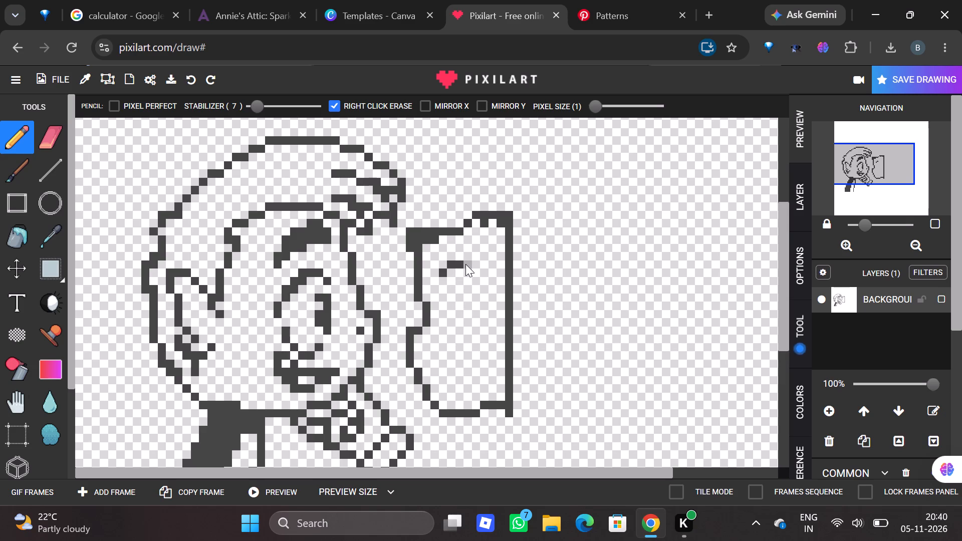
pyautogui.click(465, 264)
pyautogui.click(474, 264)
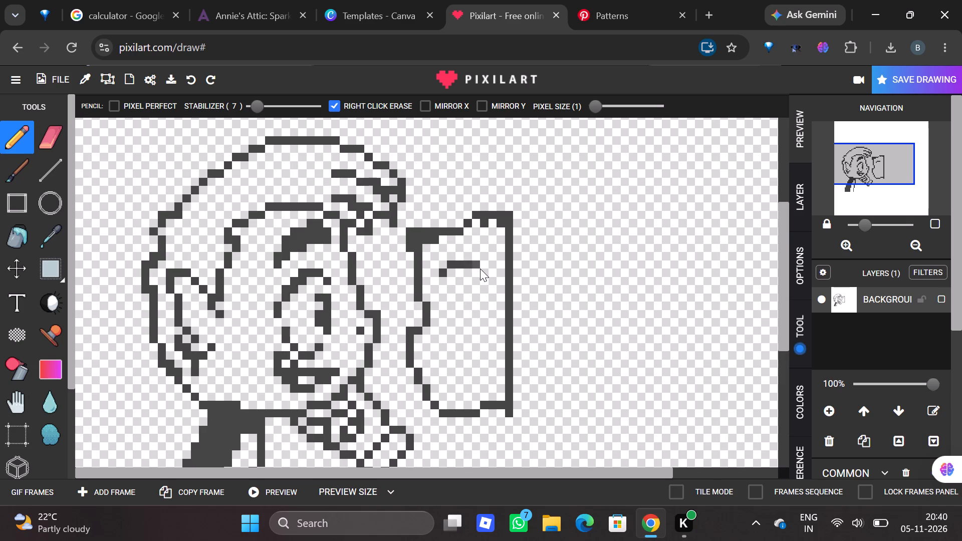
pyautogui.click(482, 271)
# Outline an eye-like shape below the arched line, about seven pixels wide and five tall, with a short hooked inner corner.
pyautogui.click(445, 303)
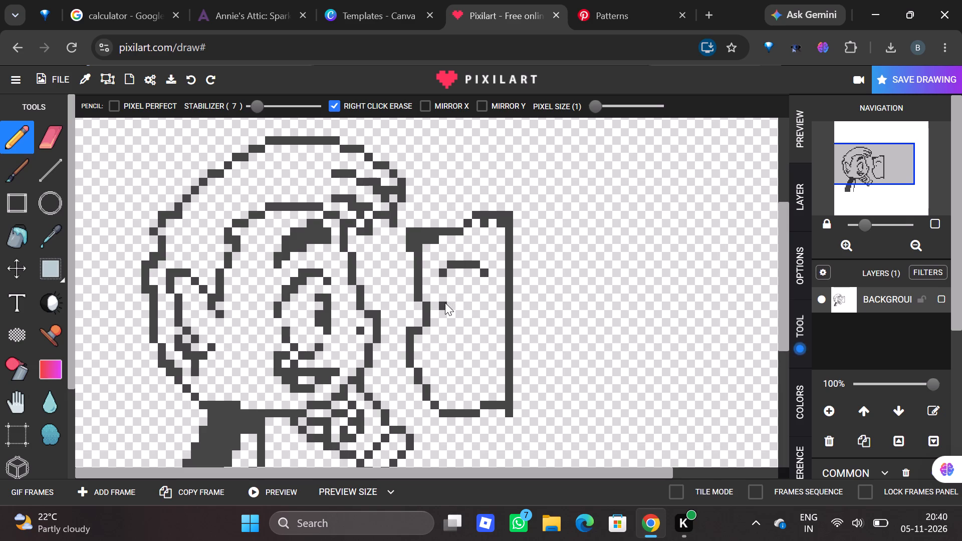
pyautogui.click(448, 304)
pyautogui.moveTo(460, 306); pyautogui.dragTo(471, 307)
pyautogui.moveTo(471, 307); pyautogui.dragTo(481, 307)
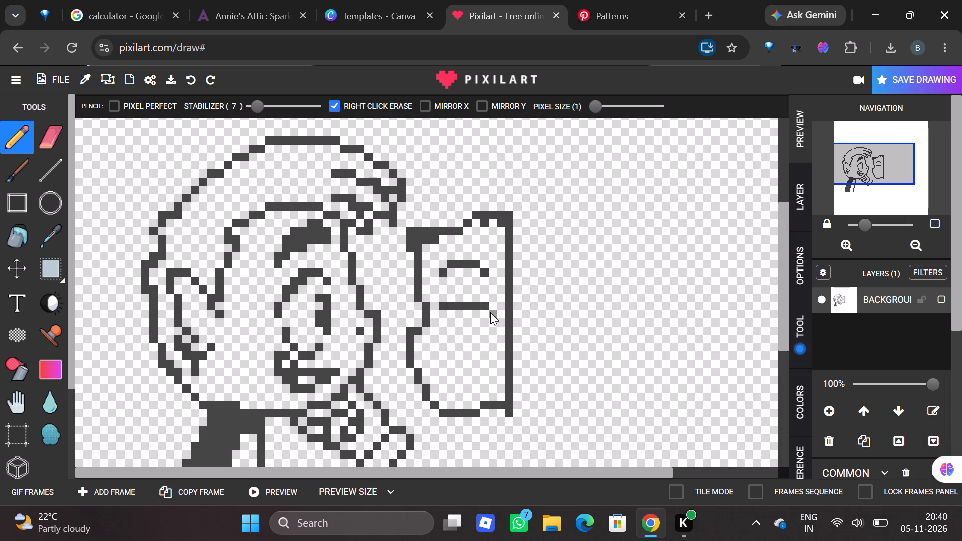
pyautogui.moveTo(491, 313); pyautogui.dragTo(490, 323)
pyautogui.click(490, 323)
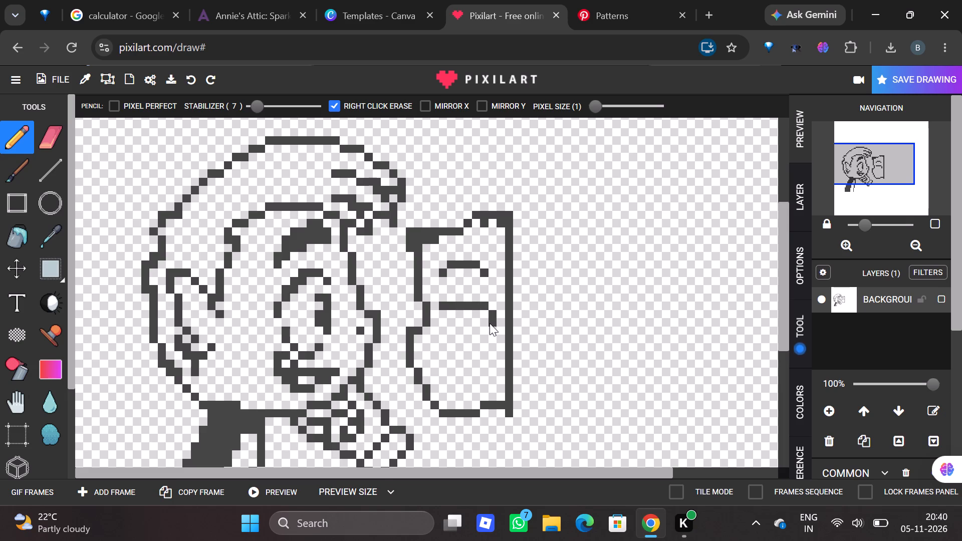
pyautogui.click(484, 327)
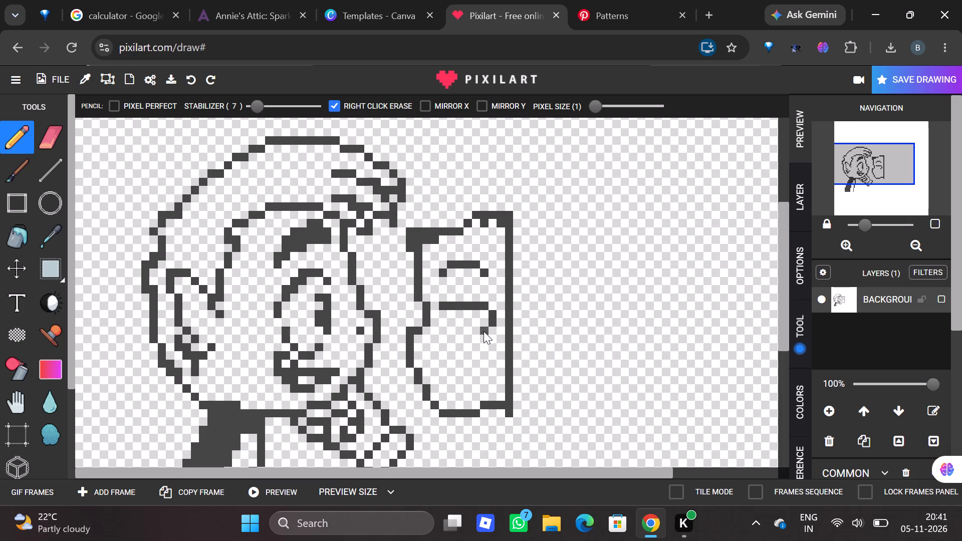
pyautogui.click(484, 336)
pyautogui.moveTo(477, 336); pyautogui.dragTo(471, 336)
pyautogui.moveTo(471, 336); pyautogui.dragTo(464, 337)
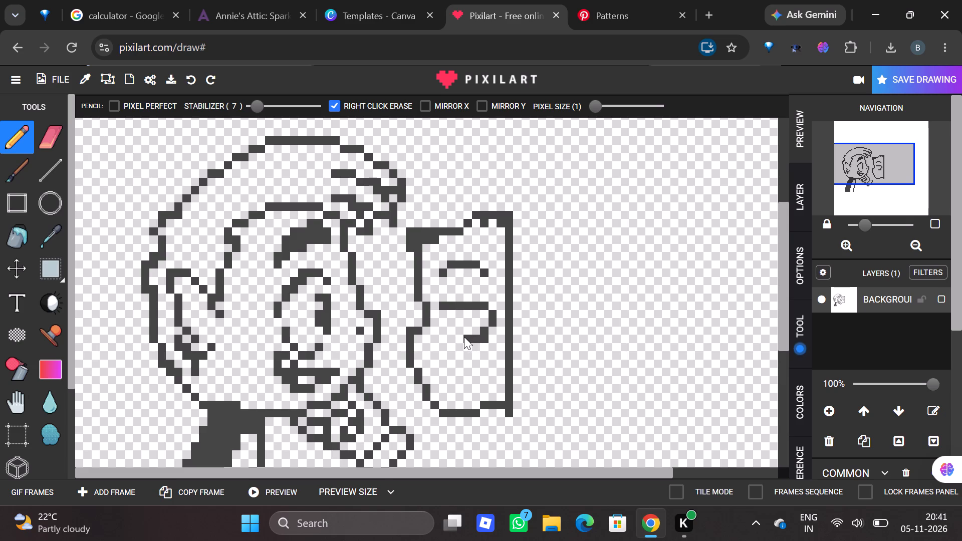
pyautogui.click(464, 337)
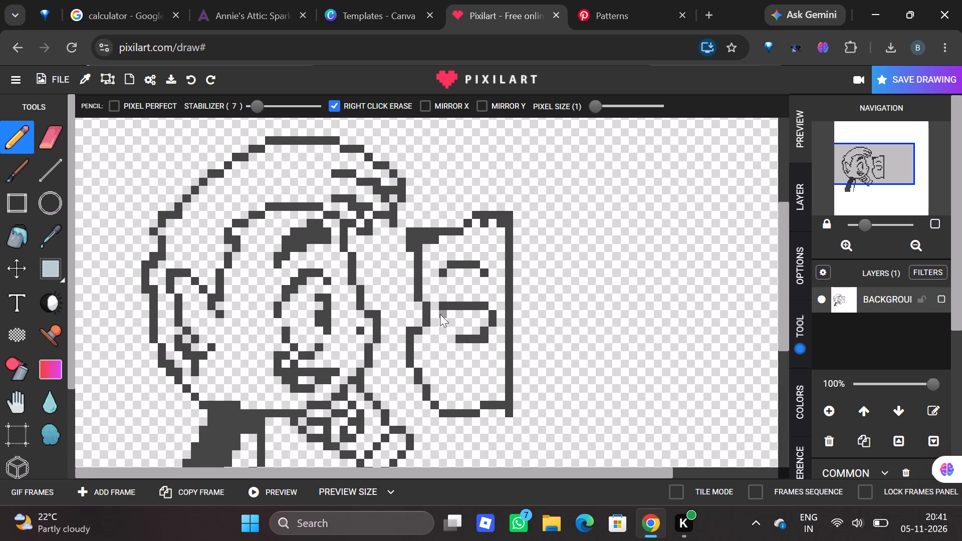
pyautogui.click(440, 314)
pyautogui.moveTo(443, 323); pyautogui.dragTo(451, 323)
pyautogui.click(451, 323)
# Draw a short stepped stroke below the eye-like shape, running down toward the shape's near side facing the character.
pyautogui.click(443, 346)
pyautogui.moveTo(437, 354); pyautogui.dragTo(428, 354)
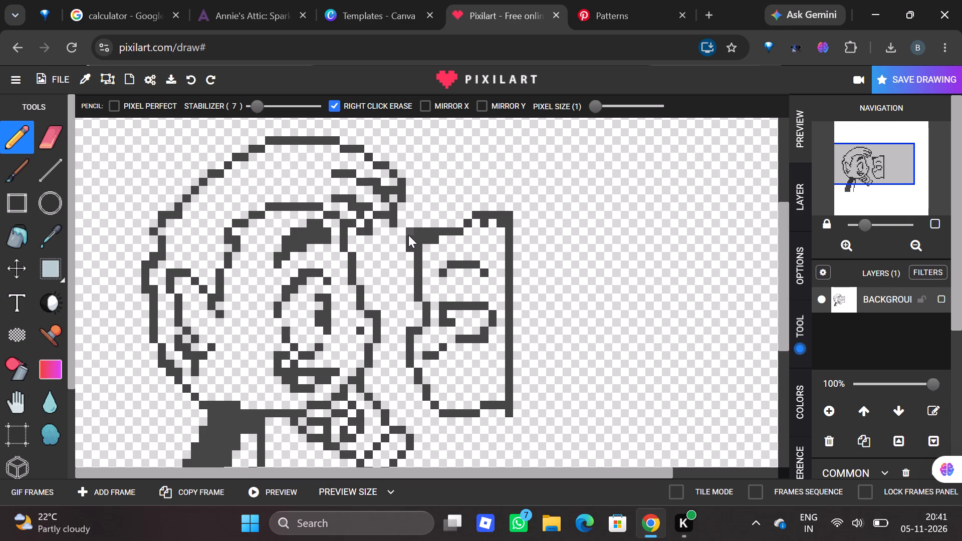
# Draw a stepped strand rising and curving outward from the shape's upper corner nearest the character's head.
pyautogui.click(419, 225)
pyautogui.moveTo(418, 219); pyautogui.dragTo(418, 204)
pyautogui.click(418, 204)
pyautogui.moveTo(426, 204); pyautogui.dragTo(426, 199)
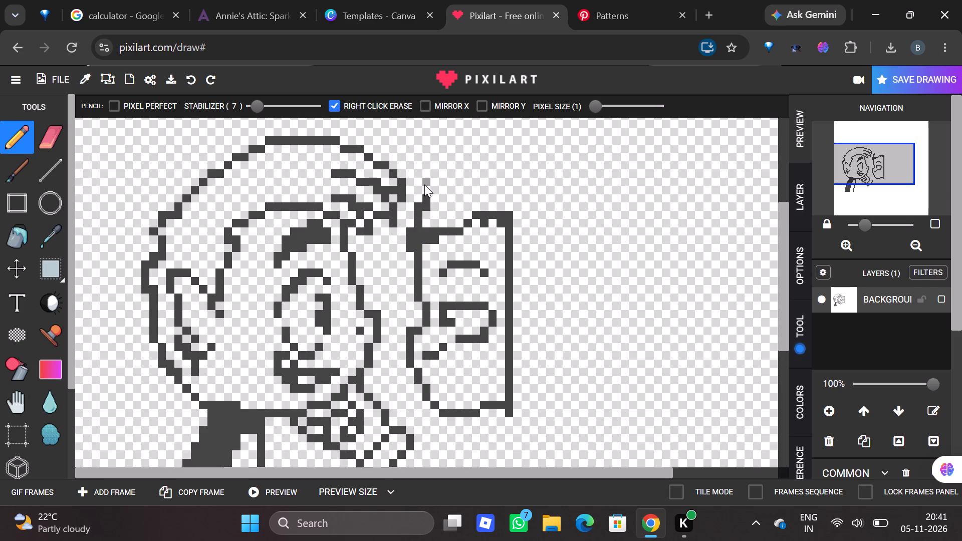
pyautogui.click(424, 184)
pyautogui.click(424, 189)
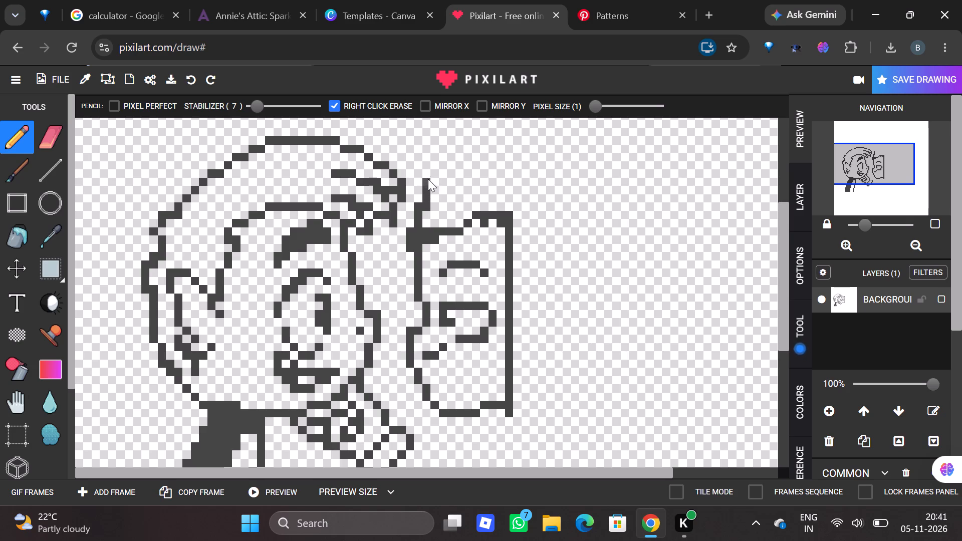
pyautogui.click(435, 182)
pyautogui.click(434, 174)
pyautogui.moveTo(442, 173); pyautogui.dragTo(442, 164)
pyautogui.moveTo(452, 163); pyautogui.dragTo(452, 155)
# Thicken the lower part of the strand along its inner side down to the shape's top edge.
pyautogui.moveTo(434, 185); pyautogui.dragTo(432, 198)
pyautogui.moveTo(432, 198); pyautogui.dragTo(435, 218)
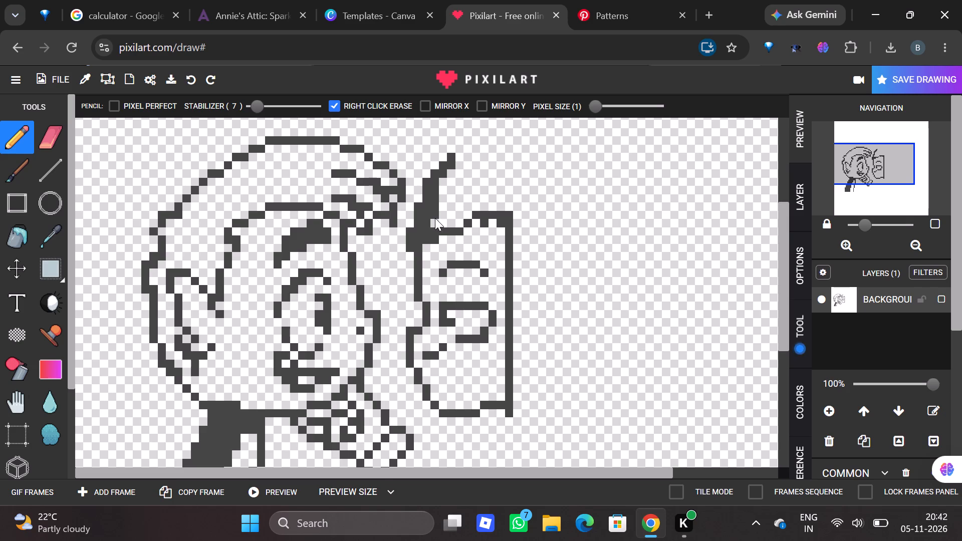
pyautogui.moveTo(435, 218); pyautogui.dragTo(433, 222)
# Extend the strand's tip outward and upward in pixel steps, replacing the misplaced end pixel with a flatter step.
pyautogui.click(460, 146)
pyautogui.click(460, 153)
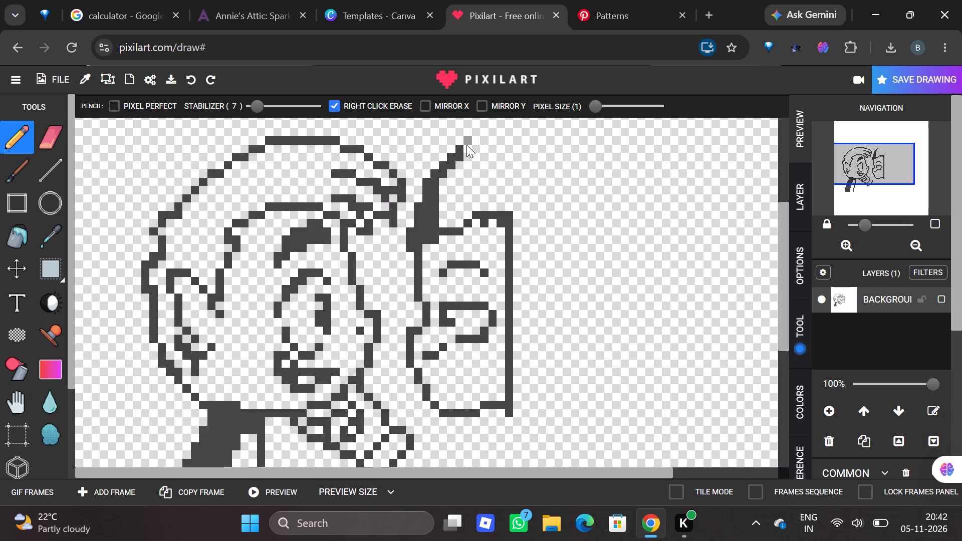
pyautogui.click(466, 145)
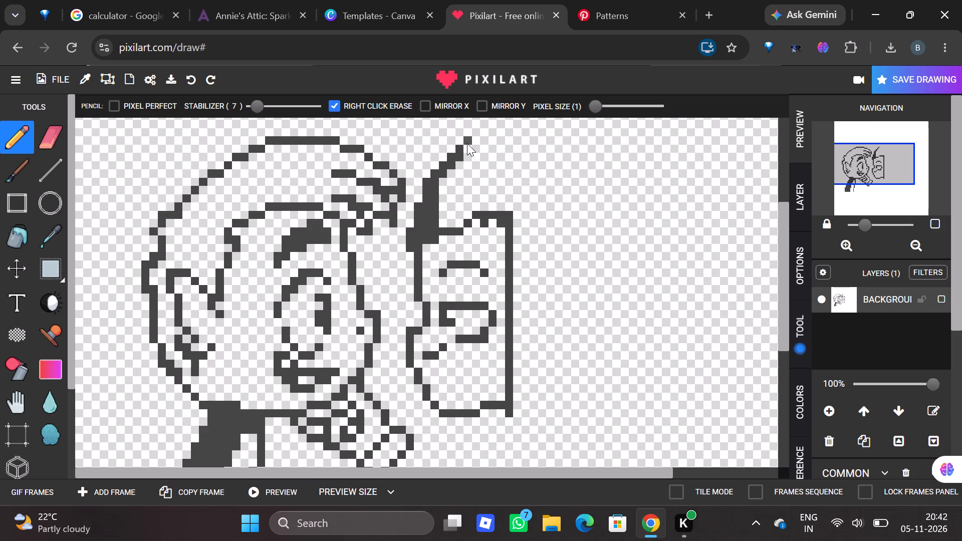
pyautogui.rightClick(467, 143)
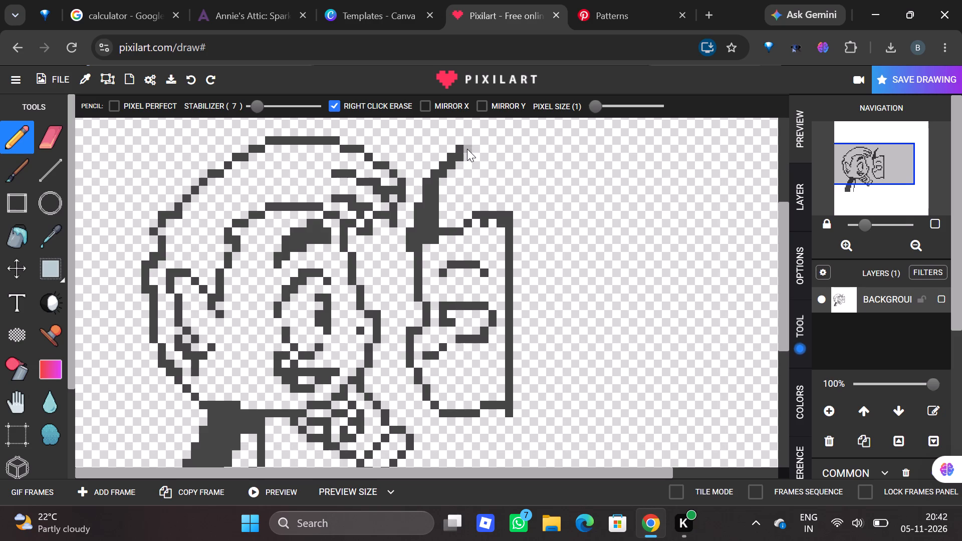
pyautogui.click(467, 149)
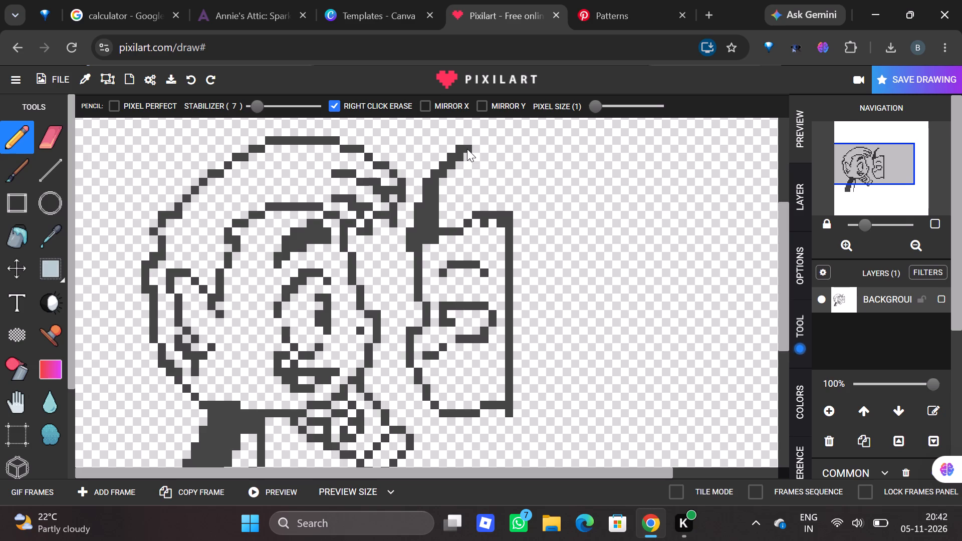
pyautogui.moveTo(475, 149); pyautogui.dragTo(475, 142)
pyautogui.click(475, 142)
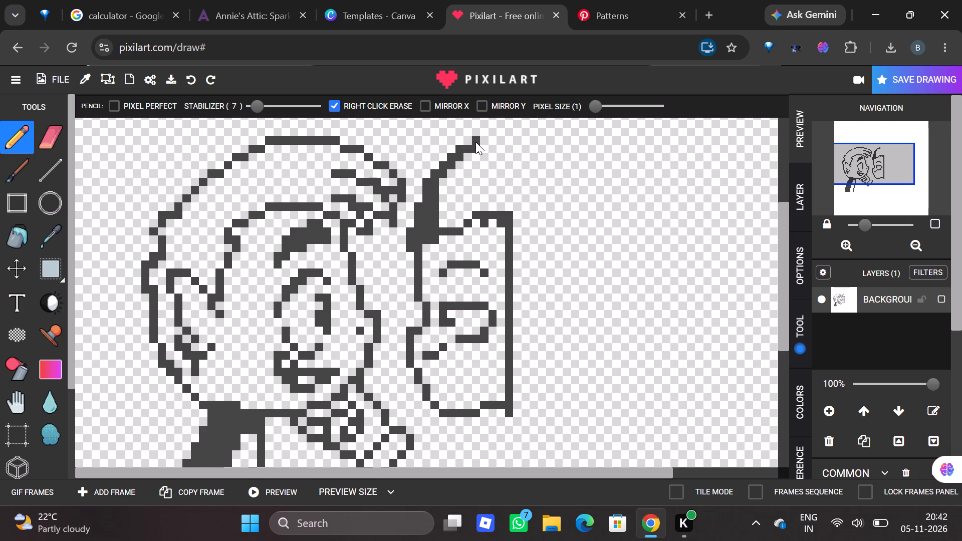
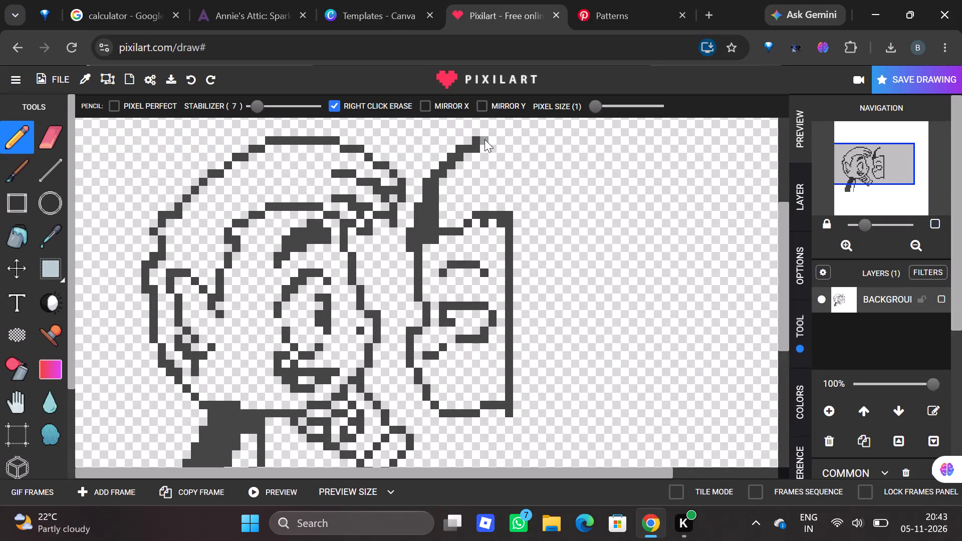
# Draw a vertical edge from the strand's tip down to the face shape's top edge and start filling the enclosed hair area.
pyautogui.click(485, 139)
pyautogui.moveTo(483, 148); pyautogui.dragTo(463, 208)
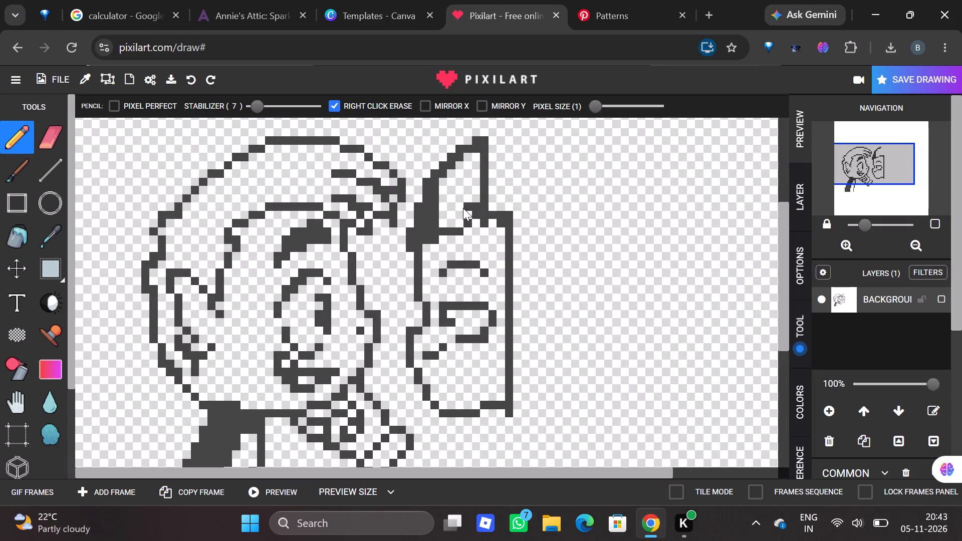
pyautogui.moveTo(463, 208); pyautogui.dragTo(445, 203)
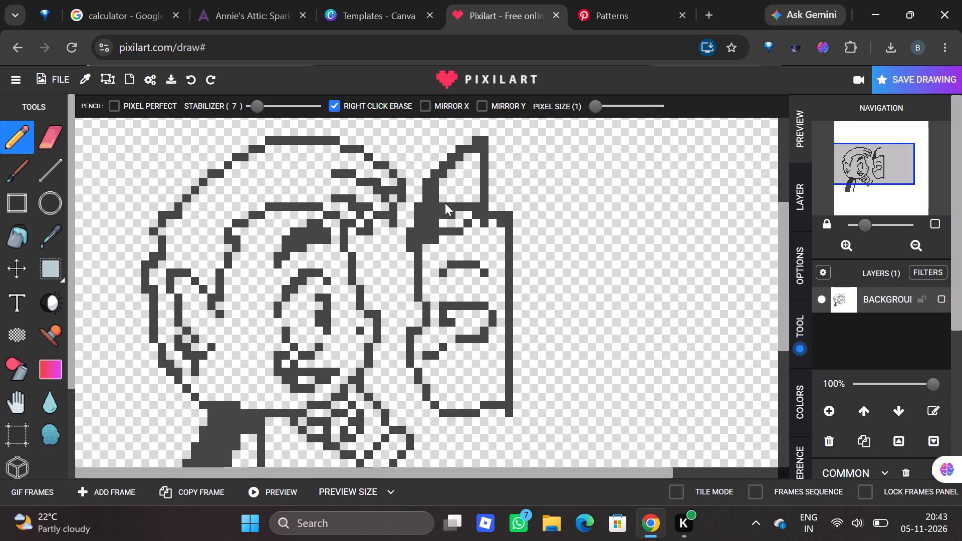
pyautogui.moveTo(445, 203); pyautogui.dragTo(459, 164)
pyautogui.moveTo(459, 164); pyautogui.dragTo(475, 106)
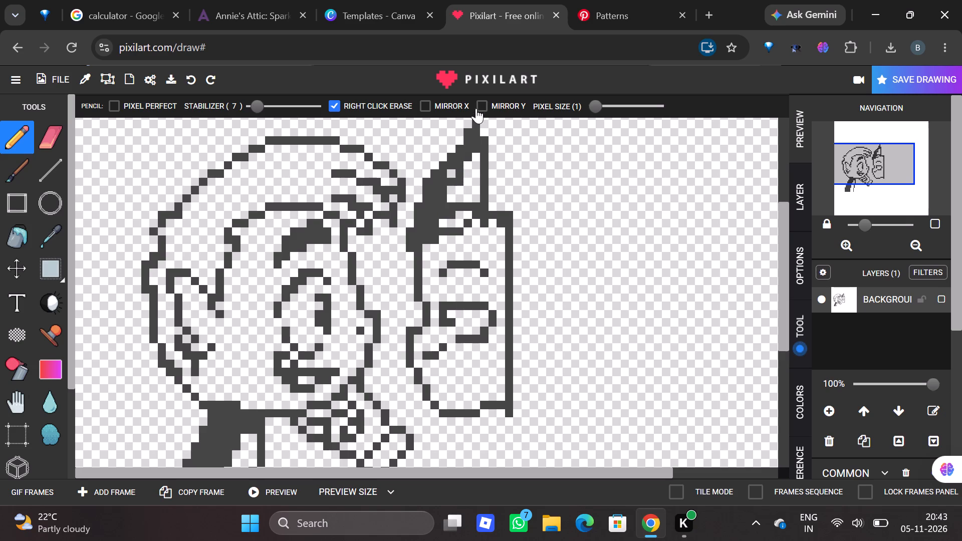
# Erase the stray pixels sticking up above the hair strand's tip.
pyautogui.rightClick(475, 120)
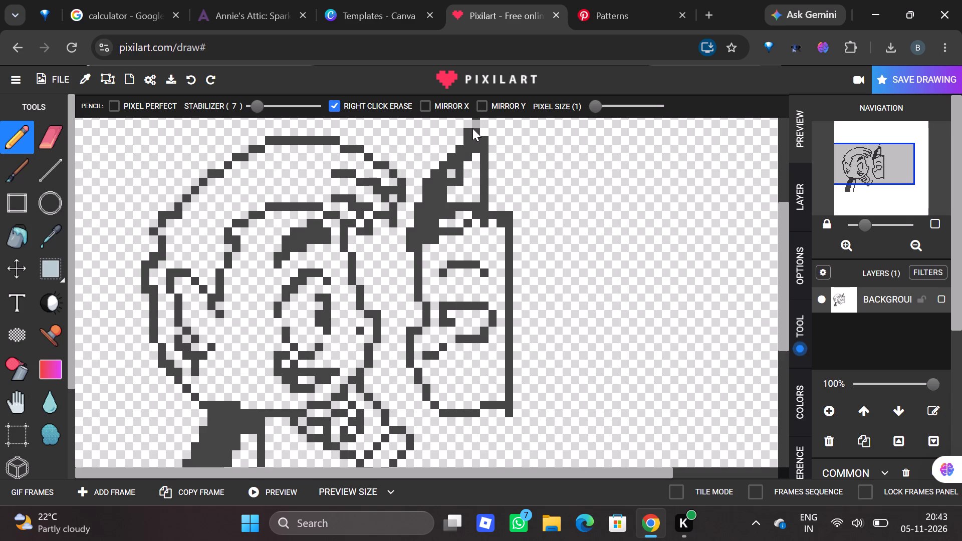
pyautogui.click(472, 128)
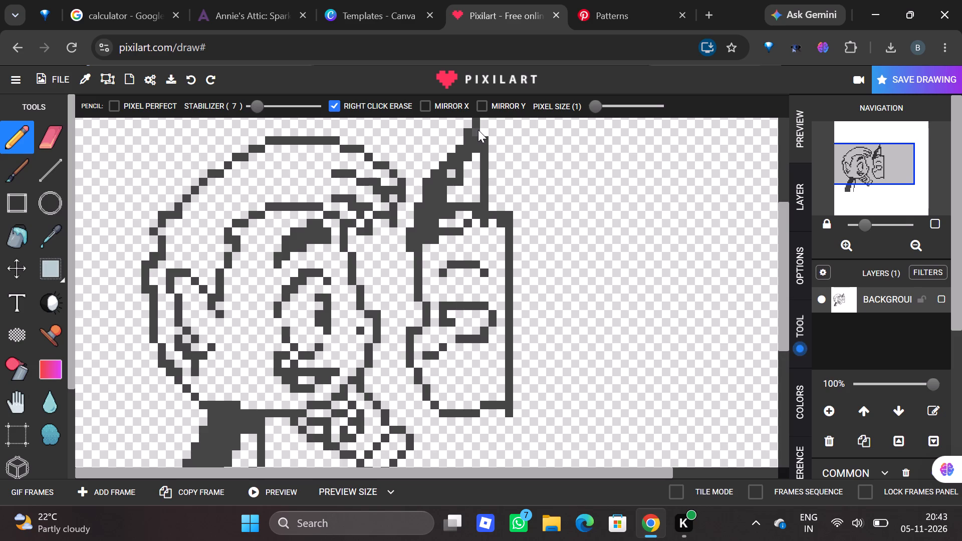
pyautogui.rightClick(478, 130)
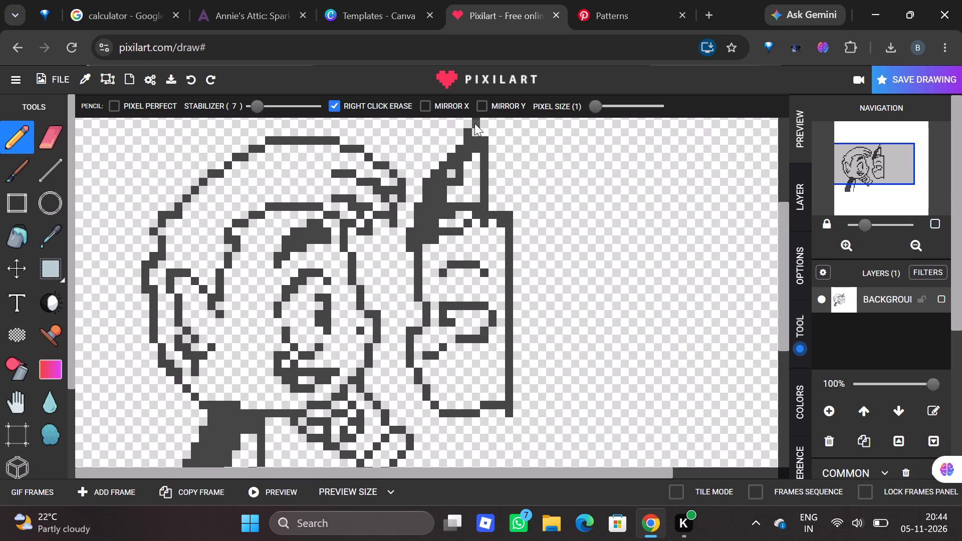
pyautogui.rightClick(474, 123)
pyautogui.rightClick(475, 117)
pyautogui.rightClick(469, 129)
# Extend a flat horizontal line about ten pixels long from the strand's tip, away from the existing character, as the head's top outline.
pyautogui.moveTo(493, 139); pyautogui.dragTo(502, 138)
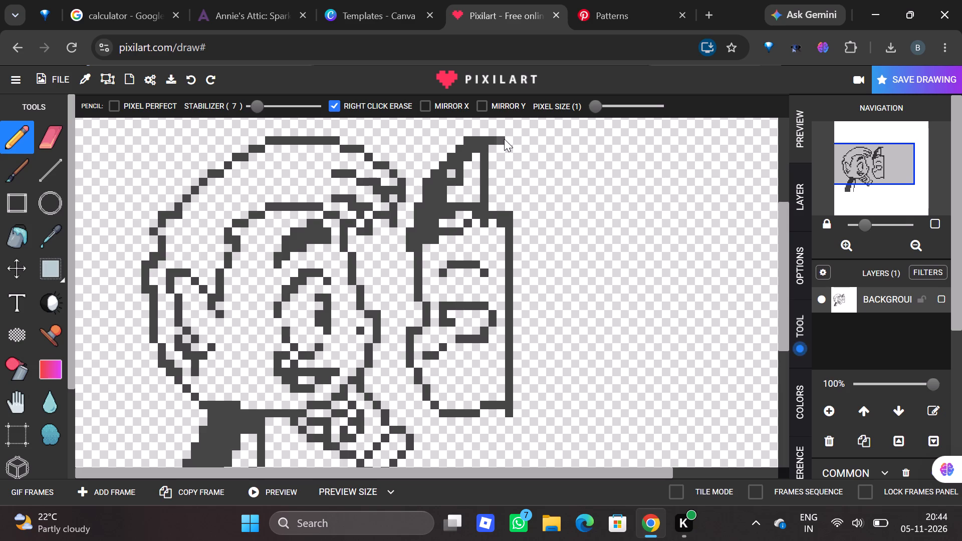
pyautogui.click(507, 139)
pyautogui.click(514, 140)
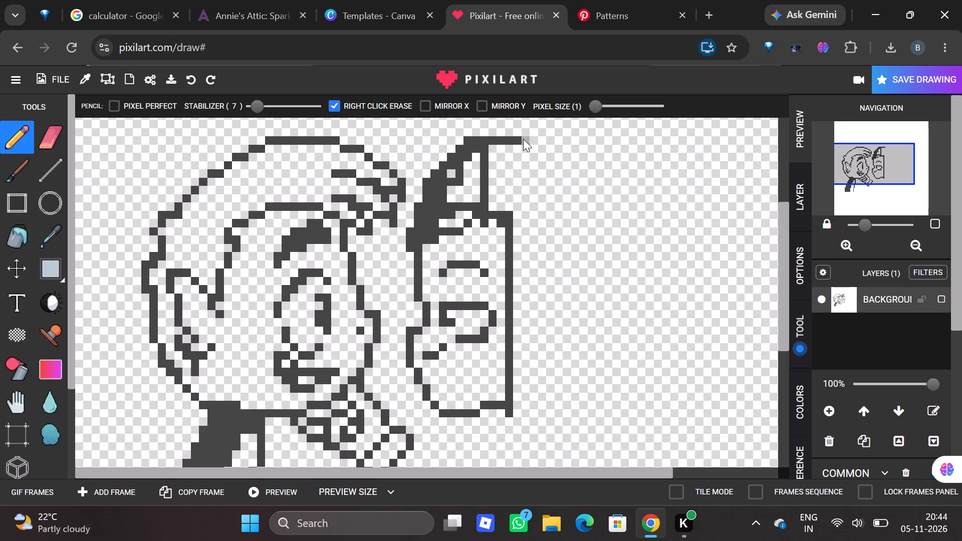
pyautogui.click(523, 139)
pyautogui.moveTo(531, 138); pyautogui.dragTo(542, 126)
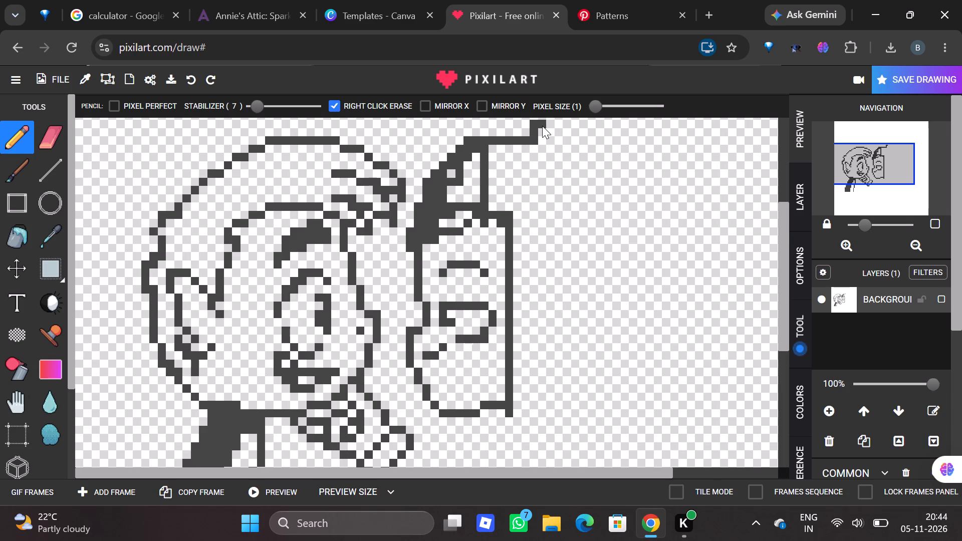
pyautogui.click(542, 137)
pyautogui.click(548, 138)
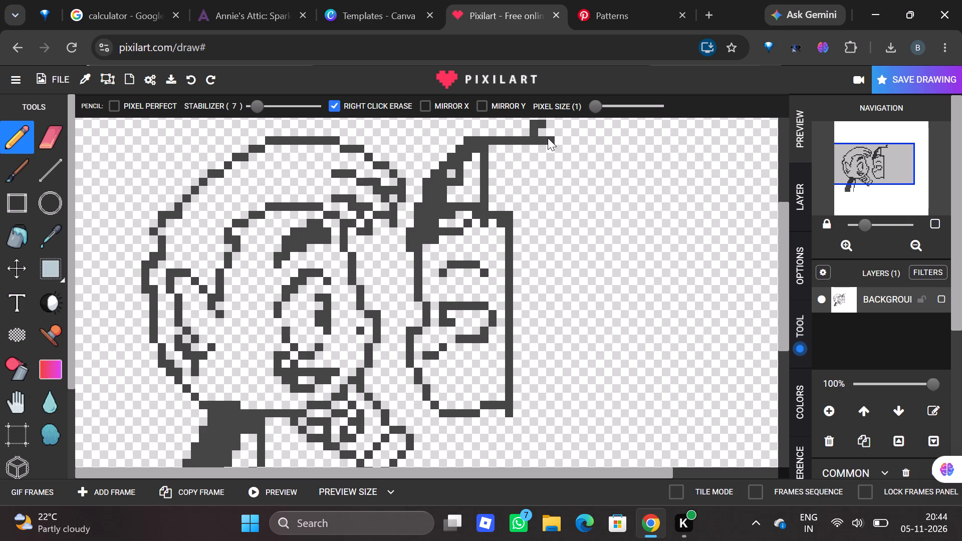
pyautogui.click(555, 138)
pyautogui.moveTo(566, 138); pyautogui.dragTo(563, 134)
# Erase the stray pixels above the new horizontal head-top line.
pyautogui.moveTo(563, 134); pyautogui.dragTo(546, 126)
pyautogui.click(546, 126)
pyautogui.rightClick(546, 126)
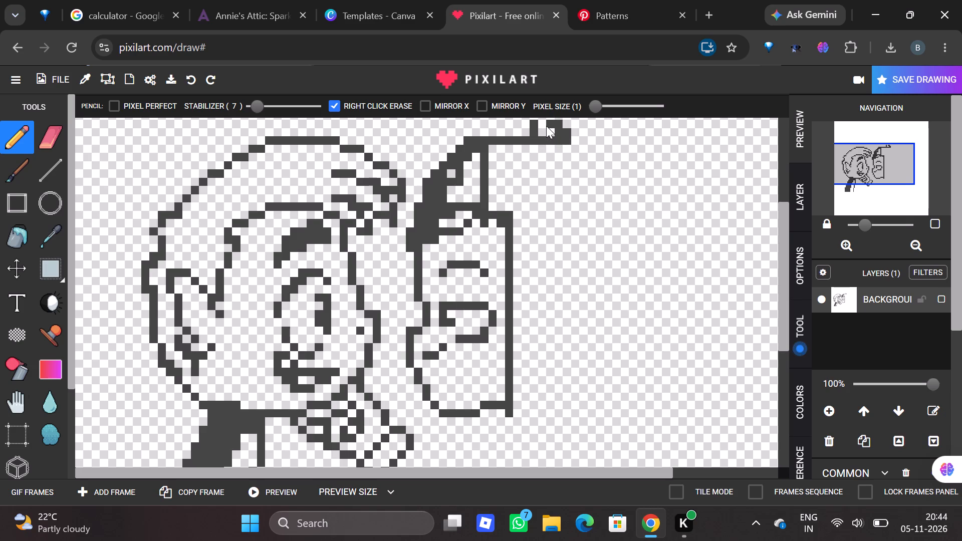
pyautogui.rightClick(556, 122)
pyautogui.rightClick(551, 122)
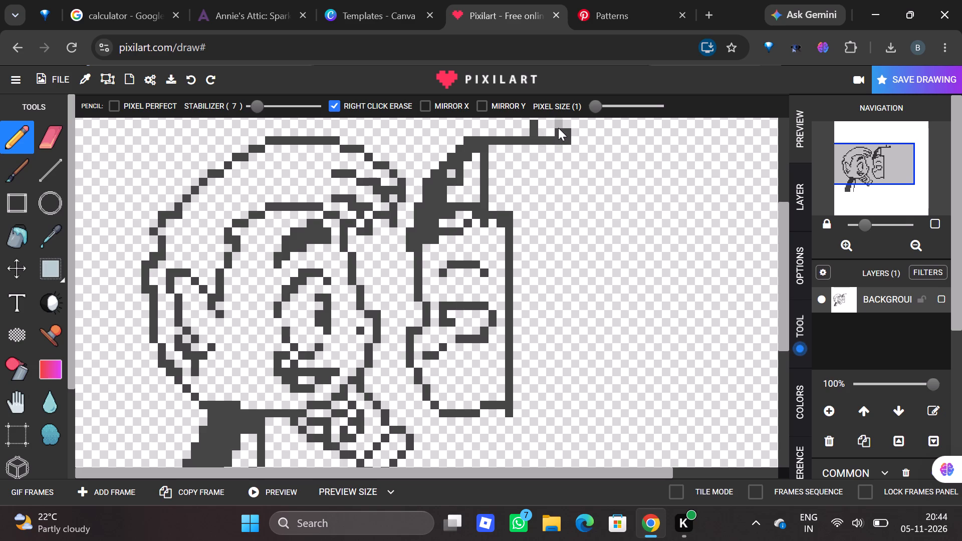
pyautogui.rightClick(558, 128)
pyautogui.rightClick(561, 132)
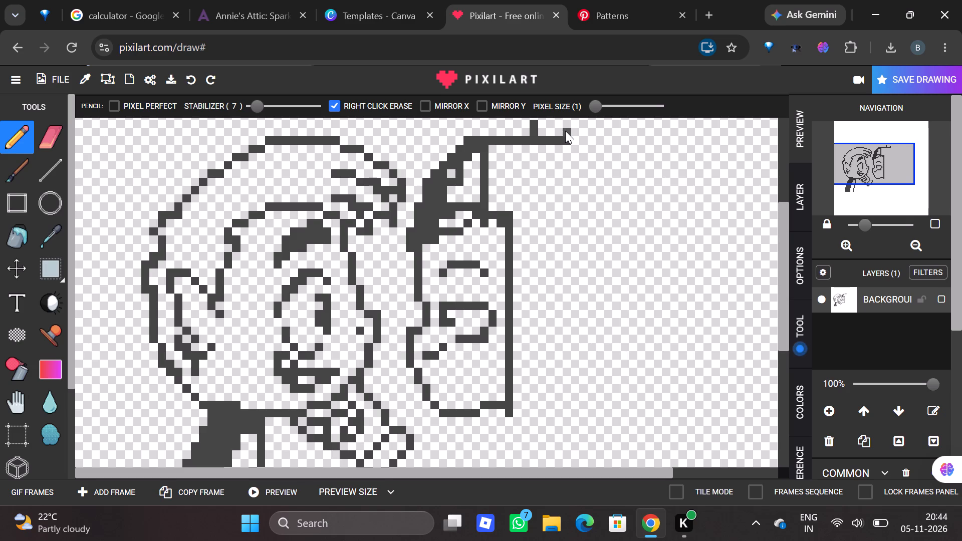
pyautogui.rightClick(565, 131)
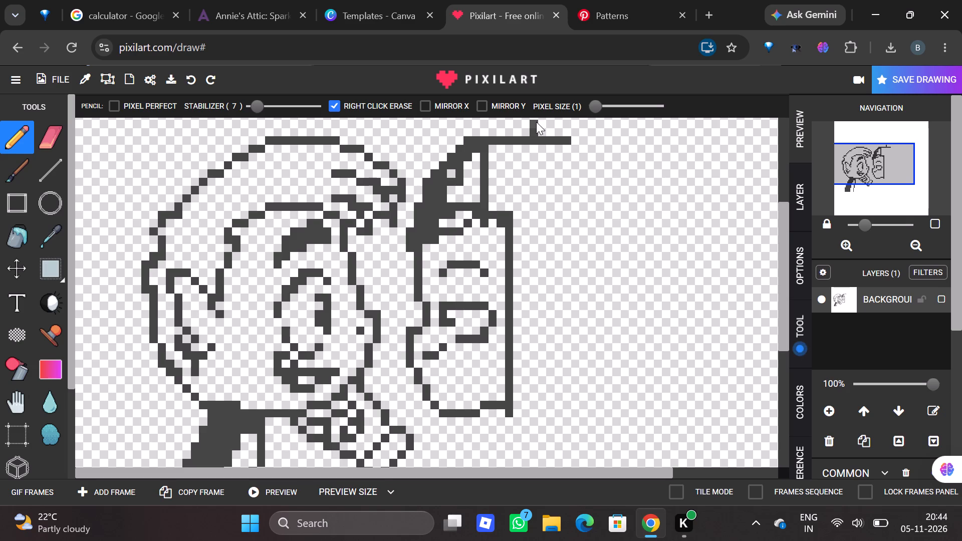
pyautogui.rightClick(536, 122)
pyautogui.click(537, 131)
pyautogui.rightClick(537, 131)
# Fill the remaining gaps in the enclosed hair area solid, down to the face shape's top edge.
pyautogui.moveTo(453, 177); pyautogui.dragTo(473, 168)
pyautogui.moveTo(473, 168); pyautogui.dragTo(458, 195)
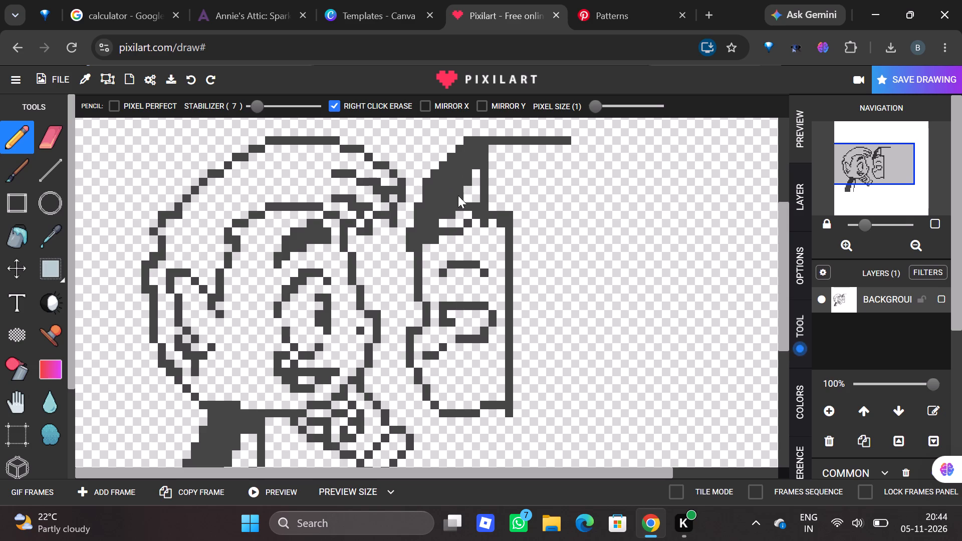
pyautogui.moveTo(458, 195); pyautogui.dragTo(476, 193)
pyautogui.moveTo(476, 193); pyautogui.dragTo(470, 196)
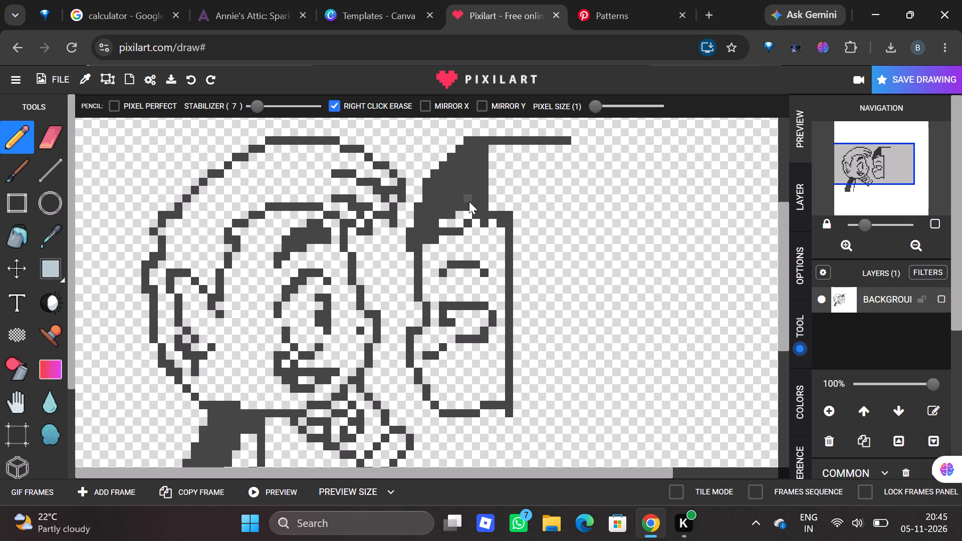
pyautogui.moveTo(465, 212); pyautogui.dragTo(444, 221)
pyautogui.moveTo(444, 221); pyautogui.dragTo(460, 219)
pyautogui.moveTo(460, 219); pyautogui.dragTo(460, 220)
# Continue the outer end of the head-top line with three pixels stepping downward.
pyautogui.click(576, 148)
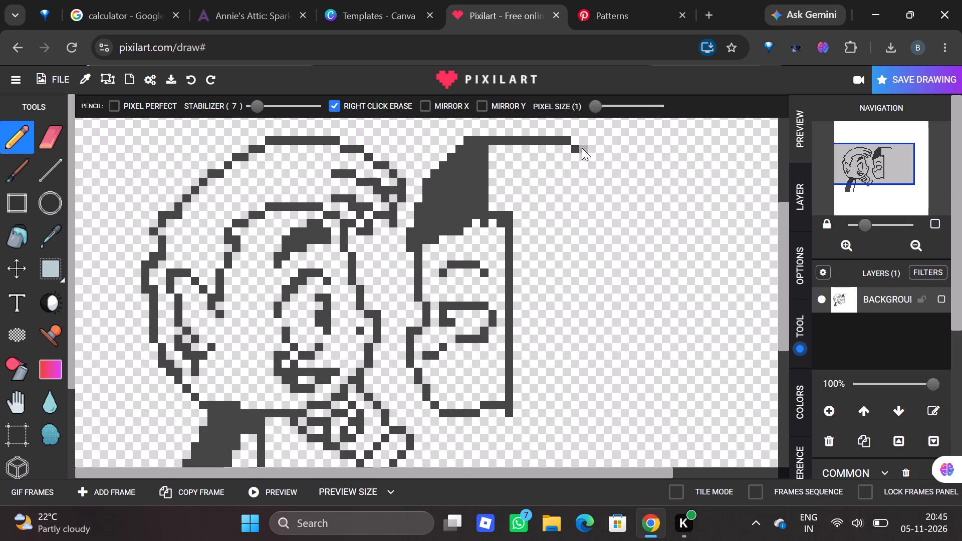
pyautogui.click(582, 148)
pyautogui.click(592, 156)
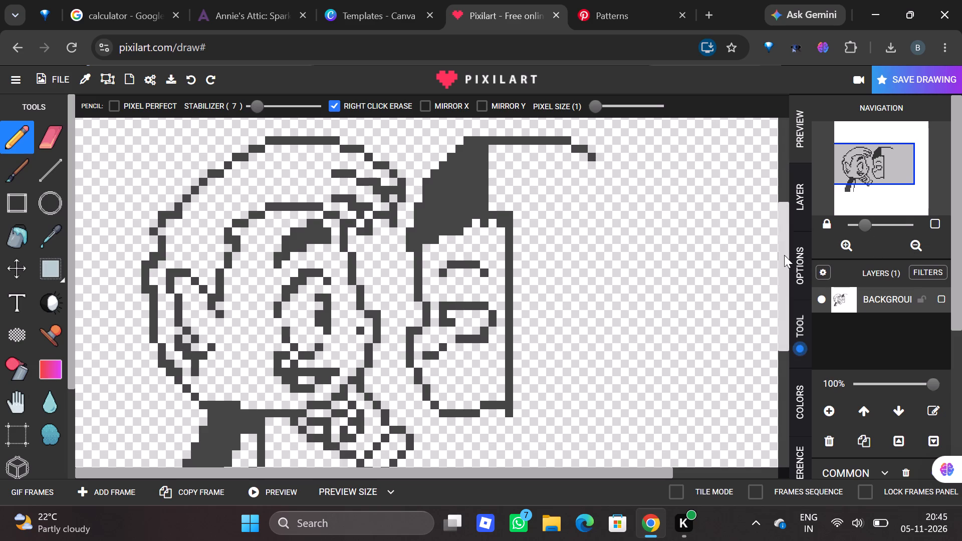
# Extend the second face's bottom edge outward about nine pixels, rising one row partway, with two single-pixel stubs beneath it.
pyautogui.moveTo(784, 255); pyautogui.dragTo(784, 291)
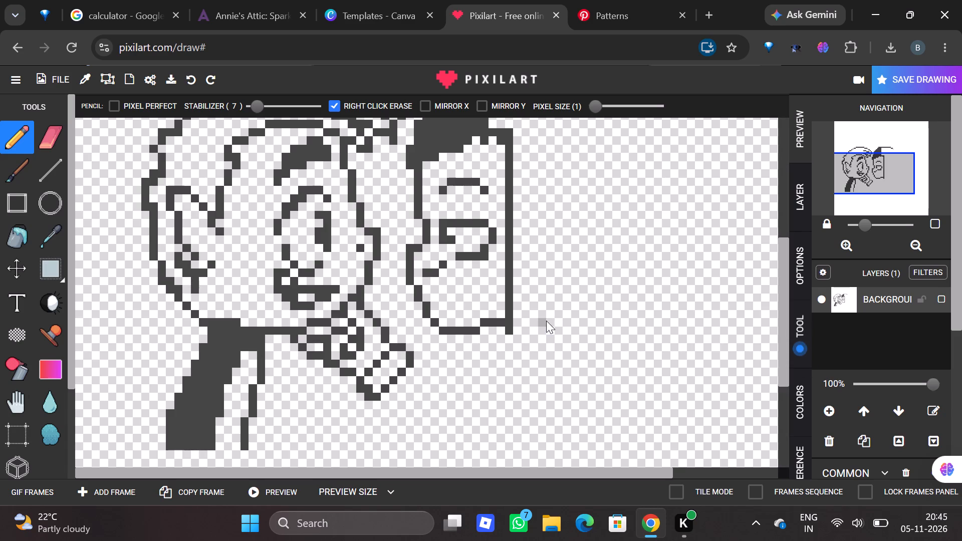
pyautogui.click(519, 321)
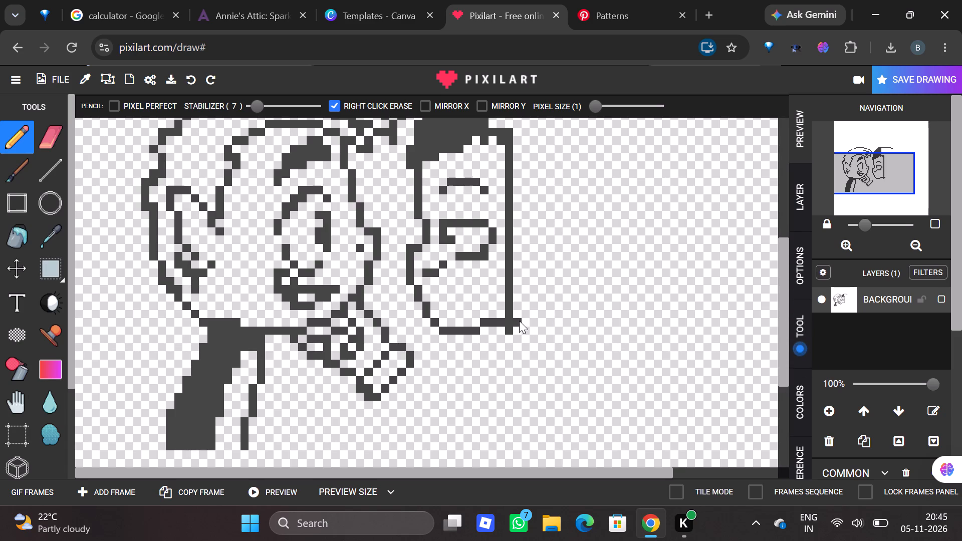
pyautogui.click(524, 322)
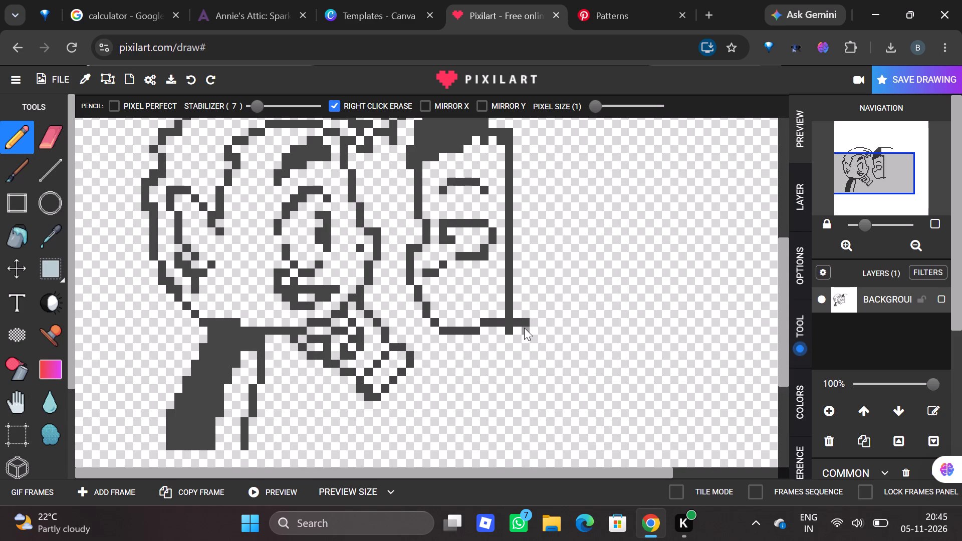
pyautogui.click(524, 328)
pyautogui.moveTo(533, 322); pyautogui.dragTo(539, 322)
pyautogui.click(539, 322)
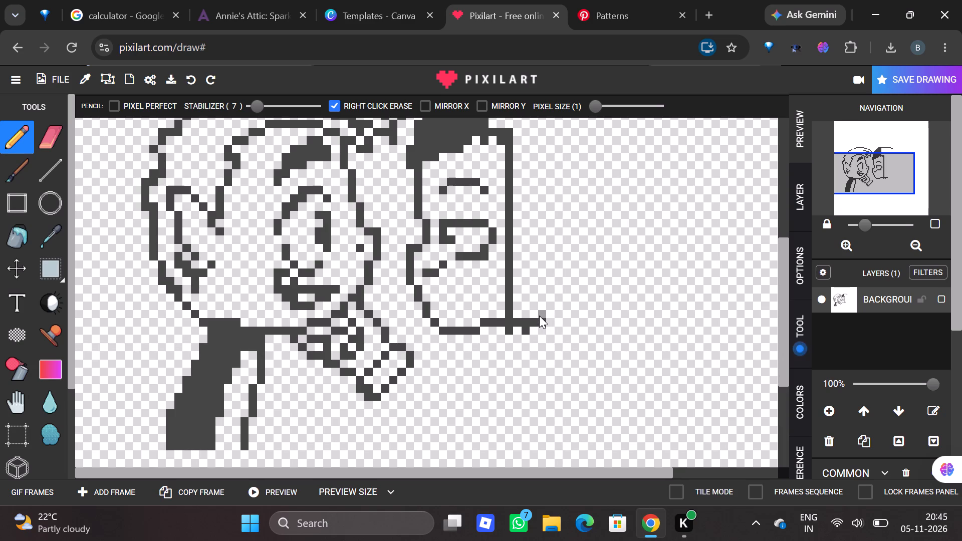
pyautogui.click(539, 316)
pyautogui.click(547, 315)
pyautogui.moveTo(557, 315); pyautogui.dragTo(557, 323)
pyautogui.click(557, 323)
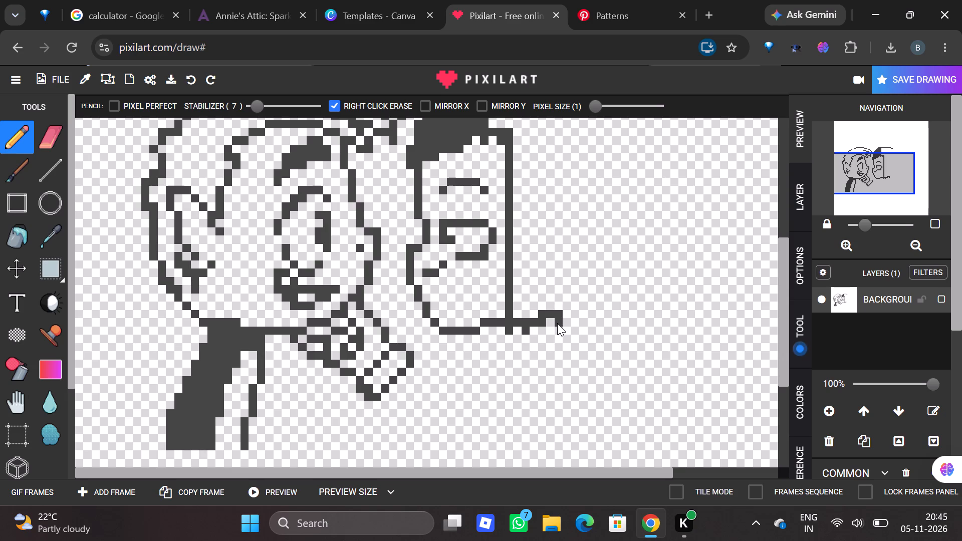
pyautogui.click(565, 314)
pyautogui.moveTo(571, 314); pyautogui.dragTo(578, 314)
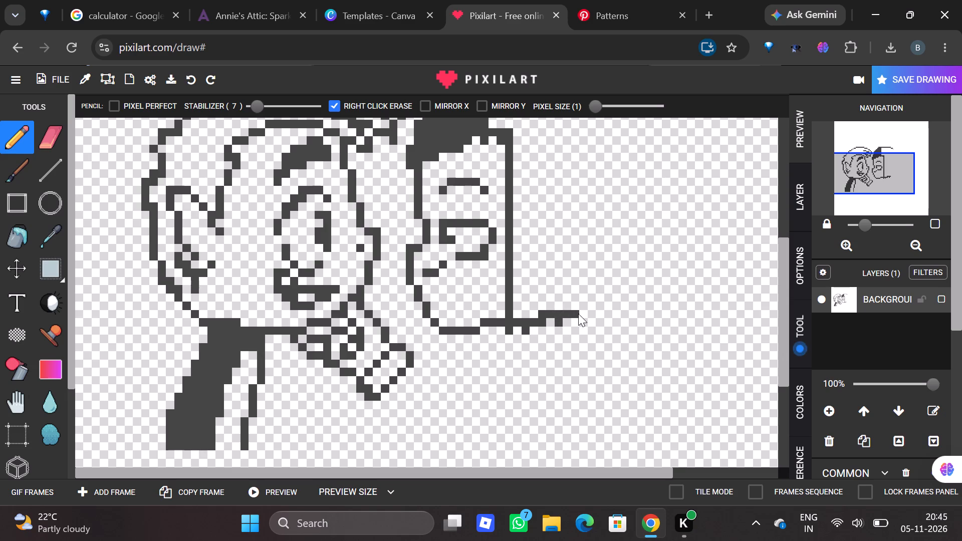
pyautogui.moveTo(578, 314); pyautogui.dragTo(581, 314)
pyautogui.click(581, 314)
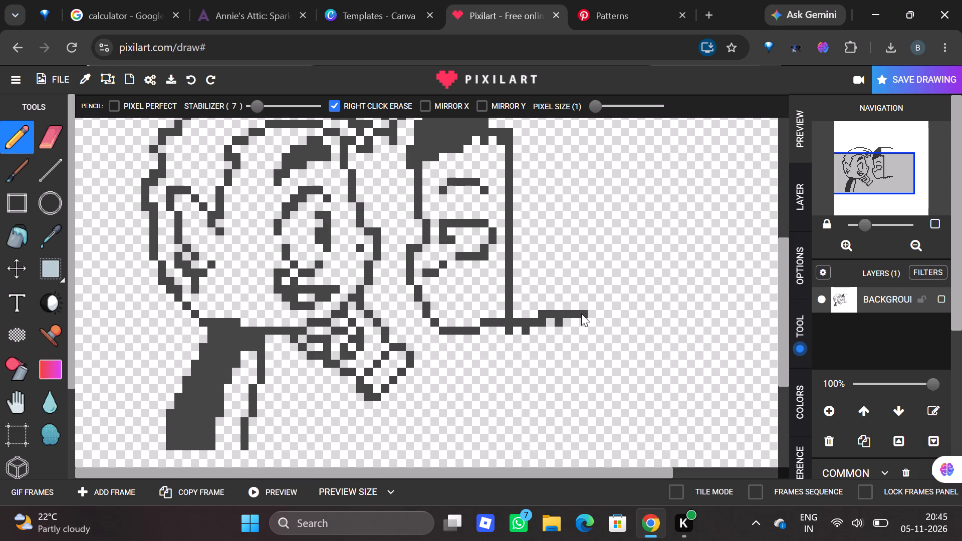
# Continue the outer end of the bottom line with two short segments, each one pixel row higher, as the head's lower curve.
pyautogui.click(584, 304)
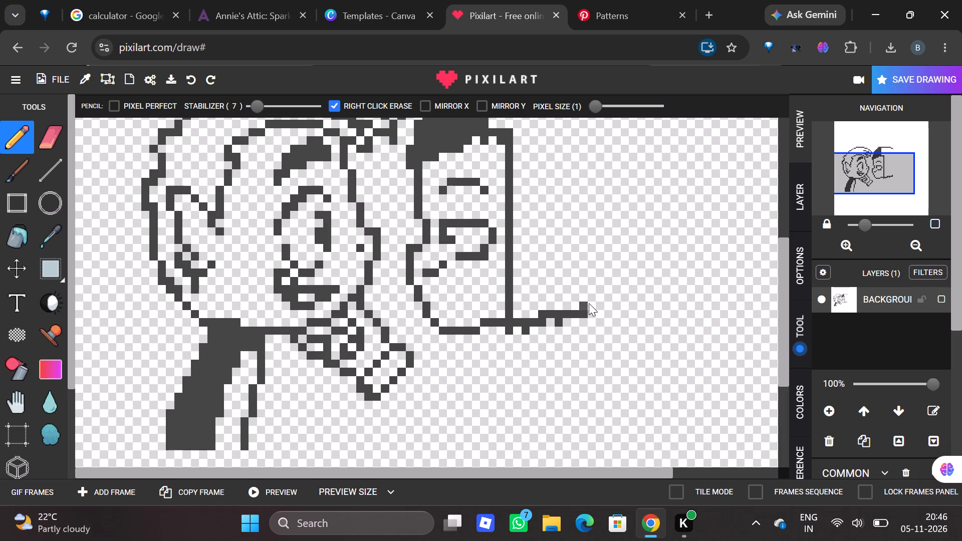
pyautogui.click(592, 303)
pyautogui.click(595, 303)
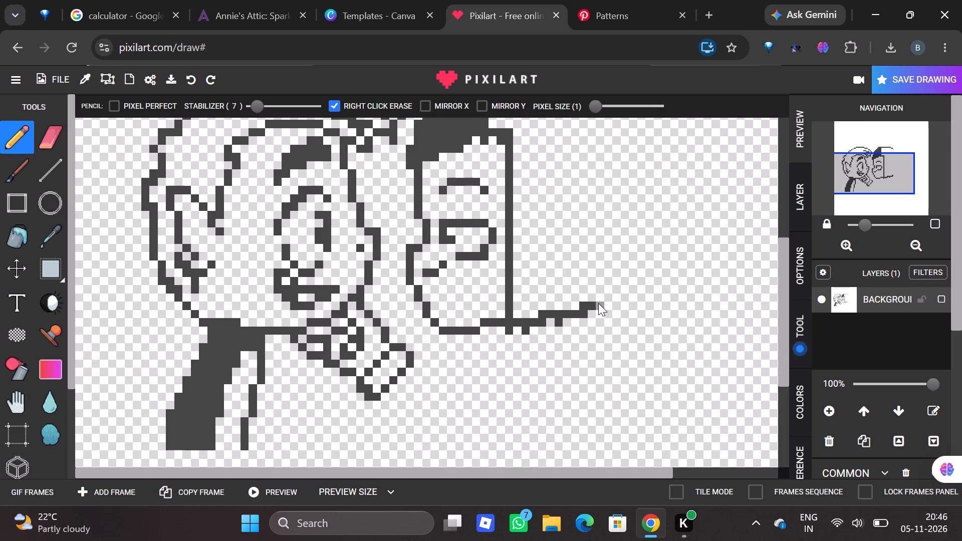
pyautogui.click(598, 303)
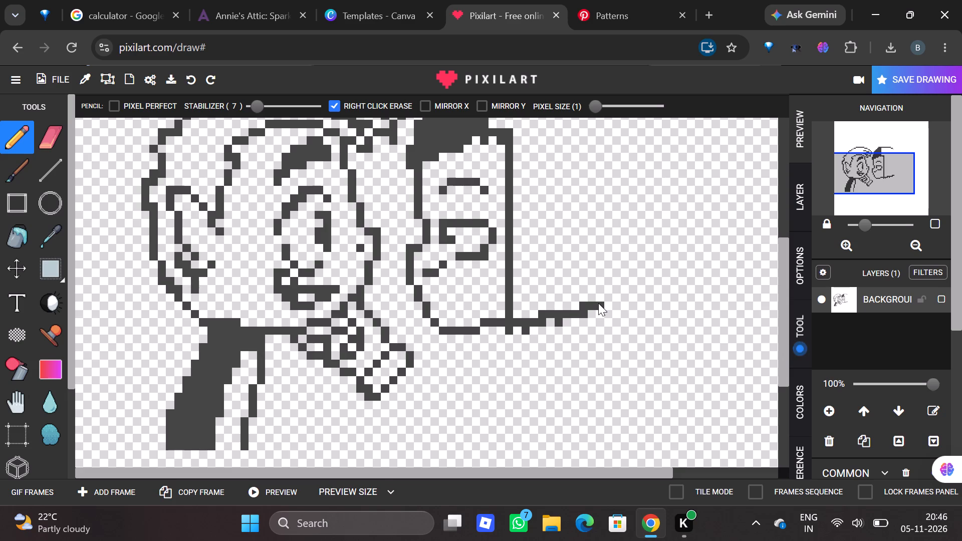
pyautogui.click(602, 294)
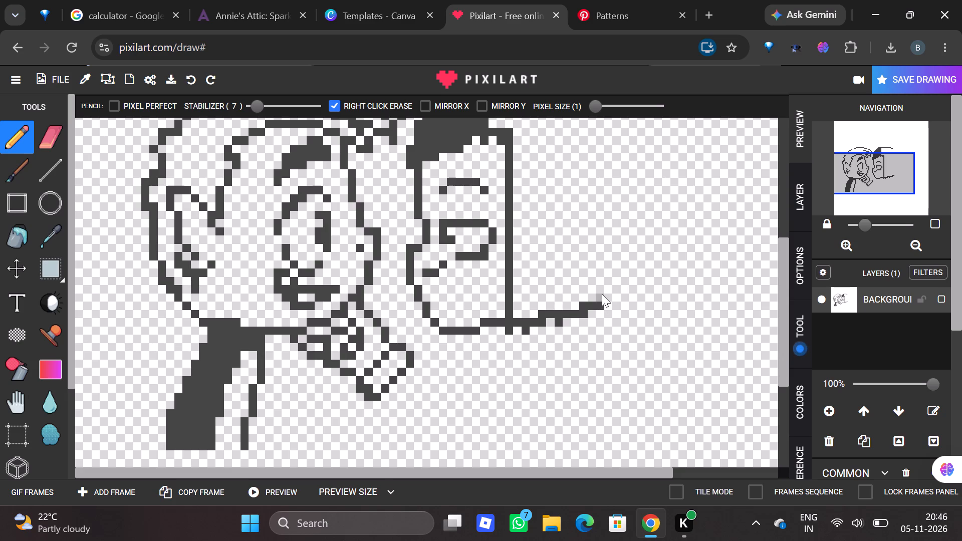
pyautogui.click(608, 294)
pyautogui.click(612, 294)
# Draw the wavy back-of-head outline from the head-top line's outer end down to the tip of the bottom line, closing the head.
pyautogui.moveTo(785, 282); pyautogui.dragTo(785, 204)
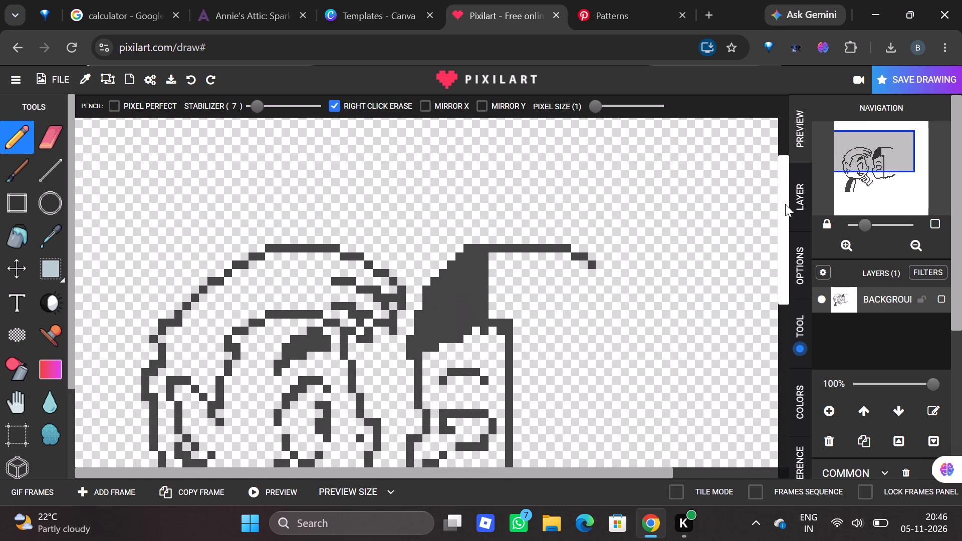
pyautogui.moveTo(785, 204); pyautogui.dragTo(781, 226)
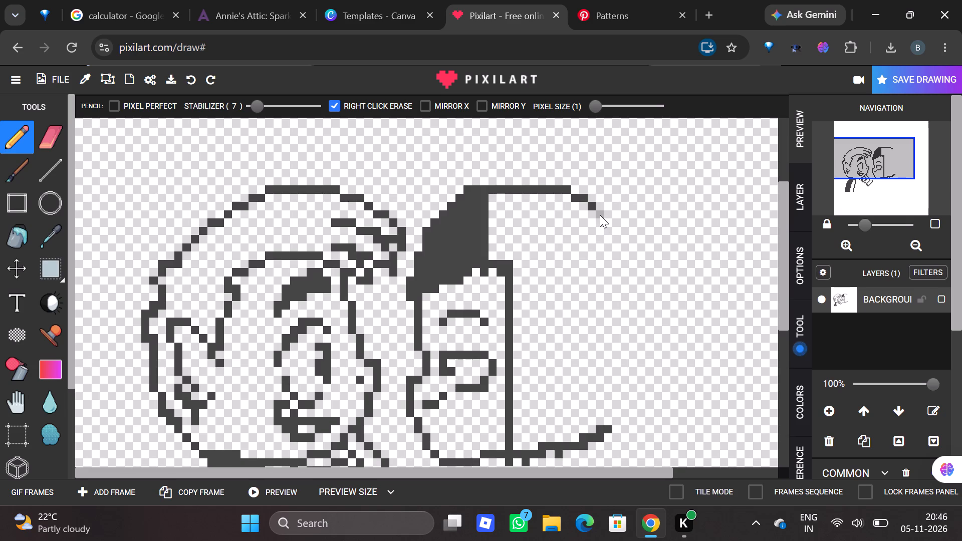
pyautogui.moveTo(600, 215); pyautogui.dragTo(614, 230)
pyautogui.moveTo(614, 230); pyautogui.dragTo(617, 231)
pyautogui.moveTo(617, 231); pyautogui.dragTo(616, 239)
pyautogui.moveTo(616, 239); pyautogui.dragTo(628, 258)
pyautogui.moveTo(628, 258); pyautogui.dragTo(641, 276)
pyautogui.moveTo(641, 276); pyautogui.dragTo(629, 329)
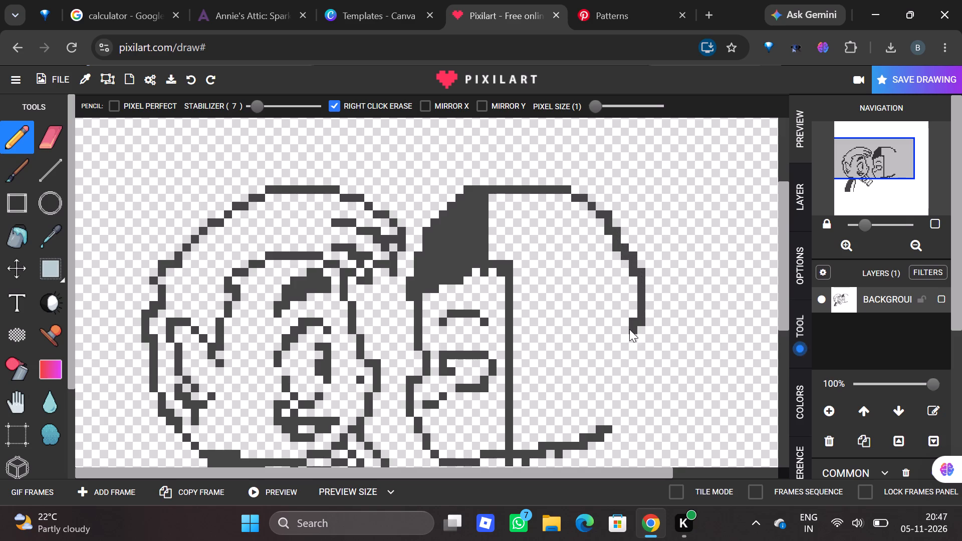
pyautogui.moveTo(629, 329); pyautogui.dragTo(629, 392)
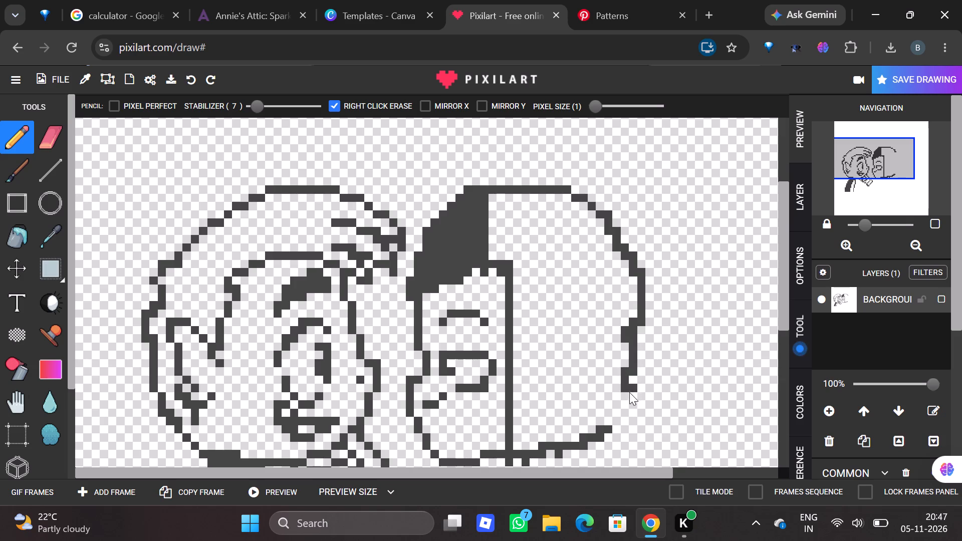
pyautogui.moveTo(629, 392); pyautogui.dragTo(617, 425)
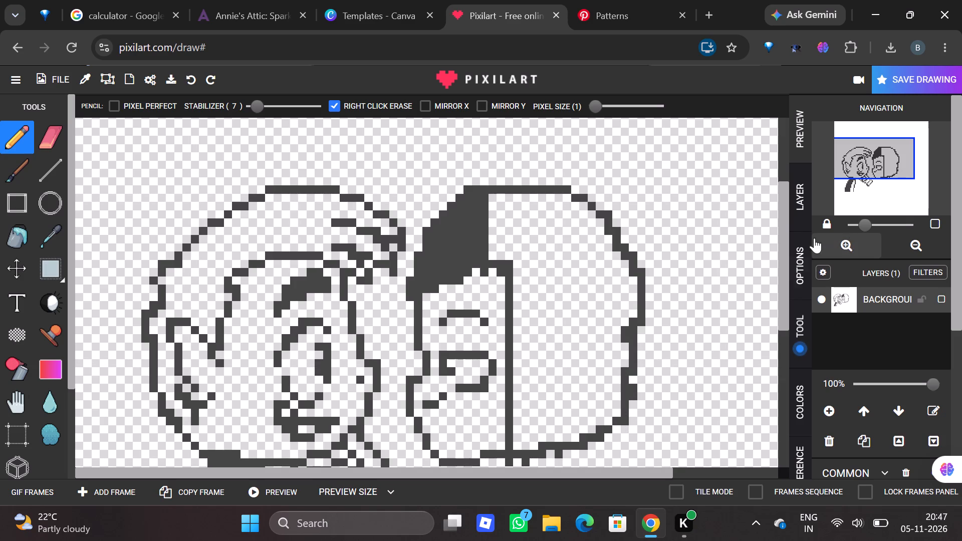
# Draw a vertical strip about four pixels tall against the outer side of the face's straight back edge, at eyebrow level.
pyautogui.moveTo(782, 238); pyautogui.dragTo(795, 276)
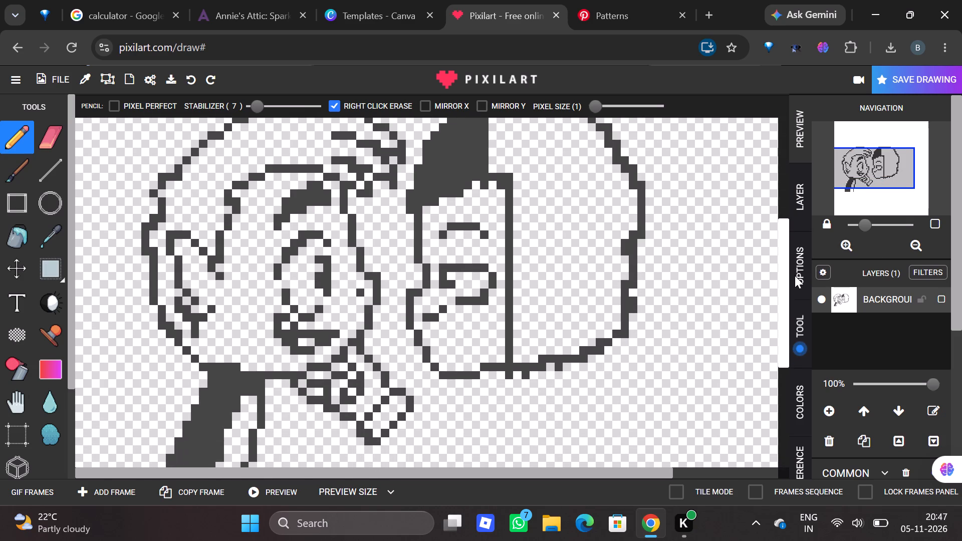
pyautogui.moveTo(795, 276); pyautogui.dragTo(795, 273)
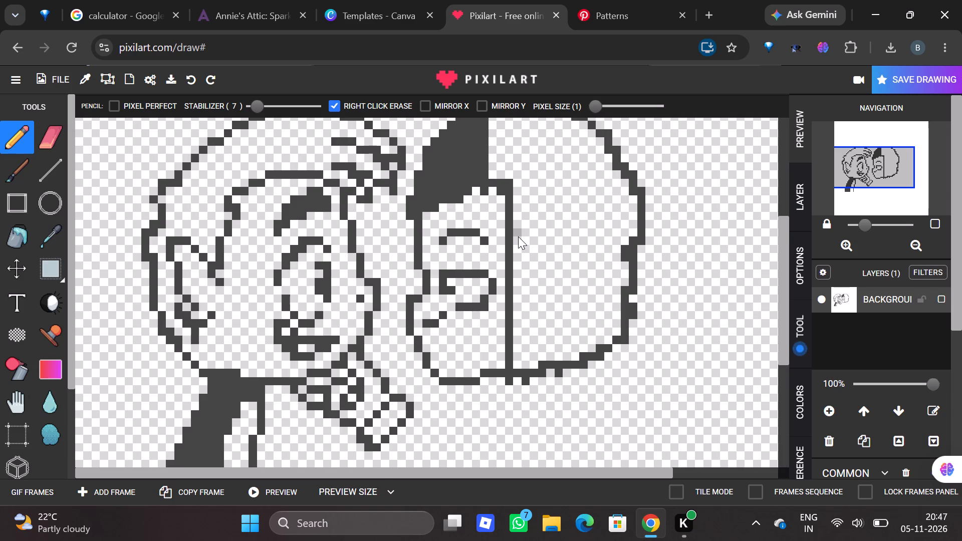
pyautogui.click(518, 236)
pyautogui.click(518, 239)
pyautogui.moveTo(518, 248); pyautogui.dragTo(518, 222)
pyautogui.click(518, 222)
# Draw a horizontal line about five pixels long outward from the face's back edge, just above the vertical strip.
pyautogui.moveTo(518, 216); pyautogui.dragTo(520, 216)
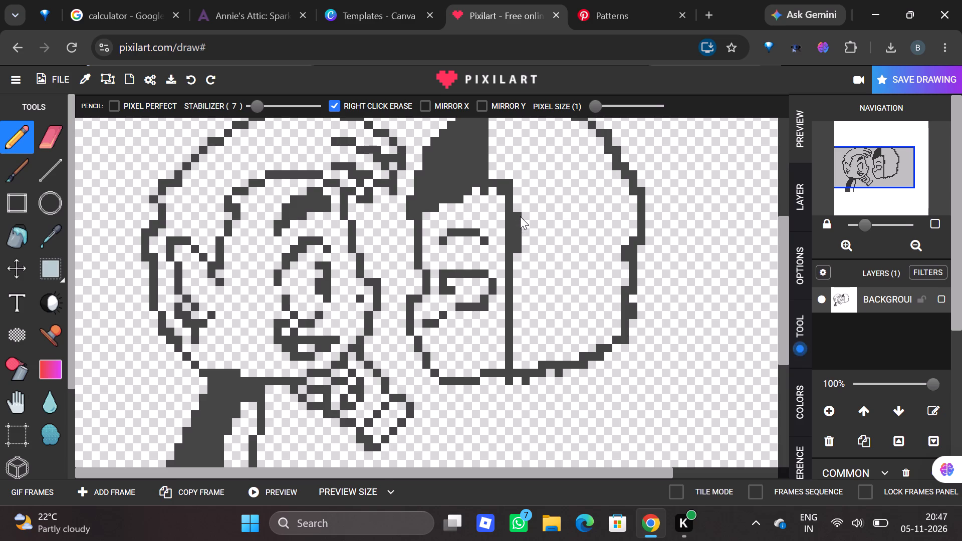
pyautogui.moveTo(520, 216); pyautogui.dragTo(524, 217)
pyautogui.click(524, 217)
pyautogui.click(533, 217)
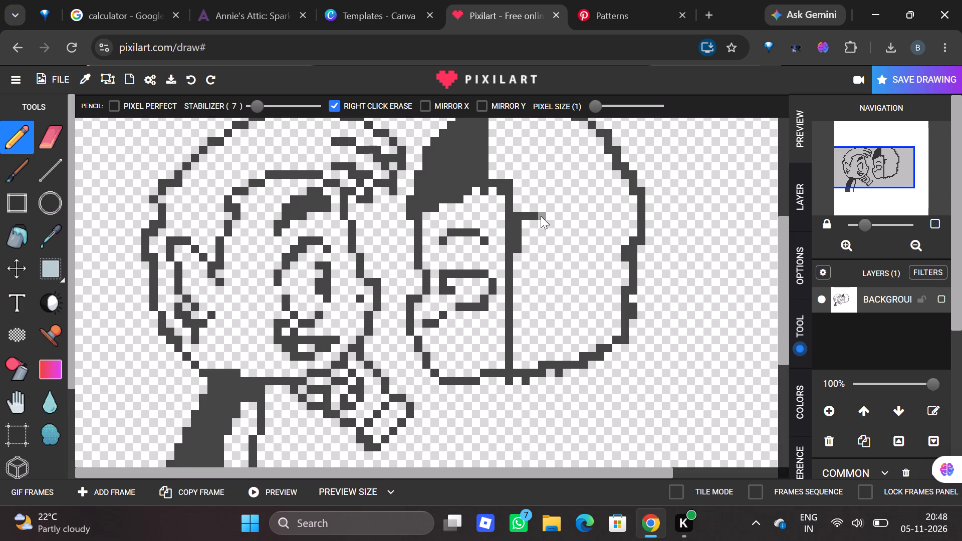
pyautogui.click(541, 216)
pyautogui.click(549, 215)
# Add one pixel below the vertical strip and erase the strip's pixels between it and the horizontal line.
pyautogui.click(518, 255)
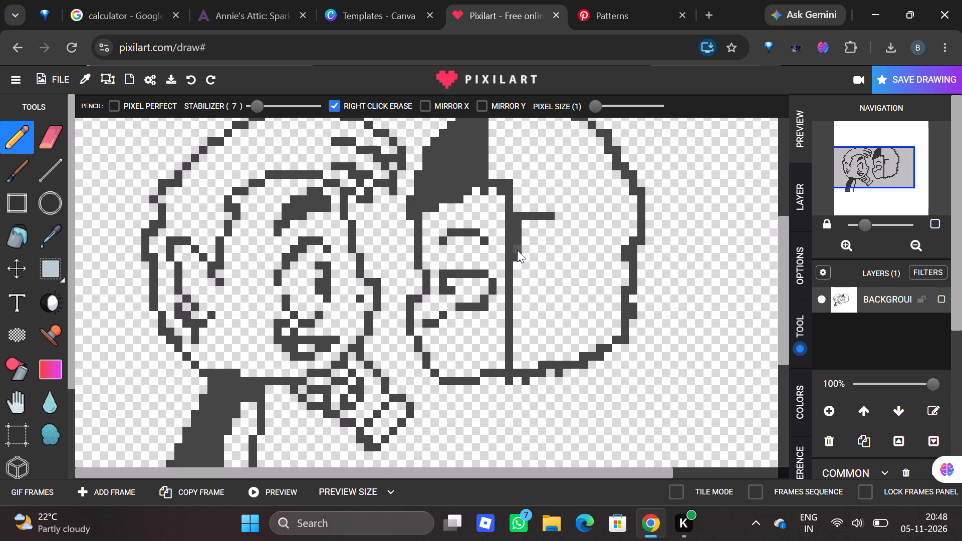
pyautogui.rightClick(517, 249)
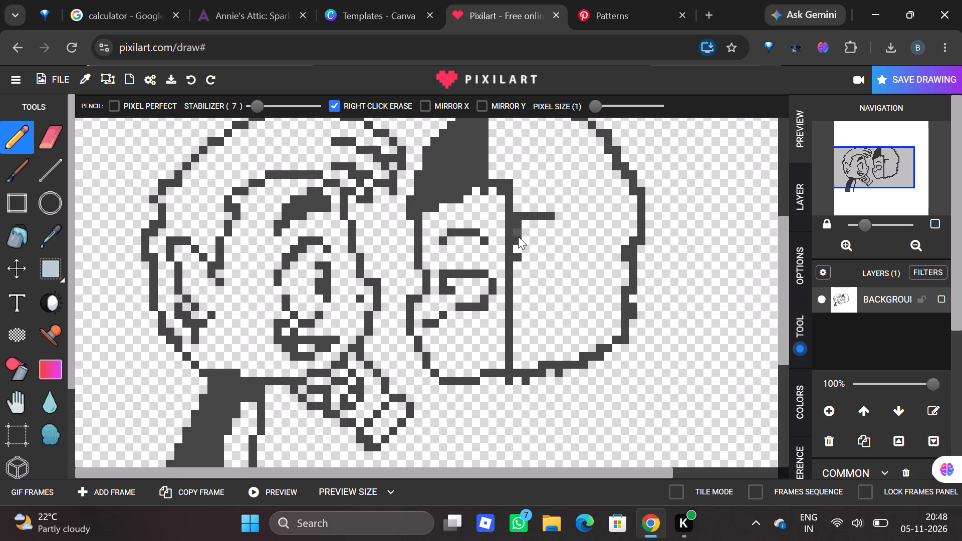
pyautogui.rightClick(518, 236)
pyautogui.rightClick(516, 242)
pyautogui.rightClick(516, 227)
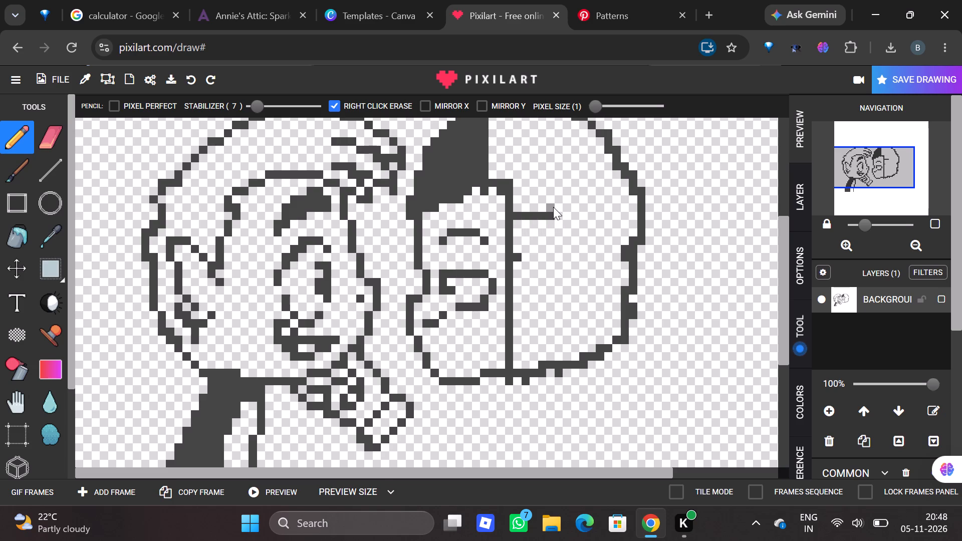
# Extend the upper horizontal line outward from the face's back edge in rising steps, stopping a few pixels short of the back-of-head outline.
pyautogui.click(553, 207)
pyautogui.click(558, 207)
pyautogui.click(565, 207)
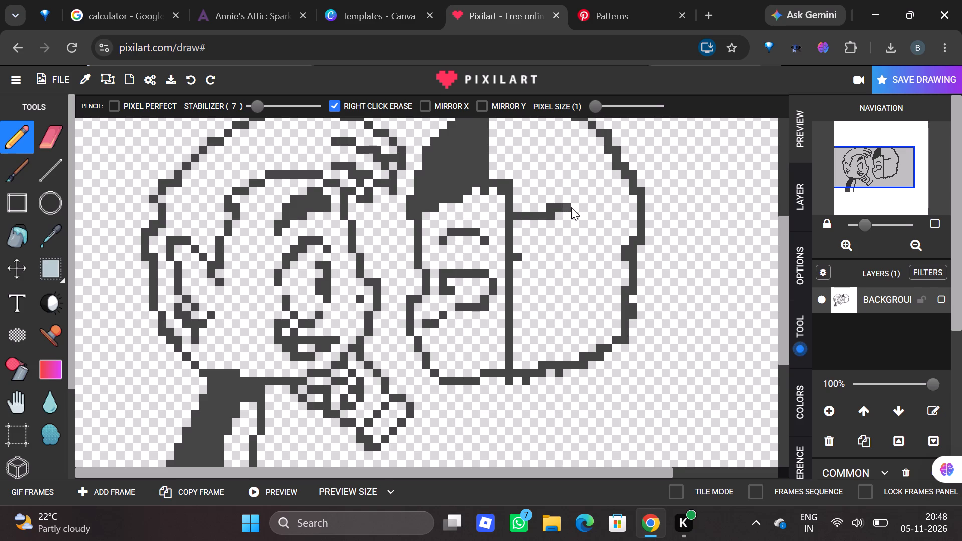
pyautogui.click(572, 207)
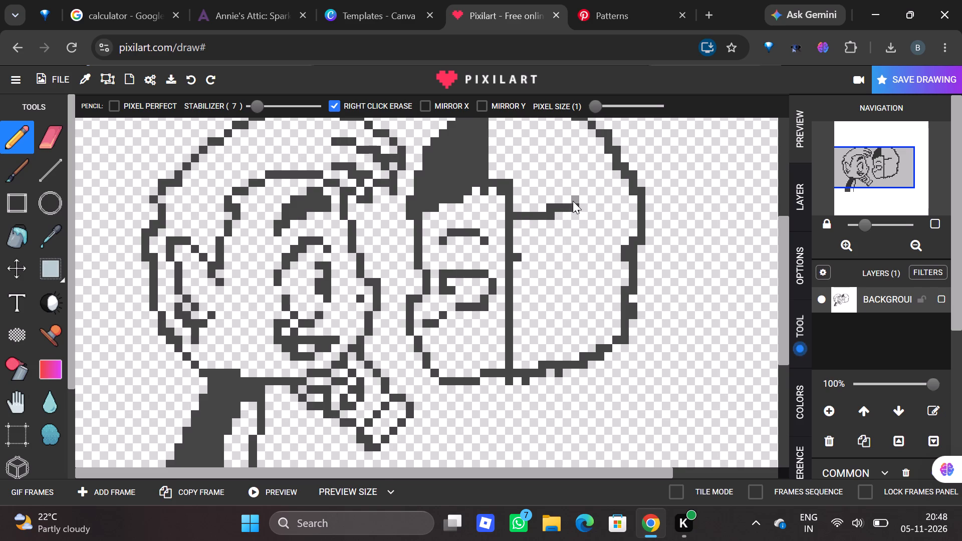
pyautogui.moveTo(573, 201); pyautogui.dragTo(582, 201)
pyautogui.click(582, 201)
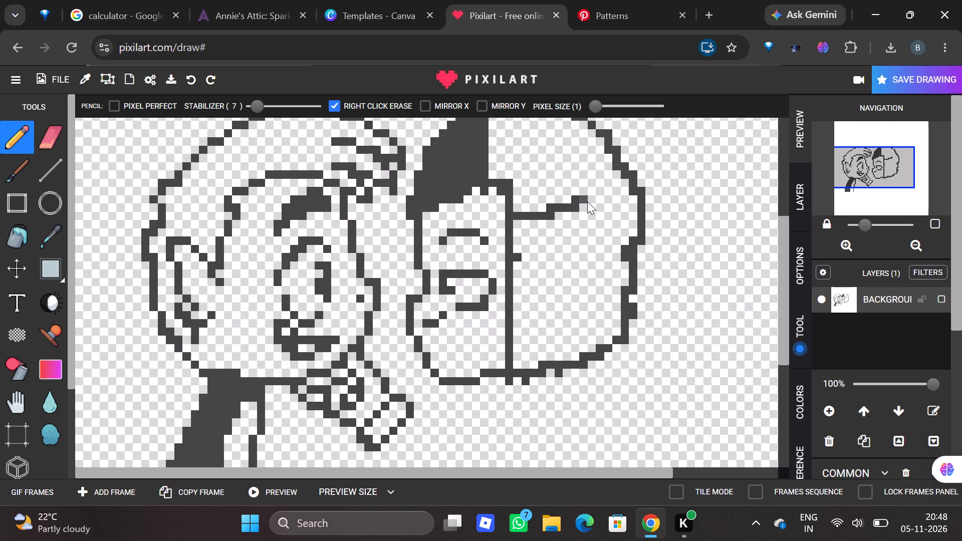
pyautogui.click(590, 199)
pyautogui.moveTo(592, 193); pyautogui.dragTo(603, 190)
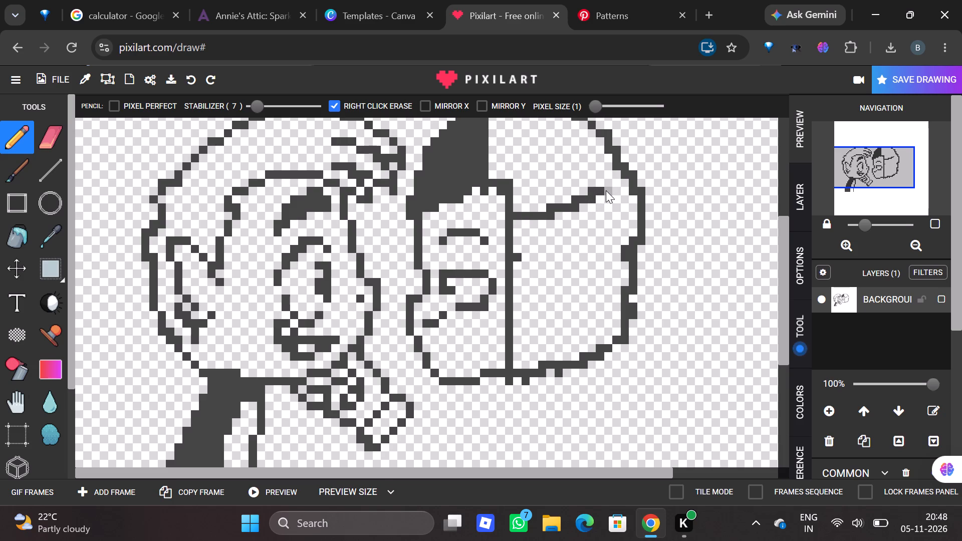
pyautogui.click(606, 191)
# Draw a vertical line about five pixels long down from the outer end of the rising stepped line.
pyautogui.click(607, 196)
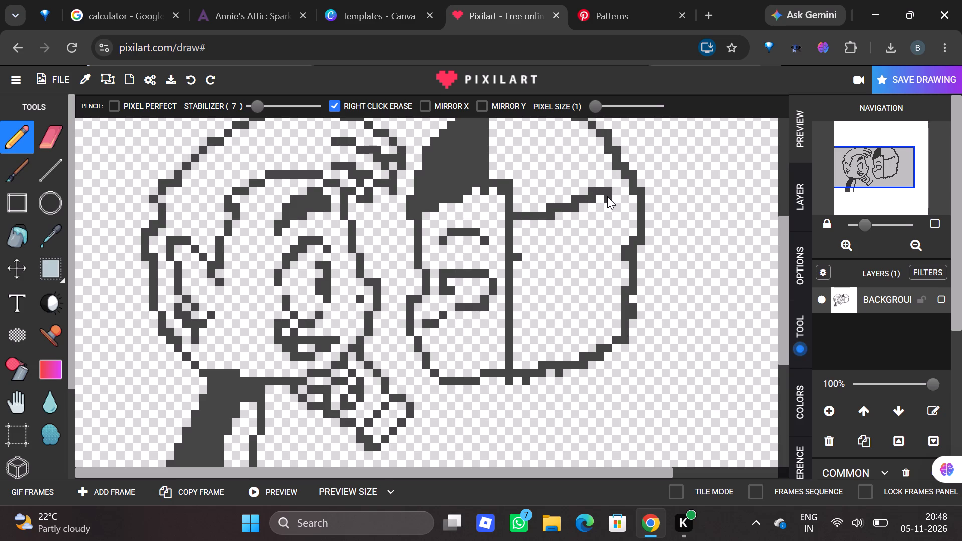
pyautogui.click(608, 205)
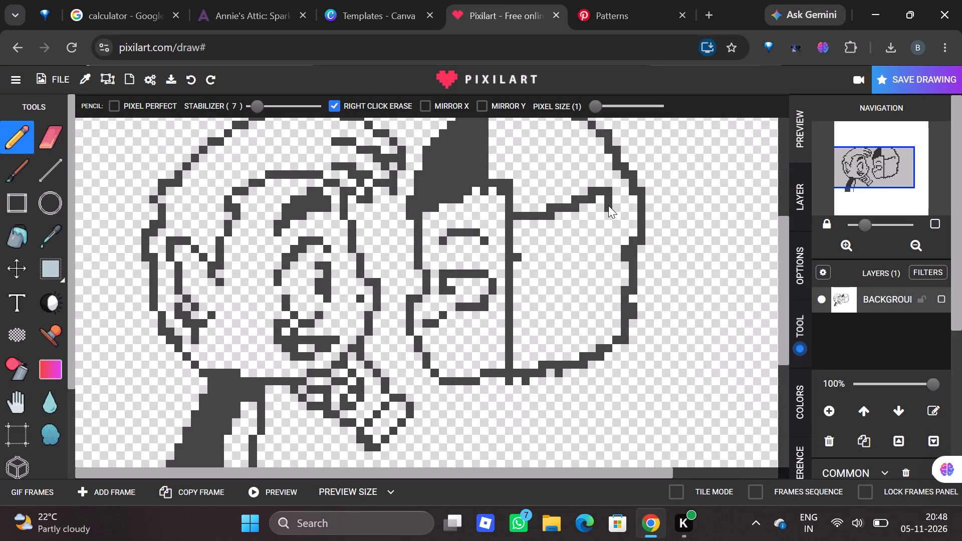
pyautogui.click(608, 211)
pyautogui.click(608, 215)
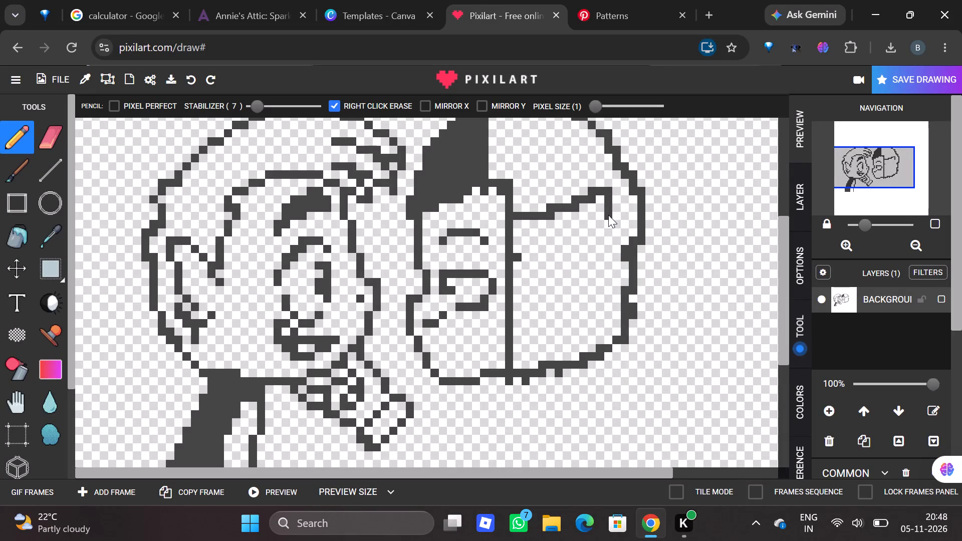
pyautogui.click(608, 220)
pyautogui.click(608, 224)
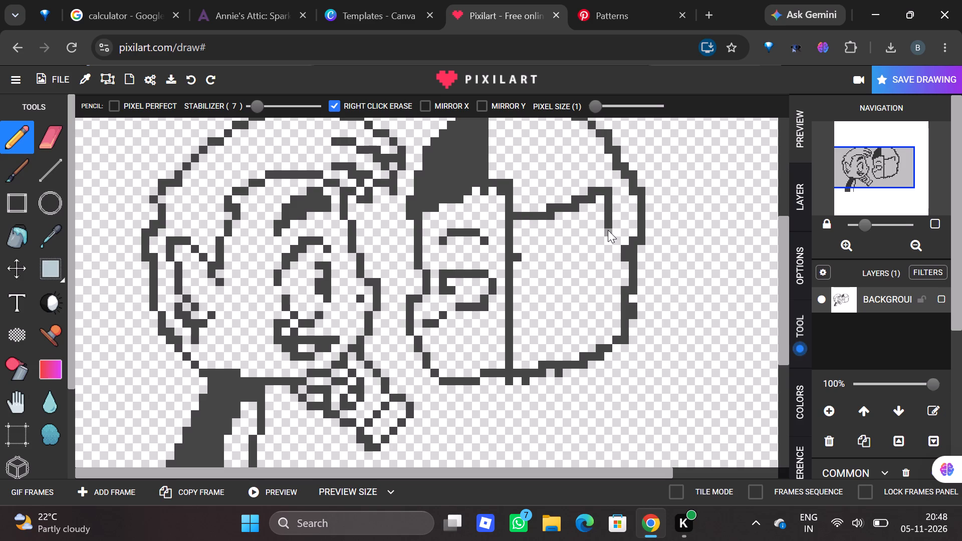
pyautogui.click(608, 231)
# Draw a stepped line from the vertical line's lower end down and back to the single pixel at the face's back edge, closing the band.
pyautogui.click(599, 243)
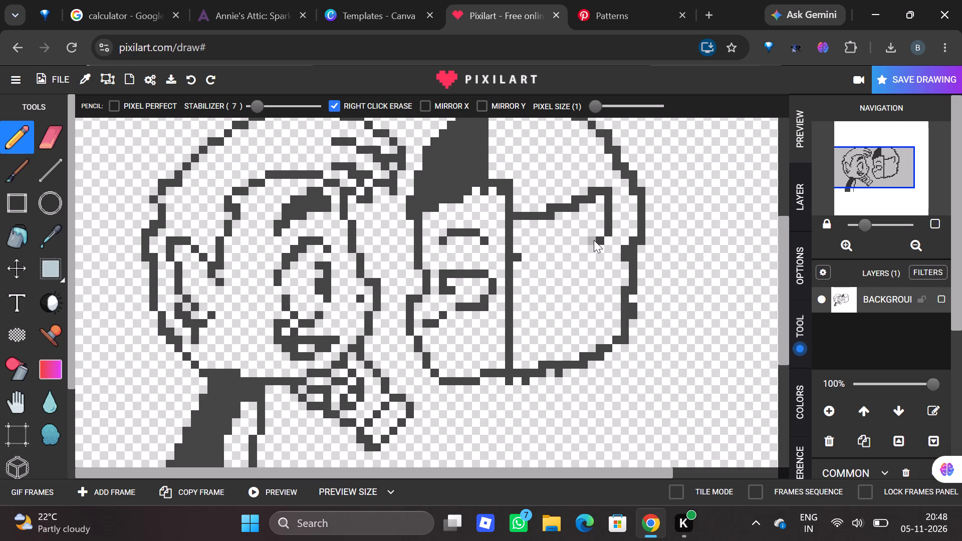
pyautogui.click(594, 240)
pyautogui.moveTo(586, 247); pyautogui.dragTo(581, 248)
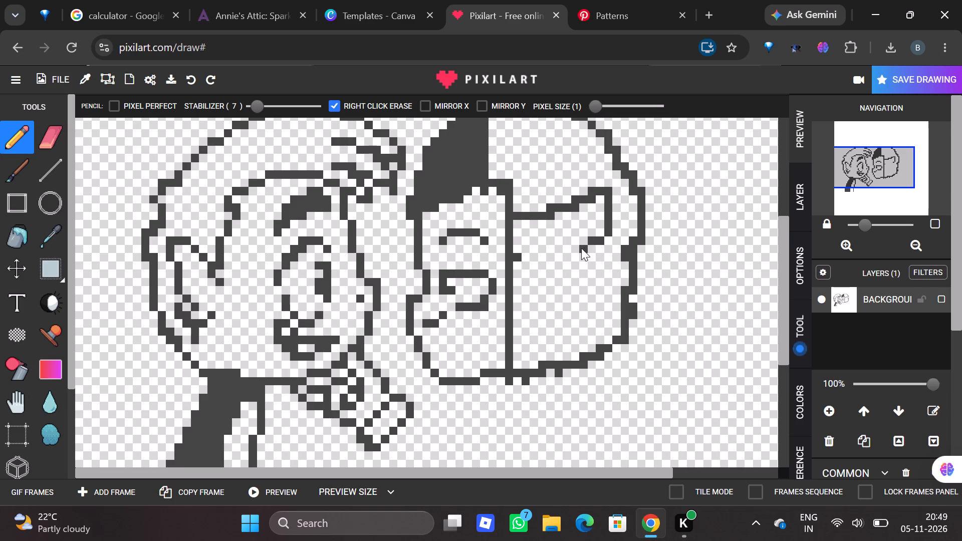
pyautogui.moveTo(581, 248); pyautogui.dragTo(576, 248)
pyautogui.click(576, 248)
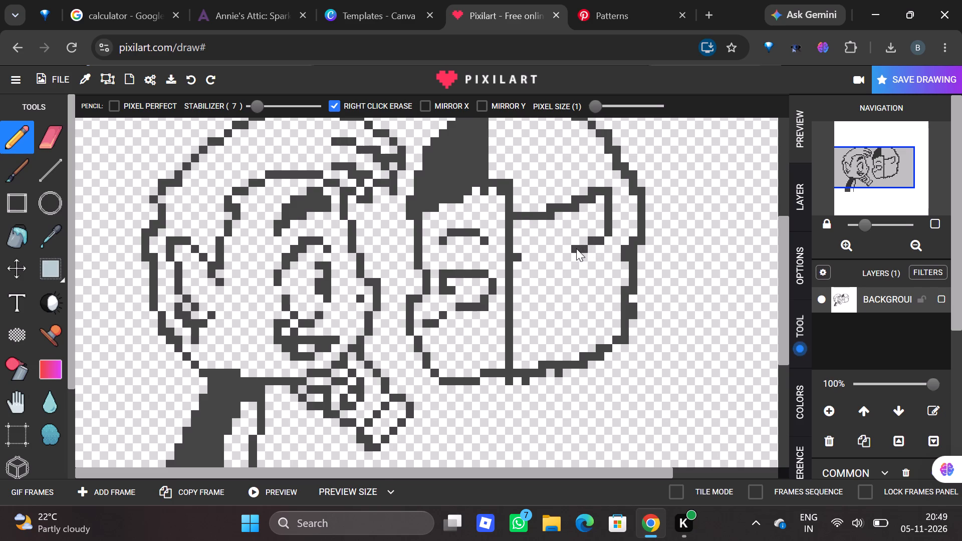
pyautogui.click(570, 248)
pyautogui.click(557, 256)
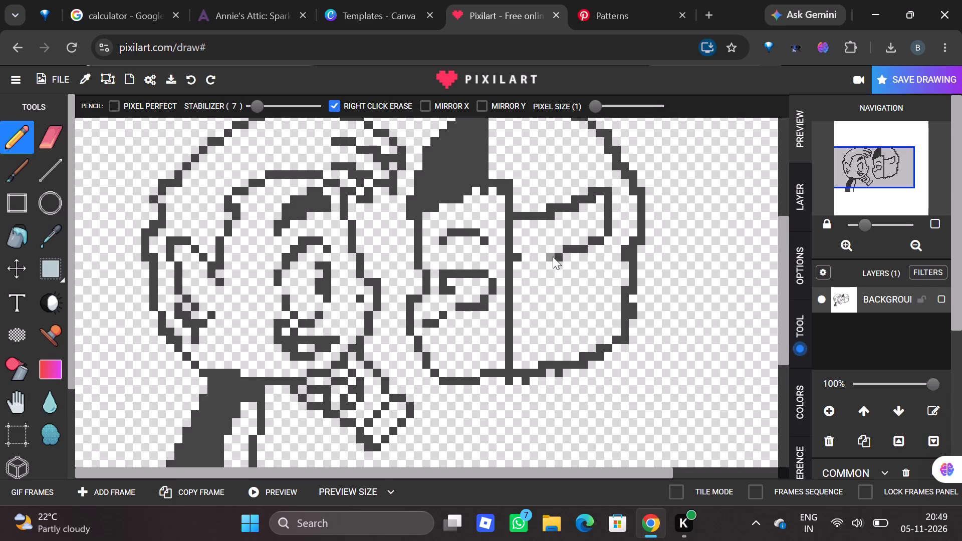
pyautogui.click(552, 256)
pyautogui.moveTo(541, 257); pyautogui.dragTo(530, 256)
pyautogui.moveTo(530, 256); pyautogui.dragTo(527, 256)
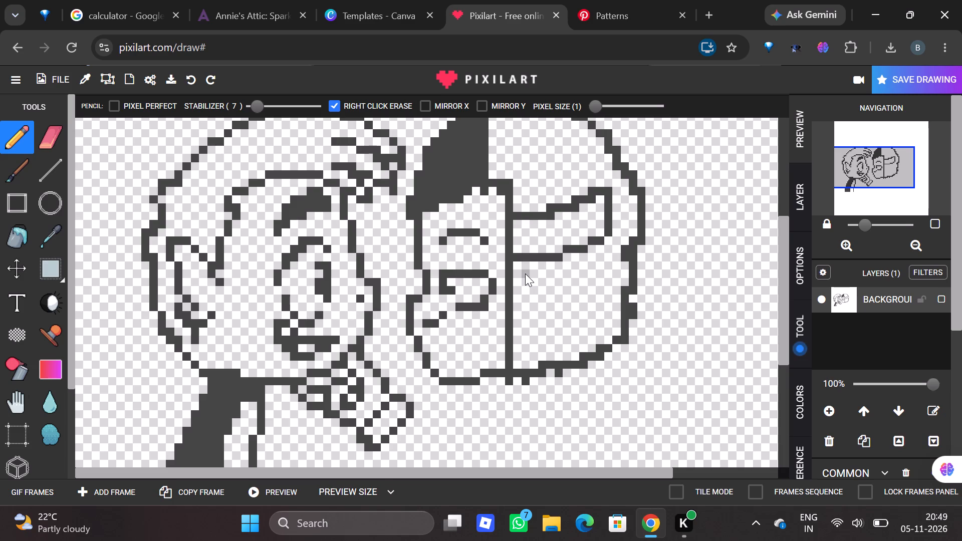
# Start a second line directly beneath the band at the face's back edge: two pixels, stepping down into a run of about five pixels.
pyautogui.click(525, 274)
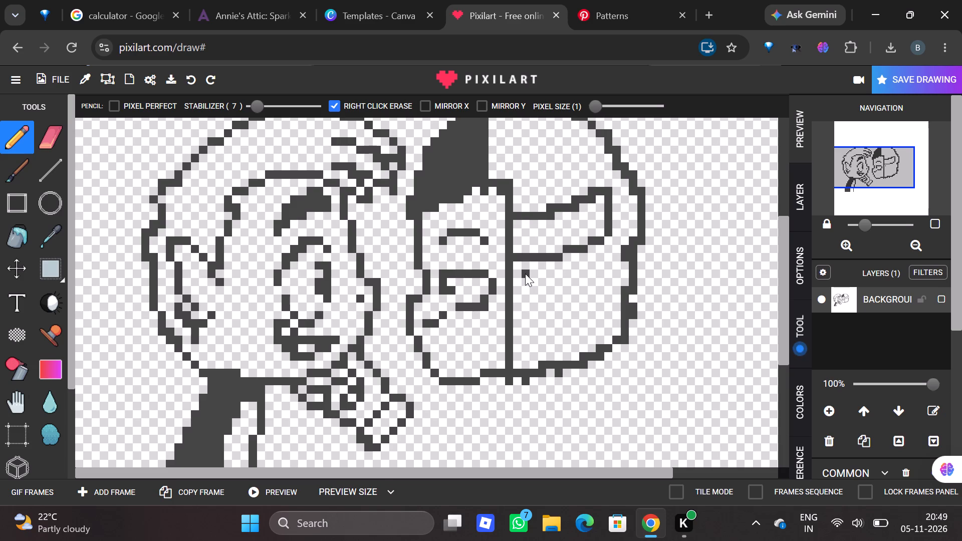
pyautogui.rightClick(525, 274)
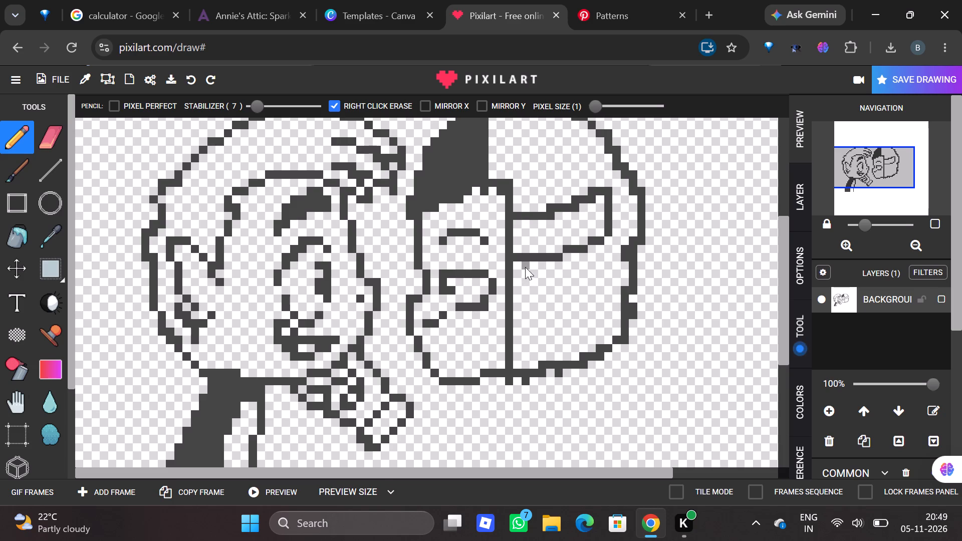
pyautogui.click(525, 267)
pyautogui.click(519, 264)
pyautogui.moveTo(531, 272); pyautogui.dragTo(544, 274)
pyautogui.click(555, 275)
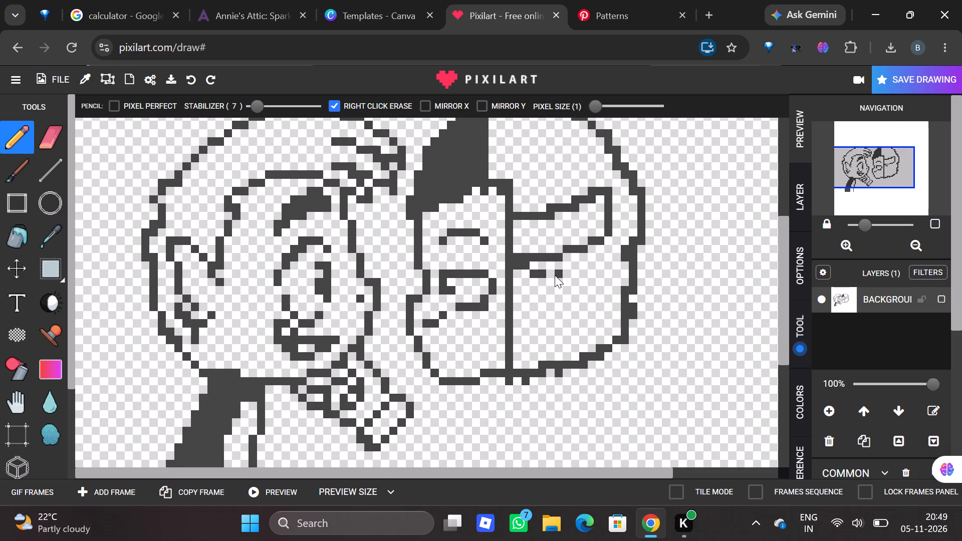
pyautogui.click(551, 274)
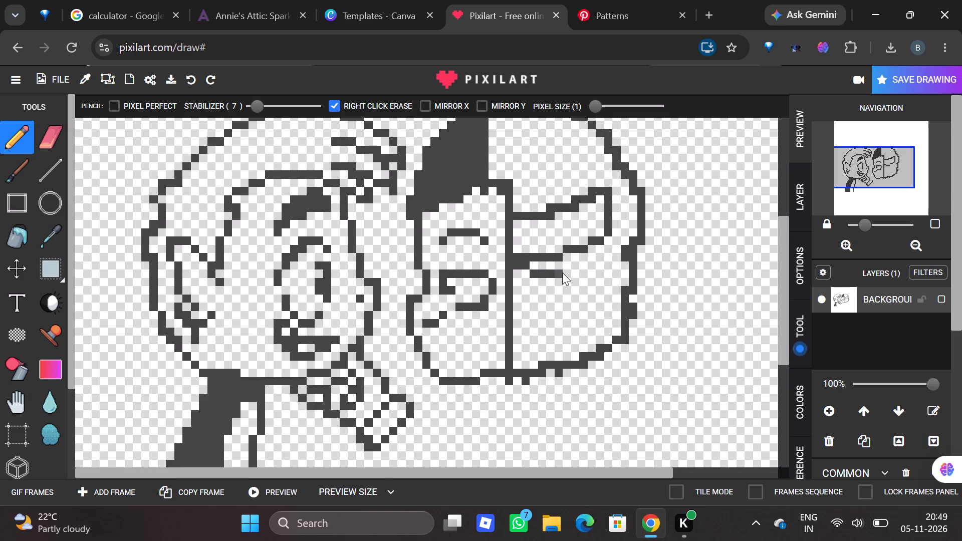
pyautogui.click(568, 273)
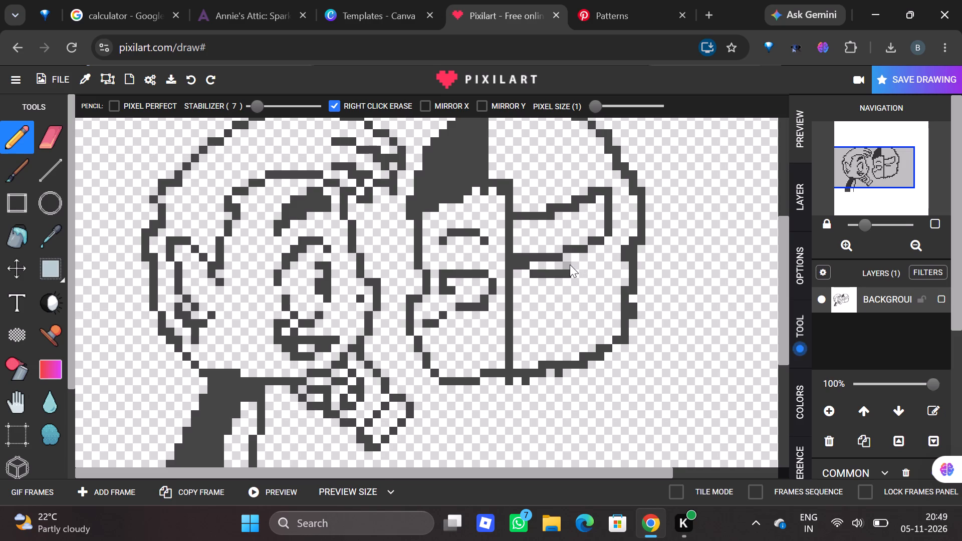
# Continue the second line outward in rising steps below the band until it meets the back-of-head outline.
pyautogui.click(570, 264)
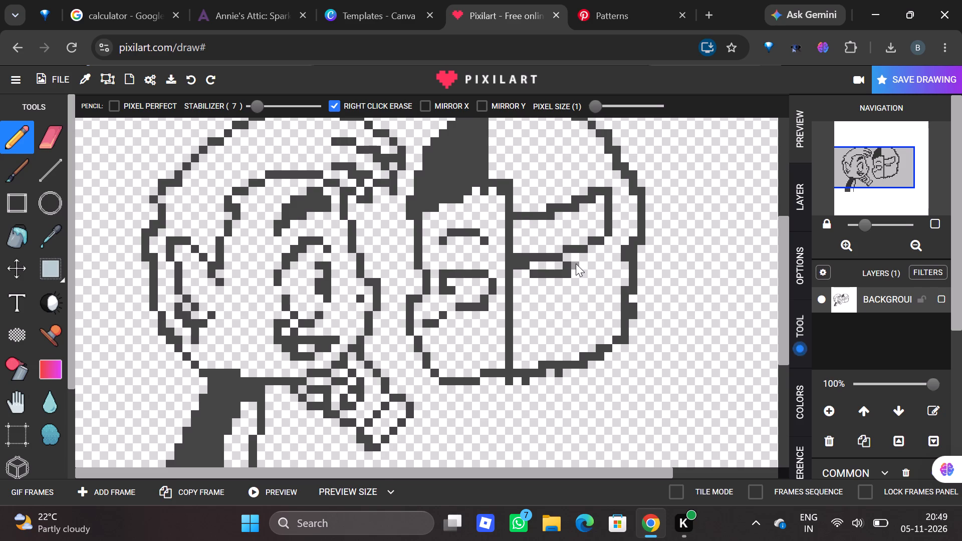
pyautogui.click(576, 263)
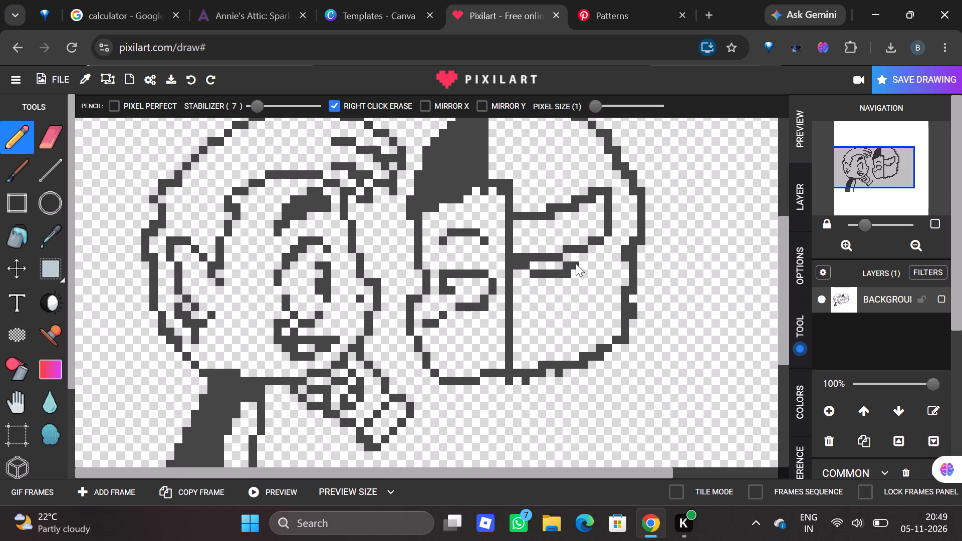
pyautogui.click(584, 264)
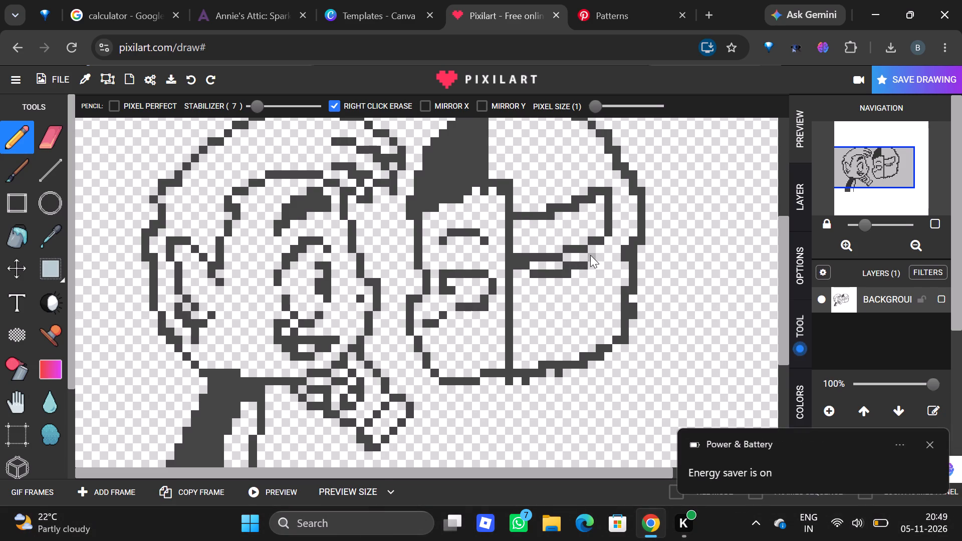
pyautogui.click(591, 255)
pyautogui.click(598, 256)
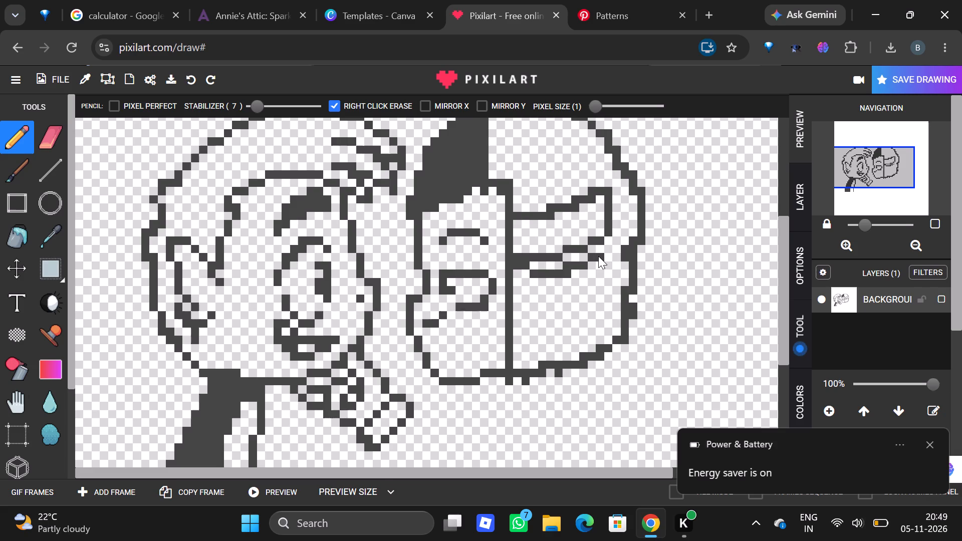
pyautogui.click(930, 445)
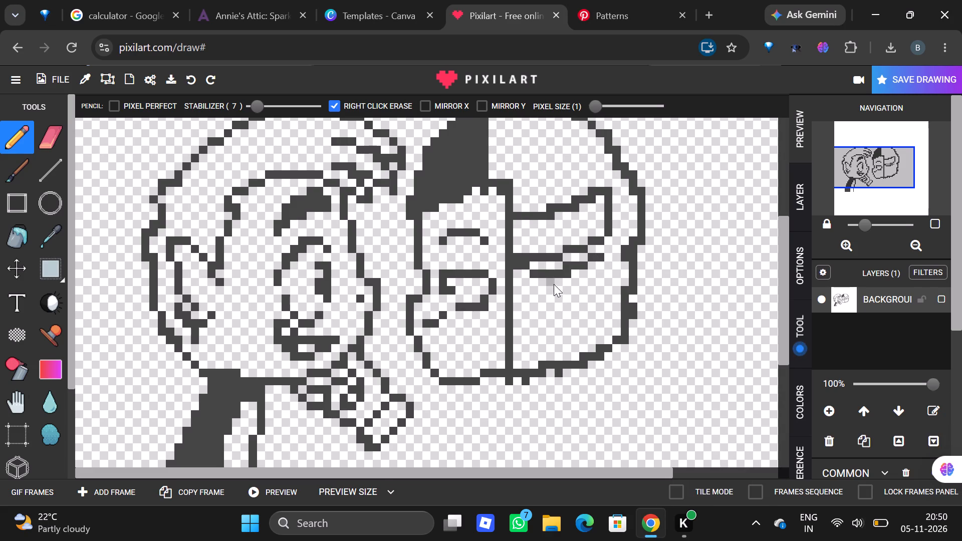
pyautogui.click(611, 248)
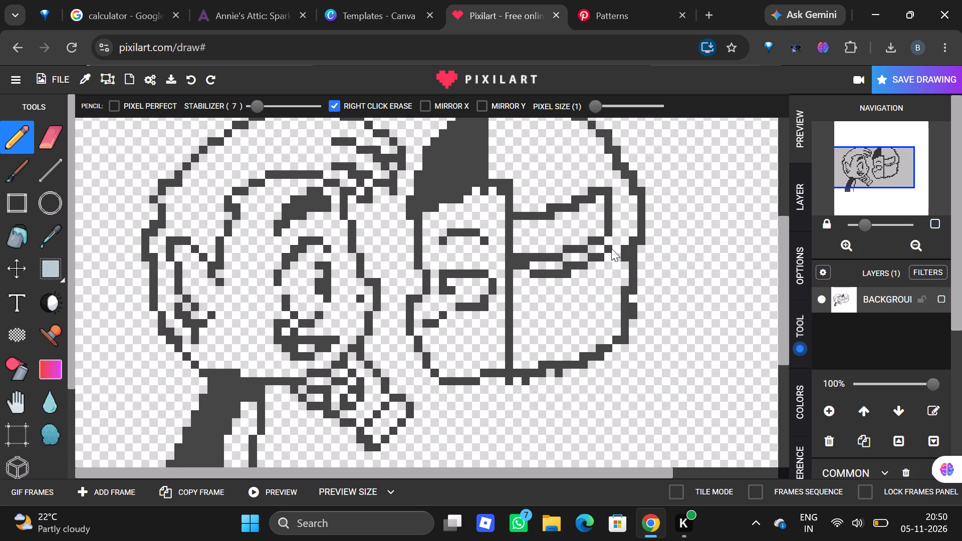
pyautogui.click(616, 241)
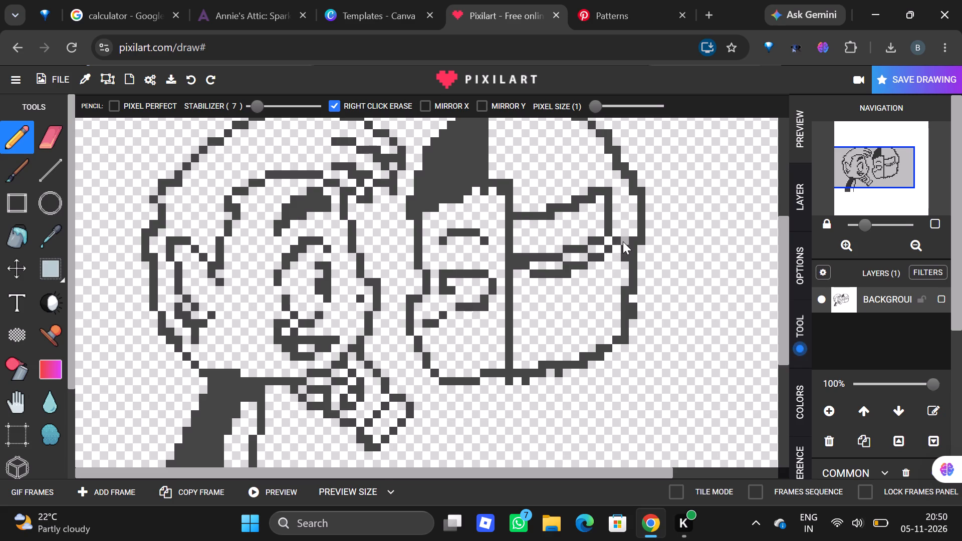
pyautogui.click(623, 240)
# Fill the pixel row directly beneath the top outline of the second figure's head, extending the dark hair toward the back of the head.
pyautogui.moveTo(780, 246); pyautogui.dragTo(780, 234)
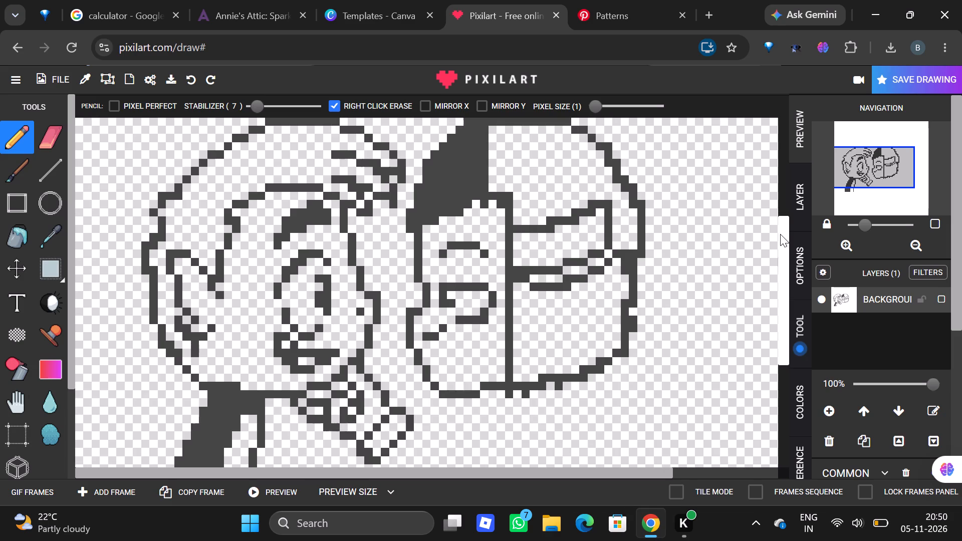
pyautogui.moveTo(780, 234); pyautogui.dragTo(777, 226)
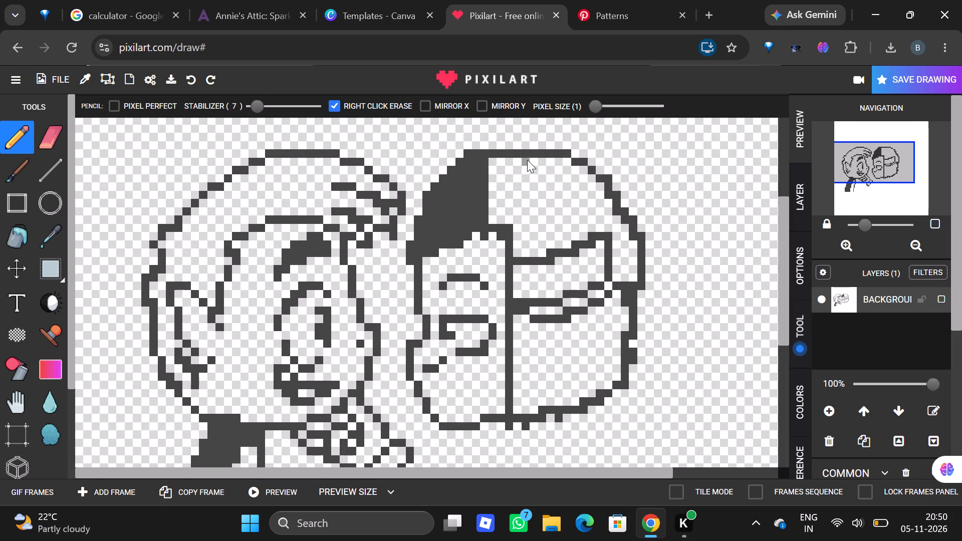
pyautogui.moveTo(478, 162); pyautogui.dragTo(489, 162)
pyautogui.moveTo(489, 162); pyautogui.dragTo(503, 162)
pyautogui.moveTo(503, 162); pyautogui.dragTo(567, 171)
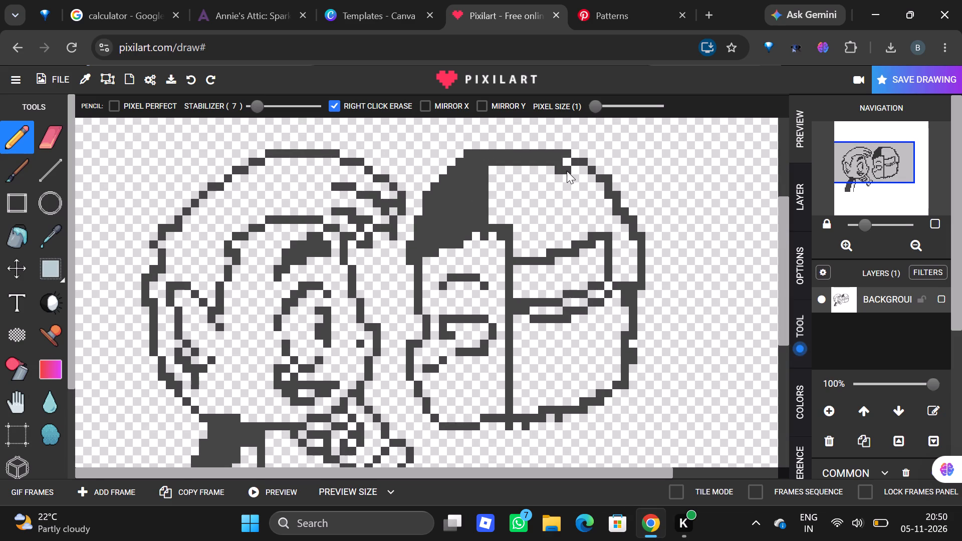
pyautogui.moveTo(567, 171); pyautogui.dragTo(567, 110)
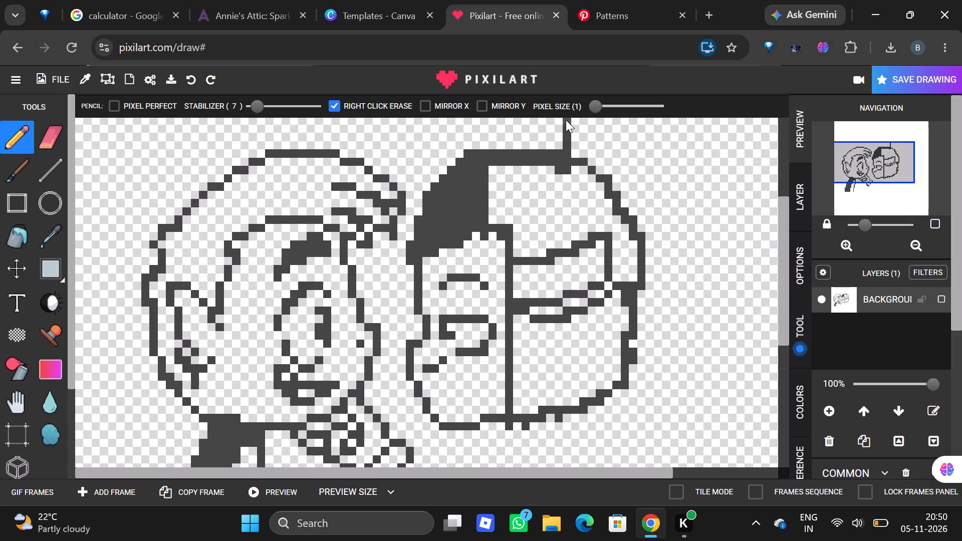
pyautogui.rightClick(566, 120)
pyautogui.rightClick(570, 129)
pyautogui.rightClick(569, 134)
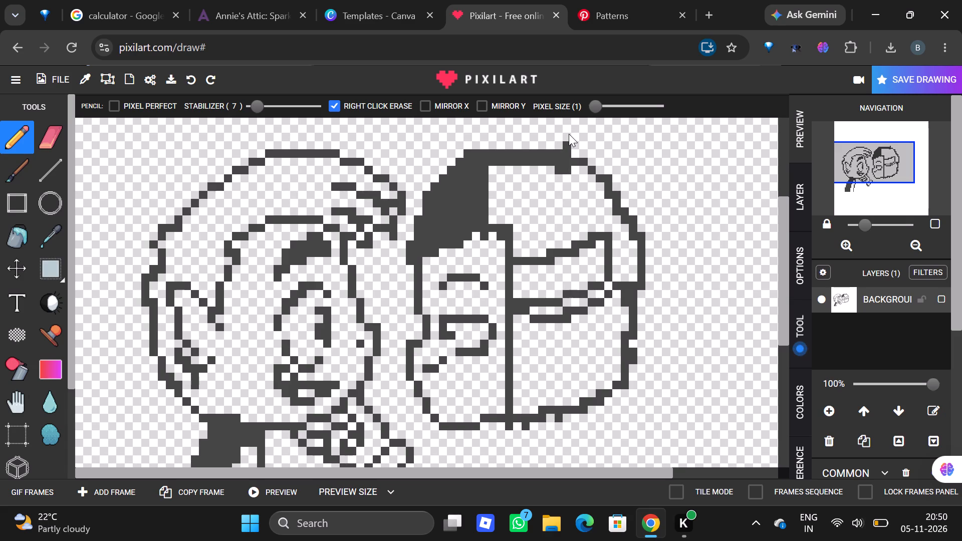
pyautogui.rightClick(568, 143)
# Fill the next four pixel rows of hair from the dark front section across to the back-of-head outline.
pyautogui.moveTo(491, 173); pyautogui.dragTo(555, 176)
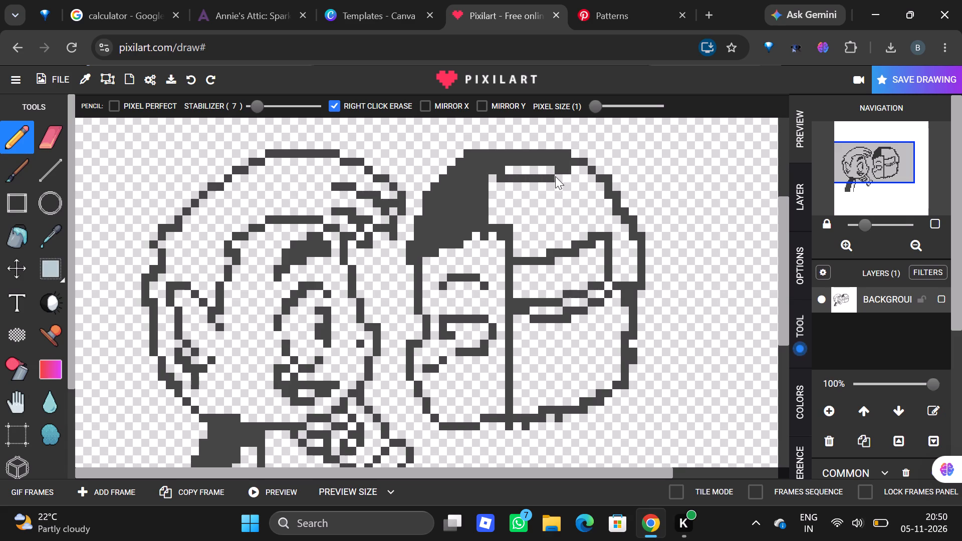
pyautogui.moveTo(555, 176); pyautogui.dragTo(590, 177)
pyautogui.moveTo(505, 170); pyautogui.dragTo(564, 172)
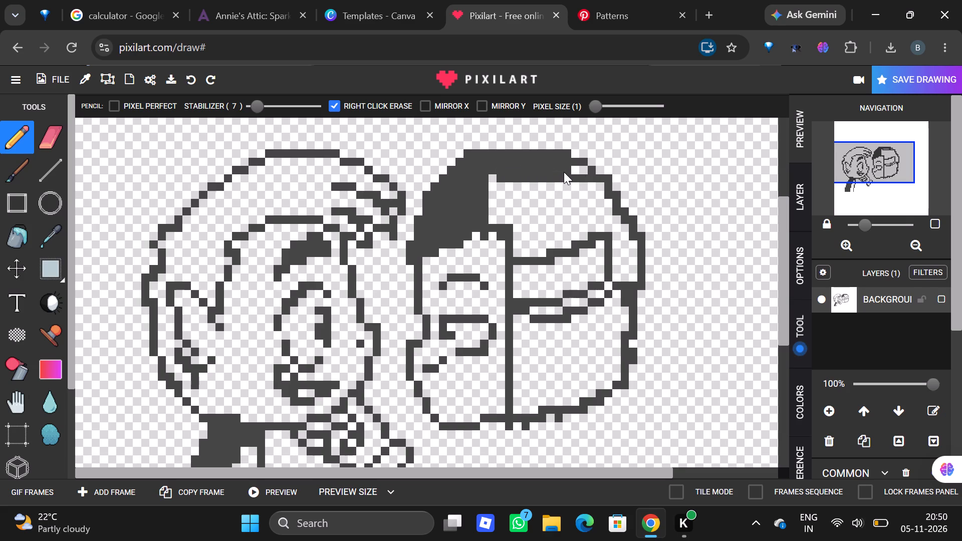
pyautogui.moveTo(564, 172); pyautogui.dragTo(582, 171)
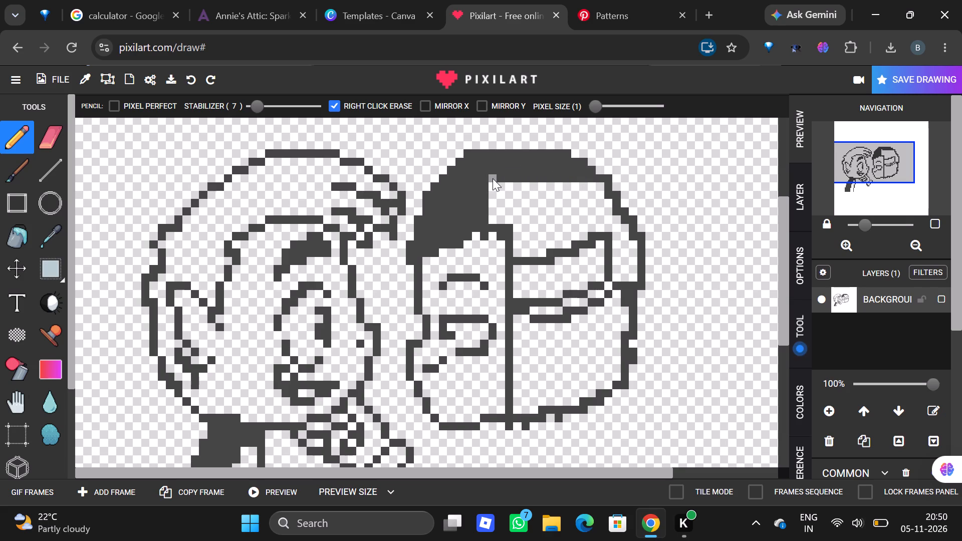
pyautogui.click(493, 178)
pyautogui.moveTo(491, 189); pyautogui.dragTo(548, 194)
pyautogui.moveTo(548, 194); pyautogui.dragTo(598, 196)
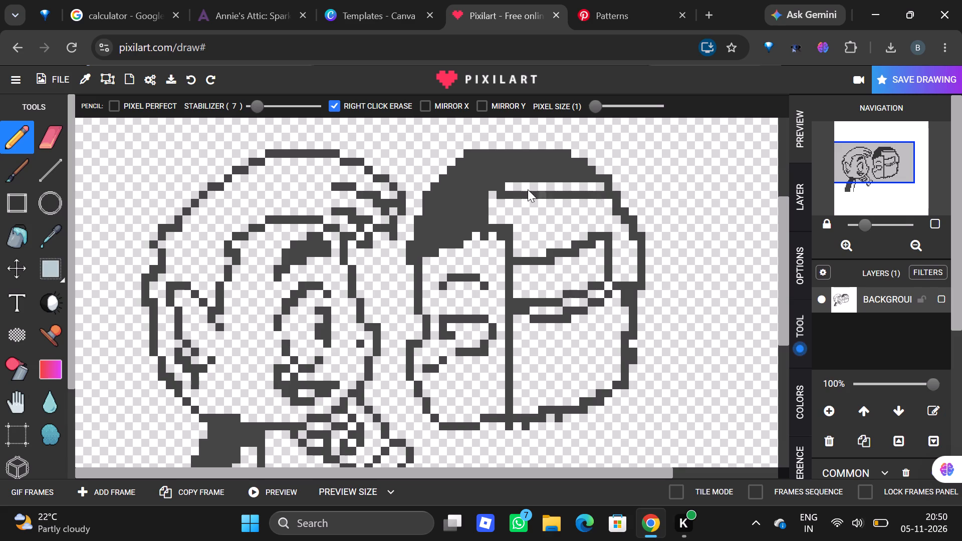
pyautogui.moveTo(513, 185); pyautogui.dragTo(588, 189)
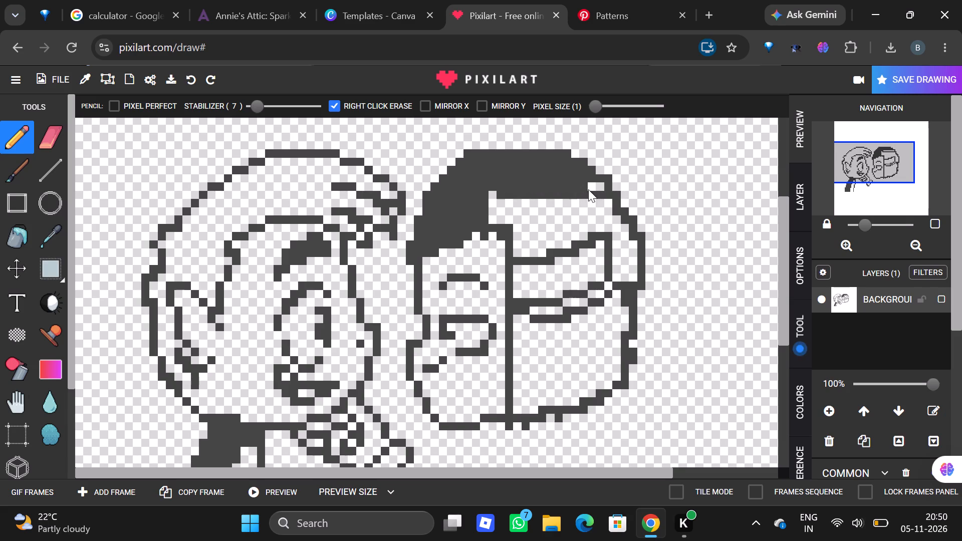
pyautogui.moveTo(588, 189); pyautogui.dragTo(596, 190)
pyautogui.moveTo(596, 190); pyautogui.dragTo(599, 188)
# Continue filling the crown with dark rows down to the level where the face's back edge begins.
pyautogui.moveTo(497, 203); pyautogui.dragTo(493, 201)
pyautogui.moveTo(493, 201); pyautogui.dragTo(593, 200)
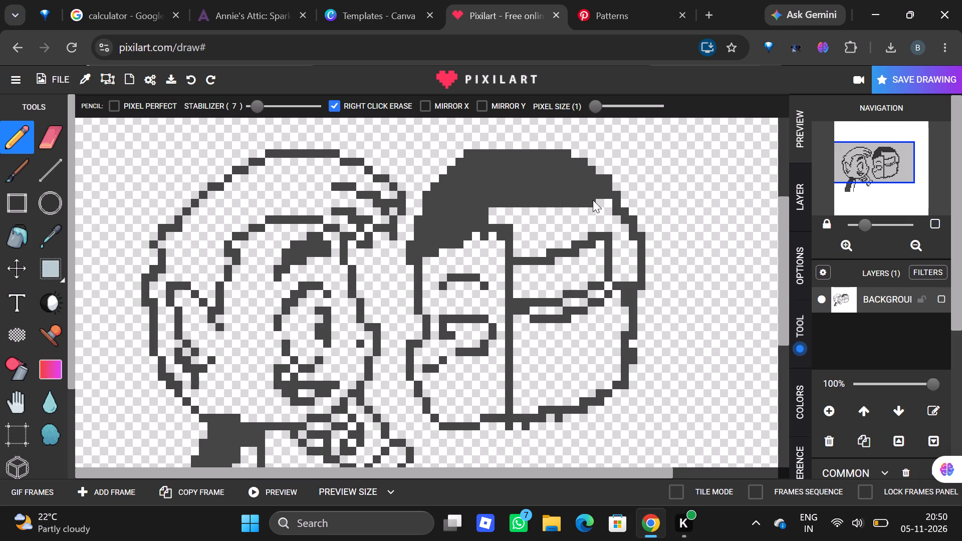
pyautogui.moveTo(593, 200); pyautogui.dragTo(607, 200)
pyautogui.moveTo(497, 210); pyautogui.dragTo(607, 211)
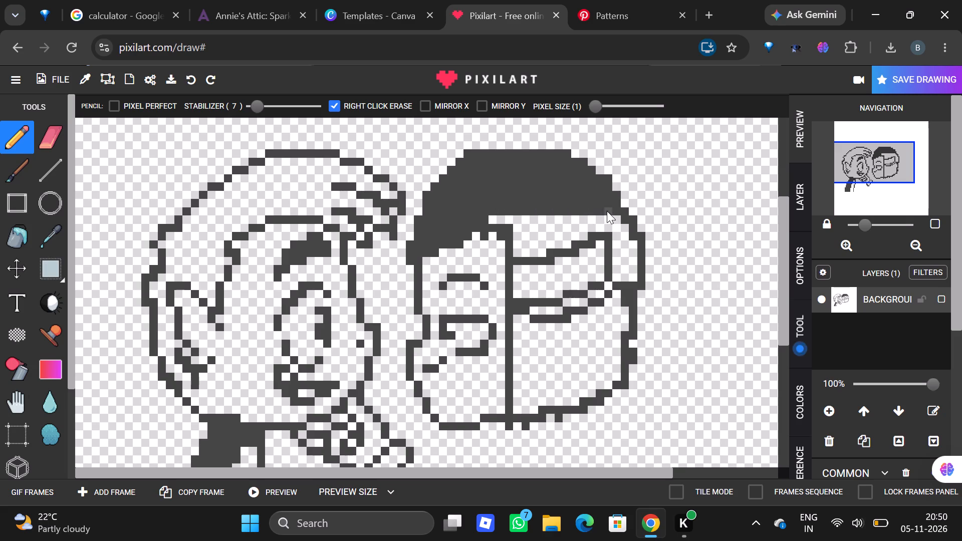
pyautogui.moveTo(496, 220); pyautogui.dragTo(541, 224)
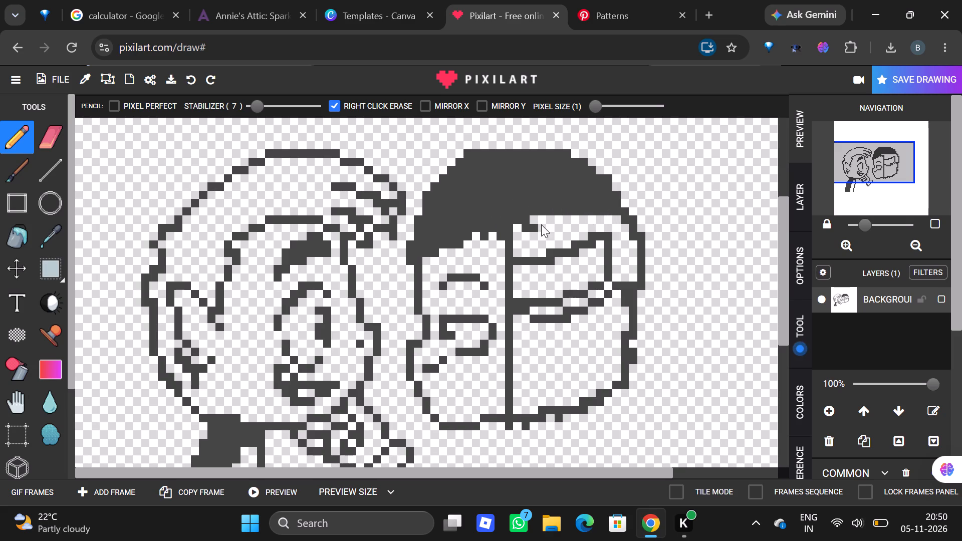
pyautogui.moveTo(541, 224); pyautogui.dragTo(618, 220)
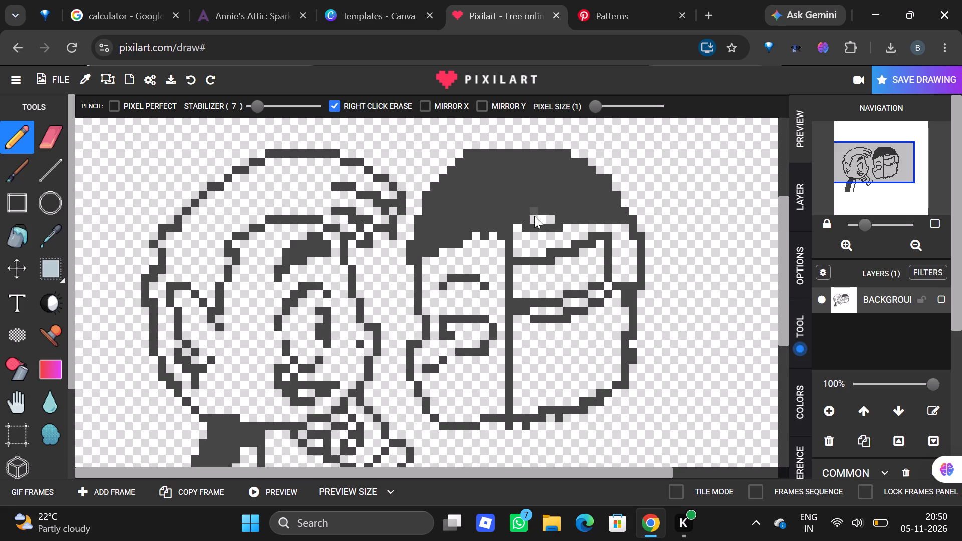
pyautogui.moveTo(531, 218); pyautogui.dragTo(549, 219)
# Fill the remaining gap between the crown and the band's rising upper line with dark pixels, out to the back-of-head outline.
pyautogui.moveTo(514, 233); pyautogui.dragTo(520, 239)
pyautogui.moveTo(520, 239); pyautogui.dragTo(544, 250)
pyautogui.moveTo(528, 245); pyautogui.dragTo(565, 245)
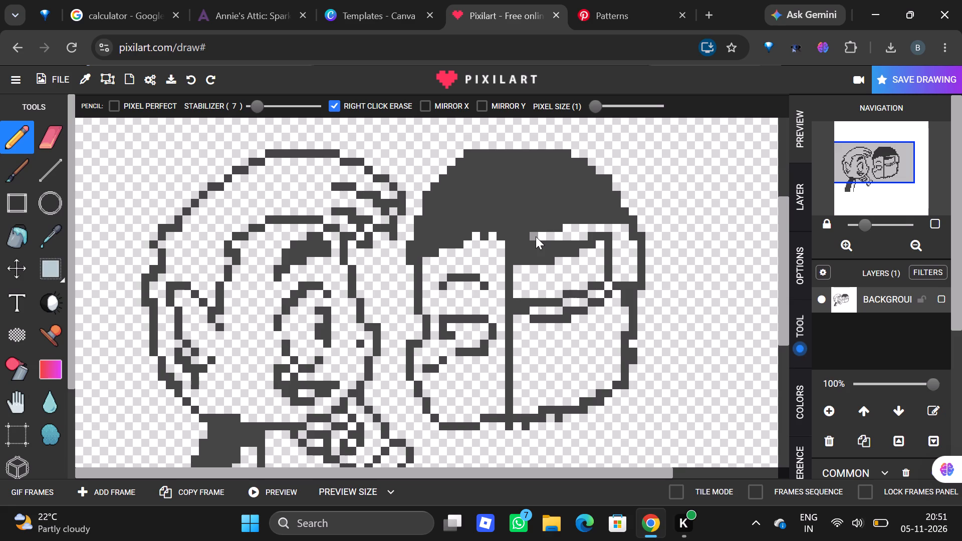
pyautogui.moveTo(536, 236); pyautogui.dragTo(584, 237)
pyautogui.moveTo(568, 227); pyautogui.dragTo(621, 229)
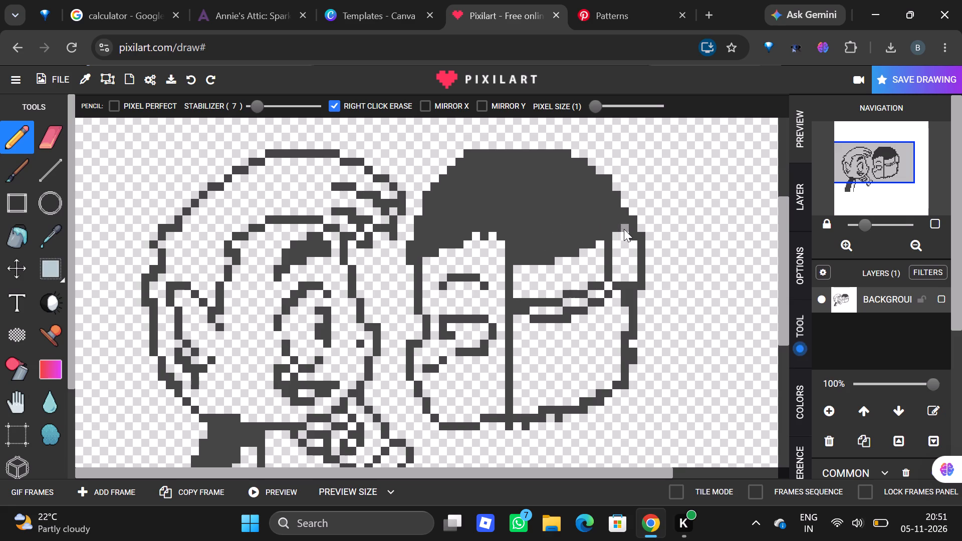
# Fill the narrow area between the band's outer vertical line and the back-of-head outline with dark pixel rows.
pyautogui.click(624, 229)
pyautogui.moveTo(613, 232); pyautogui.dragTo(624, 234)
pyautogui.moveTo(618, 243); pyautogui.dragTo(635, 244)
pyautogui.moveTo(617, 250); pyautogui.dragTo(633, 250)
pyautogui.moveTo(617, 259); pyautogui.dragTo(633, 260)
pyautogui.moveTo(618, 265); pyautogui.dragTo(633, 266)
pyautogui.moveTo(616, 274); pyautogui.dragTo(630, 275)
# Thicken the vertical hairline beneath the band with two more dark pixel columns running down to the jaw line, plus a partial third column.
pyautogui.moveTo(525, 320); pyautogui.dragTo(516, 324)
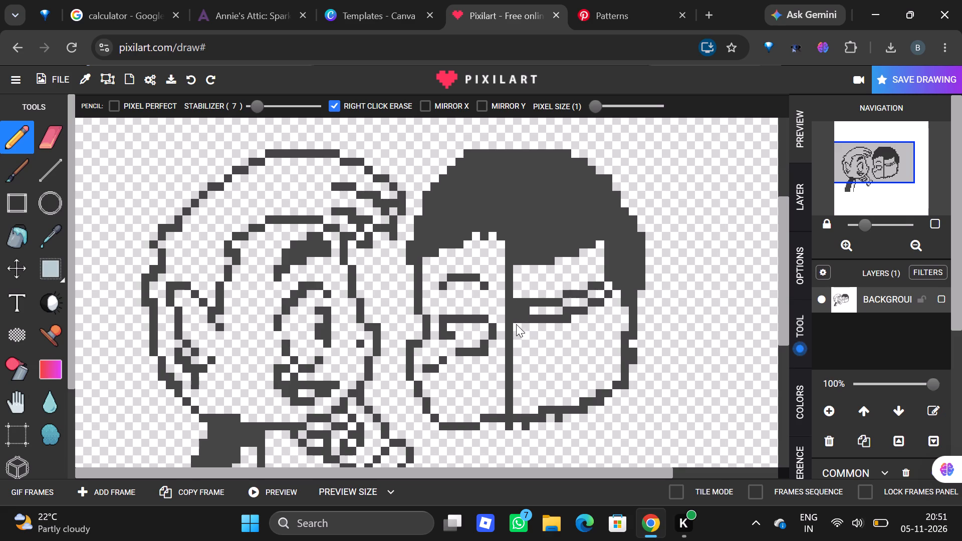
pyautogui.moveTo(516, 324); pyautogui.dragTo(520, 401)
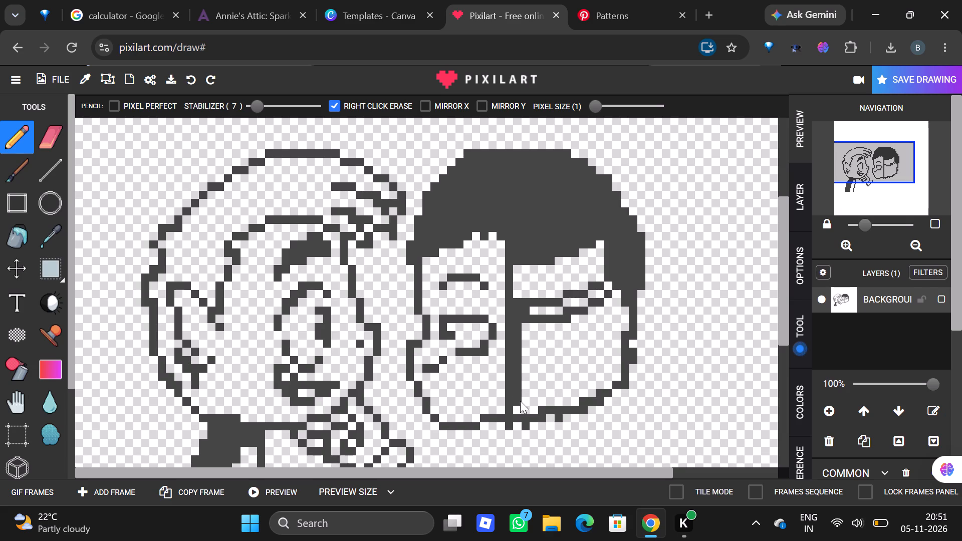
pyautogui.moveTo(520, 401); pyautogui.dragTo(520, 407)
pyautogui.moveTo(527, 327); pyautogui.dragTo(526, 405)
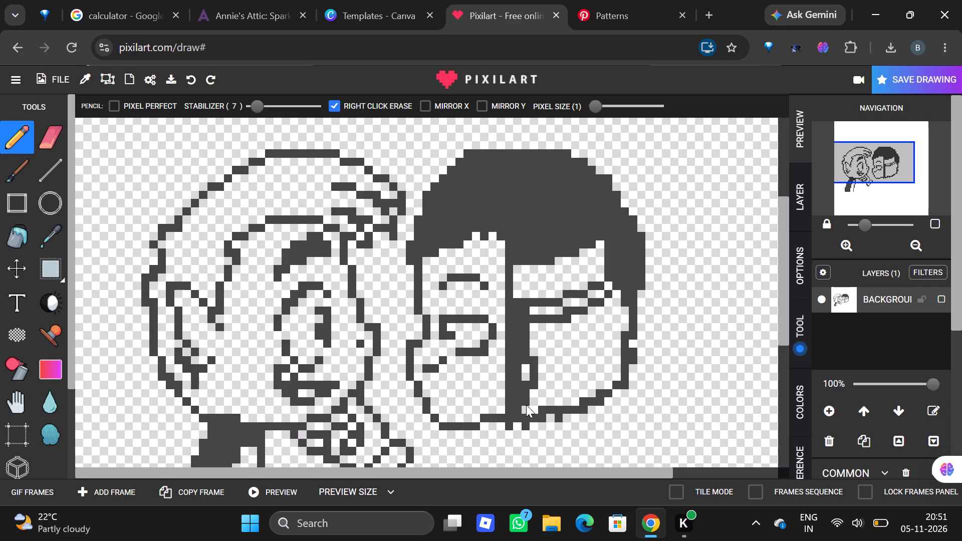
pyautogui.moveTo(526, 405); pyautogui.dragTo(526, 407)
pyautogui.moveTo(526, 370); pyautogui.dragTo(526, 375)
pyautogui.moveTo(526, 375); pyautogui.dragTo(526, 376)
# Add dark pixels beneath the front part of the band's lower line and erase the stray pixels crossing and above the band.
pyautogui.moveTo(532, 326); pyautogui.dragTo(585, 273)
pyautogui.rightClick(585, 273)
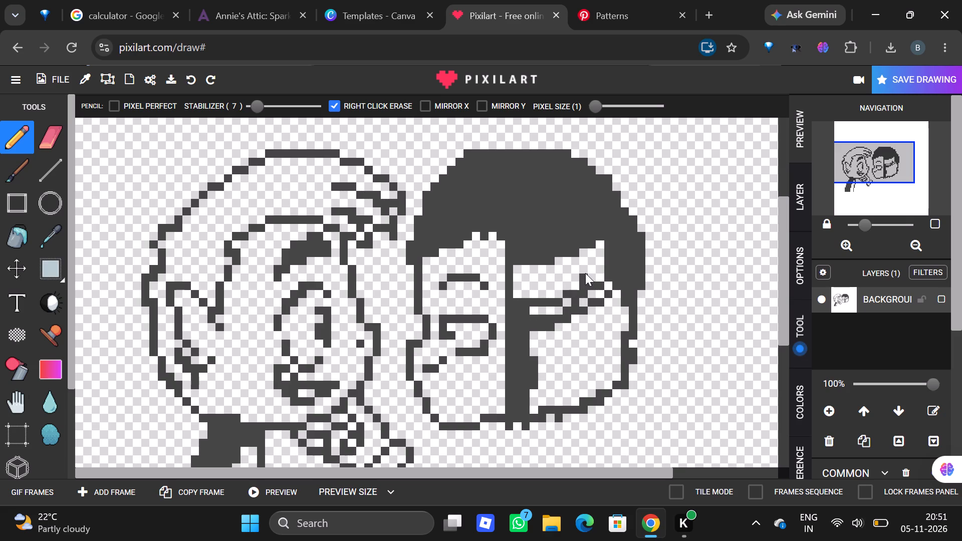
pyautogui.rightClick(585, 276)
pyautogui.click(583, 282)
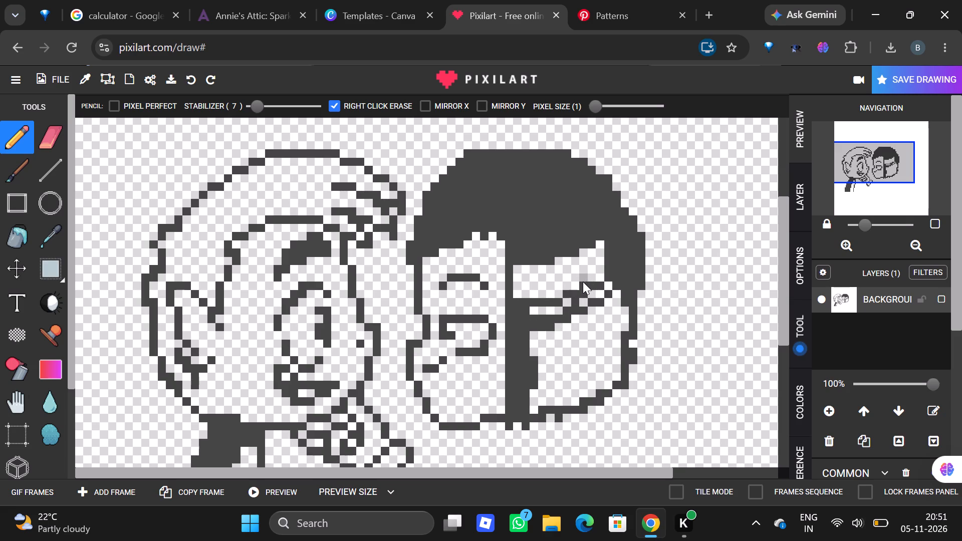
pyautogui.rightClick(583, 282)
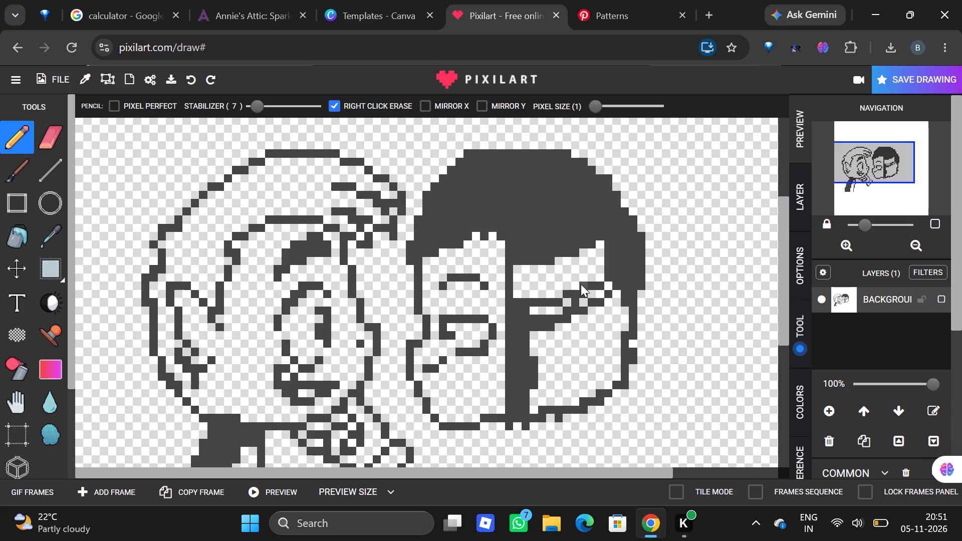
pyautogui.rightClick(581, 284)
pyautogui.rightClick(576, 300)
# Fill the hair beneath and behind the band's rear end with dark pixels out to the back-of-head outline.
pyautogui.moveTo(575, 321); pyautogui.dragTo(624, 317)
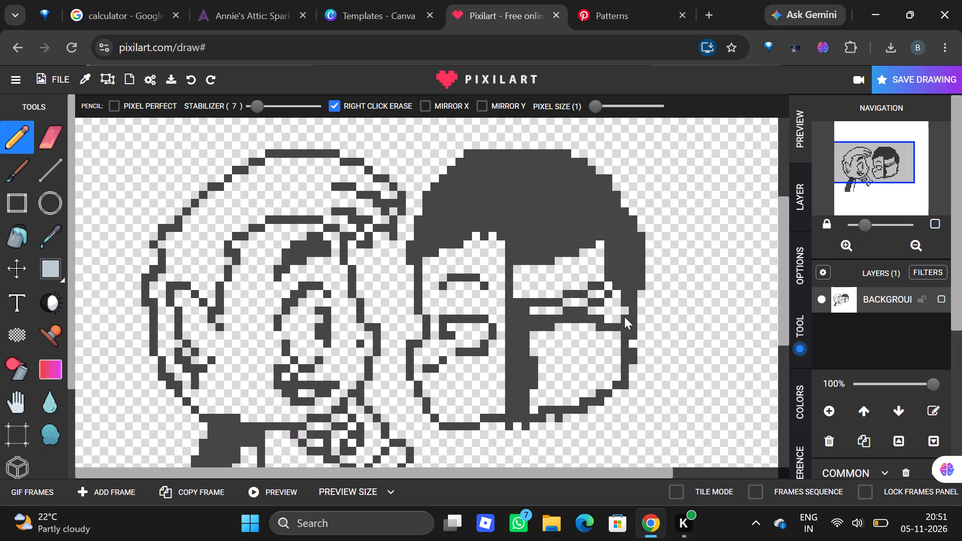
pyautogui.moveTo(624, 317); pyautogui.dragTo(621, 305)
pyautogui.moveTo(593, 310); pyautogui.dragTo(622, 312)
pyautogui.moveTo(612, 302); pyautogui.dragTo(622, 302)
pyautogui.moveTo(620, 290); pyautogui.dragTo(610, 316)
pyautogui.moveTo(610, 316); pyautogui.dragTo(612, 317)
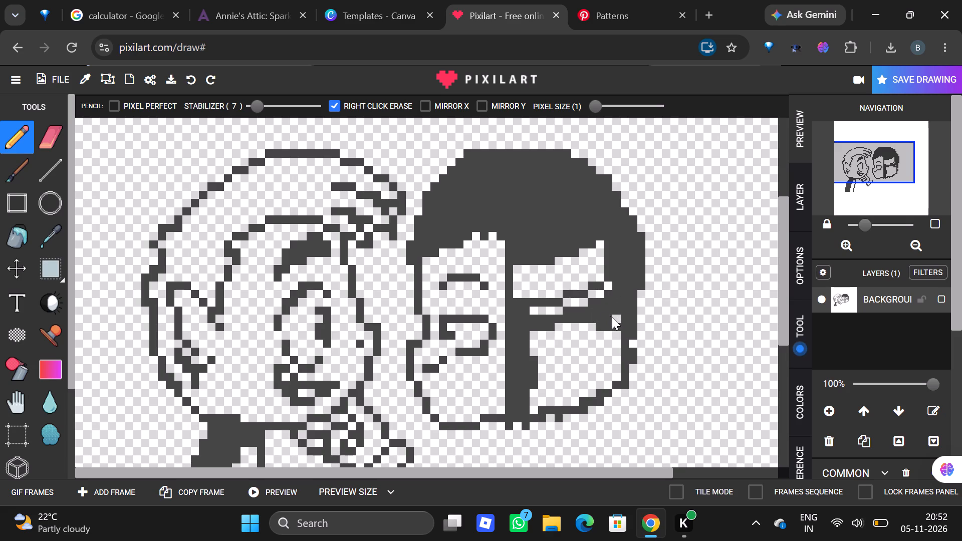
pyautogui.moveTo(612, 317); pyautogui.dragTo(617, 318)
# Fill the next dark hair rows below the band, from the vertical hairline across to the back-of-head outline.
pyautogui.moveTo(556, 328); pyautogui.dragTo(597, 329)
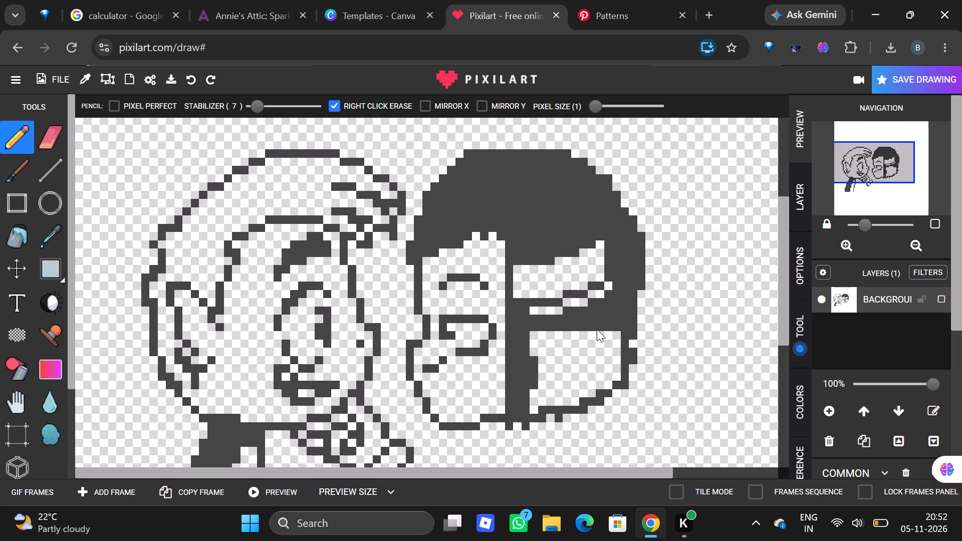
pyautogui.moveTo(597, 329); pyautogui.dragTo(598, 329)
pyautogui.moveTo(530, 333); pyautogui.dragTo(610, 333)
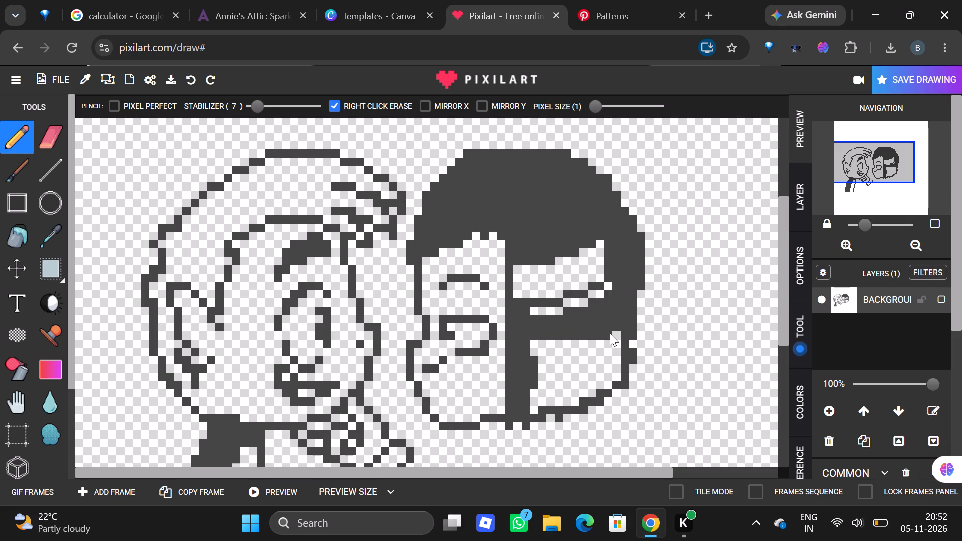
pyautogui.moveTo(610, 333); pyautogui.dragTo(610, 333)
pyautogui.moveTo(618, 330); pyautogui.dragTo(546, 344)
pyautogui.moveTo(546, 344); pyautogui.dragTo(618, 348)
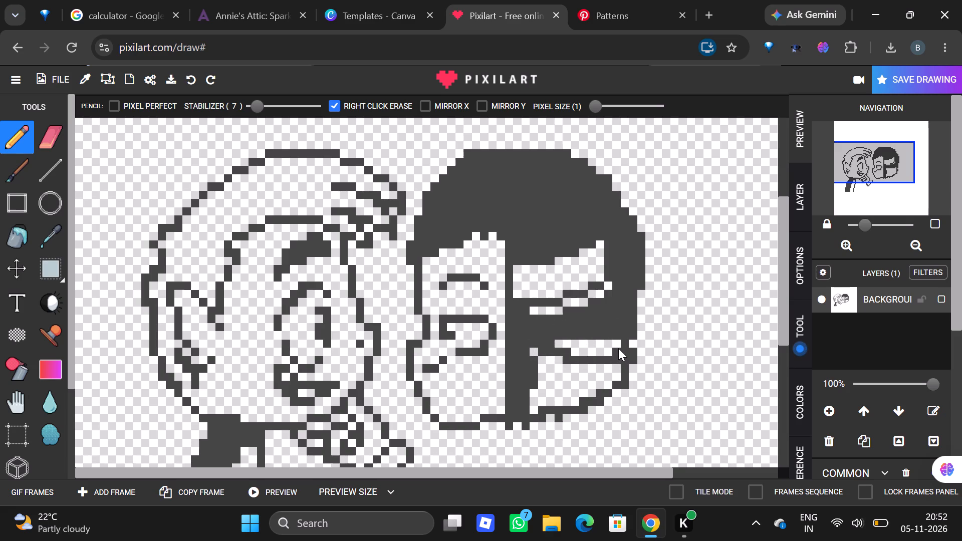
pyautogui.moveTo(618, 348); pyautogui.dragTo(540, 352)
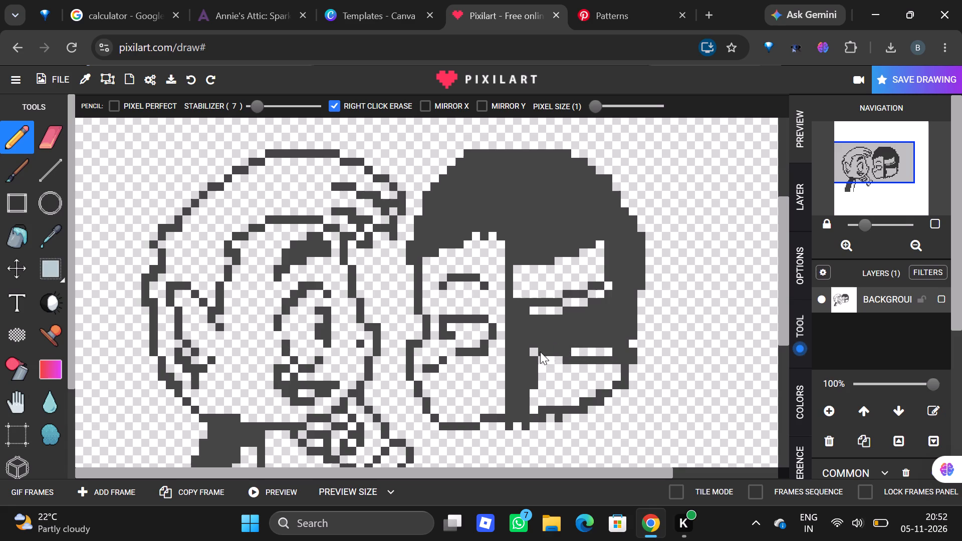
pyautogui.moveTo(540, 352); pyautogui.dragTo(589, 351)
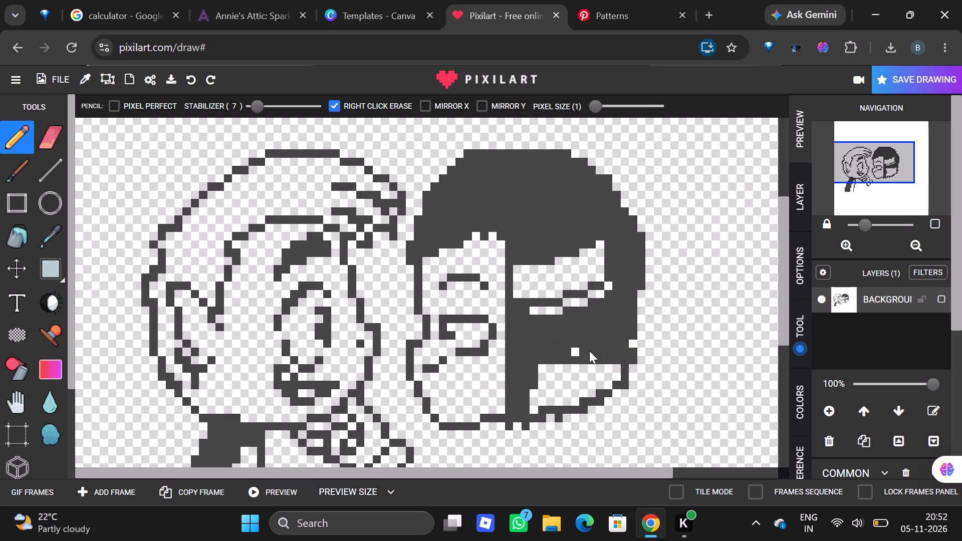
# Fill the remaining lower hair area with dark pixels down to the bottom outline of the head.
pyautogui.moveTo(589, 351); pyautogui.dragTo(612, 368)
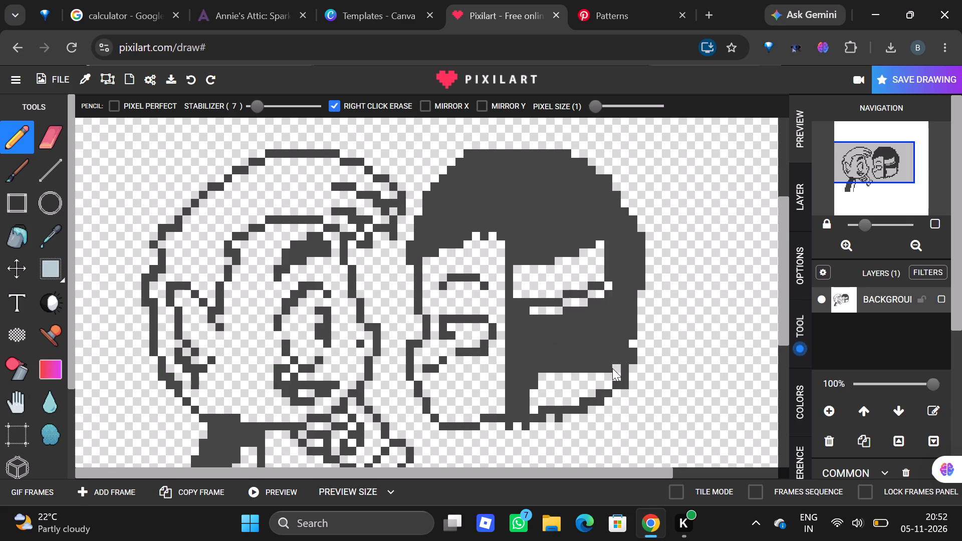
pyautogui.moveTo(612, 368); pyautogui.dragTo(545, 385)
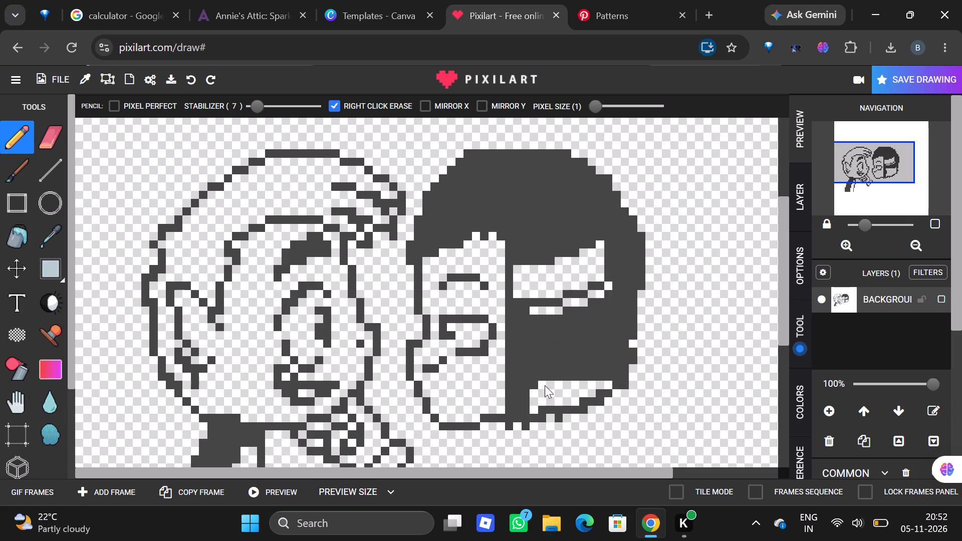
pyautogui.moveTo(545, 385); pyautogui.dragTo(552, 387)
pyautogui.moveTo(552, 387); pyautogui.dragTo(538, 405)
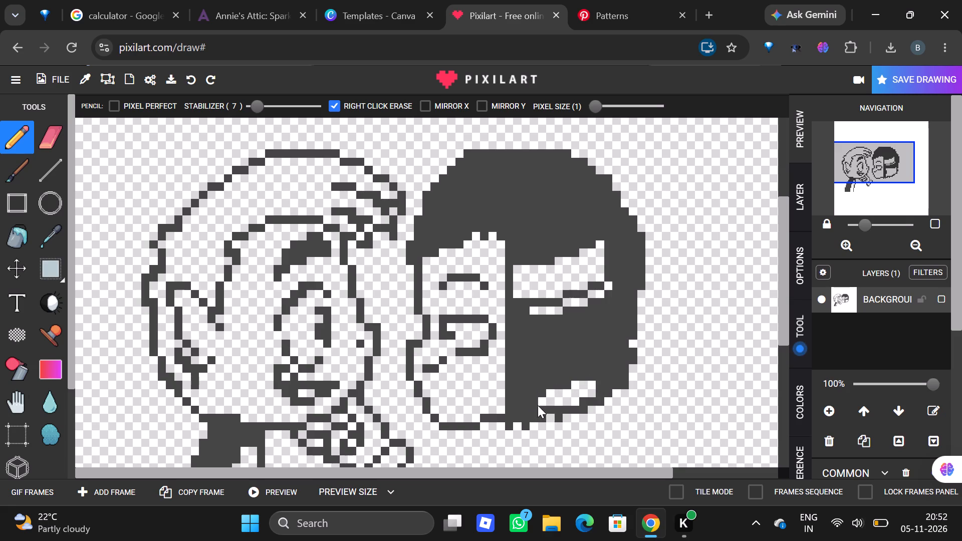
pyautogui.moveTo(538, 405); pyautogui.dragTo(576, 384)
pyautogui.moveTo(576, 384); pyautogui.dragTo(550, 392)
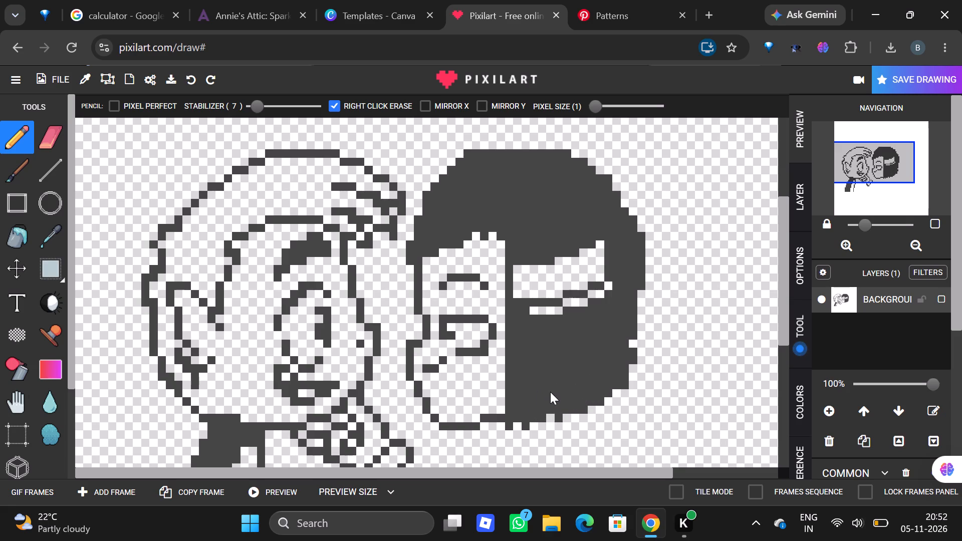
# Extend the lower back of the hair outward by one dark pixel column, in line with the edge above.
pyautogui.click(633, 346)
pyautogui.moveTo(639, 311); pyautogui.dragTo(638, 320)
pyautogui.moveTo(638, 320); pyautogui.dragTo(640, 325)
pyautogui.moveTo(640, 325); pyautogui.dragTo(640, 336)
pyautogui.moveTo(640, 336); pyautogui.dragTo(639, 342)
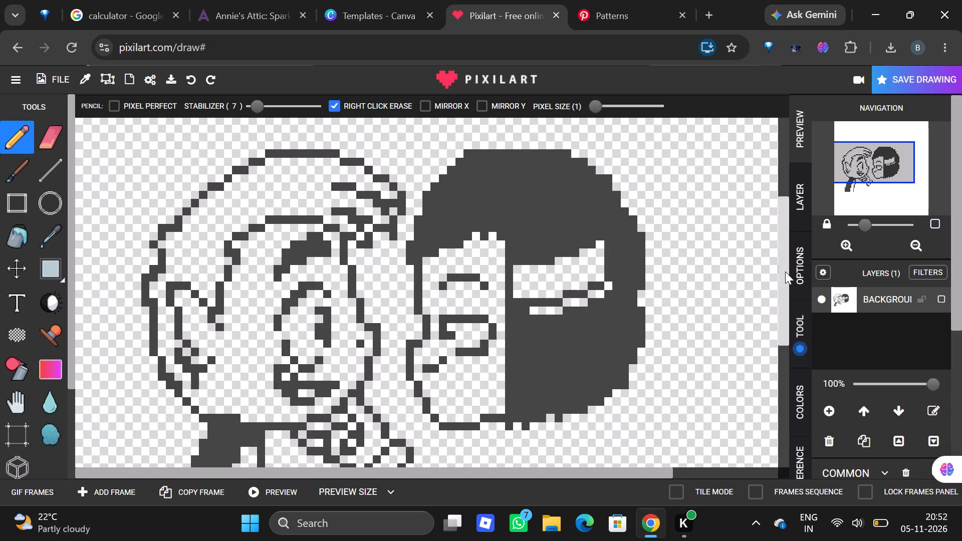
# Draw the second figure's neckline directly beneath the hair, with a short lower row stepping up one pixel into a longer row toward the back.
pyautogui.moveTo(785, 272); pyautogui.dragTo(770, 317)
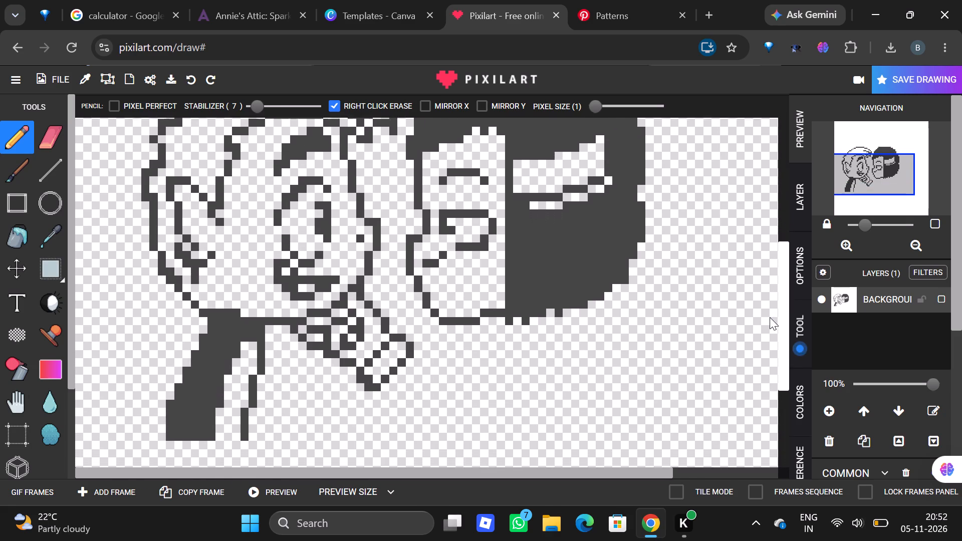
pyautogui.moveTo(770, 317); pyautogui.dragTo(767, 325)
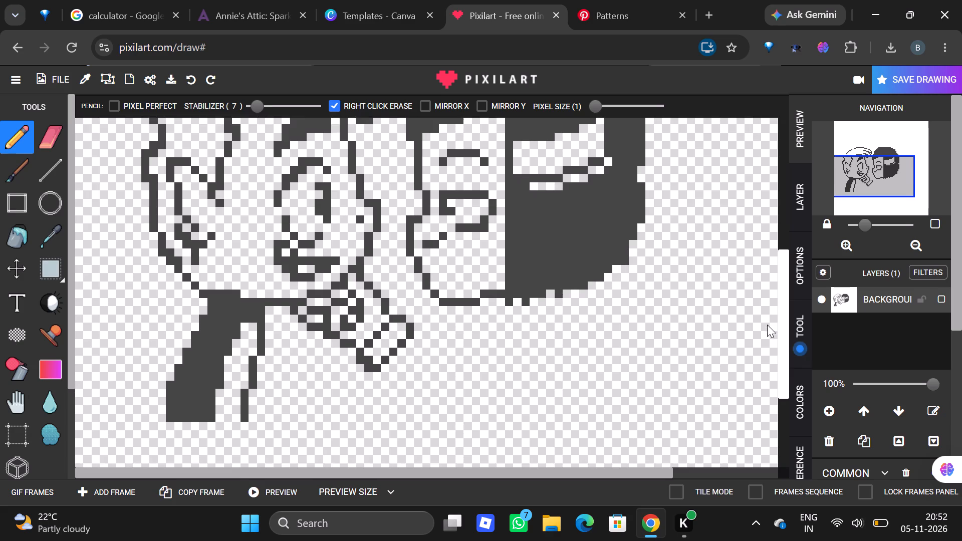
pyautogui.moveTo(767, 325); pyautogui.dragTo(766, 333)
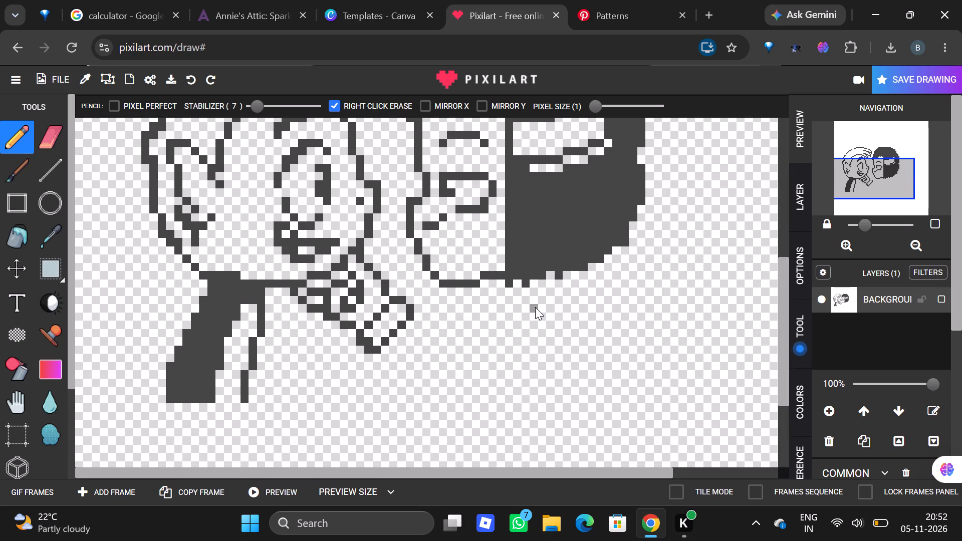
pyautogui.moveTo(517, 291); pyautogui.dragTo(517, 291)
pyautogui.moveTo(517, 291); pyautogui.dragTo(540, 293)
pyautogui.click(552, 283)
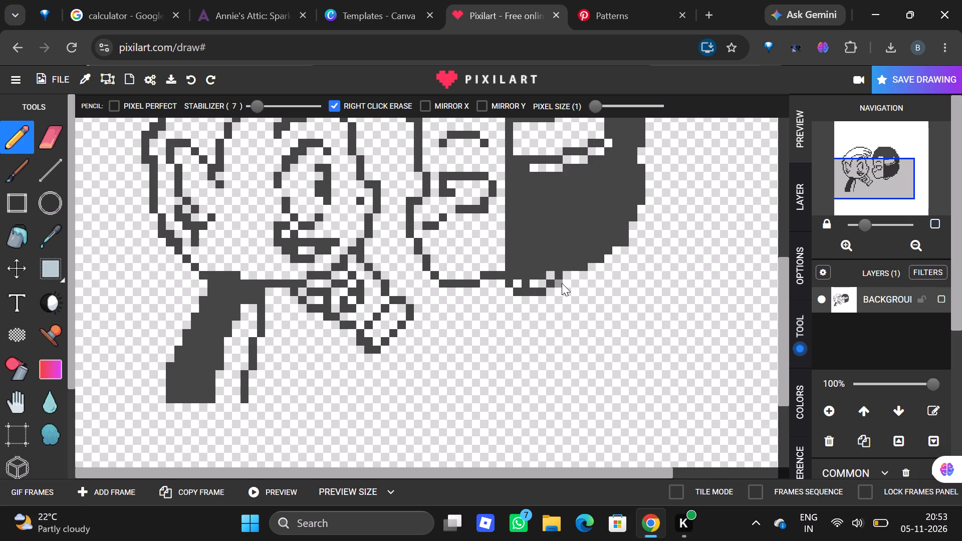
pyautogui.click(562, 283)
pyautogui.moveTo(565, 284); pyautogui.dragTo(574, 283)
pyautogui.moveTo(574, 283); pyautogui.dragTo(579, 282)
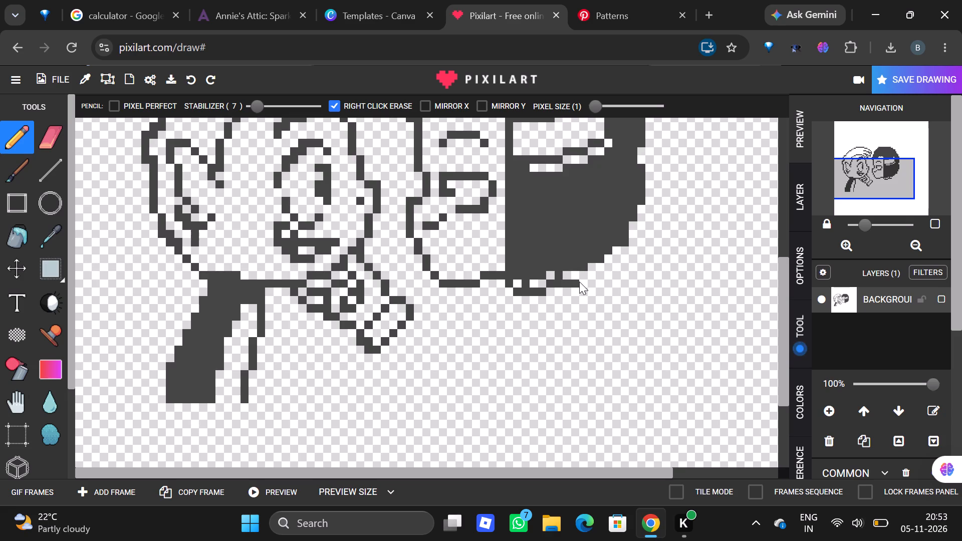
pyautogui.moveTo(579, 282); pyautogui.dragTo(580, 282)
pyautogui.click(580, 282)
# Draw a stepped one-pixel line about eight pixels tall from the neckline's rear end downward along the back.
pyautogui.moveTo(591, 292); pyautogui.dragTo(590, 298)
pyautogui.click(590, 298)
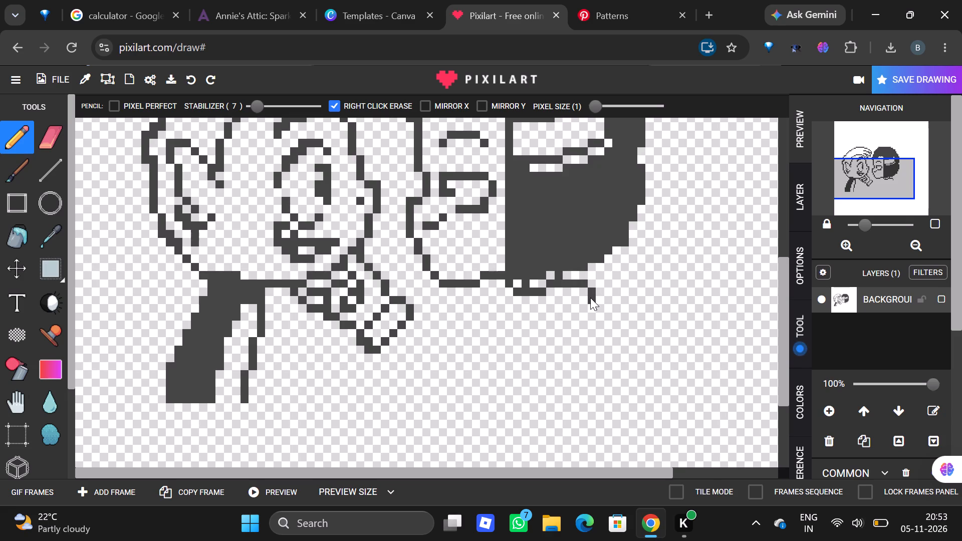
pyautogui.click(585, 307)
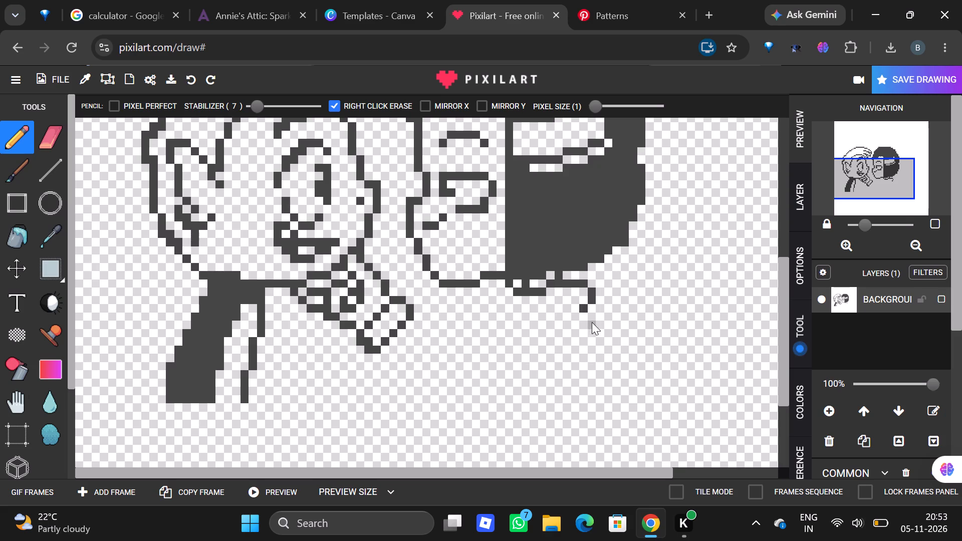
pyautogui.click(592, 313)
pyautogui.moveTo(601, 326); pyautogui.dragTo(599, 336)
pyautogui.click(599, 336)
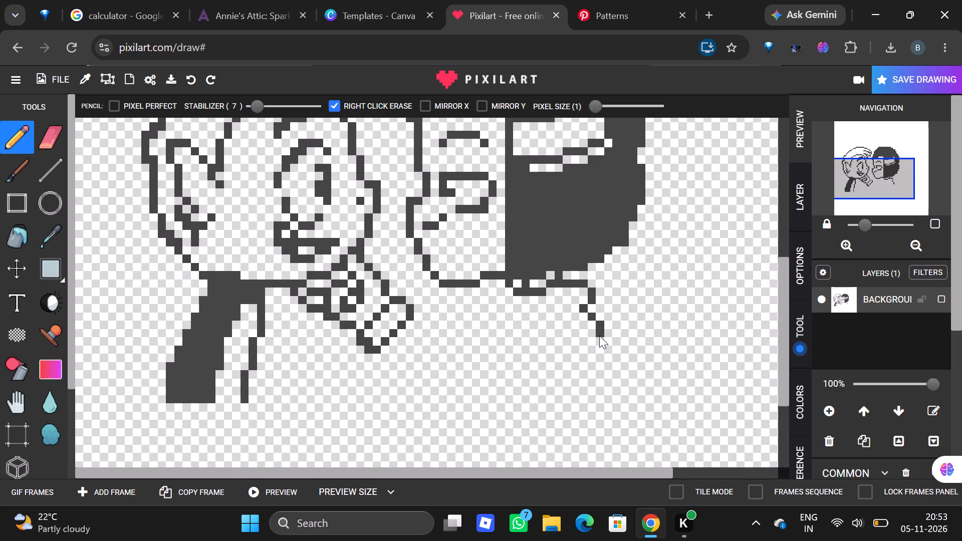
pyautogui.click(605, 339)
pyautogui.click(605, 347)
# Draw a stepped diagonal line from the neckline's front end down and forward toward the first figure's hand, erasing the excess corner pixel.
pyautogui.moveTo(511, 298); pyautogui.dragTo(502, 299)
pyautogui.click(502, 299)
pyautogui.moveTo(502, 305); pyautogui.dragTo(492, 305)
pyautogui.moveTo(492, 305); pyautogui.dragTo(488, 307)
pyautogui.moveTo(478, 314); pyautogui.dragTo(474, 316)
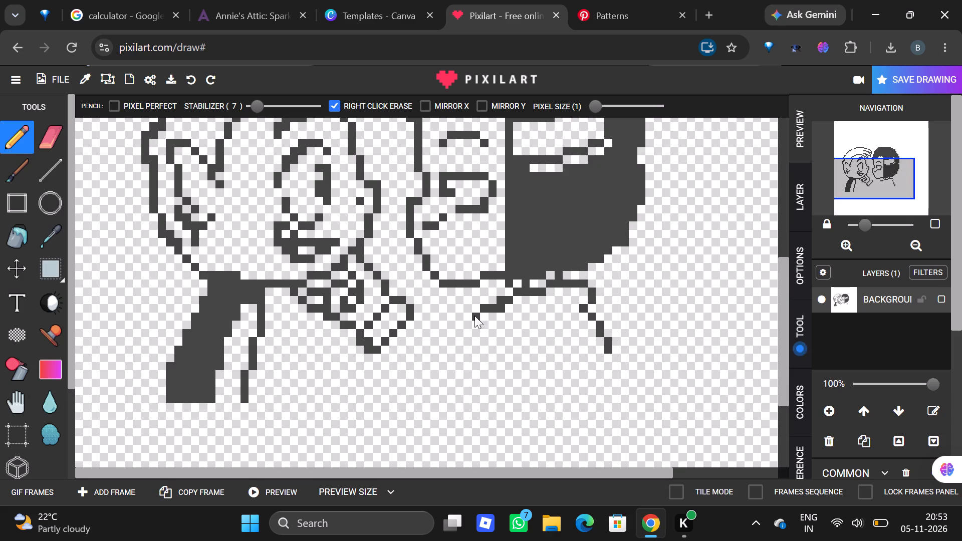
pyautogui.moveTo(474, 316); pyautogui.dragTo(469, 320)
pyautogui.click(469, 320)
pyautogui.click(468, 321)
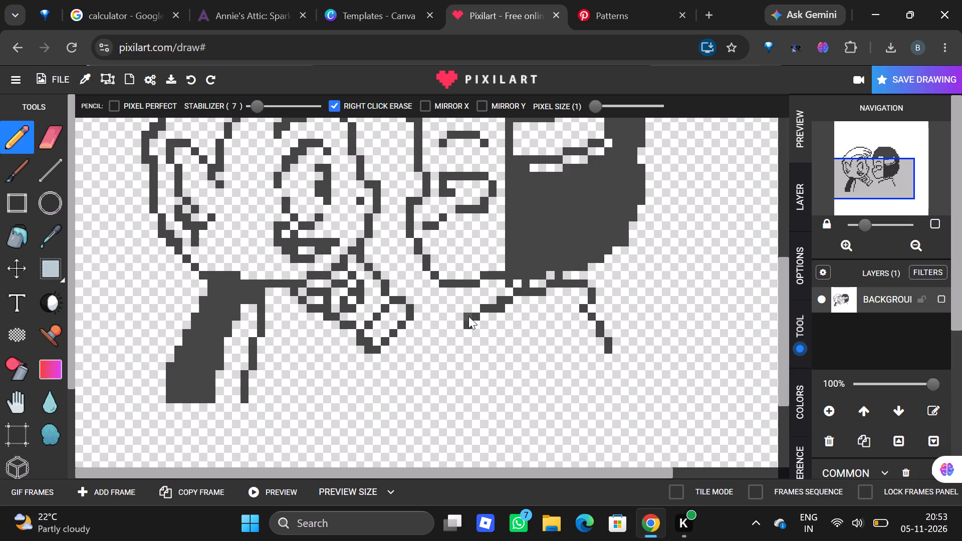
pyautogui.rightClick(468, 316)
pyautogui.click(468, 316)
# Draw a solid dark patch below the front diagonal, with a vertical rear edge and filled rows widening forward at the base.
pyautogui.moveTo(493, 314); pyautogui.dragTo(493, 324)
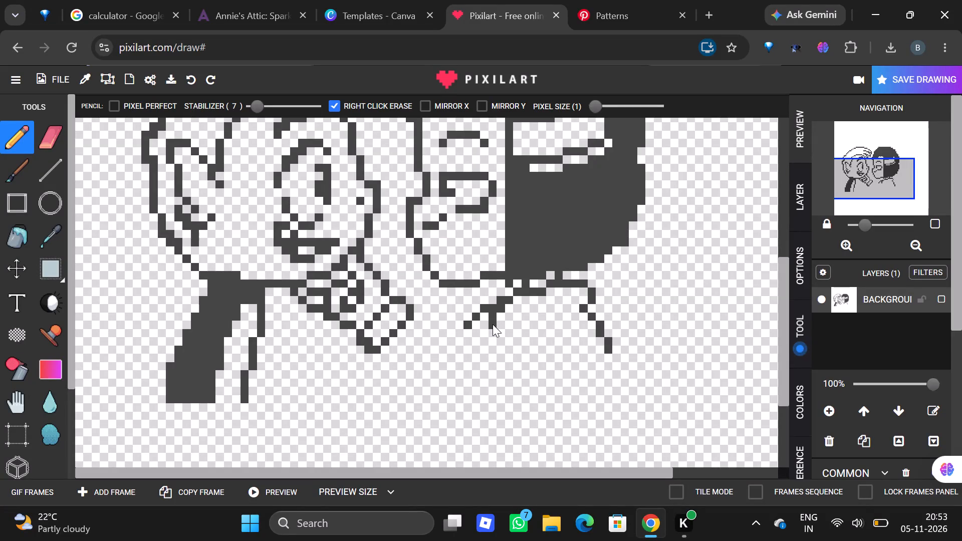
pyautogui.moveTo(492, 331); pyautogui.dragTo(492, 337)
pyautogui.click(492, 337)
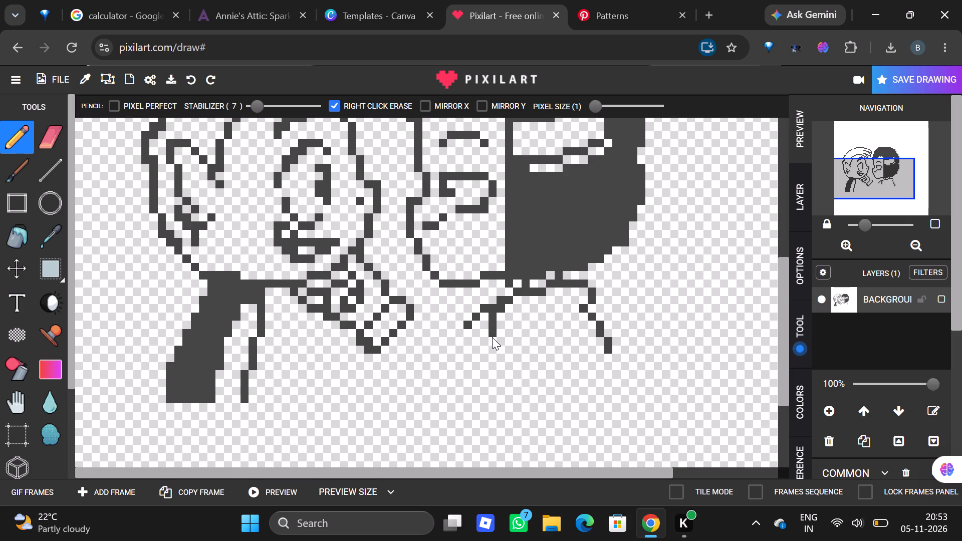
pyautogui.click(492, 338)
pyautogui.click(474, 334)
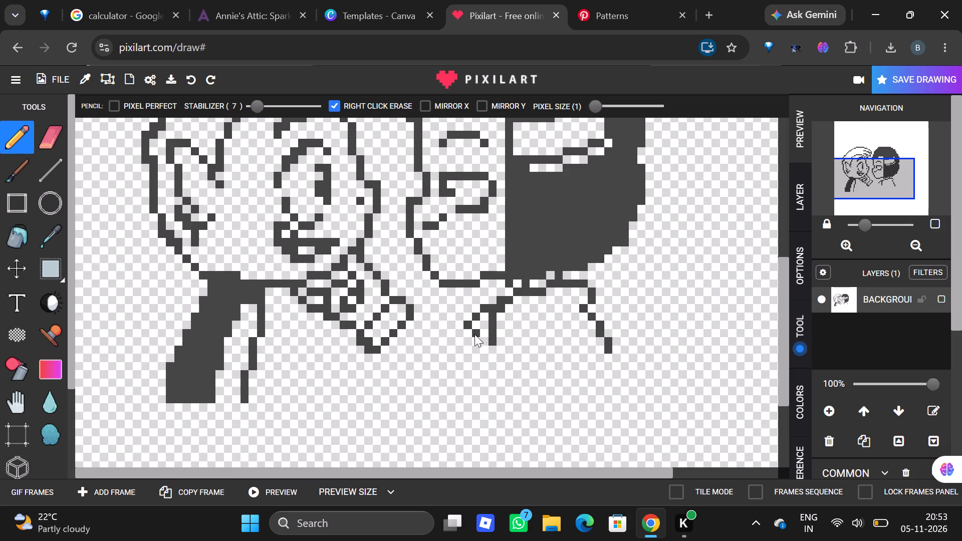
pyautogui.click(482, 333)
pyautogui.moveTo(468, 343); pyautogui.dragTo(475, 344)
pyautogui.moveTo(475, 344); pyautogui.dragTo(482, 344)
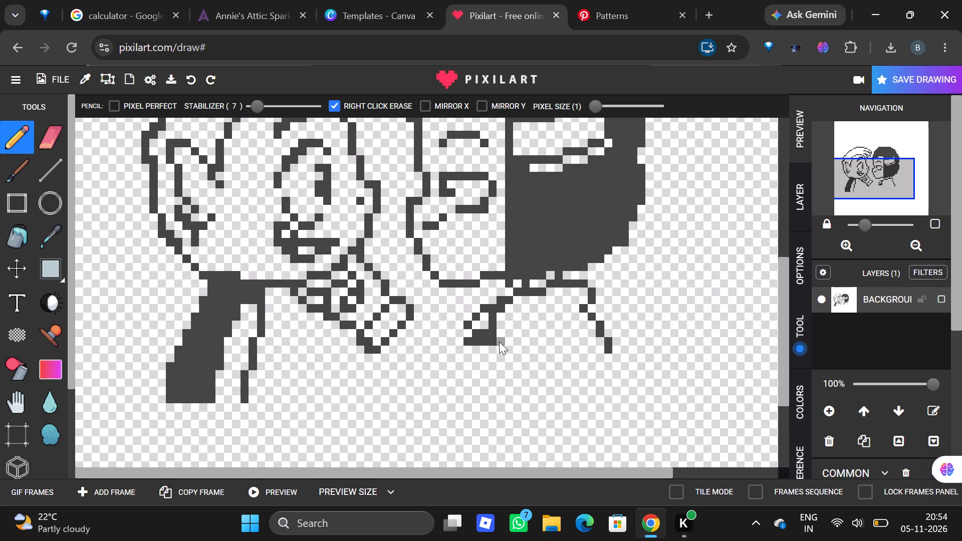
pyautogui.click(499, 342)
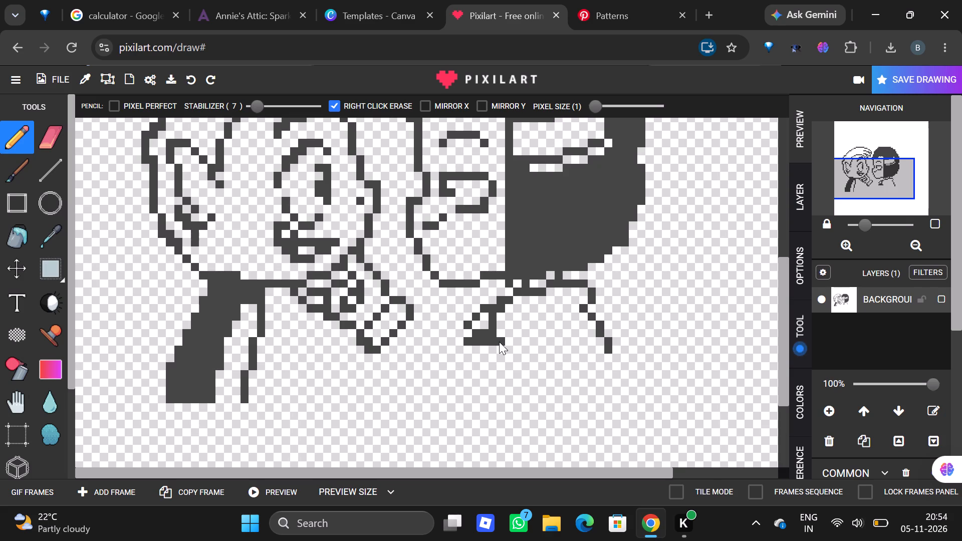
pyautogui.click(499, 348)
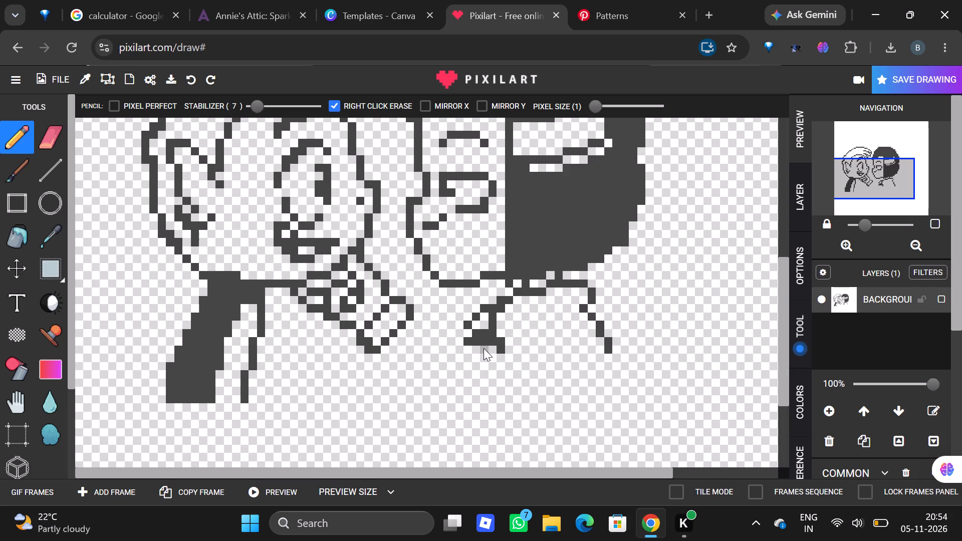
pyautogui.click(484, 348)
pyautogui.moveTo(459, 350); pyautogui.dragTo(476, 350)
# Draw a diagonal line from the outer corner of the first figure's hand down to the front base of the dark patch.
pyautogui.click(416, 322)
pyautogui.click(425, 333)
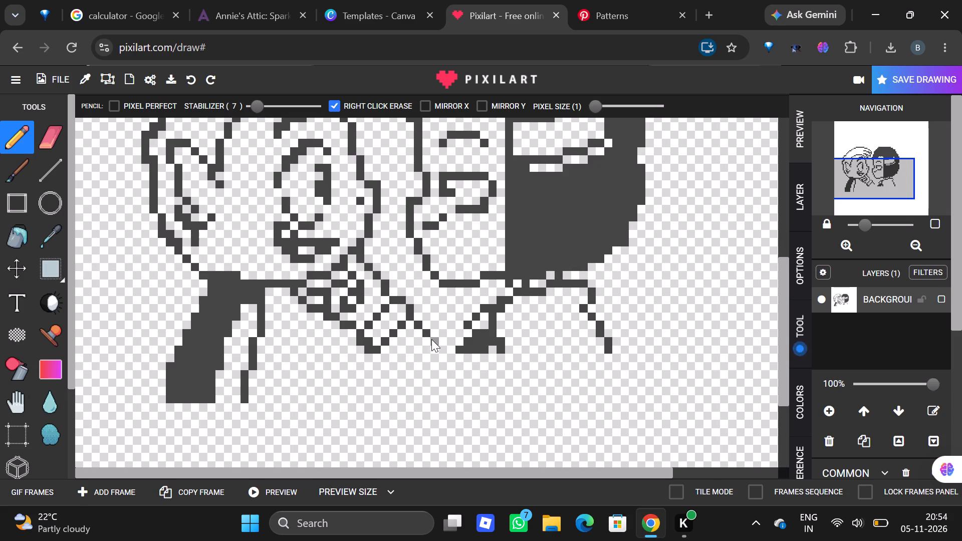
pyautogui.click(432, 339)
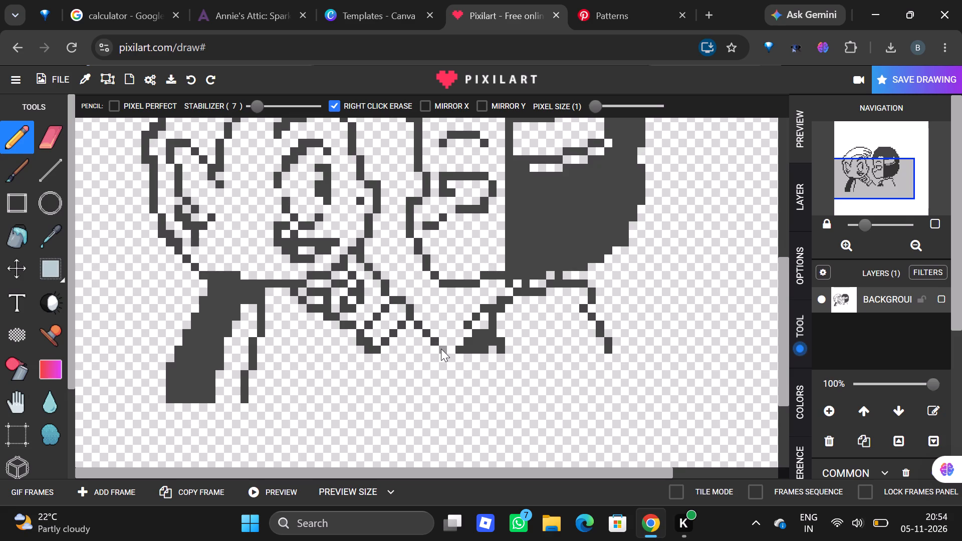
pyautogui.moveTo(441, 349); pyautogui.dragTo(448, 349)
pyautogui.click(448, 349)
# Draw a diagonal line about six pixels long from the lower edge of the first figure's hand down toward the second figure's body.
pyautogui.moveTo(395, 341); pyautogui.dragTo(394, 349)
pyautogui.click(394, 349)
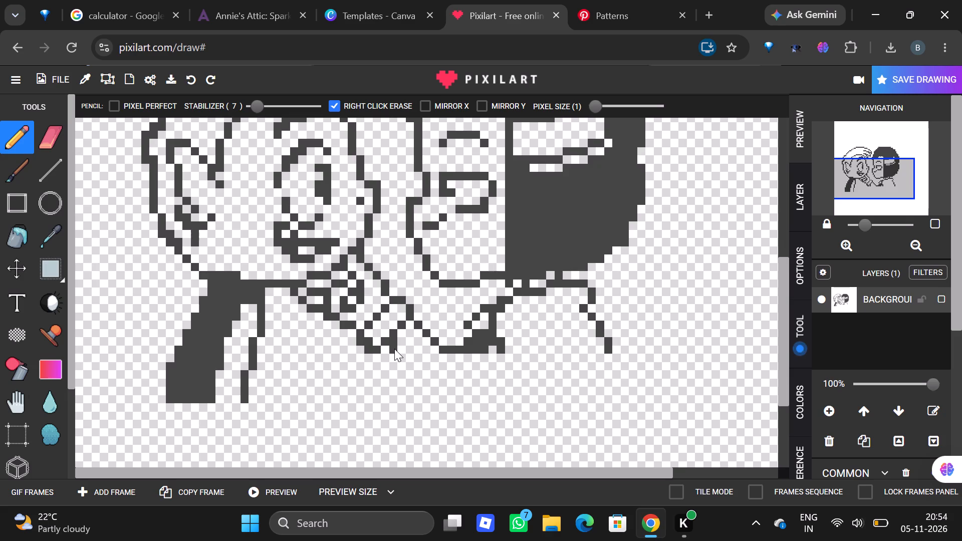
pyautogui.click(403, 356)
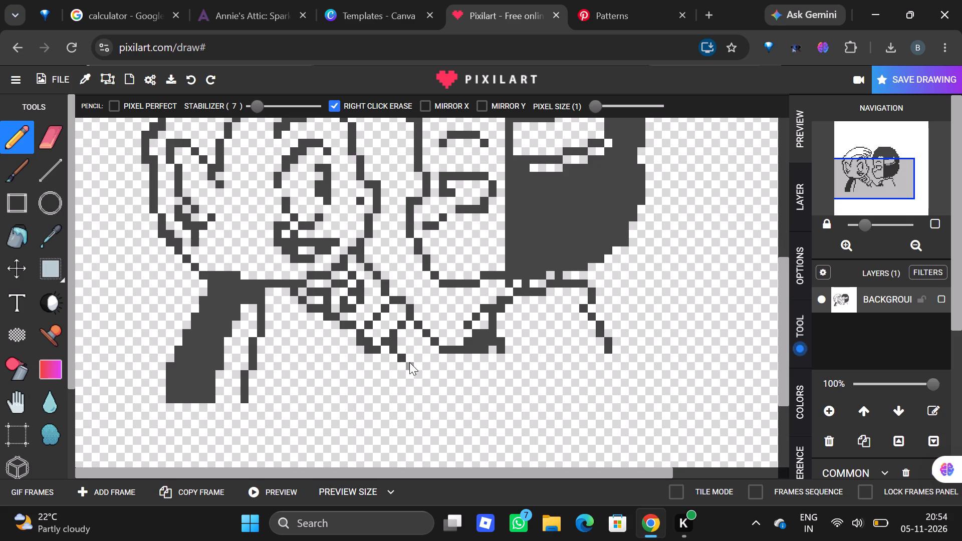
pyautogui.click(409, 362)
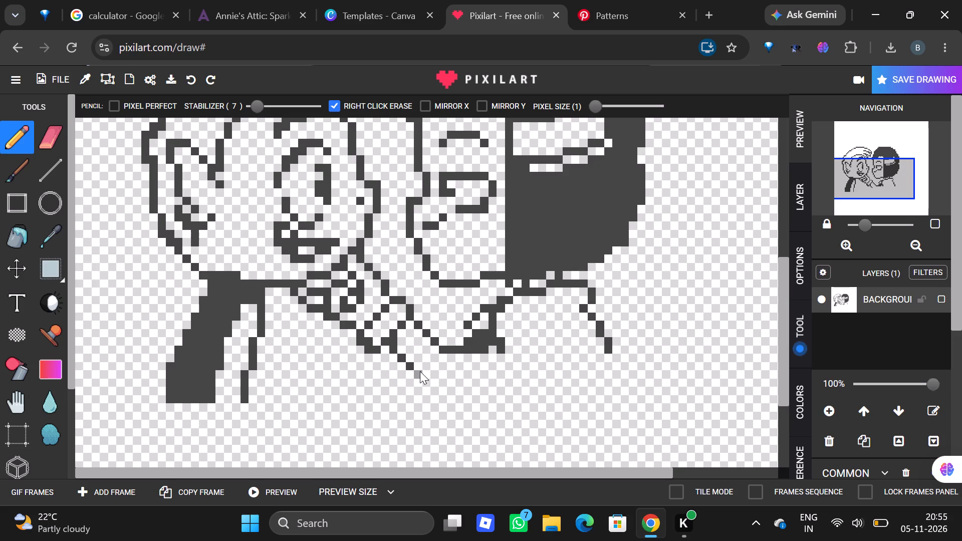
pyautogui.click(420, 371)
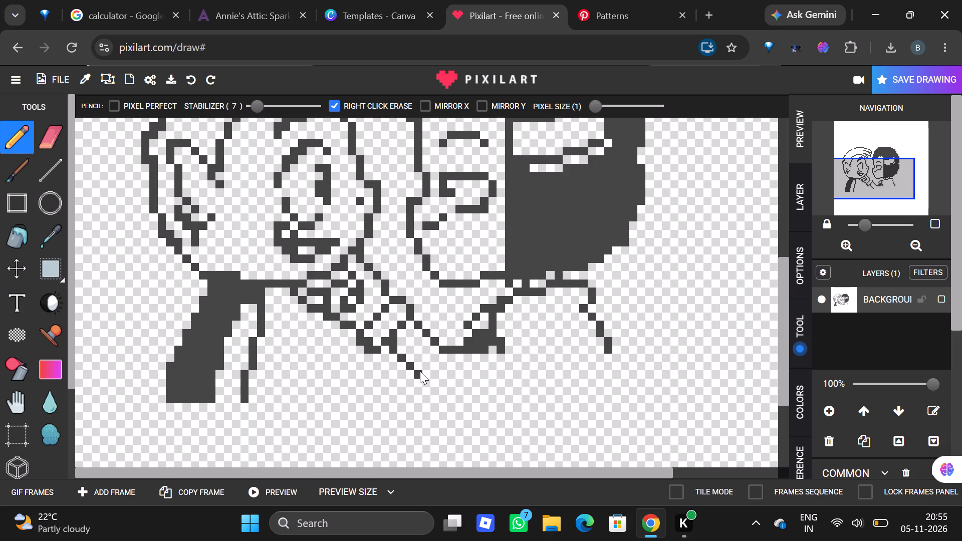
pyautogui.click(428, 380)
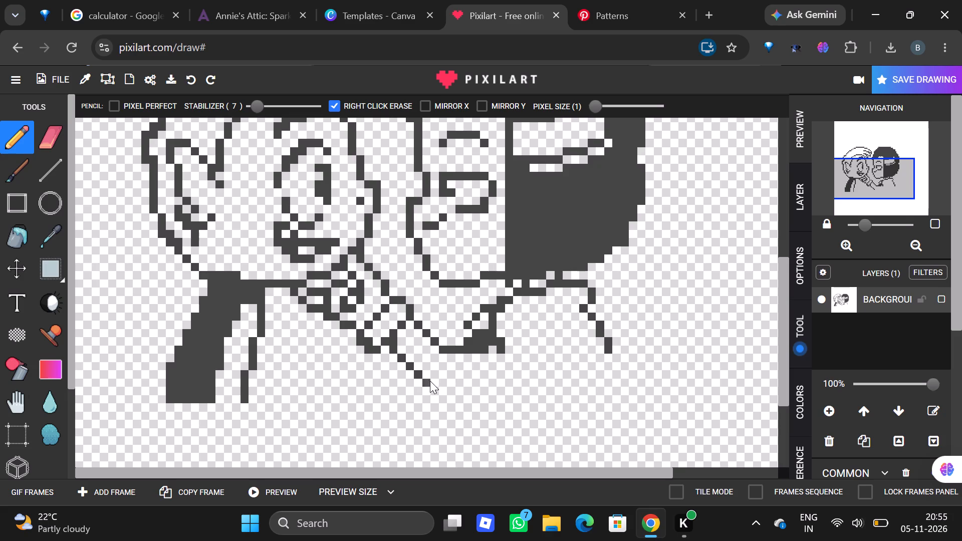
# Extend the lower diagonal with a short flat base and a stepped rise to the underside of the dark patch.
pyautogui.moveTo(433, 381); pyautogui.dragTo(440, 381)
pyautogui.click(440, 381)
pyautogui.click(451, 375)
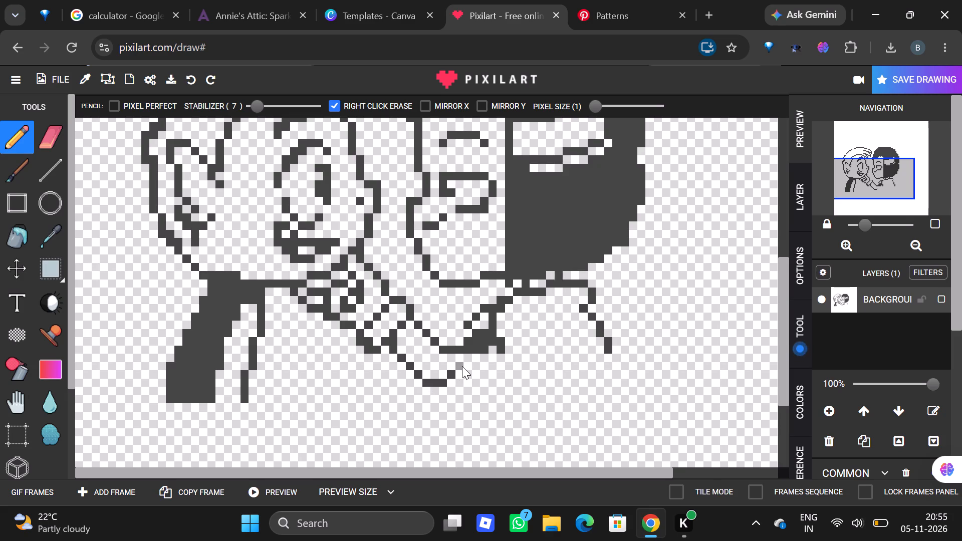
pyautogui.click(462, 366)
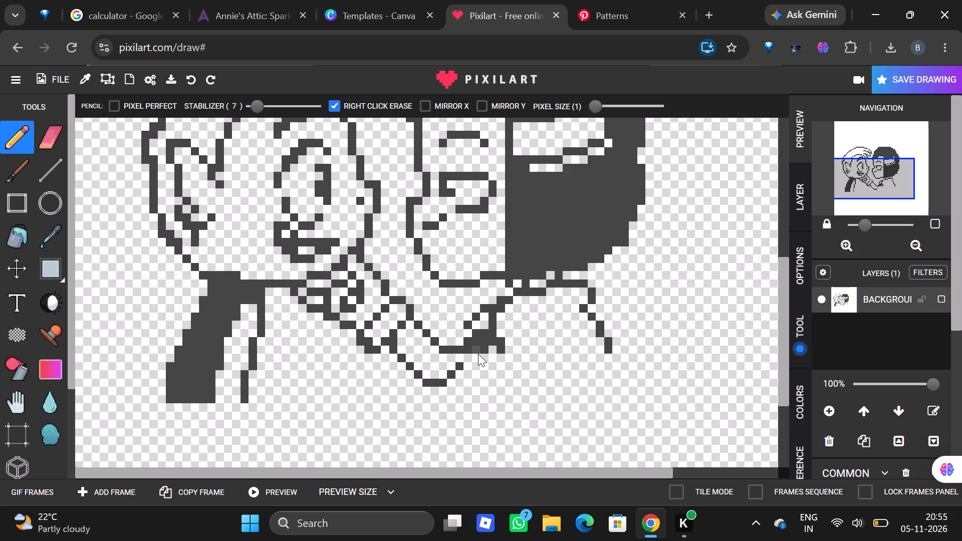
pyautogui.click(476, 357)
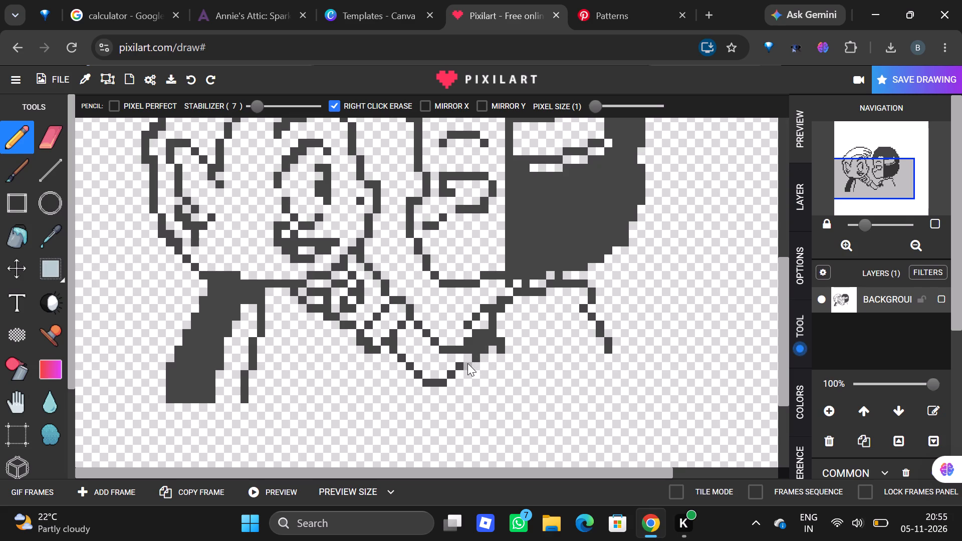
pyautogui.click(467, 363)
# Rework the flat base into a lower V-shaped point rising to the dark patch, erasing the old base and excess corner pixels.
pyautogui.rightClick(445, 353)
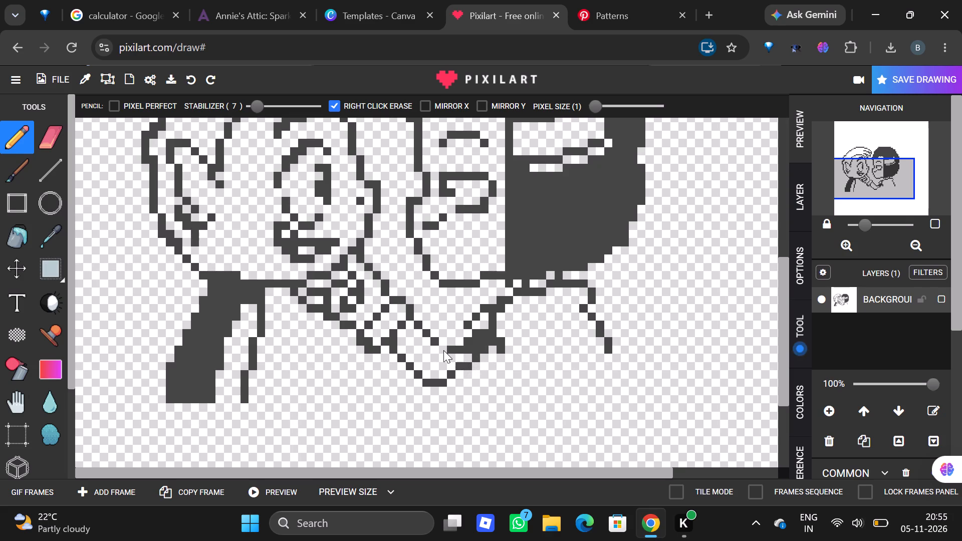
pyautogui.click(444, 349)
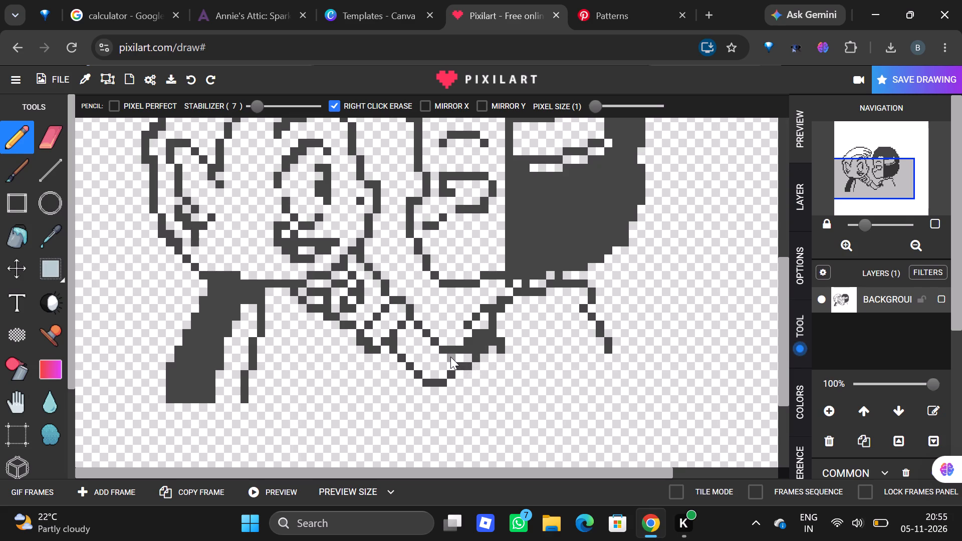
pyautogui.rightClick(459, 365)
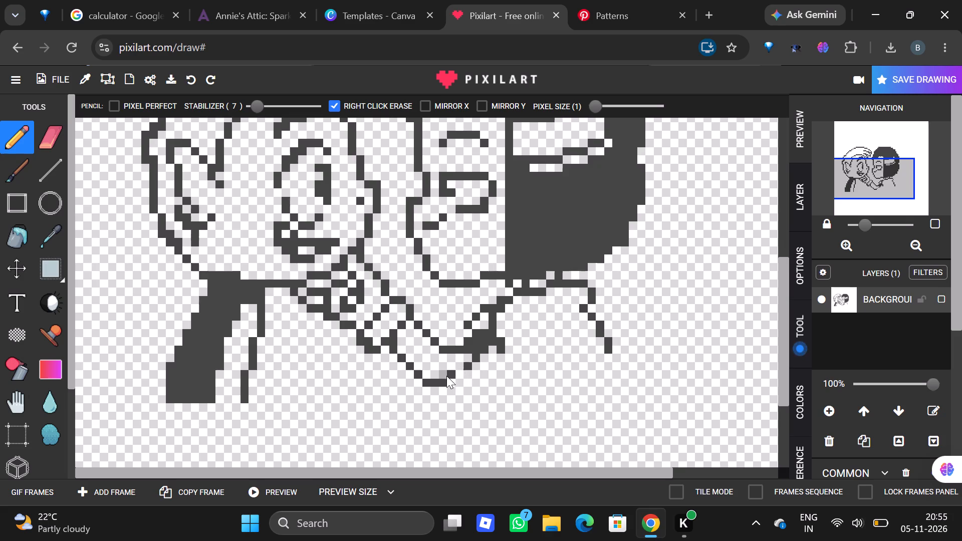
pyautogui.rightClick(451, 374)
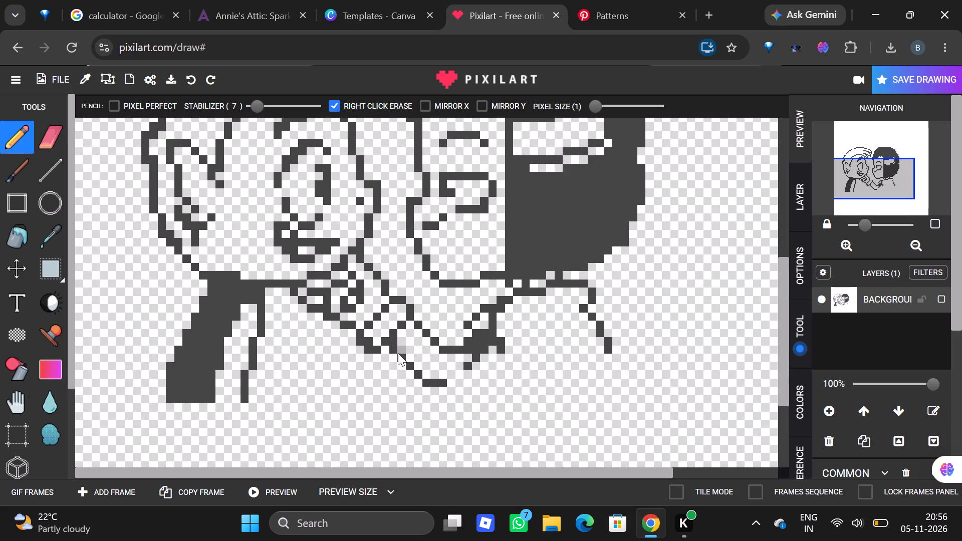
pyautogui.click(438, 381)
pyautogui.rightClick(438, 381)
pyautogui.rightClick(442, 381)
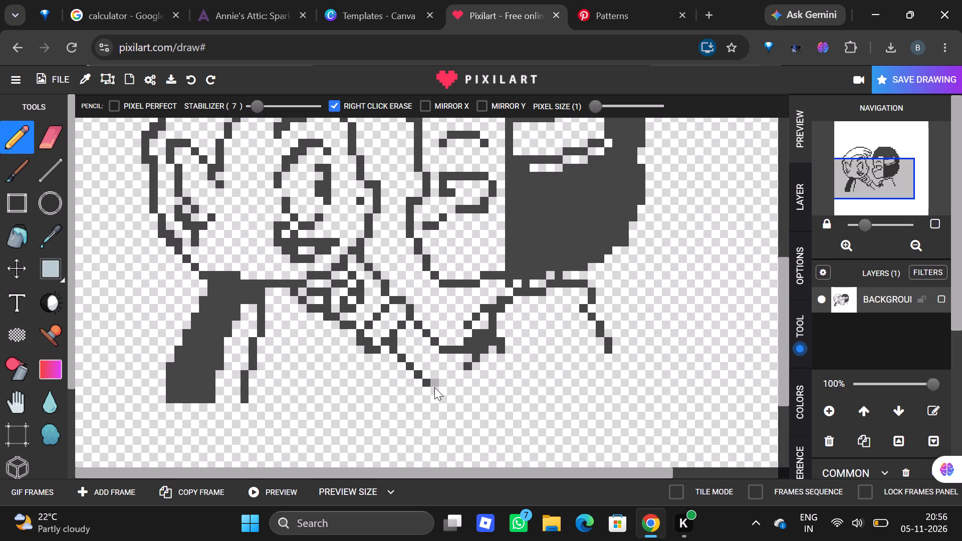
pyautogui.click(430, 388)
pyautogui.moveTo(434, 388); pyautogui.dragTo(428, 388)
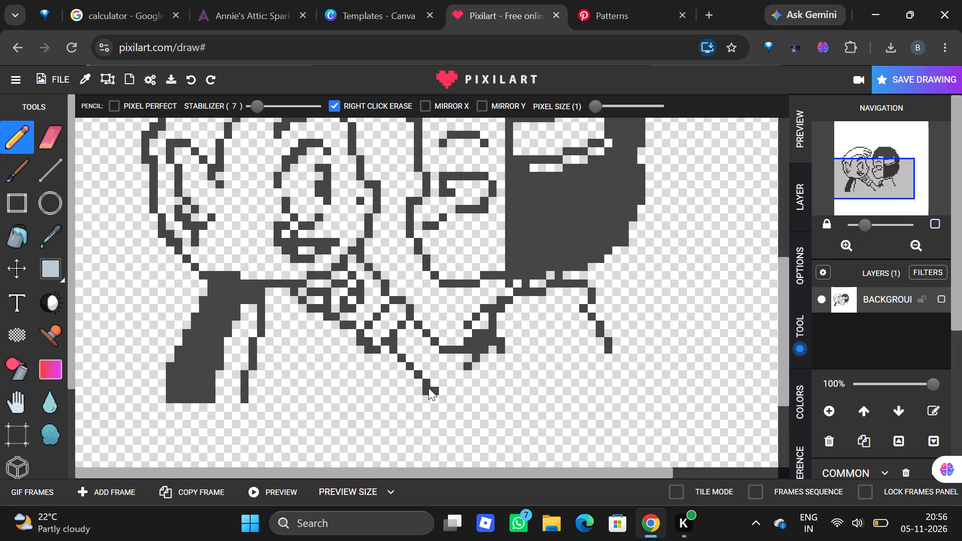
pyautogui.rightClick(428, 388)
pyautogui.moveTo(441, 390); pyautogui.dragTo(447, 383)
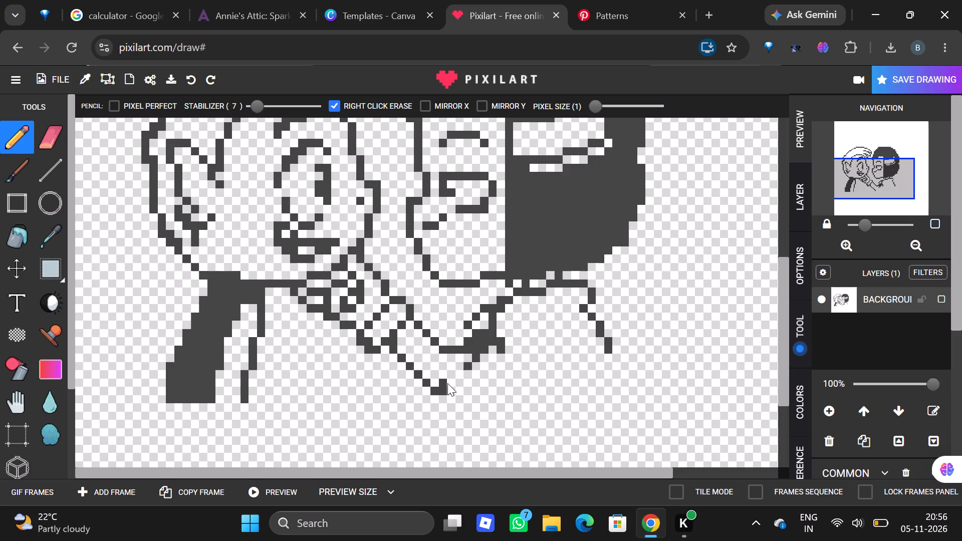
pyautogui.moveTo(447, 383); pyautogui.dragTo(450, 383)
pyautogui.moveTo(450, 383); pyautogui.dragTo(456, 375)
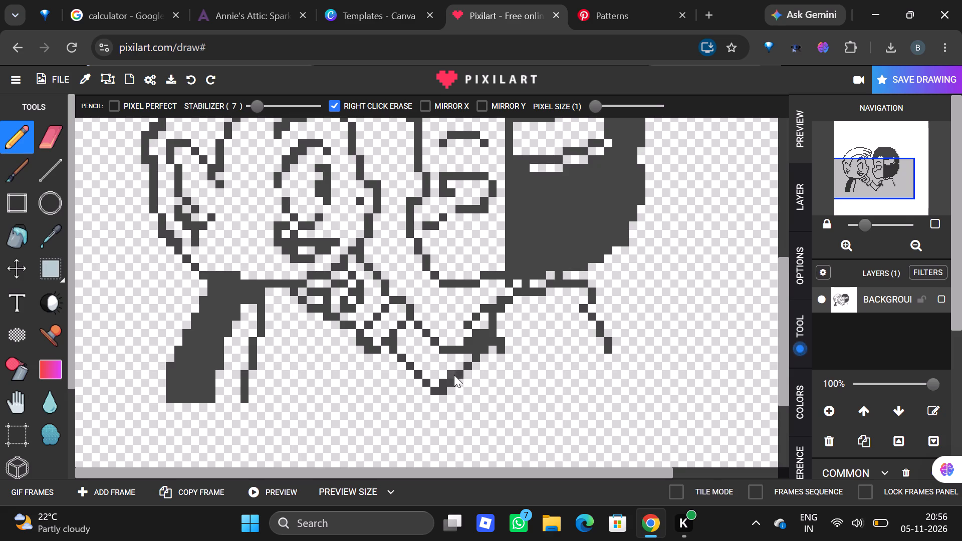
pyautogui.rightClick(450, 374)
pyautogui.rightClick(442, 379)
# Fill the band between the hand's two diagonals solid dark, down to the V point and across to the dark patch.
pyautogui.moveTo(410, 328); pyautogui.dragTo(400, 342)
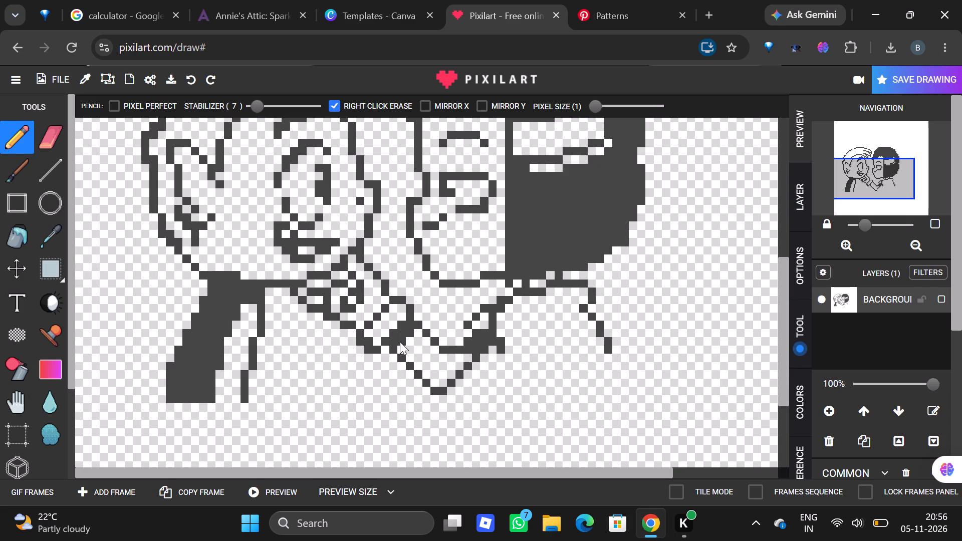
pyautogui.moveTo(400, 342); pyautogui.dragTo(431, 374)
pyautogui.moveTo(431, 374); pyautogui.dragTo(457, 365)
pyautogui.moveTo(457, 365); pyautogui.dragTo(446, 355)
pyautogui.moveTo(446, 355); pyautogui.dragTo(417, 334)
pyautogui.moveTo(417, 334); pyautogui.dragTo(442, 360)
pyautogui.moveTo(442, 360); pyautogui.dragTo(431, 363)
# Draw a stepped line about seven pixels tall from the dark patch's rear base downward.
pyautogui.click(507, 347)
pyautogui.click(508, 356)
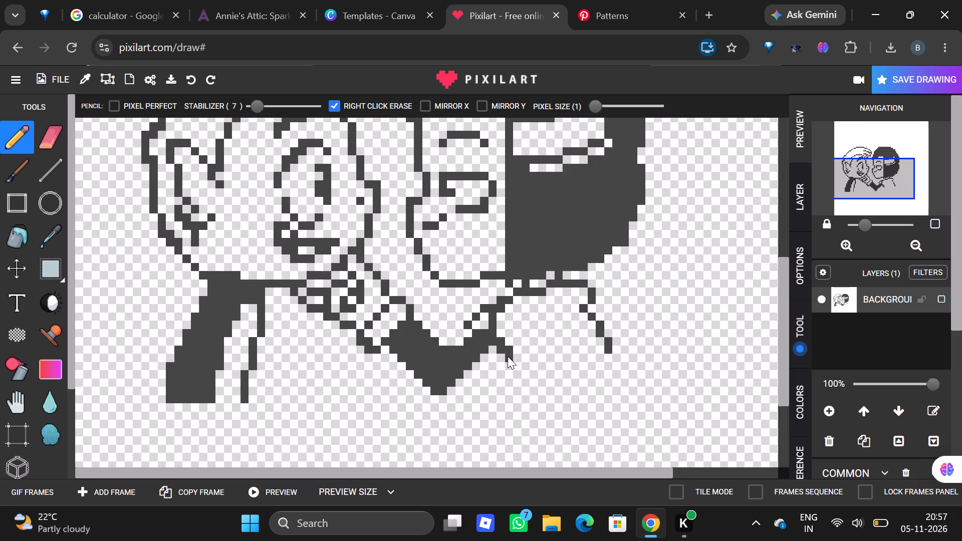
pyautogui.click(510, 365)
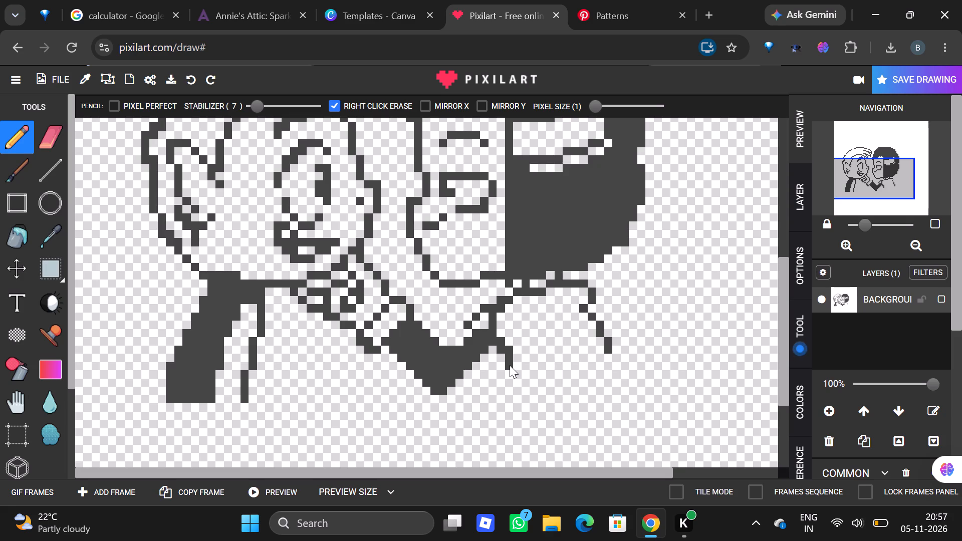
pyautogui.click(517, 365)
pyautogui.moveTo(518, 373); pyautogui.dragTo(517, 379)
pyautogui.moveTo(517, 379); pyautogui.dragTo(517, 389)
pyautogui.click(517, 389)
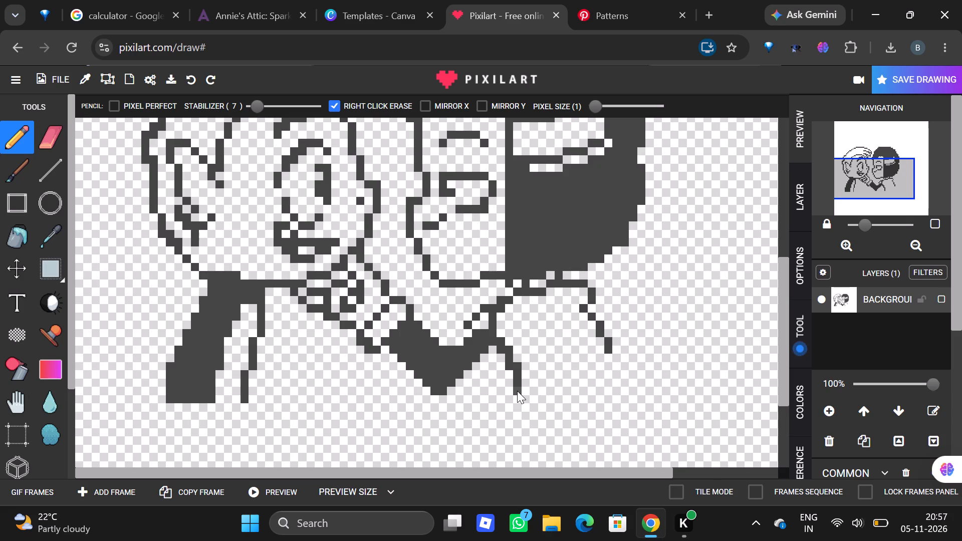
pyautogui.click(517, 396)
# Draw a stepped collar edge about seven pixels tall below the second figure's neck, straight down then diagonally backward, and add one pixel beside it.
pyautogui.click(515, 309)
pyautogui.click(534, 299)
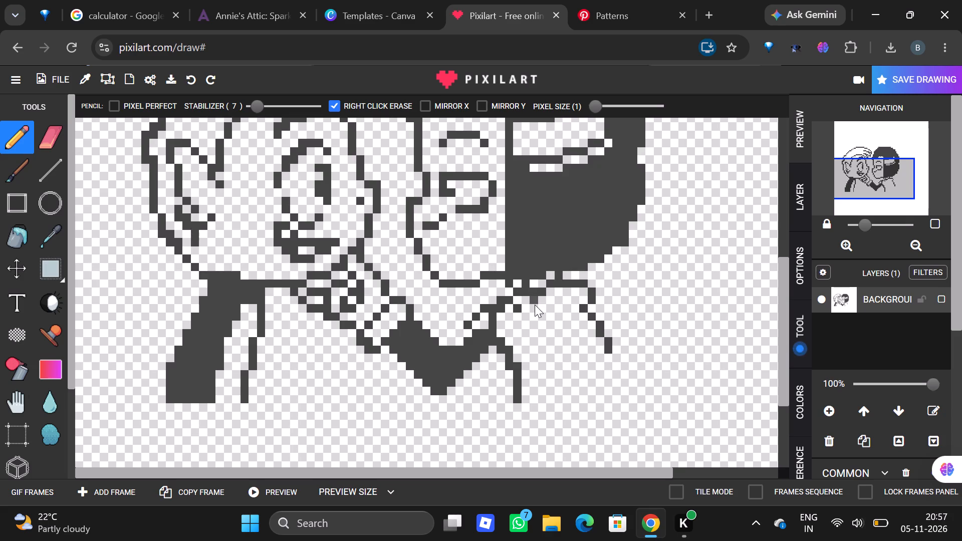
pyautogui.click(535, 305)
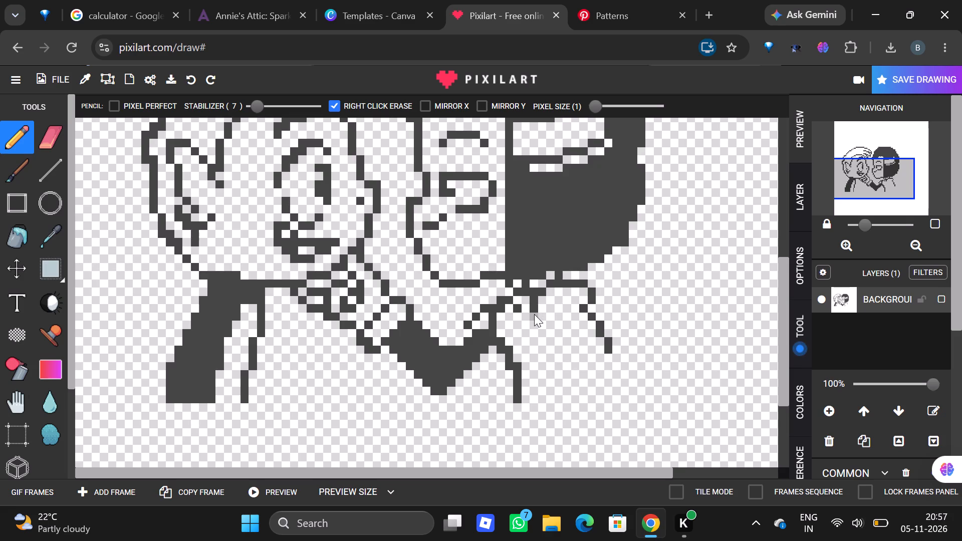
pyautogui.moveTo(534, 314); pyautogui.dragTo(533, 323)
pyautogui.click(533, 323)
pyautogui.moveTo(542, 330); pyautogui.dragTo(550, 340)
pyautogui.rightClick(550, 333)
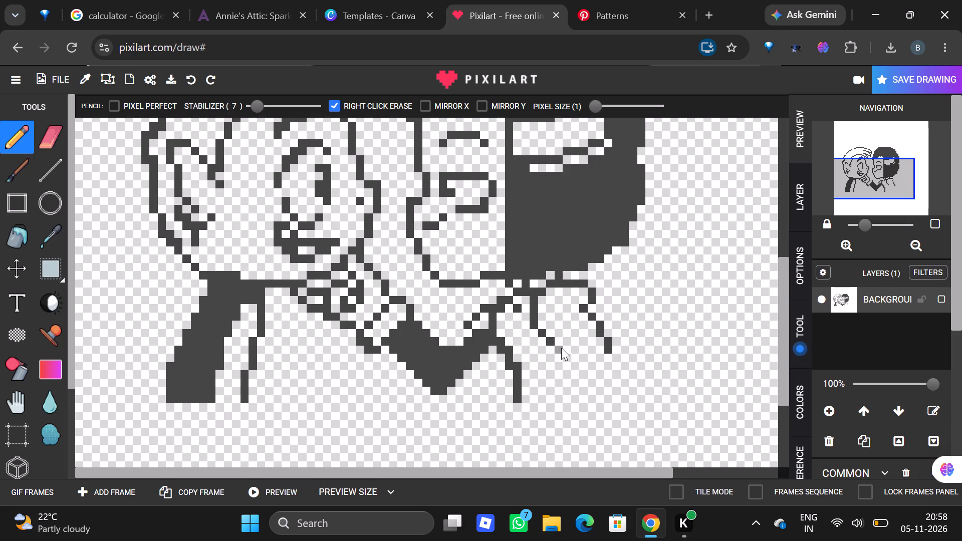
pyautogui.click(558, 348)
# Draw a second stepped line about ten pixels tall just inside the collar edge, running down level with the base of the front body line.
pyautogui.moveTo(526, 331); pyautogui.dragTo(526, 321)
pyautogui.click(533, 339)
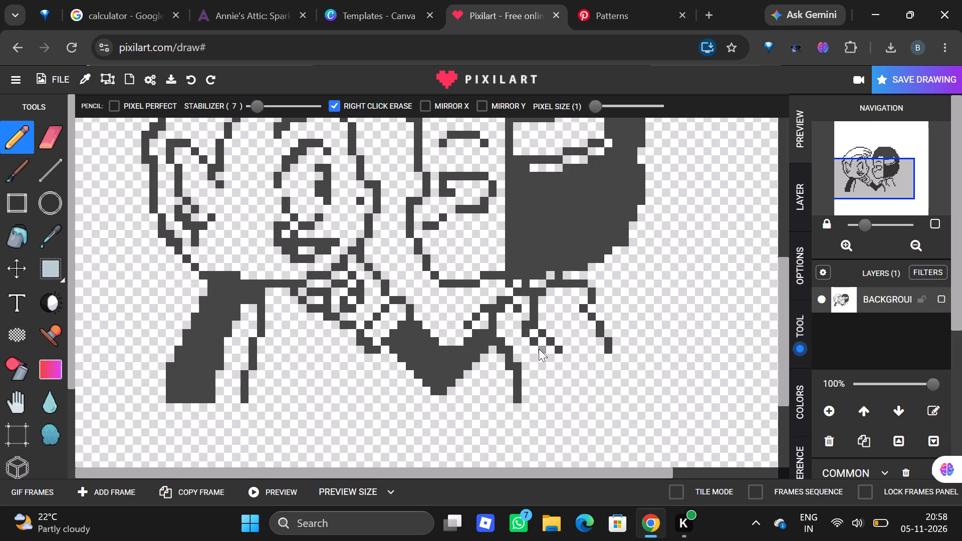
pyautogui.click(540, 350)
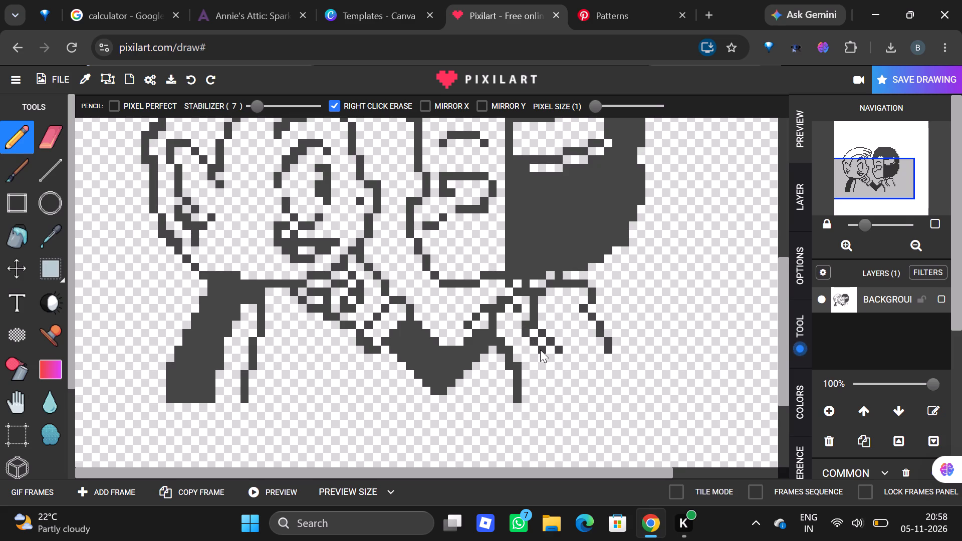
pyautogui.click(542, 358)
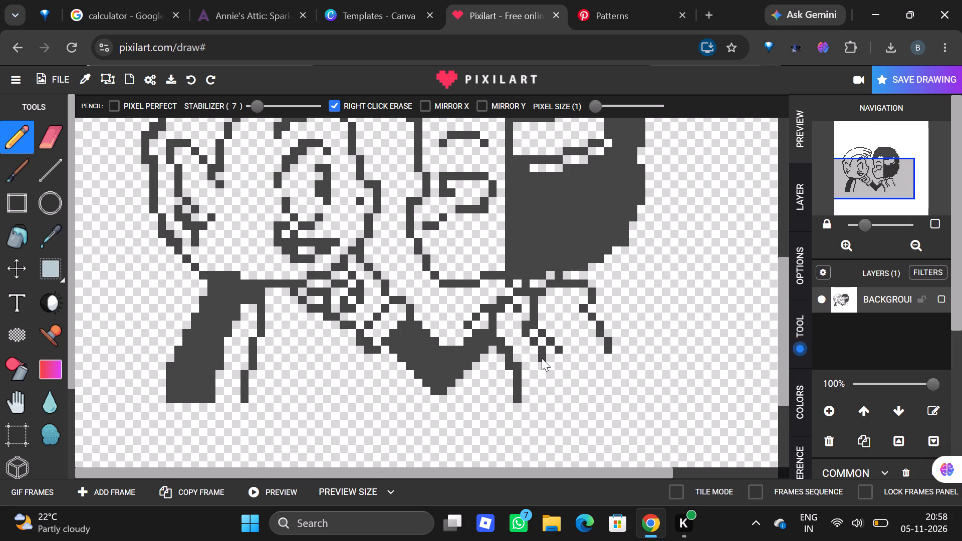
pyautogui.click(542, 358)
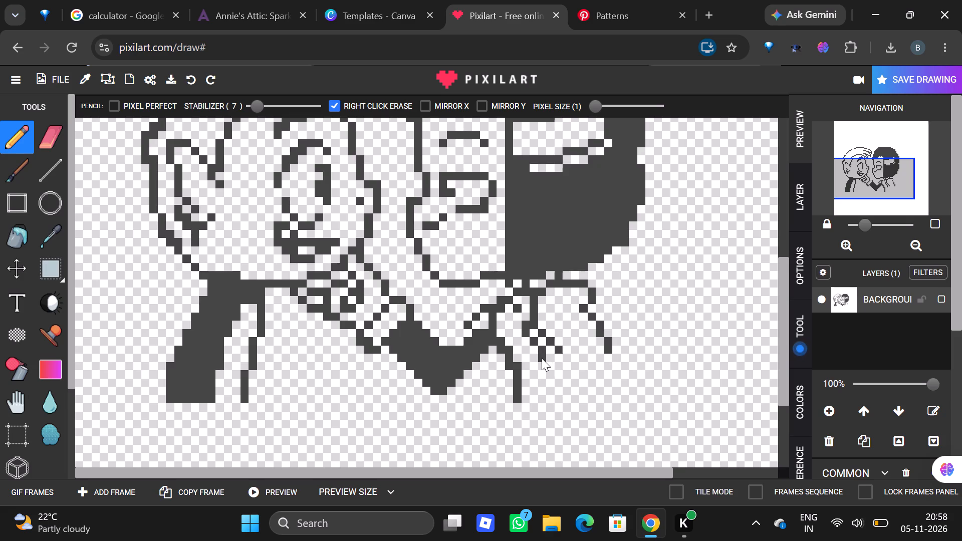
pyautogui.click(549, 365)
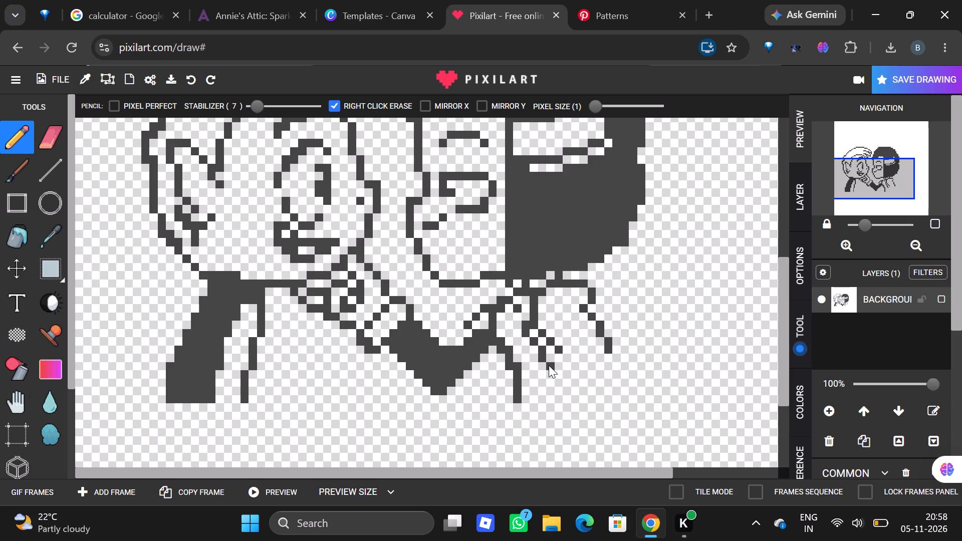
pyautogui.moveTo(549, 374); pyautogui.dragTo(549, 386)
pyautogui.moveTo(549, 386); pyautogui.dragTo(548, 397)
# Fill the area between the front body line and the new stepped line solid dark, adding one extra pixel at its lower rear corner.
pyautogui.click(516, 350)
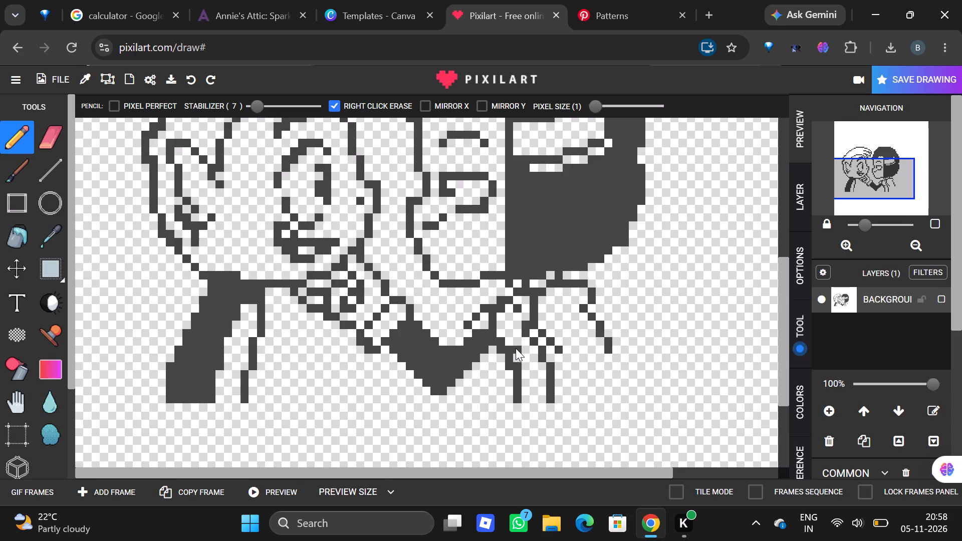
pyautogui.click(516, 343)
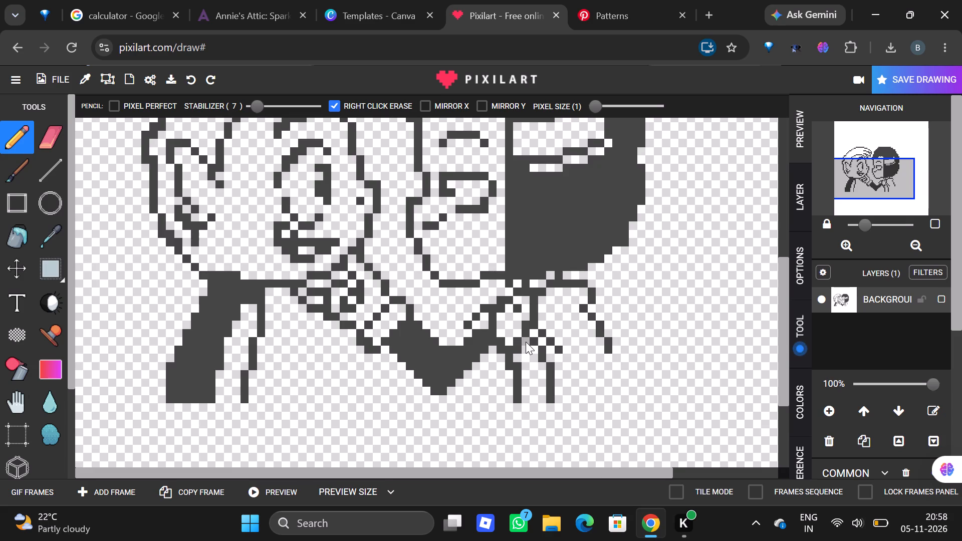
pyautogui.click(526, 342)
pyautogui.moveTo(522, 348); pyautogui.dragTo(532, 350)
pyautogui.click(538, 356)
pyautogui.moveTo(537, 356); pyautogui.dragTo(526, 358)
pyautogui.click(519, 358)
pyautogui.moveTo(522, 368); pyautogui.dragTo(535, 369)
pyautogui.moveTo(535, 369); pyautogui.dragTo(544, 393)
pyautogui.moveTo(544, 393); pyautogui.dragTo(528, 396)
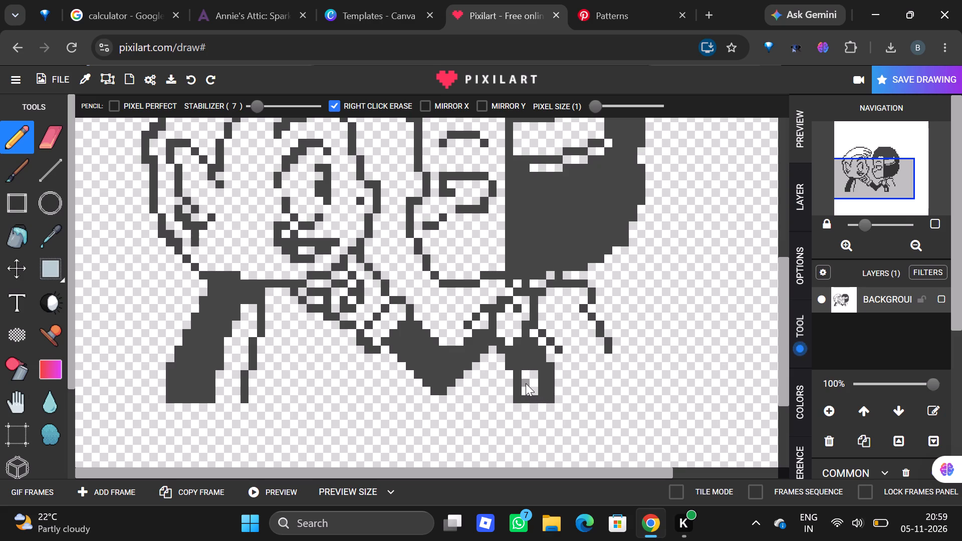
pyautogui.click(526, 383)
pyautogui.moveTo(526, 383); pyautogui.dragTo(527, 392)
pyautogui.moveTo(527, 392); pyautogui.dragTo(527, 391)
pyautogui.moveTo(526, 378); pyautogui.dragTo(533, 378)
pyautogui.click(560, 397)
# Draw a horizontal line about five pixels long from the collar edge across to the second figure's back outline.
pyautogui.click(542, 316)
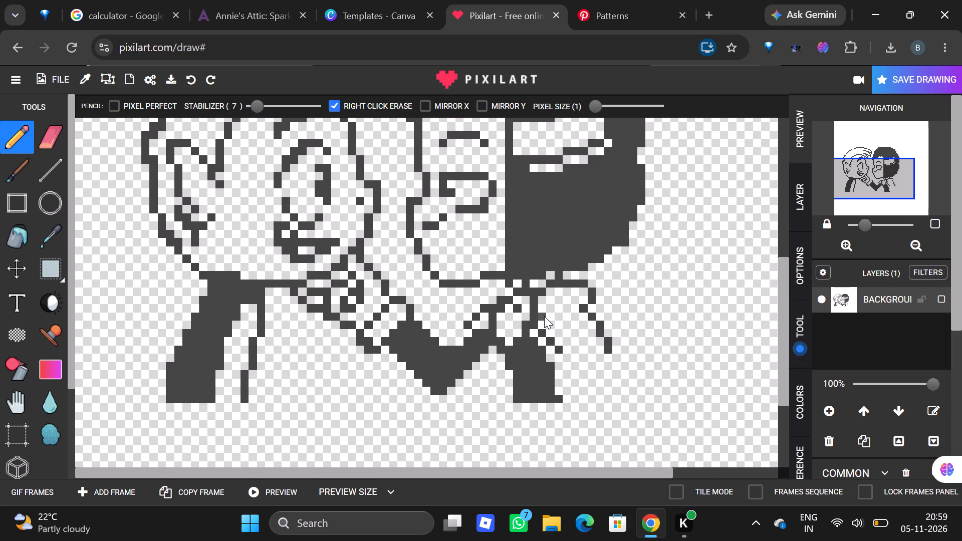
pyautogui.click(551, 314)
pyautogui.moveTo(557, 315); pyautogui.dragTo(568, 316)
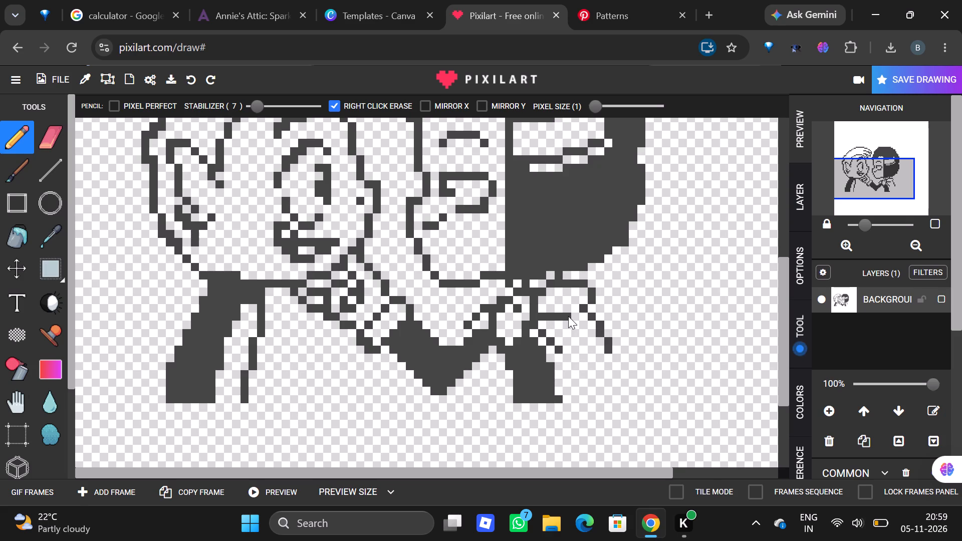
pyautogui.click(568, 316)
pyautogui.click(570, 316)
pyautogui.click(573, 316)
# Extend the second figure's back outline downward with a stepped line about five pixels tall.
pyautogui.click(615, 358)
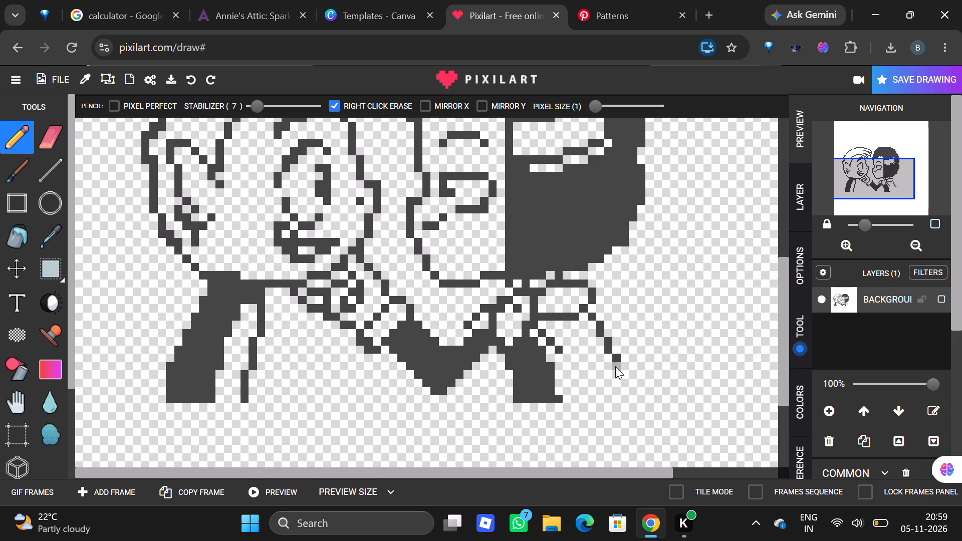
pyautogui.click(615, 369)
pyautogui.click(615, 370)
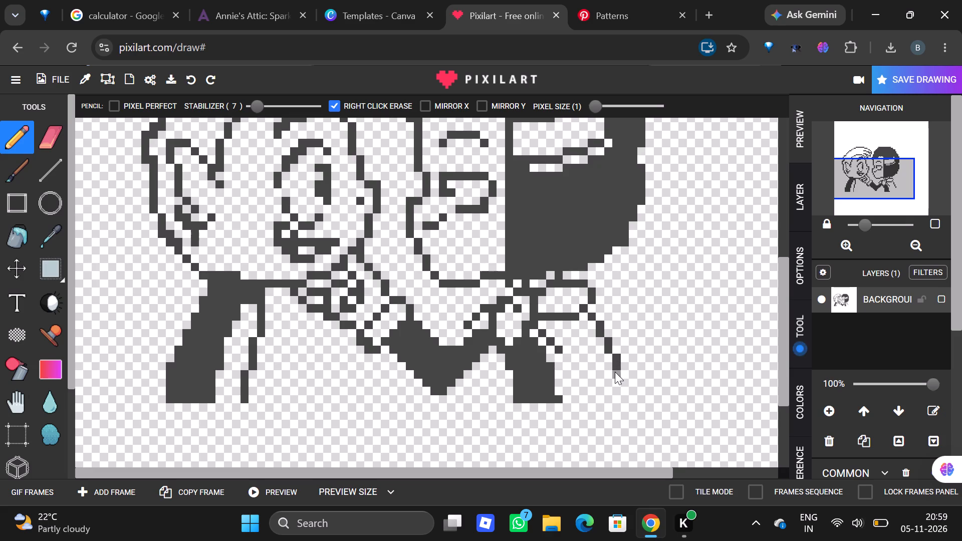
pyautogui.click(615, 372)
pyautogui.moveTo(624, 383); pyautogui.dragTo(624, 389)
pyautogui.click(624, 389)
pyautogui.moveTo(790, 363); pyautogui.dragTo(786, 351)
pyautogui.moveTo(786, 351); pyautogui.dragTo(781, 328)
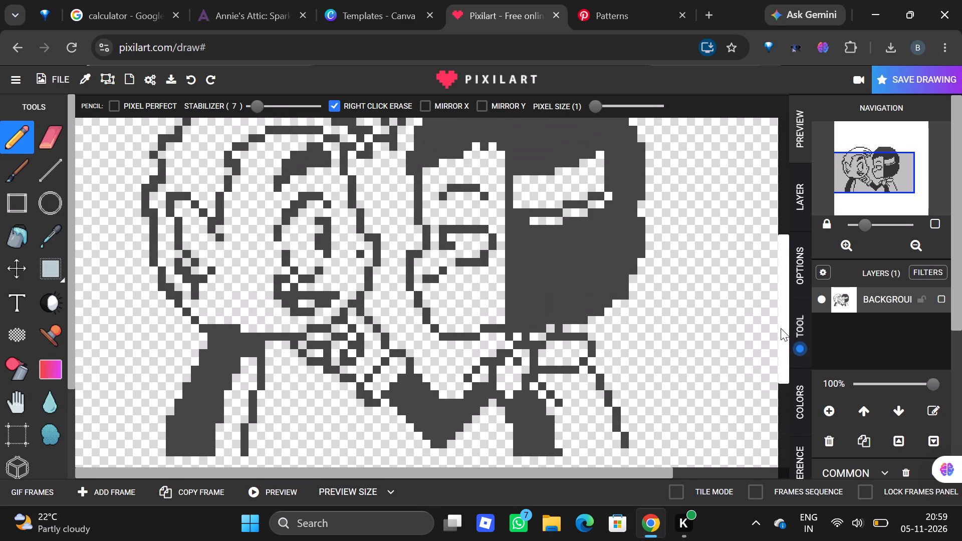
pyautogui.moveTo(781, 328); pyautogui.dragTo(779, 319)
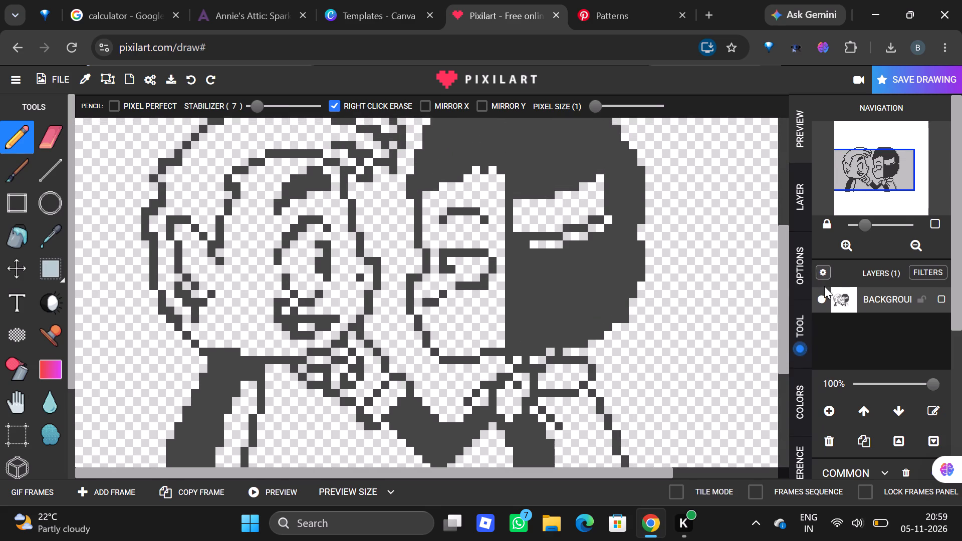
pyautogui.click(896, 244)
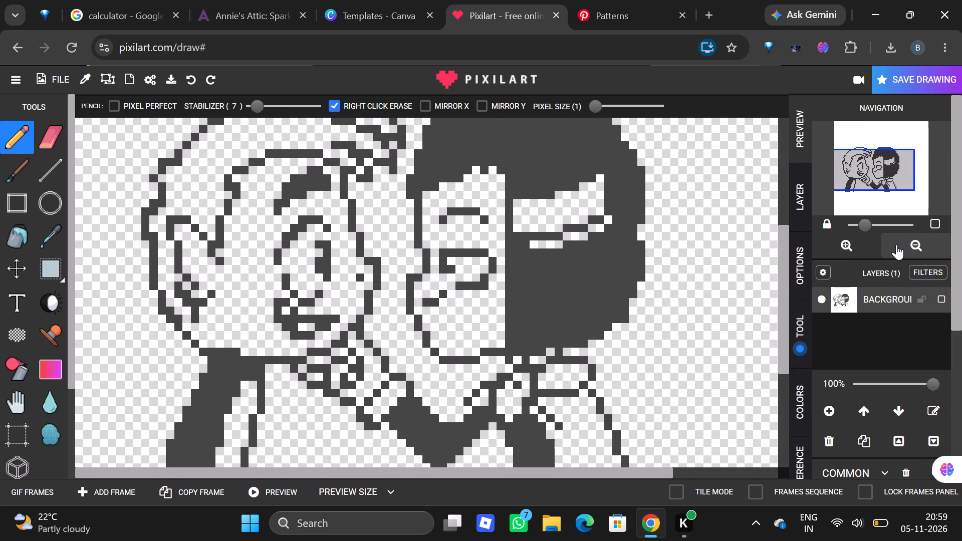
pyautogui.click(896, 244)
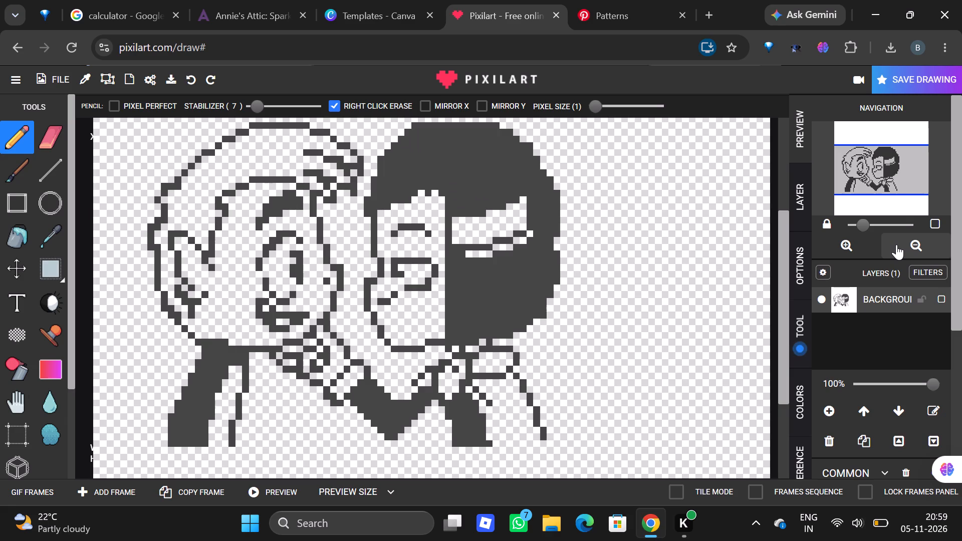
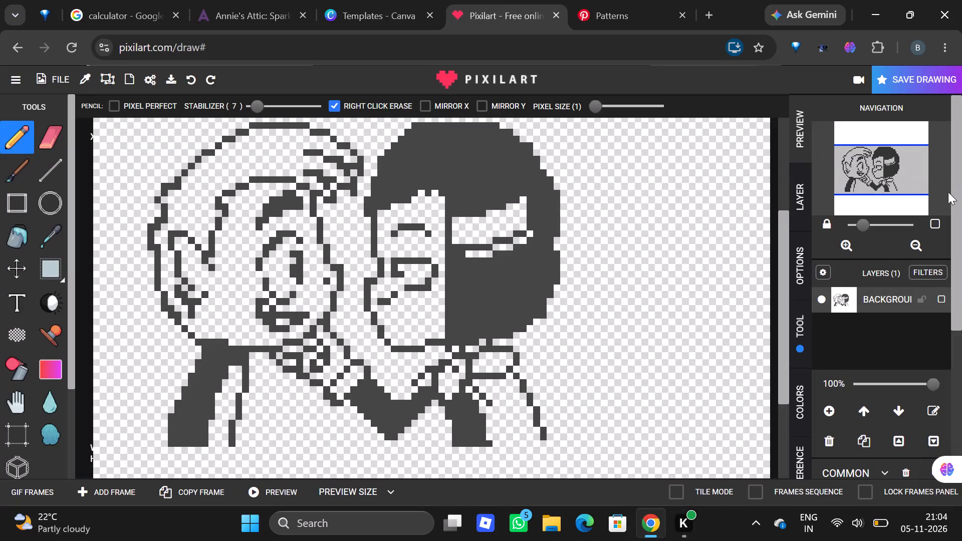
# Paint two adjacent pixels lime green (a8e61d) inside the front tip of the first figure's hair, beside the second figure's head.
pyautogui.moveTo(956, 195); pyautogui.dragTo(949, 290)
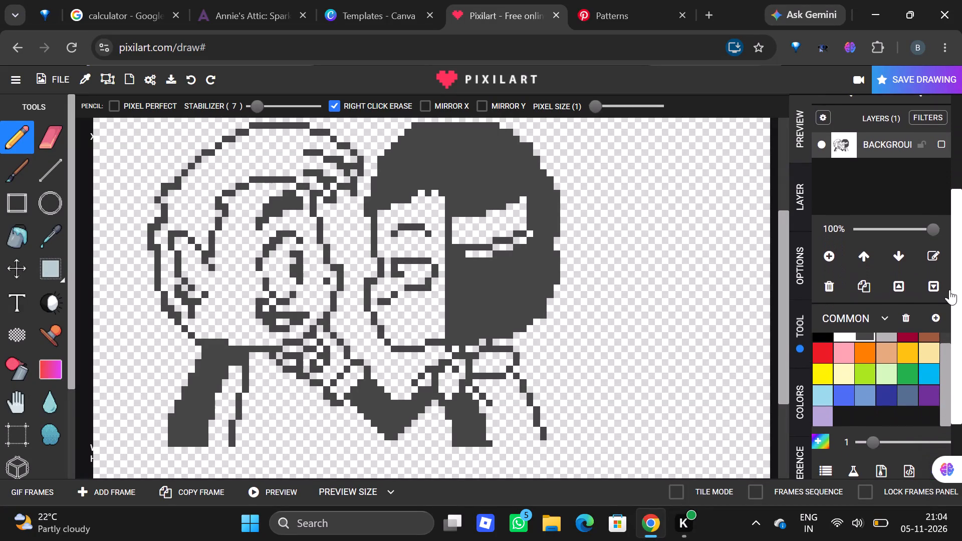
pyautogui.click(866, 369)
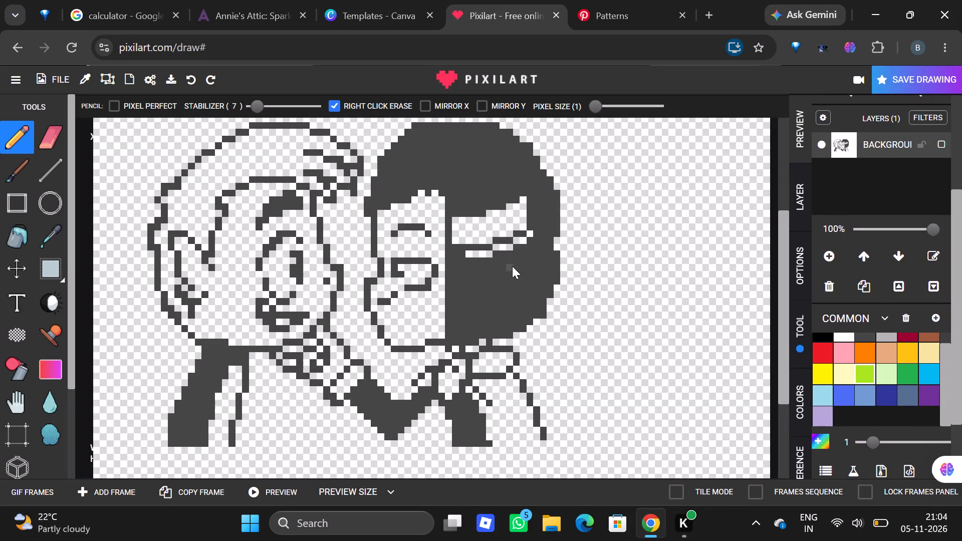
pyautogui.click(354, 157)
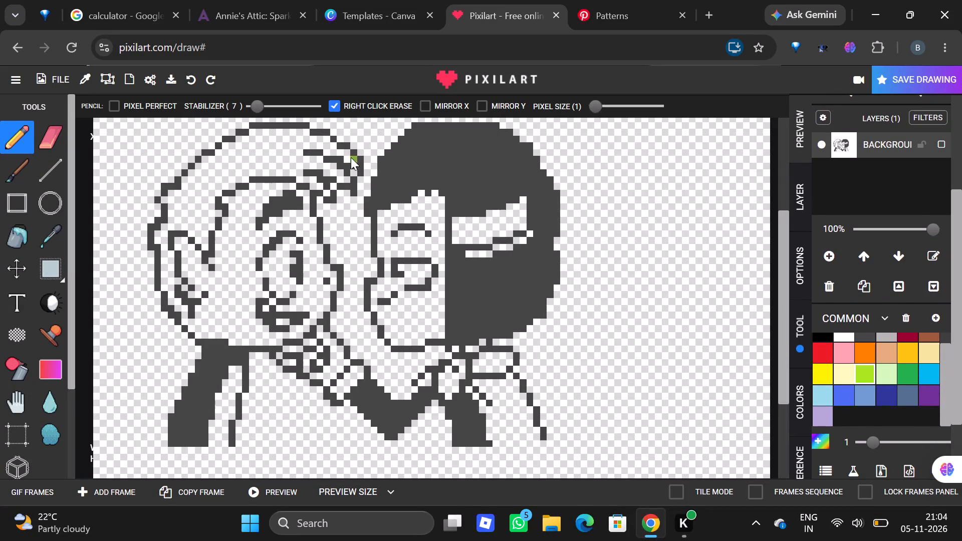
pyautogui.click(348, 157)
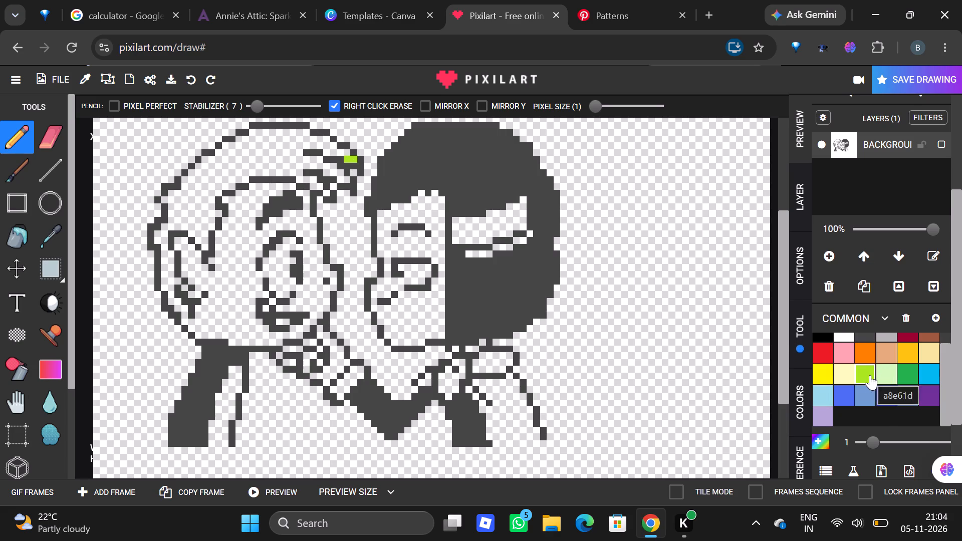
# Erase the two light green pixels near the front of the first figure's hair with a one-pixel pencil.
pyautogui.click(871, 443)
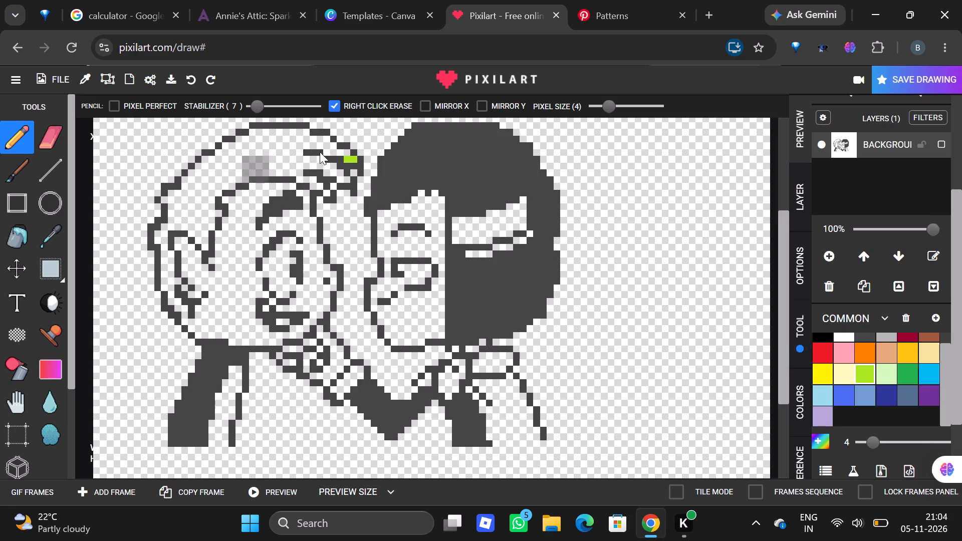
pyautogui.click(594, 104)
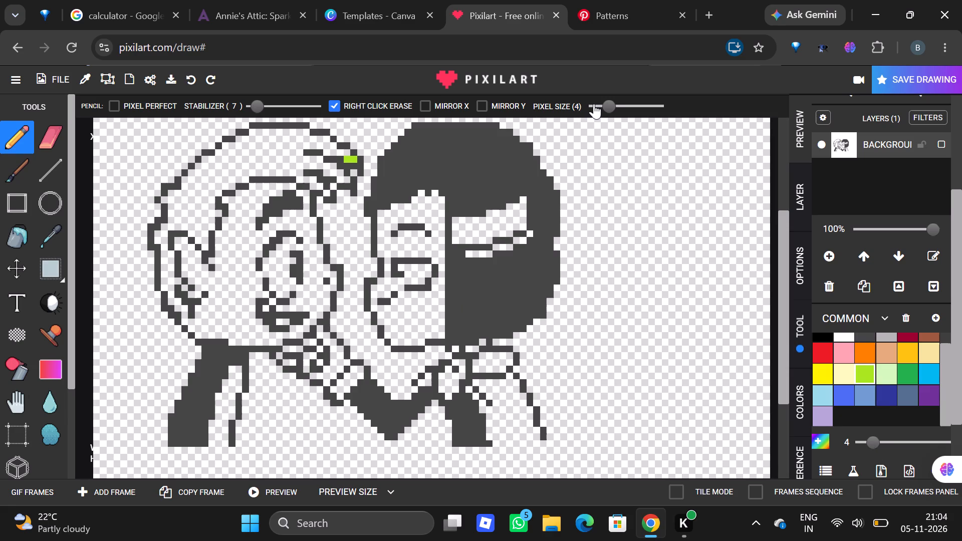
pyautogui.click(592, 106)
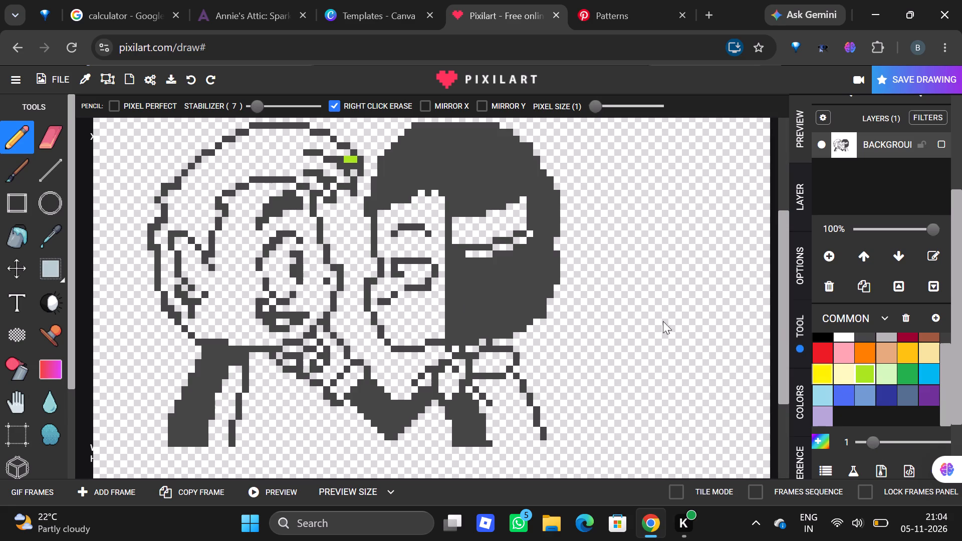
pyautogui.rightClick(353, 158)
pyautogui.rightClick(348, 158)
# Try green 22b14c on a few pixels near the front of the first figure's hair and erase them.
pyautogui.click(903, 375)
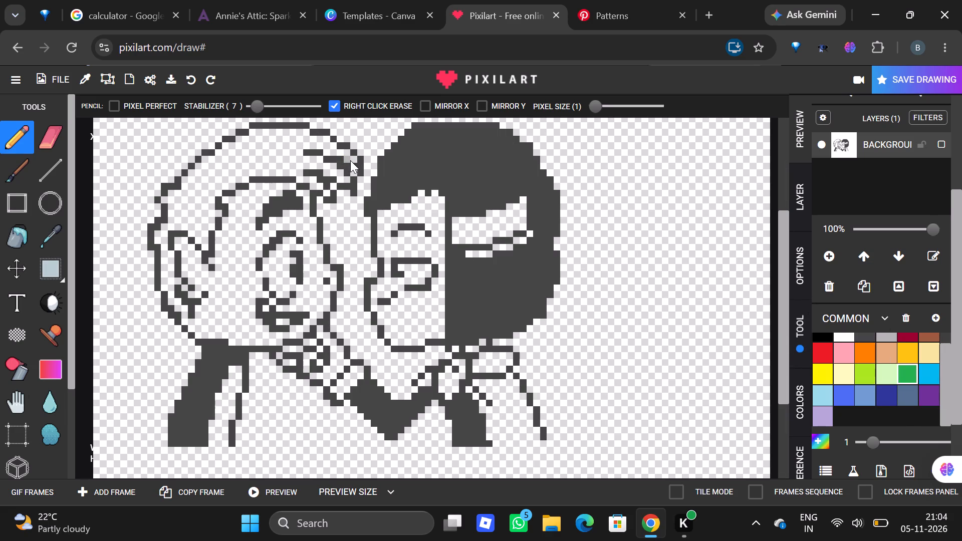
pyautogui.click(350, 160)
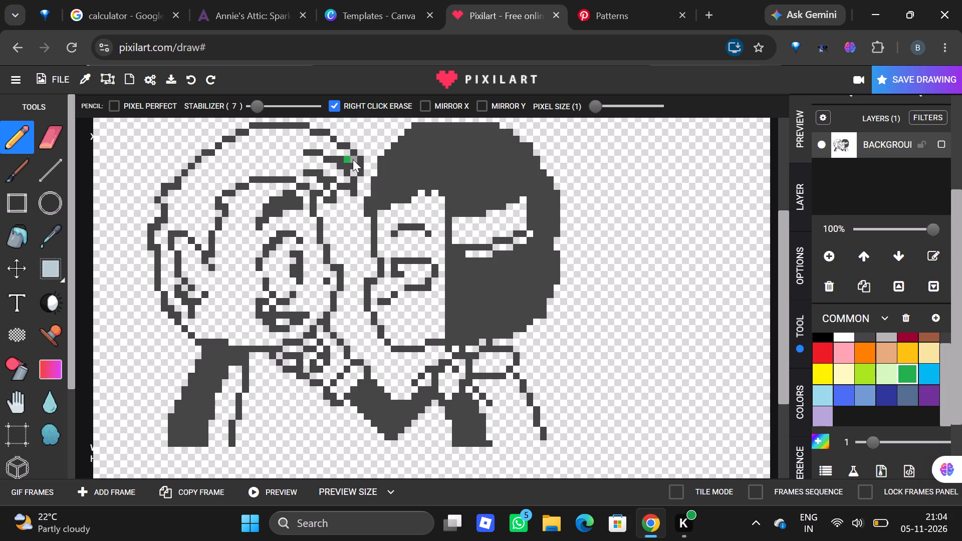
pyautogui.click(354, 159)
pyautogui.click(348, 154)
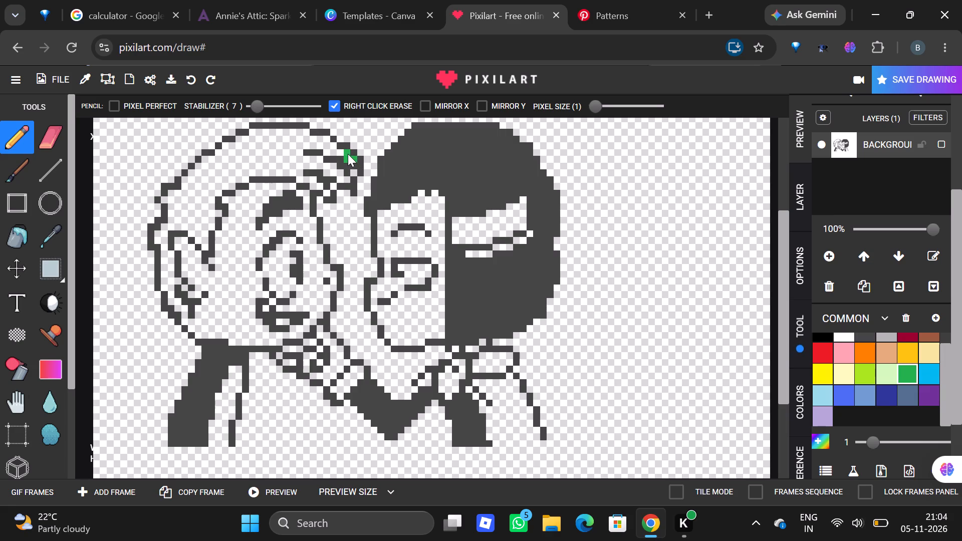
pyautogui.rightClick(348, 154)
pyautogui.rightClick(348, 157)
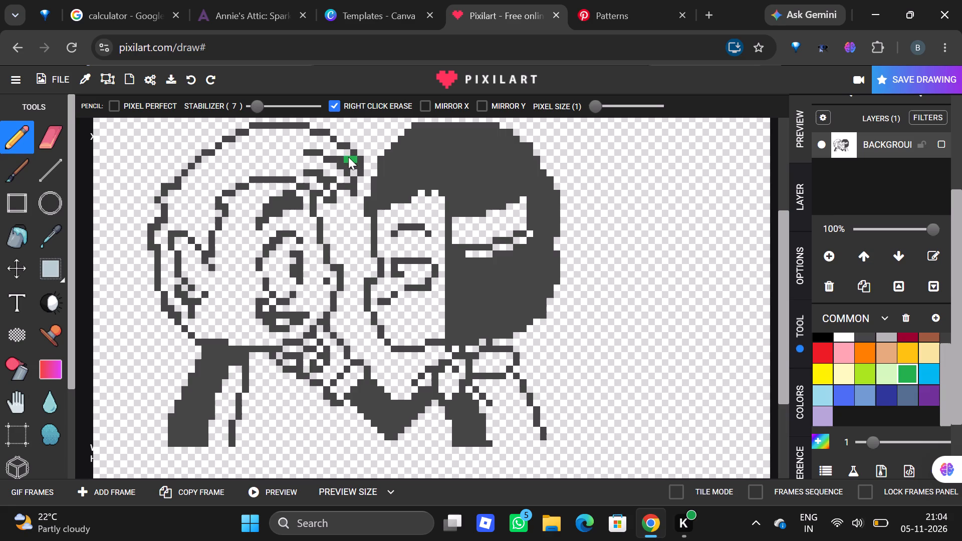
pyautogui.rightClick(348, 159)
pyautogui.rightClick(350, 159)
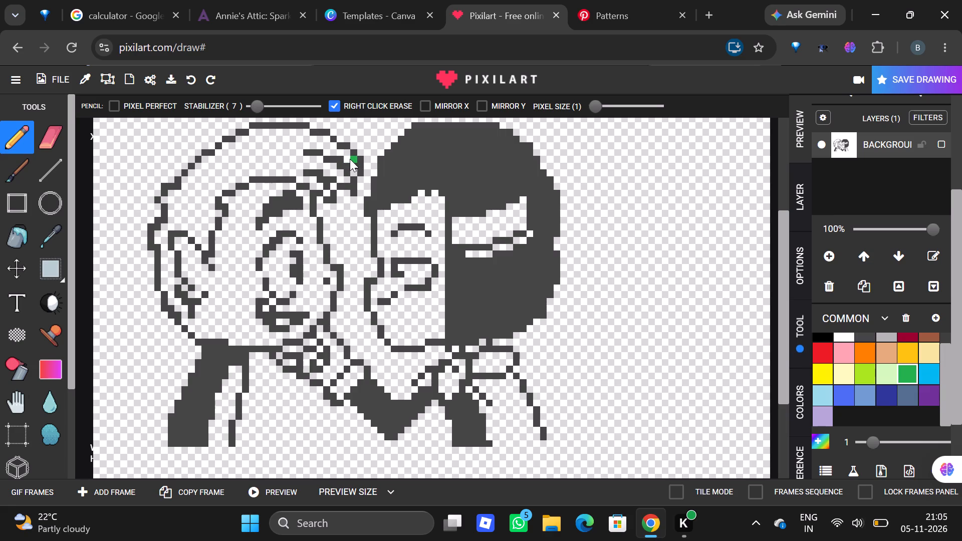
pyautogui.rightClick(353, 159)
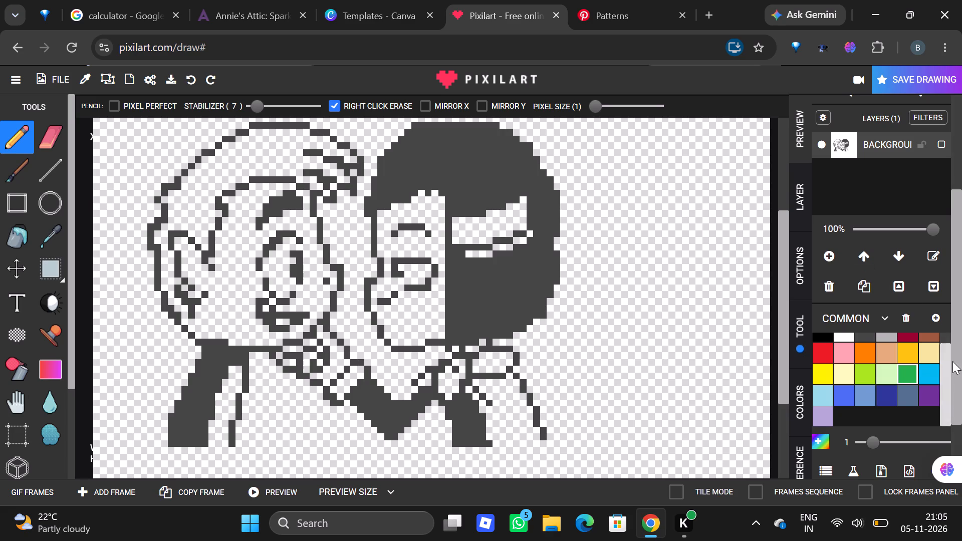
# Mix a custom bright green drawing colour, 07f54b, trying various lighter, darker and muted shades of green.
pyautogui.click(828, 439)
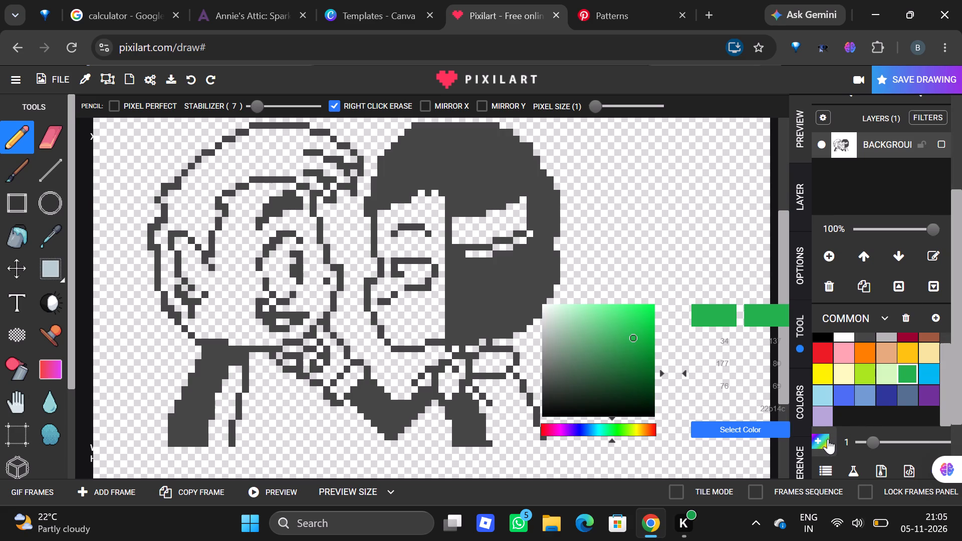
pyautogui.moveTo(635, 340); pyautogui.dragTo(635, 338)
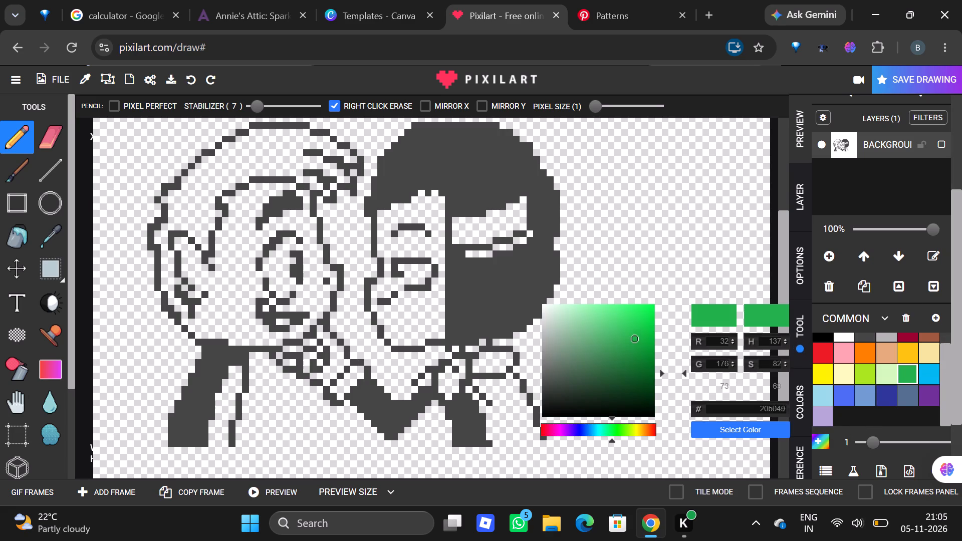
pyautogui.moveTo(635, 338); pyautogui.dragTo(642, 319)
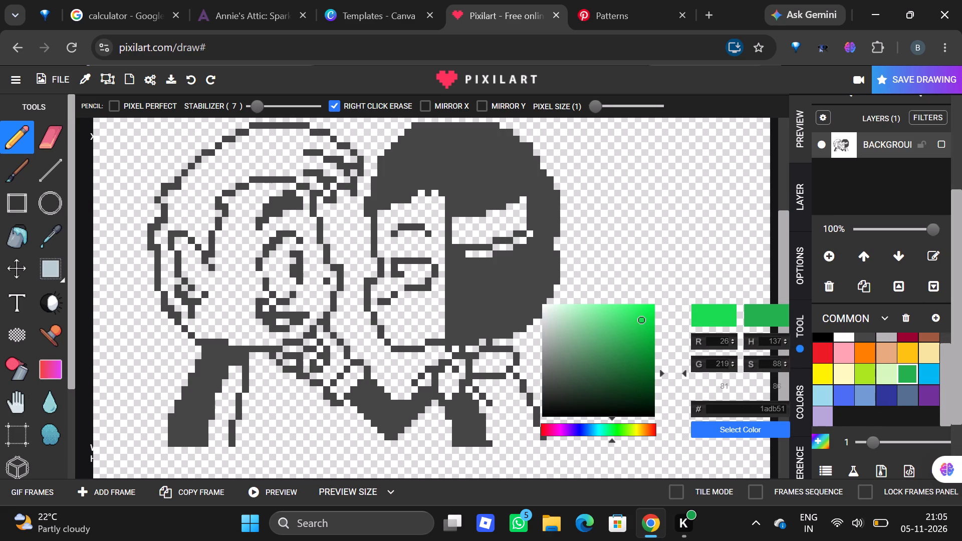
pyautogui.moveTo(642, 319); pyautogui.dragTo(634, 356)
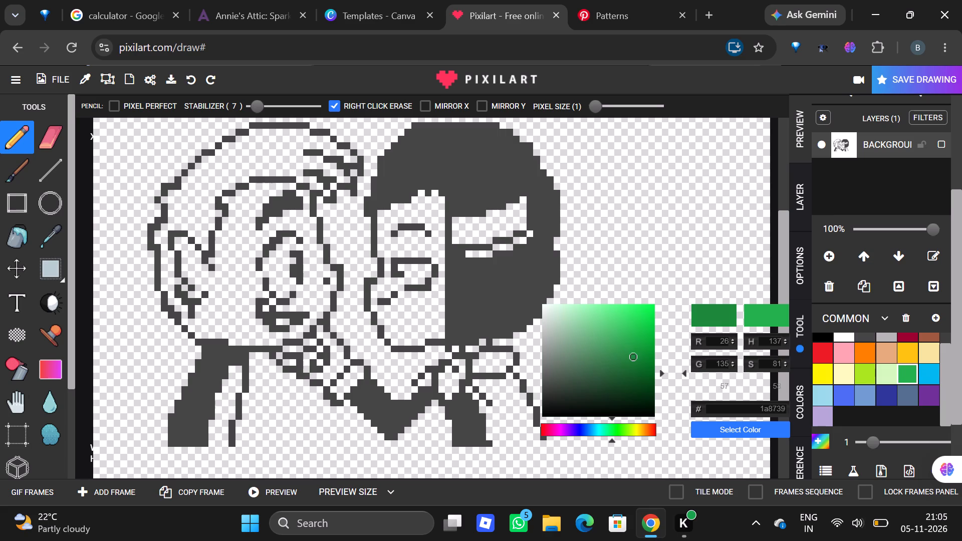
pyautogui.moveTo(634, 356); pyautogui.dragTo(622, 357)
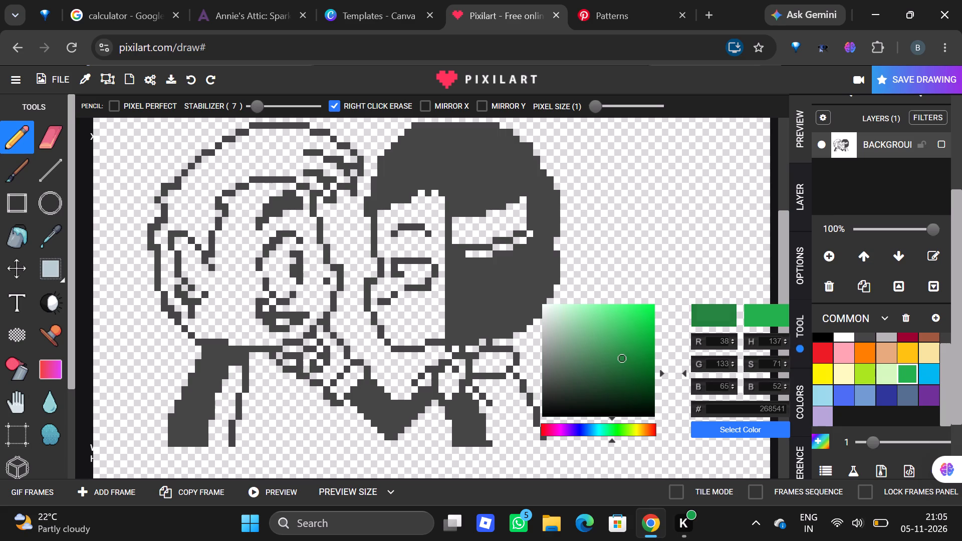
pyautogui.moveTo(622, 357); pyautogui.dragTo(617, 350)
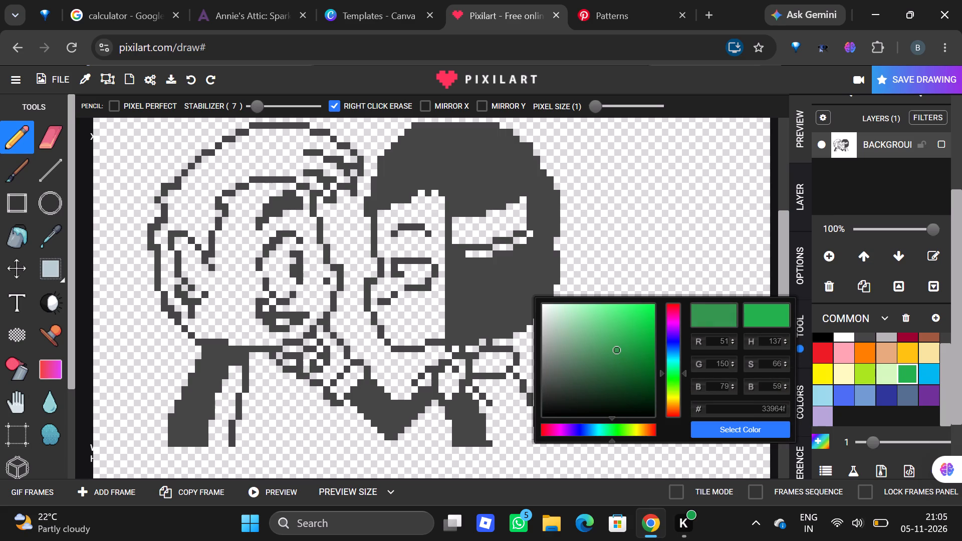
pyautogui.moveTo(617, 350); pyautogui.dragTo(604, 346)
pyautogui.moveTo(604, 346); pyautogui.dragTo(602, 355)
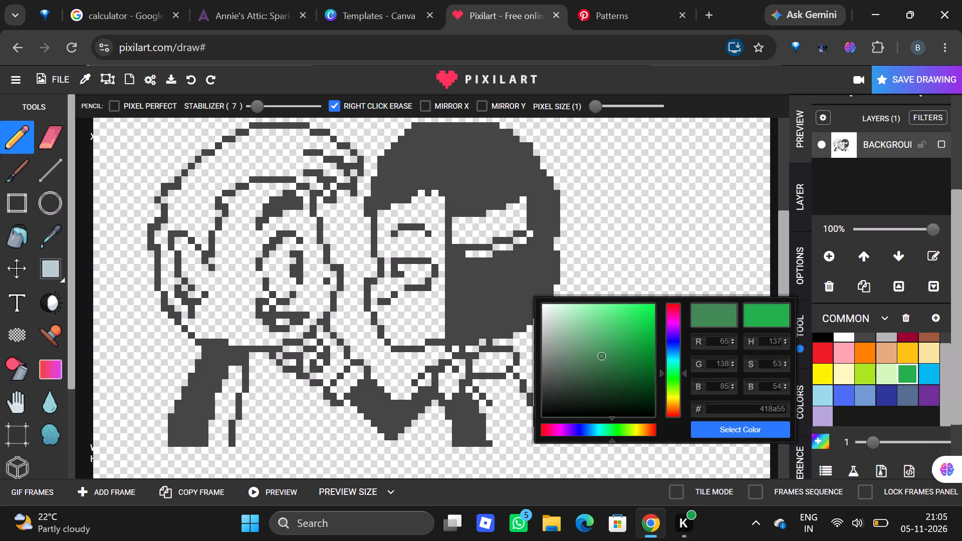
pyautogui.moveTo(602, 355); pyautogui.dragTo(595, 344)
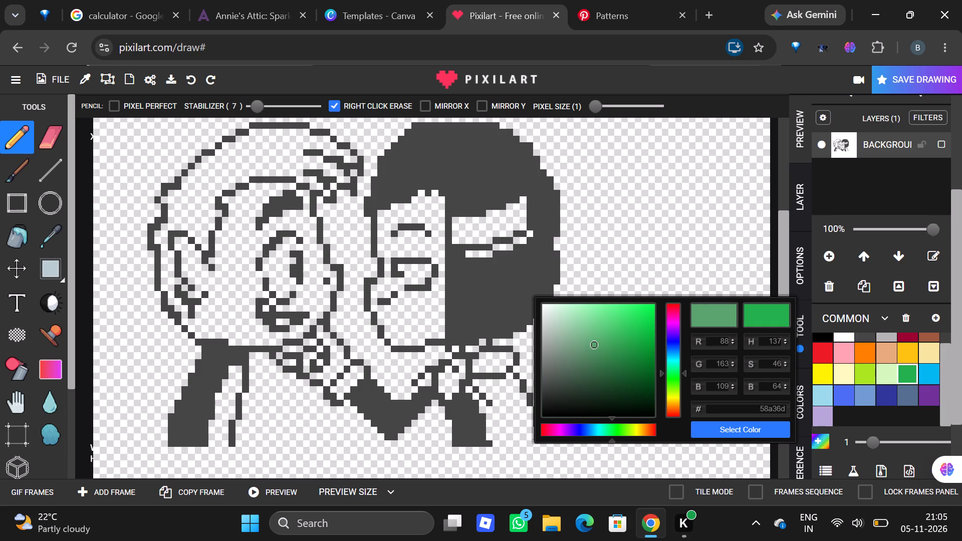
pyautogui.moveTo(595, 344); pyautogui.dragTo(595, 345)
pyautogui.moveTo(595, 345); pyautogui.dragTo(595, 344)
pyautogui.moveTo(595, 344); pyautogui.dragTo(589, 335)
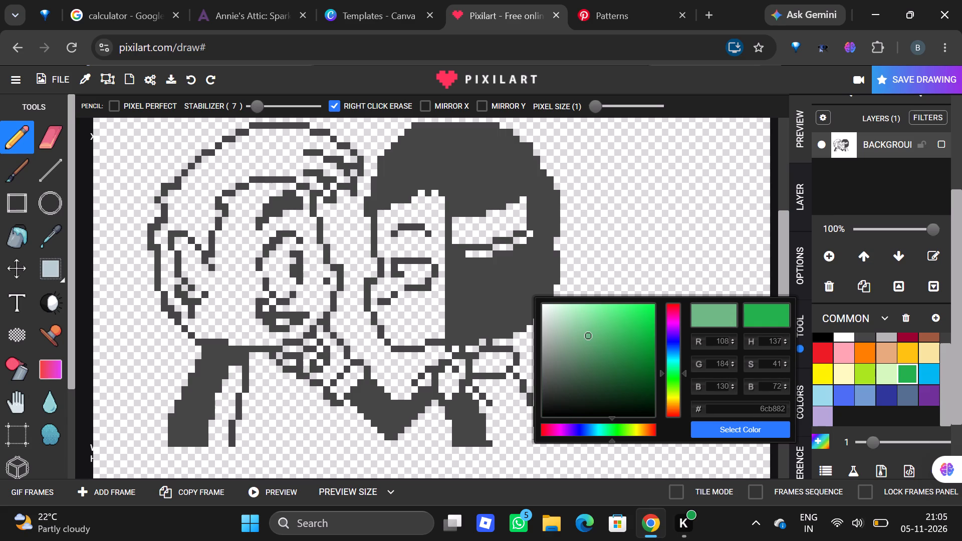
pyautogui.moveTo(589, 335); pyautogui.dragTo(597, 355)
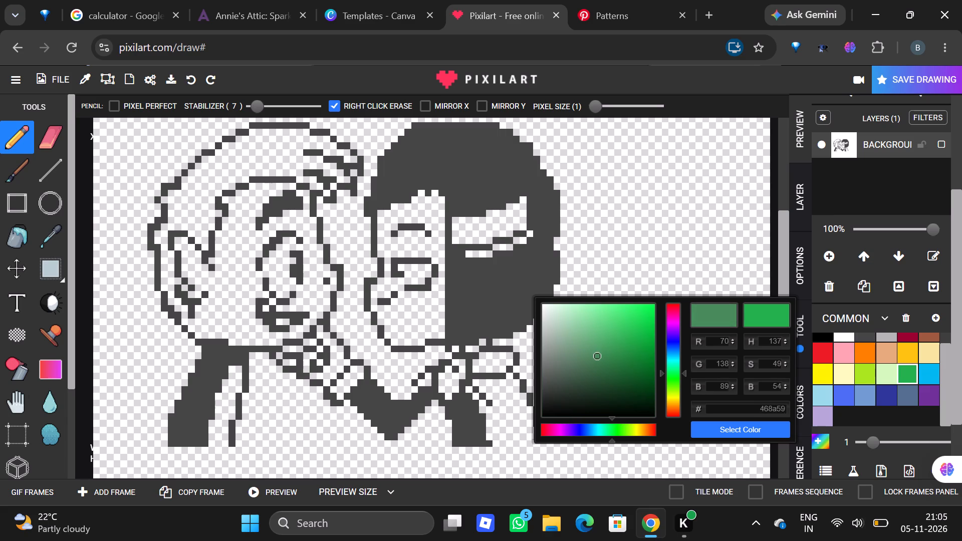
pyautogui.moveTo(597, 355); pyautogui.dragTo(575, 353)
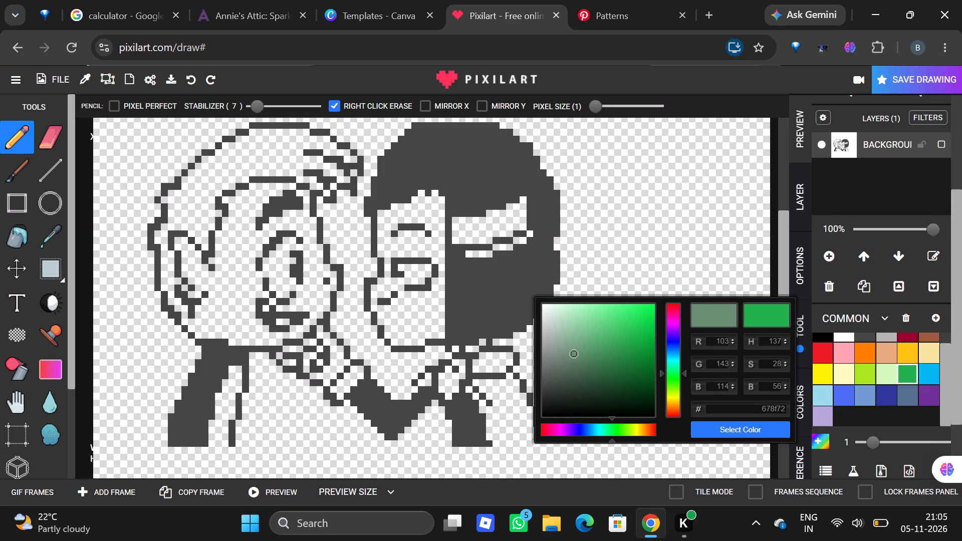
pyautogui.moveTo(575, 353); pyautogui.dragTo(599, 340)
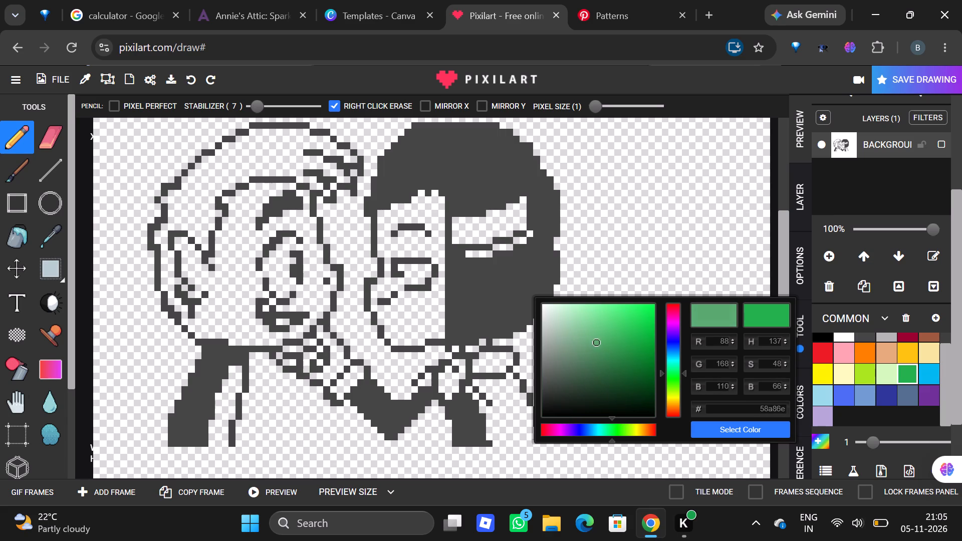
pyautogui.moveTo(599, 340); pyautogui.dragTo(602, 333)
pyautogui.moveTo(602, 333); pyautogui.dragTo(625, 336)
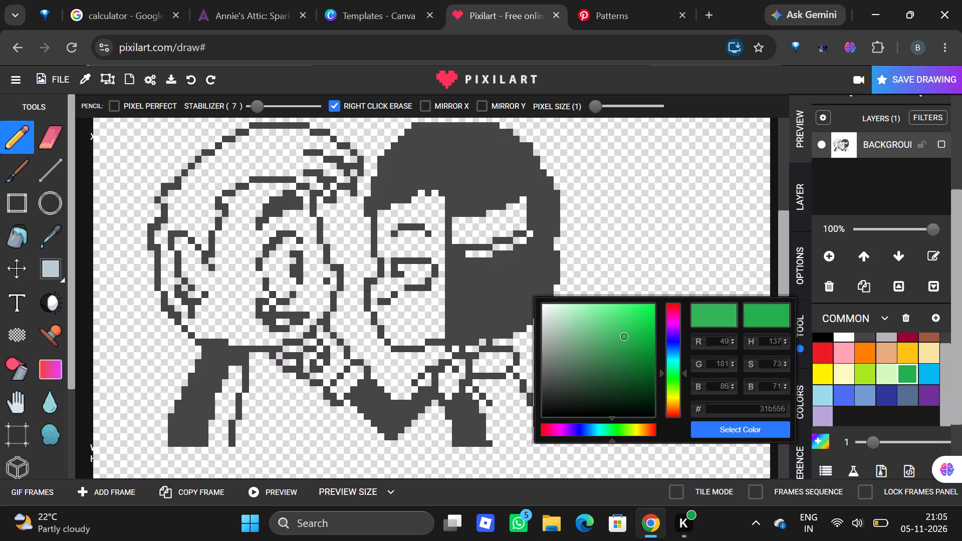
pyautogui.moveTo(625, 336); pyautogui.dragTo(595, 383)
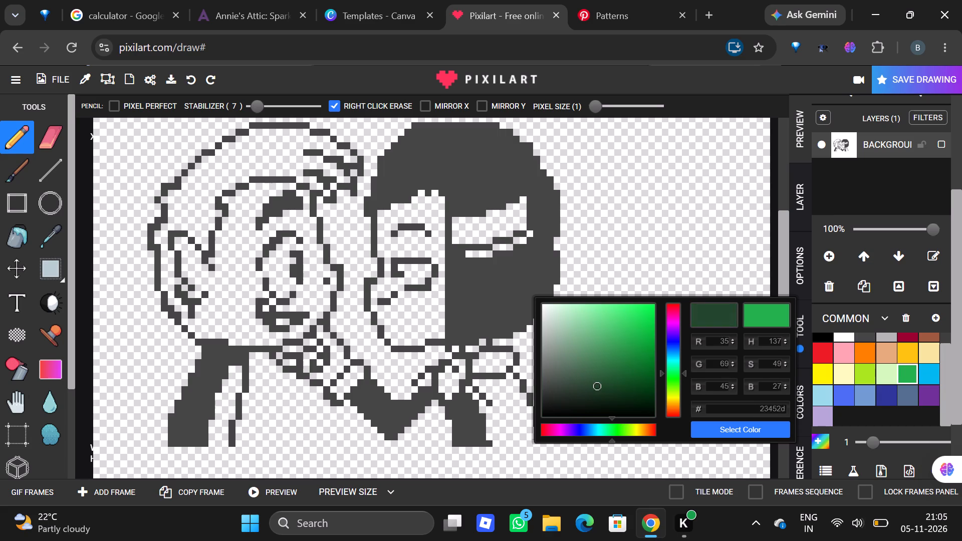
pyautogui.moveTo(595, 383); pyautogui.dragTo(578, 340)
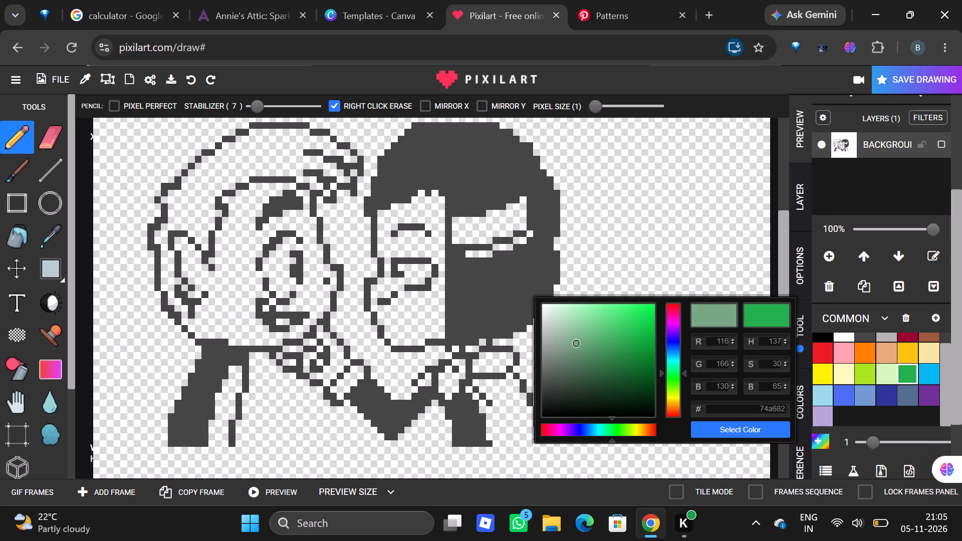
pyautogui.moveTo(578, 340); pyautogui.dragTo(597, 332)
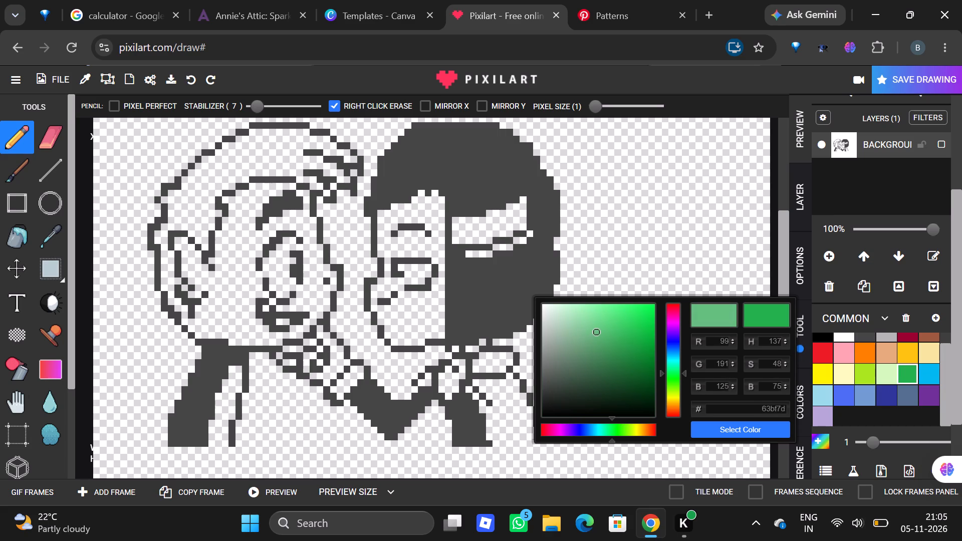
pyautogui.moveTo(597, 332); pyautogui.dragTo(606, 327)
pyautogui.moveTo(606, 327); pyautogui.dragTo(614, 345)
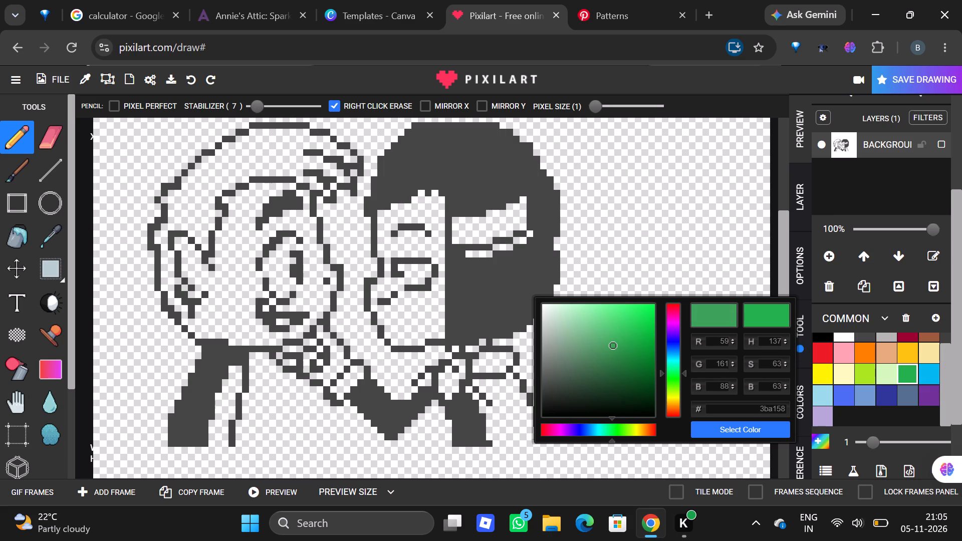
pyautogui.moveTo(614, 345); pyautogui.dragTo(613, 345)
pyautogui.moveTo(613, 345); pyautogui.dragTo(611, 325)
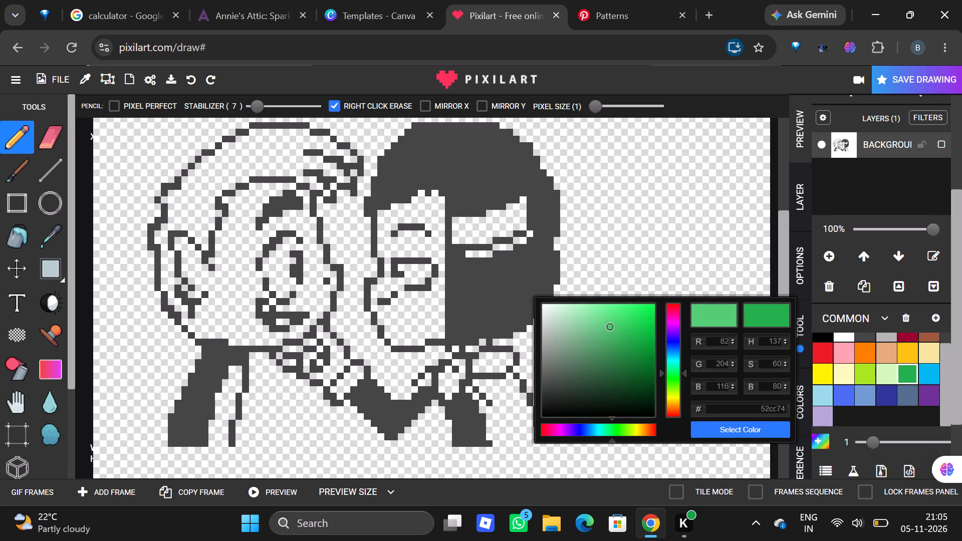
pyautogui.moveTo(611, 325); pyautogui.dragTo(652, 308)
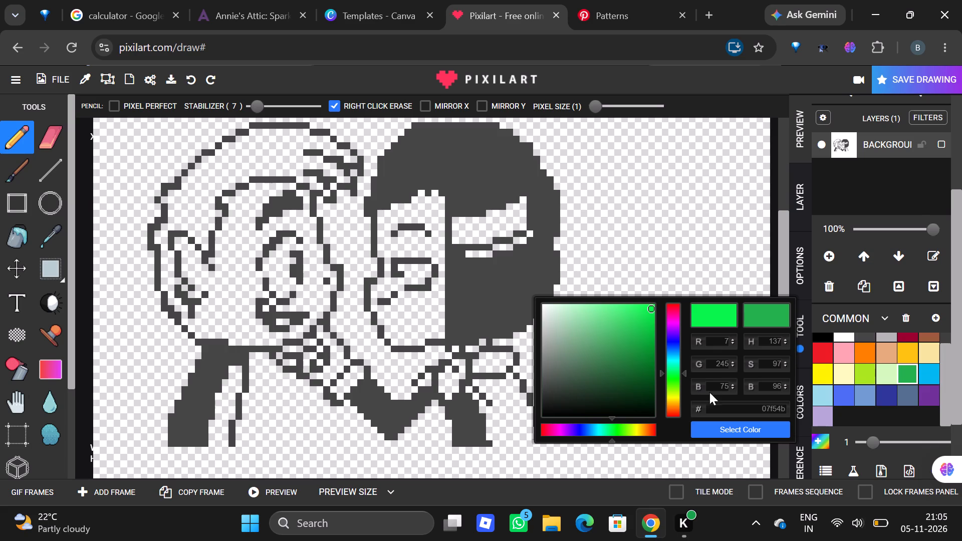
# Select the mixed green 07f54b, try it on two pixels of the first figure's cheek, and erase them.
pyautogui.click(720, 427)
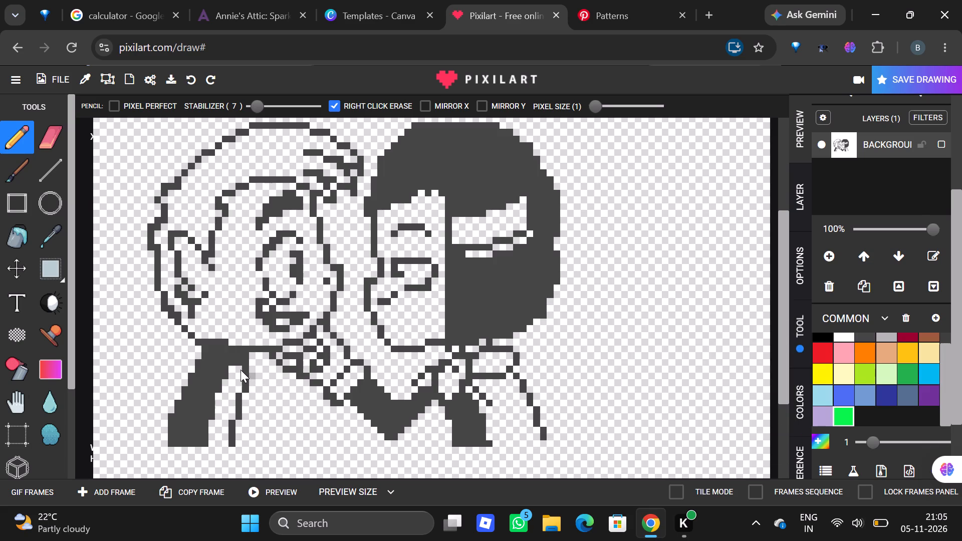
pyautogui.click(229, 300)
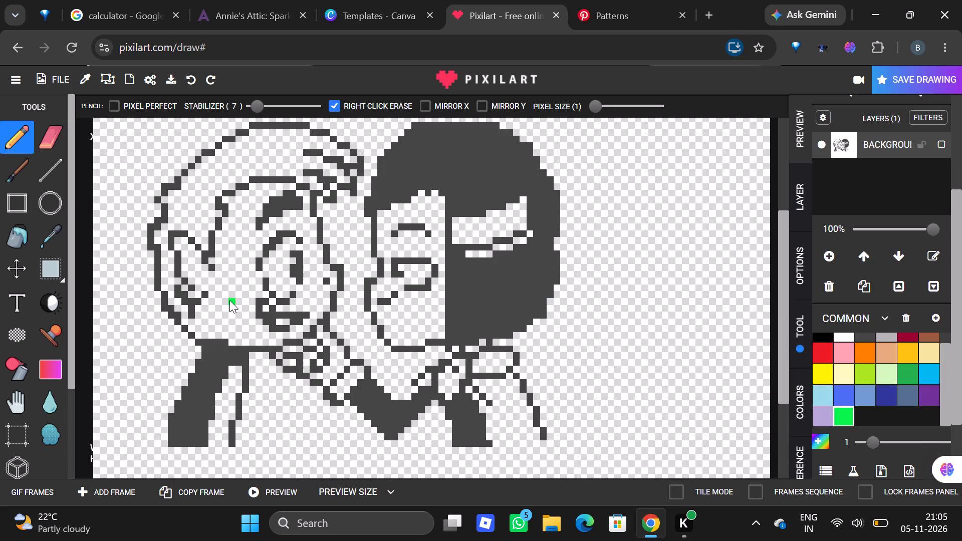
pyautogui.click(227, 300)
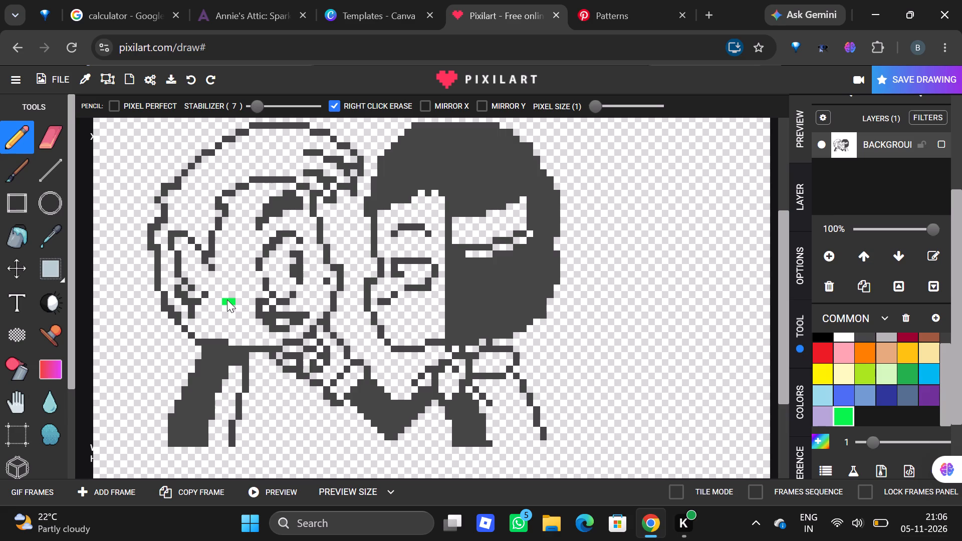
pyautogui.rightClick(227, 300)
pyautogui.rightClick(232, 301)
# Mix a custom lime green drawing colour, 8ef507, trying blue, pure green and yellow-green hues.
pyautogui.click(821, 450)
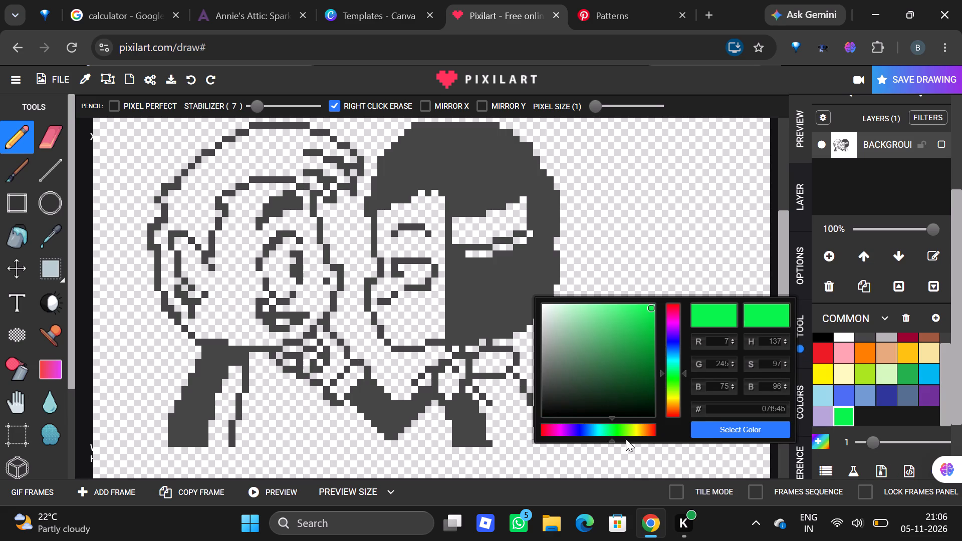
pyautogui.moveTo(625, 433); pyautogui.dragTo(611, 434)
pyautogui.moveTo(611, 434); pyautogui.dragTo(580, 444)
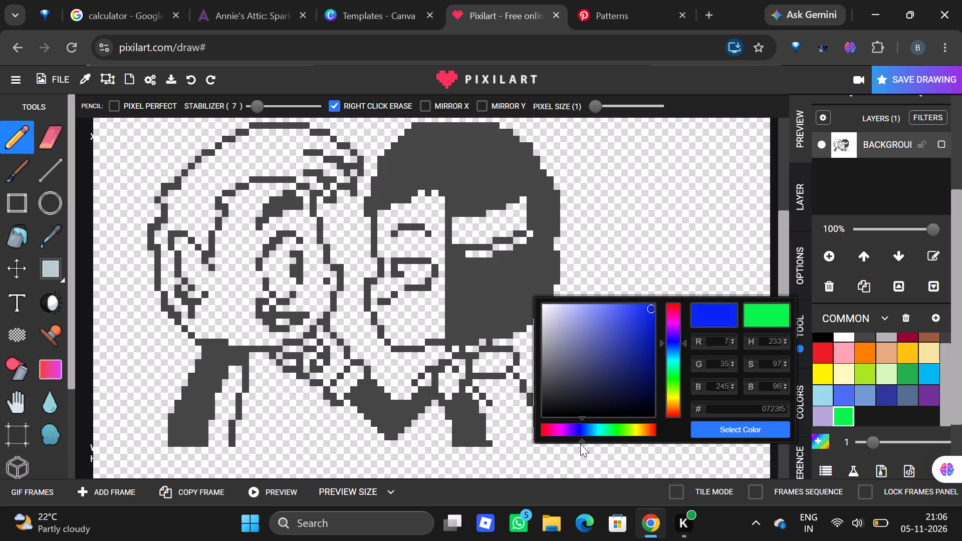
pyautogui.moveTo(580, 444); pyautogui.dragTo(608, 437)
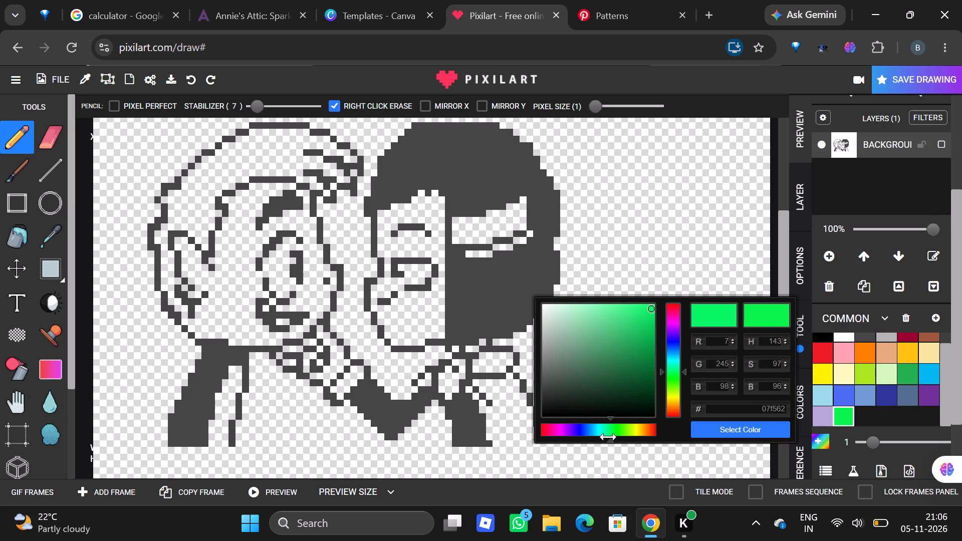
pyautogui.moveTo(608, 437); pyautogui.dragTo(610, 437)
pyautogui.moveTo(669, 393); pyautogui.dragTo(662, 345)
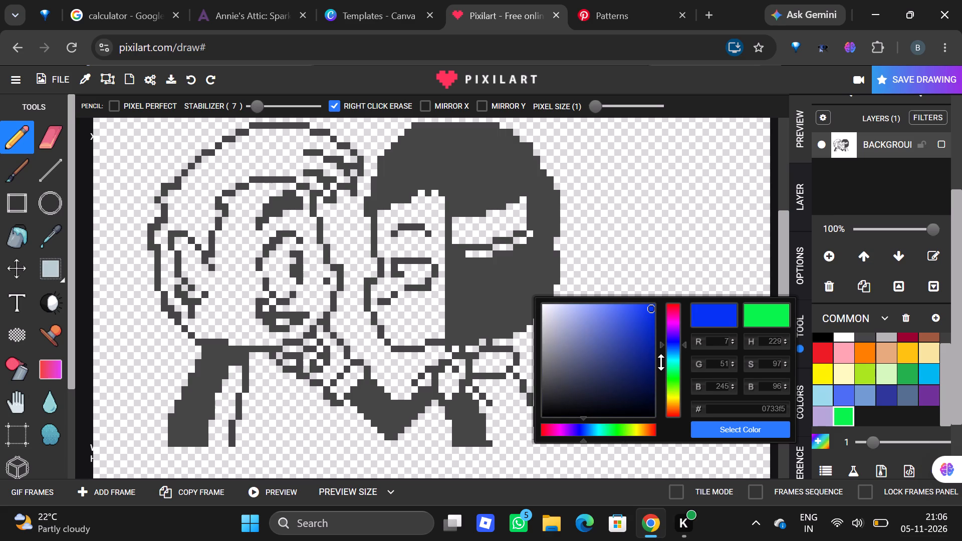
pyautogui.moveTo(661, 351); pyautogui.dragTo(662, 383)
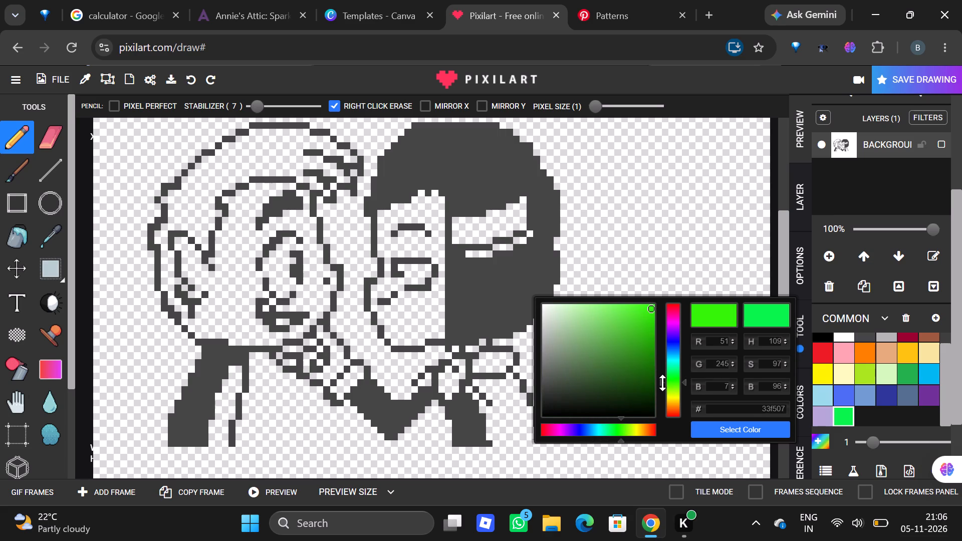
pyautogui.moveTo(662, 383); pyautogui.dragTo(664, 392)
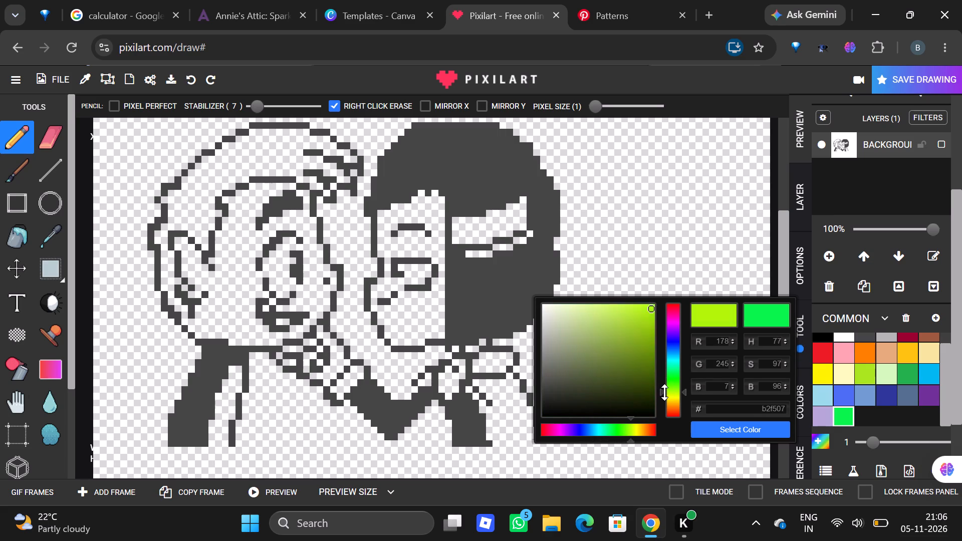
pyautogui.moveTo(664, 392); pyautogui.dragTo(665, 389)
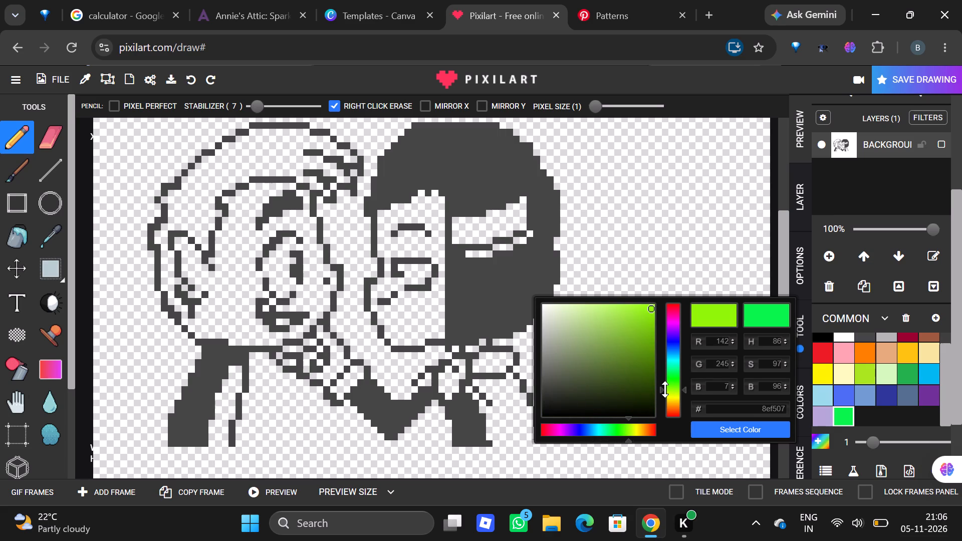
pyautogui.click(716, 428)
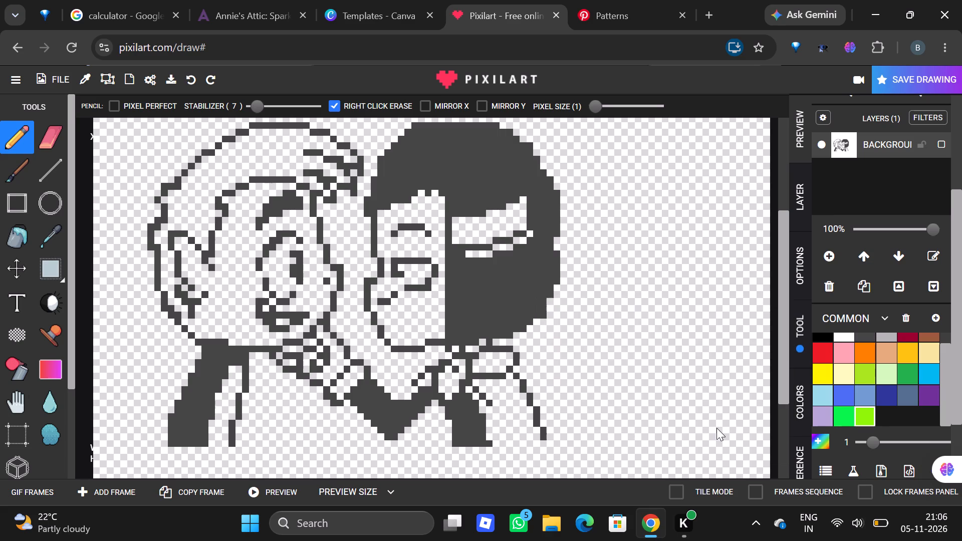
# Paint a lime green column on the first figure's face along the ear, from the sideburn down to the collar.
pyautogui.click(226, 256)
pyautogui.click(229, 256)
pyautogui.moveTo(225, 266); pyautogui.dragTo(231, 260)
pyautogui.moveTo(220, 255); pyautogui.dragTo(221, 291)
pyautogui.moveTo(221, 291); pyautogui.dragTo(216, 324)
pyautogui.moveTo(216, 324); pyautogui.dragTo(218, 329)
pyautogui.moveTo(218, 329); pyautogui.dragTo(219, 334)
pyautogui.moveTo(220, 235); pyautogui.dragTo(220, 239)
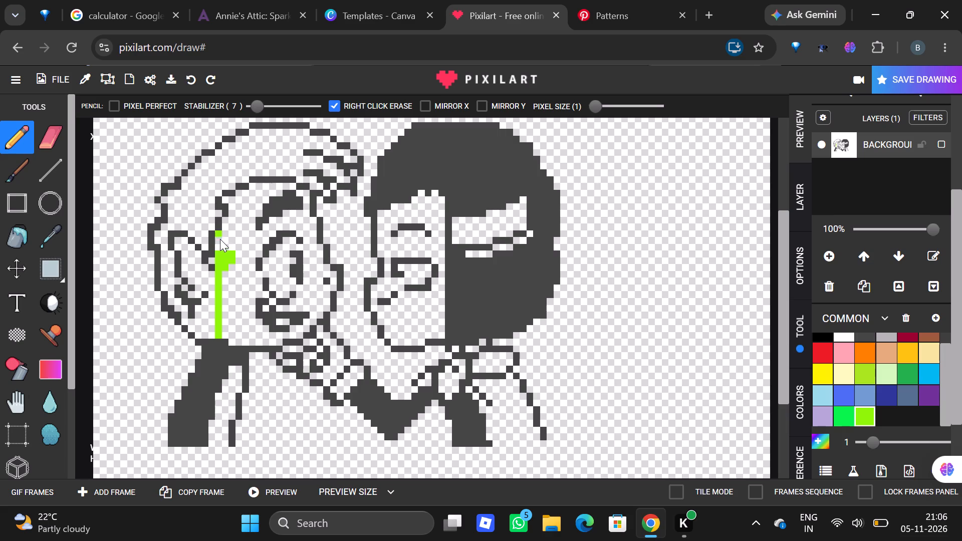
pyautogui.moveTo(220, 239); pyautogui.dragTo(220, 248)
# Widen the lime green strip beside the ear to about three pixels and fill its gaps down to the collar.
pyautogui.moveTo(226, 223); pyautogui.dragTo(233, 325)
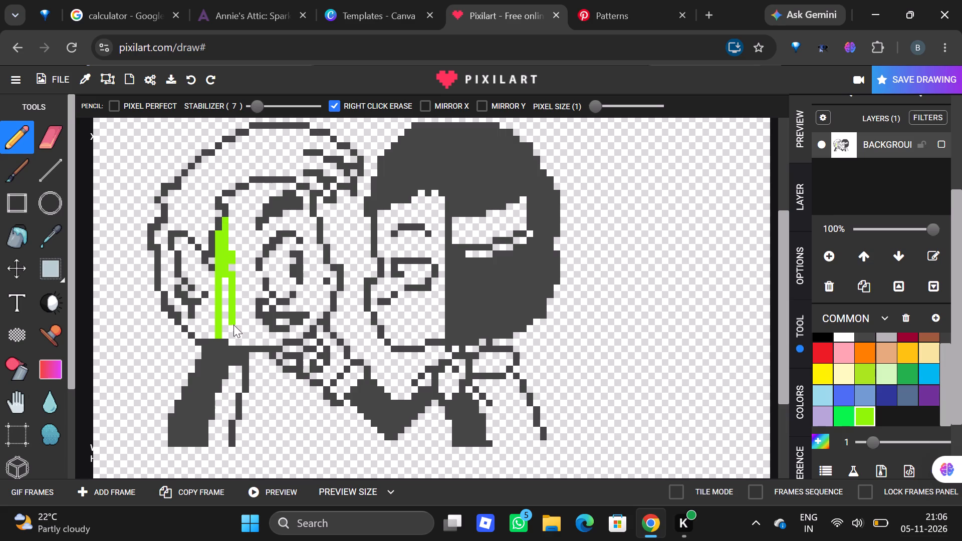
pyautogui.moveTo(233, 325); pyautogui.dragTo(235, 334)
pyautogui.moveTo(228, 277); pyautogui.dragTo(229, 328)
pyautogui.moveTo(229, 328); pyautogui.dragTo(229, 333)
pyautogui.moveTo(229, 333); pyautogui.dragTo(224, 334)
pyautogui.doubleClick(229, 268)
# Extend the lime green strip upward to the first figure's hairline at the temple.
pyautogui.moveTo(224, 202); pyautogui.dragTo(227, 202)
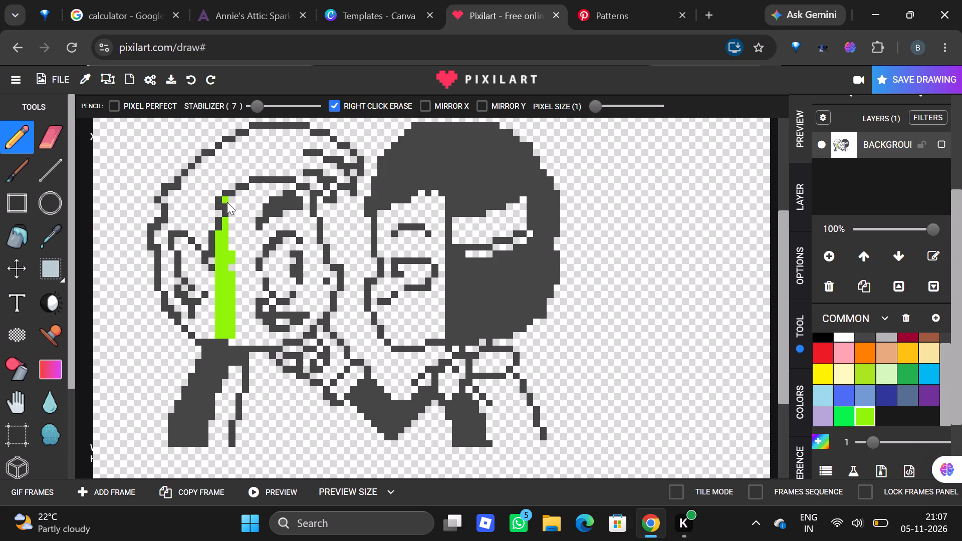
pyautogui.moveTo(227, 202); pyautogui.dragTo(233, 215)
pyautogui.moveTo(233, 215); pyautogui.dragTo(232, 213)
# Draw one black pixel on the first figure's hairline outline at the temple.
pyautogui.click(826, 337)
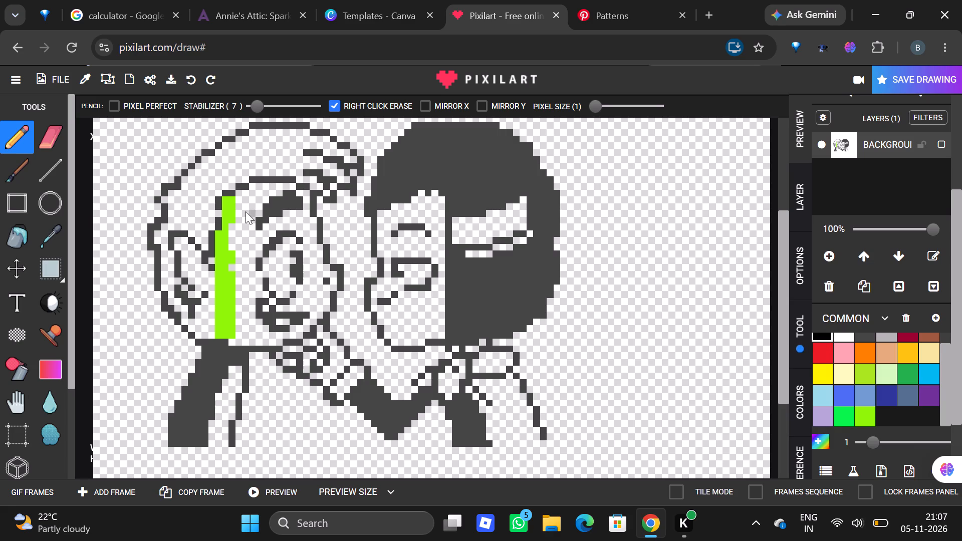
pyautogui.click(227, 214)
# Widen the lime green strip on the first figure's face toward the eye and fill its gaps from hairline to collar.
pyautogui.click(866, 422)
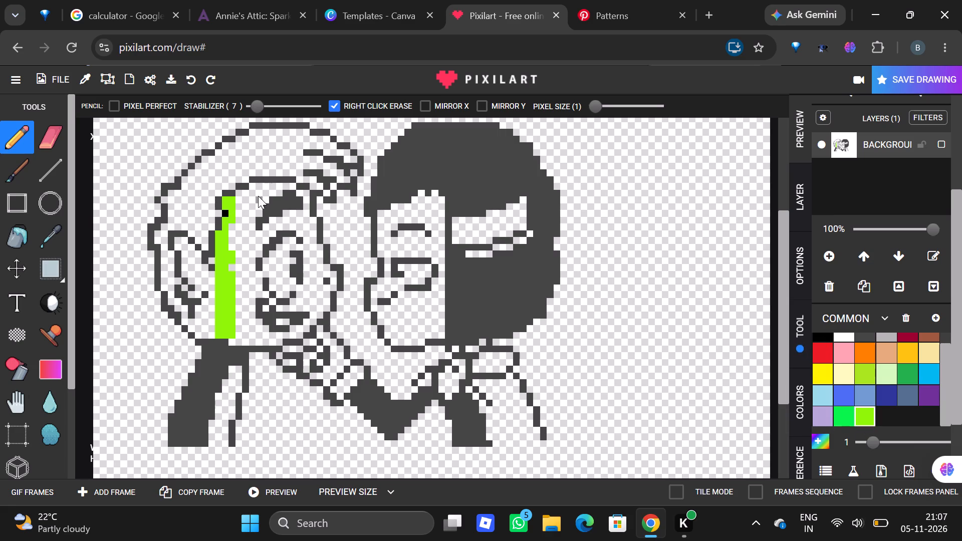
pyautogui.moveTo(239, 193); pyautogui.dragTo(241, 206)
pyautogui.moveTo(241, 206); pyautogui.dragTo(243, 305)
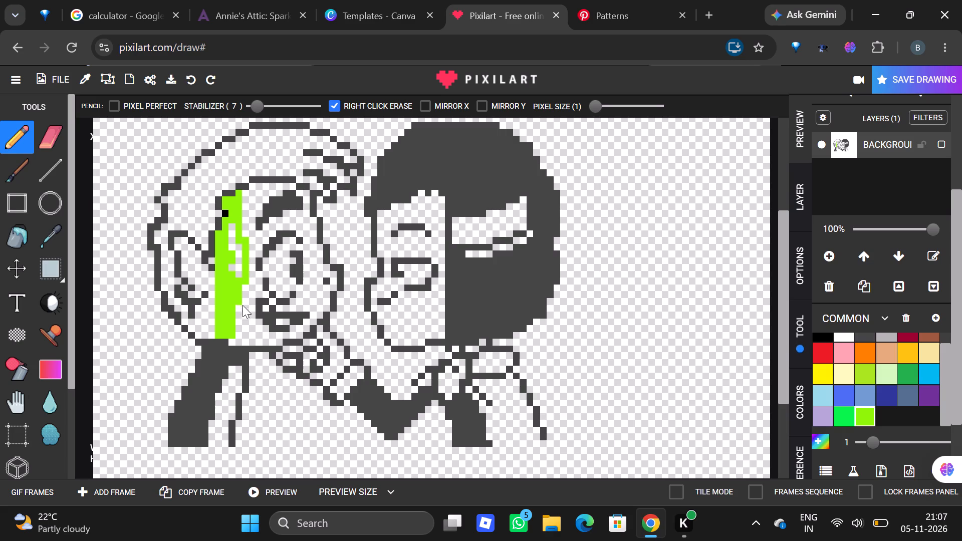
pyautogui.moveTo(243, 305); pyautogui.dragTo(238, 270)
pyautogui.moveTo(238, 270); pyautogui.dragTo(236, 249)
pyautogui.moveTo(236, 249); pyautogui.dragTo(234, 232)
pyautogui.moveTo(234, 232); pyautogui.dragTo(233, 226)
# Fill the upper inside of the first figure's ear with lime green, joining it to the strip on the face.
pyautogui.click(178, 243)
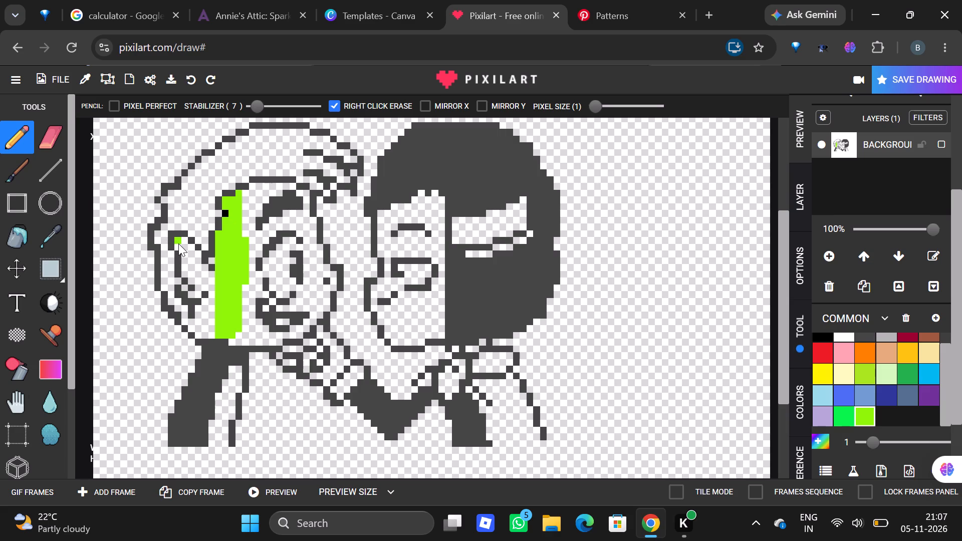
pyautogui.click(178, 245)
pyautogui.moveTo(184, 240); pyautogui.dragTo(184, 255)
pyautogui.click(184, 255)
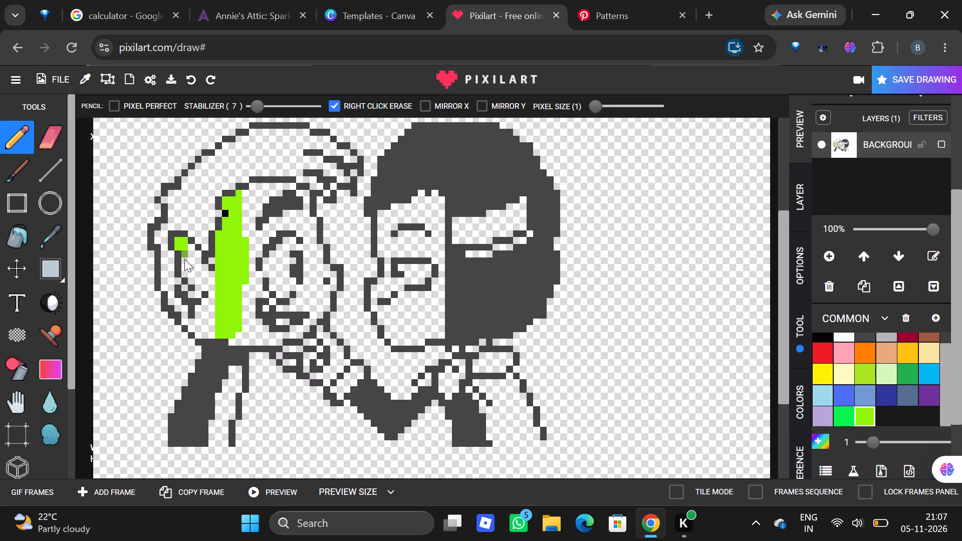
pyautogui.click(184, 264)
pyautogui.click(184, 267)
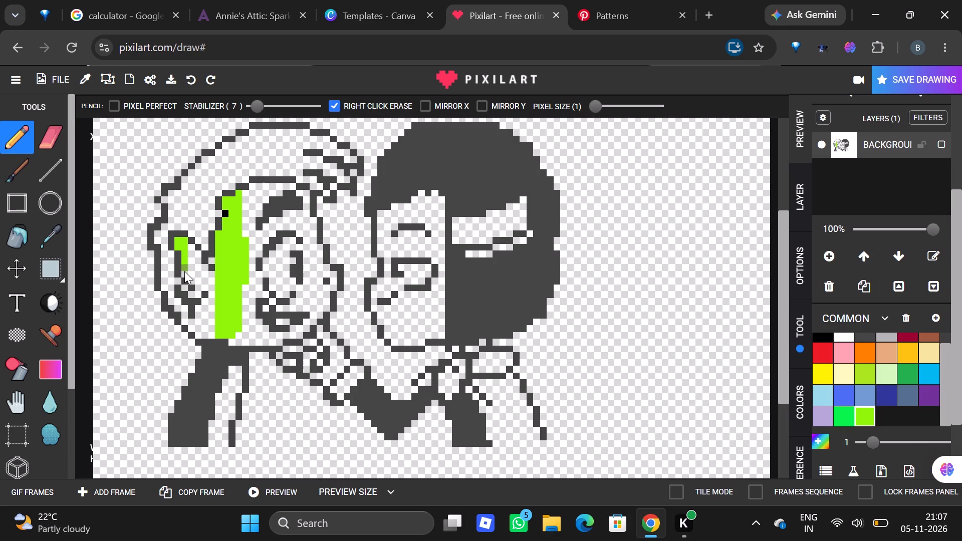
pyautogui.click(184, 271)
pyautogui.moveTo(184, 273); pyautogui.dragTo(193, 273)
pyautogui.moveTo(193, 273); pyautogui.dragTo(212, 274)
pyautogui.moveTo(191, 269); pyautogui.dragTo(203, 269)
pyautogui.moveTo(189, 263); pyautogui.dragTo(198, 263)
pyautogui.moveTo(192, 256); pyautogui.dragTo(198, 255)
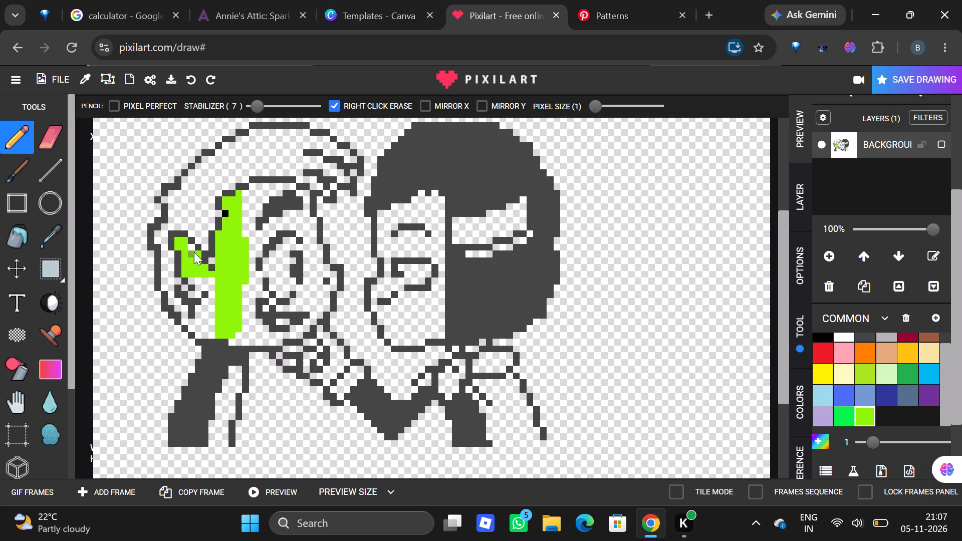
pyautogui.click(193, 247)
# Extend the lime green through the lower part of the first figure's ear, across to the face strip.
pyautogui.moveTo(193, 279); pyautogui.dragTo(212, 281)
pyautogui.moveTo(201, 289); pyautogui.dragTo(213, 287)
pyautogui.moveTo(187, 289); pyautogui.dragTo(188, 290)
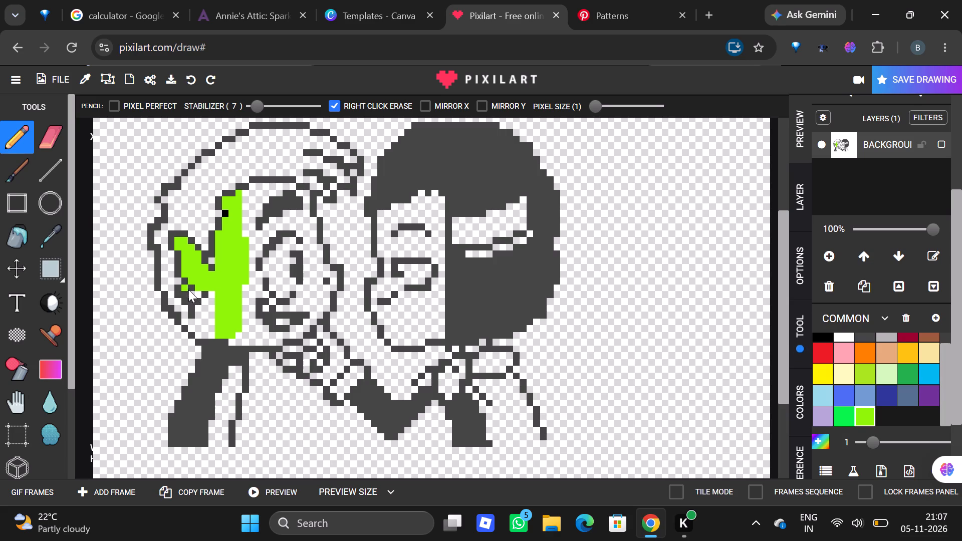
pyautogui.moveTo(188, 290); pyautogui.dragTo(192, 292)
pyautogui.click(192, 292)
pyautogui.click(192, 293)
# Draw one black pixel on the inner outline of the first figure's lower ear.
pyautogui.moveTo(817, 336); pyautogui.dragTo(469, 297)
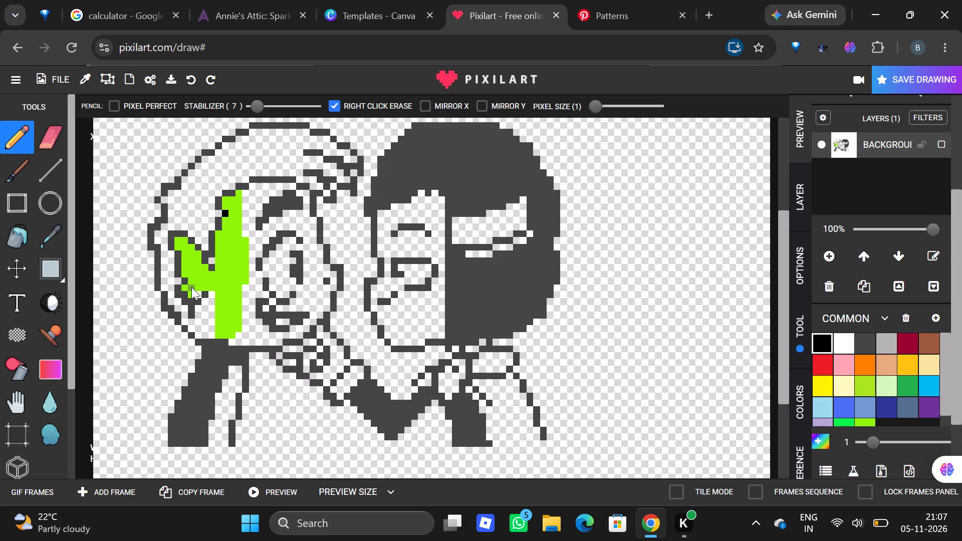
pyautogui.click(191, 287)
# Fill the gap between the first figure's lower ear and the face strip with lime green.
pyautogui.click(870, 418)
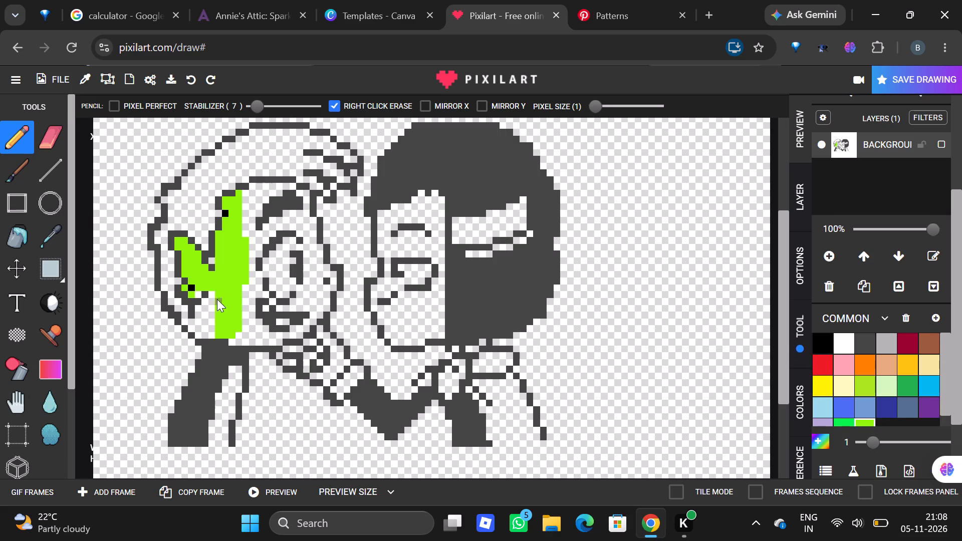
pyautogui.moveTo(199, 294); pyautogui.dragTo(210, 298)
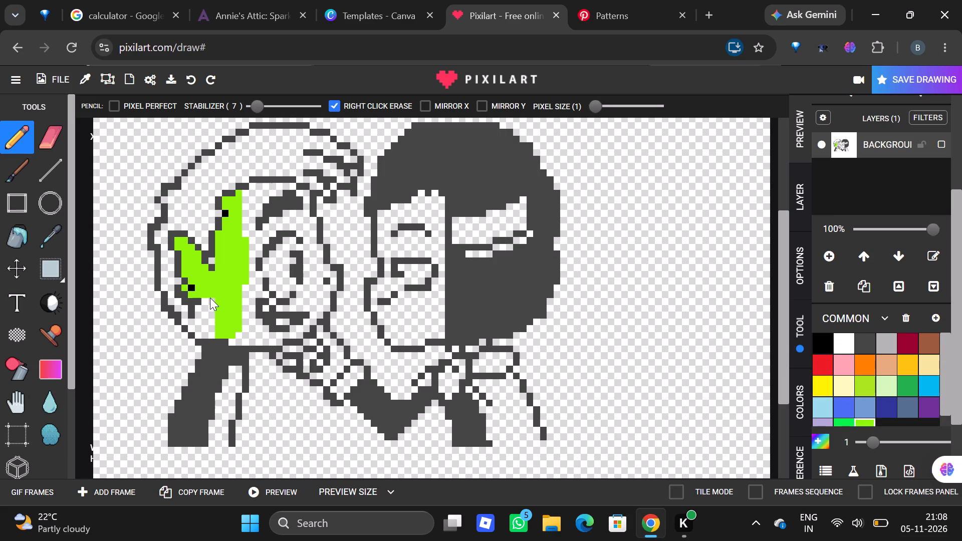
pyautogui.moveTo(210, 298); pyautogui.dragTo(208, 295)
pyautogui.click(203, 295)
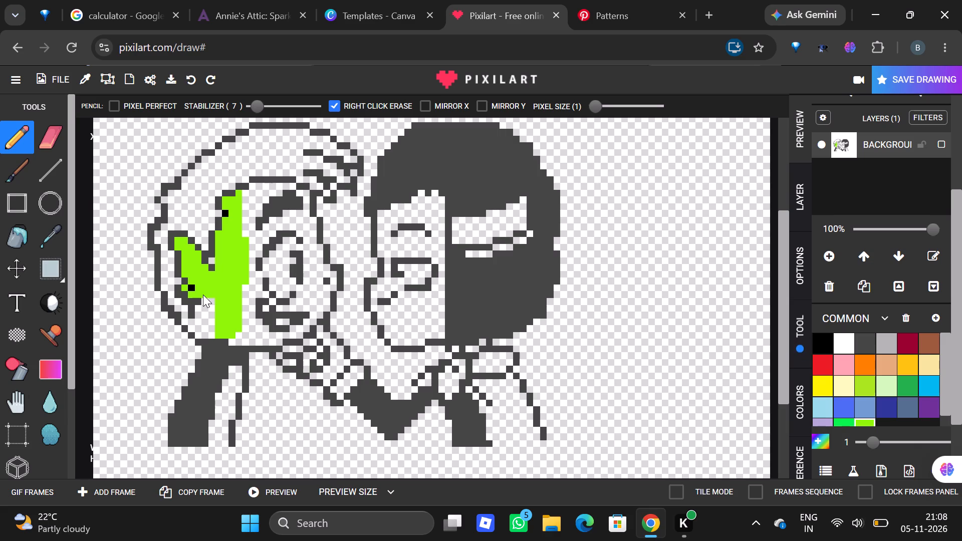
# Replace one lime green pixel beside the first figure's earlobe with a black outline pixel.
pyautogui.rightClick(203, 295)
pyautogui.moveTo(826, 343); pyautogui.dragTo(565, 330)
pyautogui.click(204, 295)
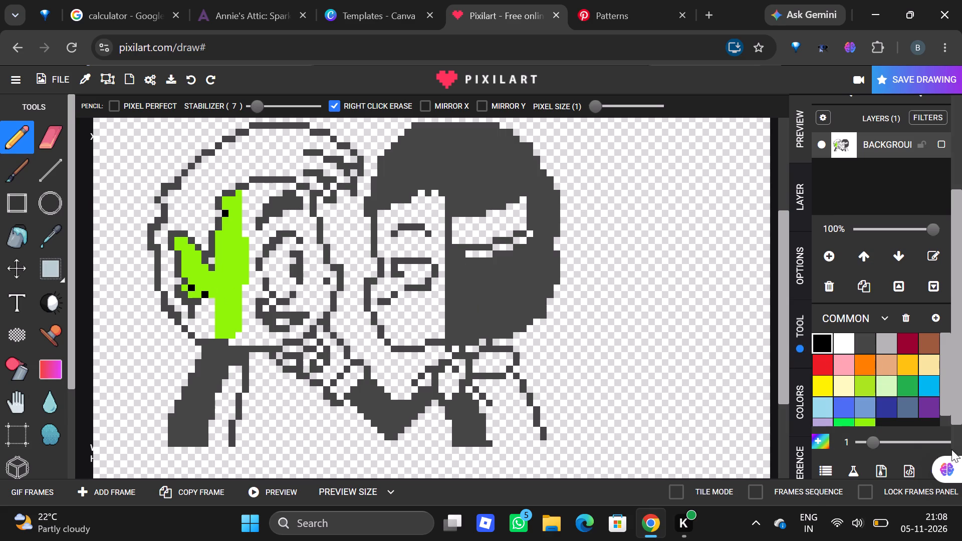
# Fill the area below the first figure's ear with lime green, from the earlobe down to the jawline and collar.
pyautogui.click(864, 420)
pyautogui.moveTo(198, 311); pyautogui.dragTo(202, 328)
pyautogui.moveTo(202, 328); pyautogui.dragTo(207, 308)
pyautogui.moveTo(207, 308); pyautogui.dragTo(208, 319)
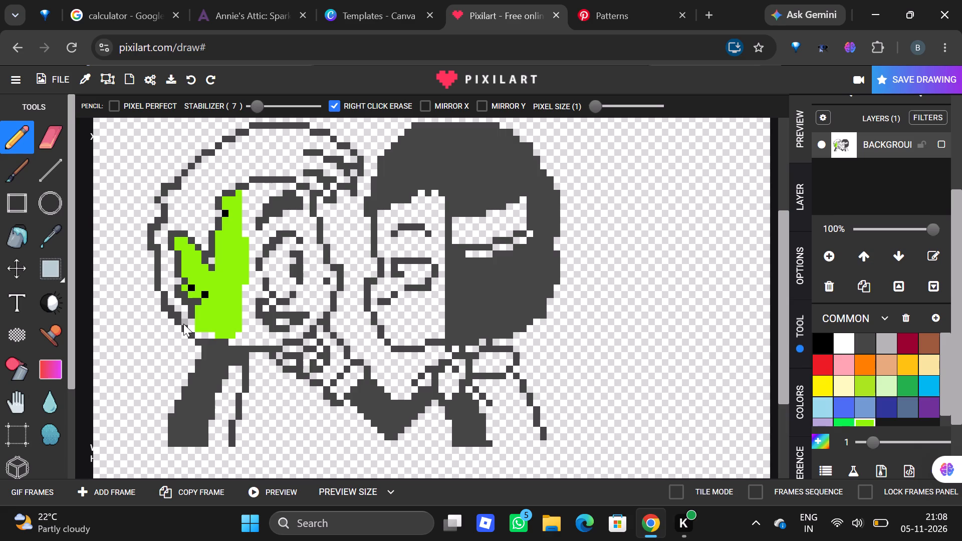
pyautogui.click(191, 324)
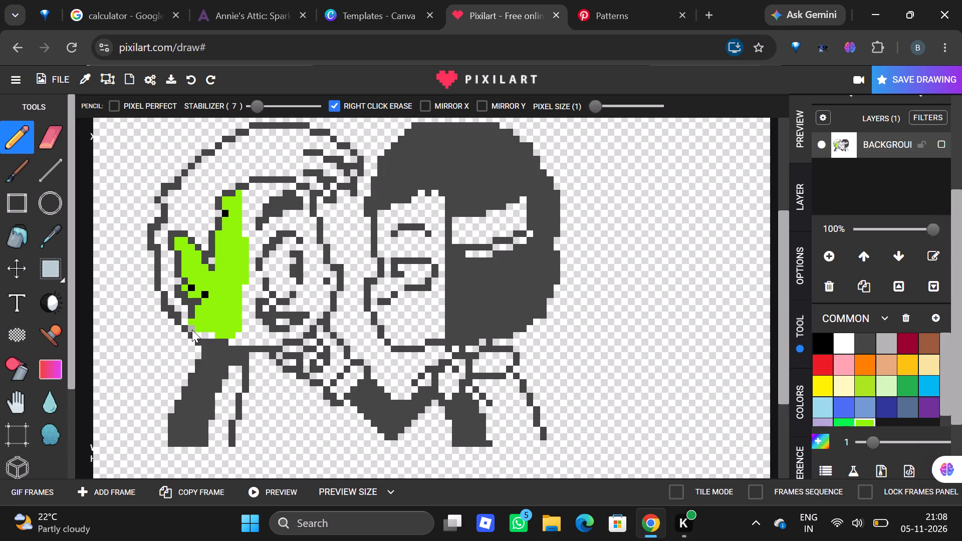
pyautogui.click(192, 330)
pyautogui.click(198, 333)
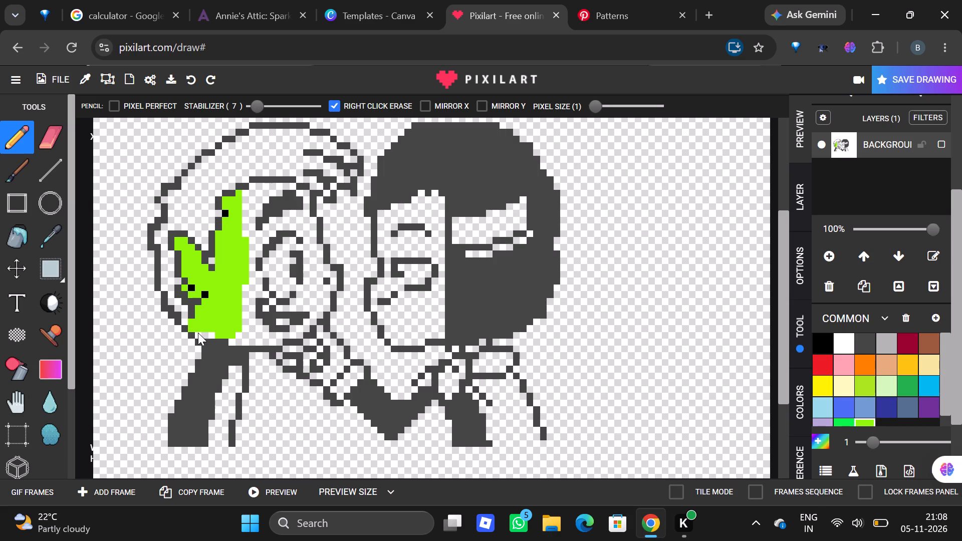
pyautogui.click(198, 333)
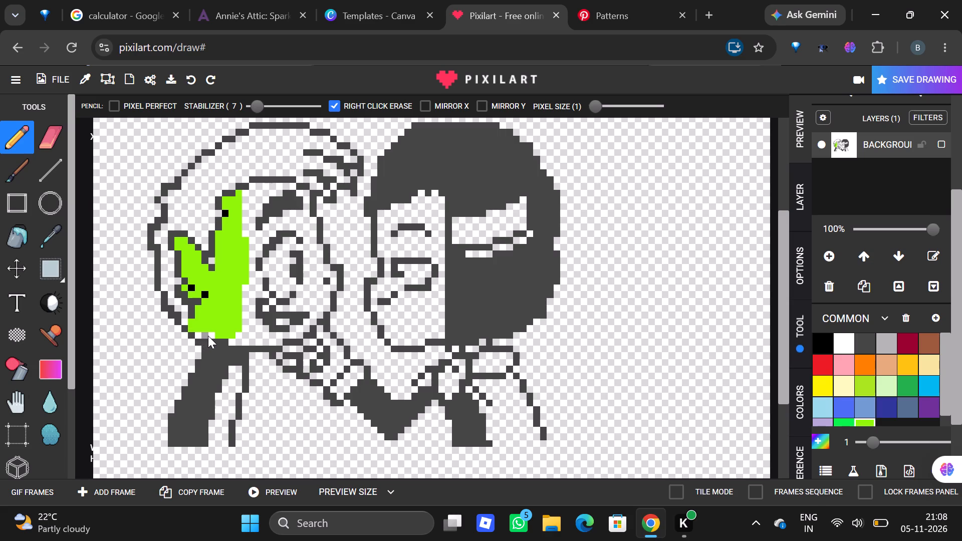
pyautogui.click(208, 336)
pyautogui.moveTo(210, 335); pyautogui.dragTo(199, 335)
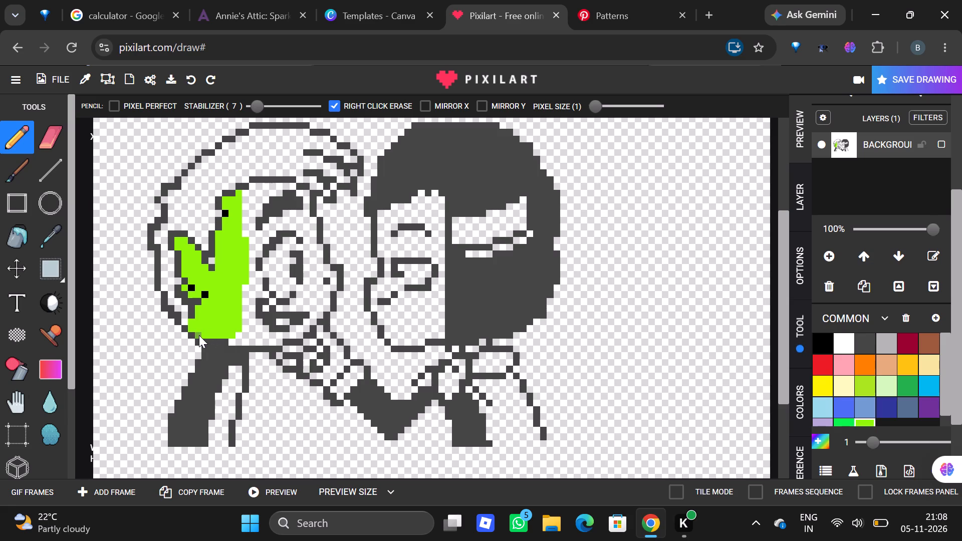
# Draw one black outline pixel at the first figure's jaw edge, just below the ear.
pyautogui.click(199, 335)
pyautogui.moveTo(819, 347); pyautogui.dragTo(325, 264)
pyautogui.click(184, 314)
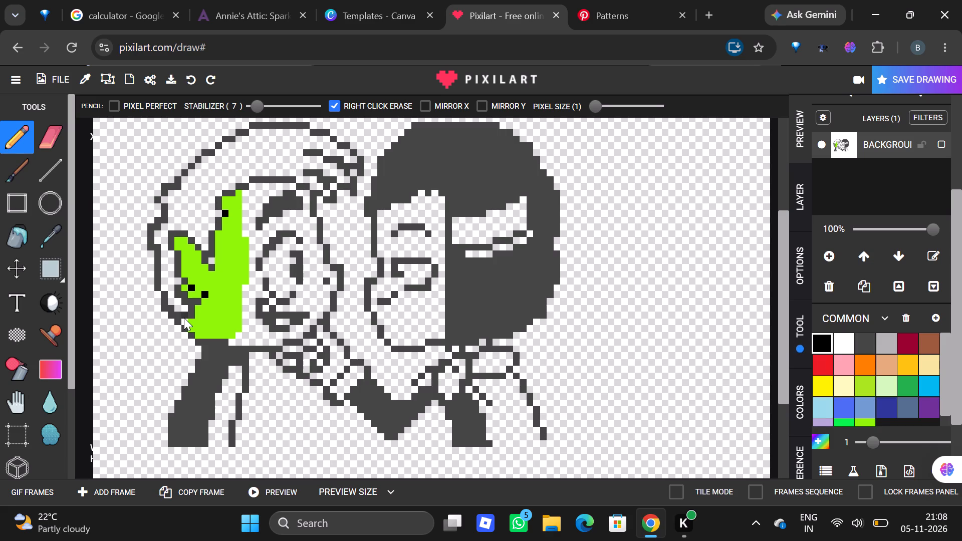
pyautogui.rightClick(184, 318)
pyautogui.click(187, 320)
# Extend the lime green along the first figure's jawline, from the collar to below the mouth.
pyautogui.click(868, 420)
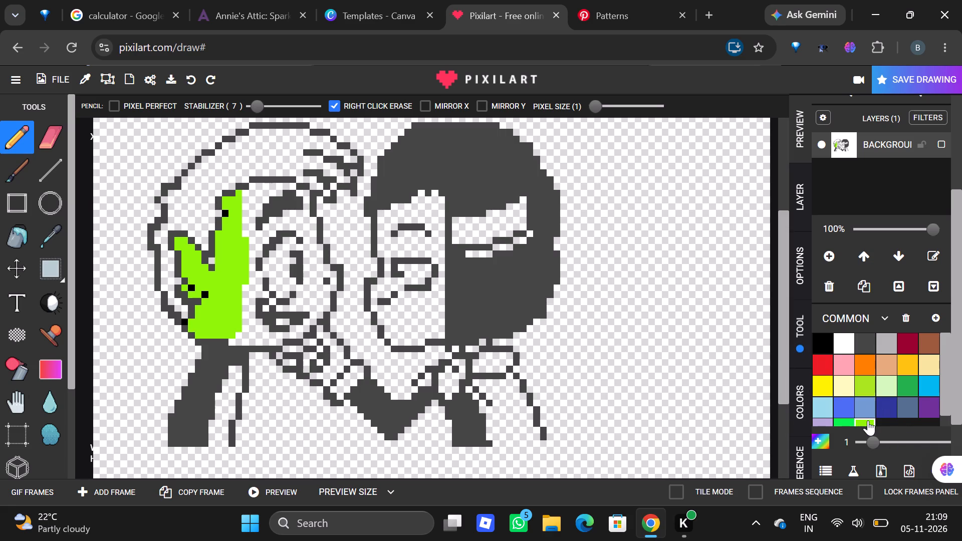
pyautogui.click(235, 337)
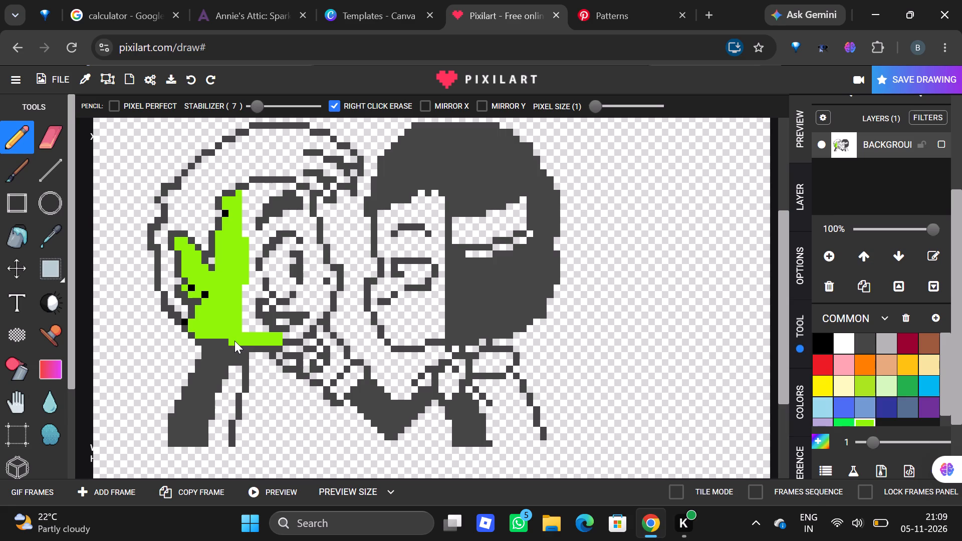
# Fill the first figure's forehead with lime green between the hairline and the top of the eyebrow.
pyautogui.moveTo(254, 185); pyautogui.dragTo(257, 186)
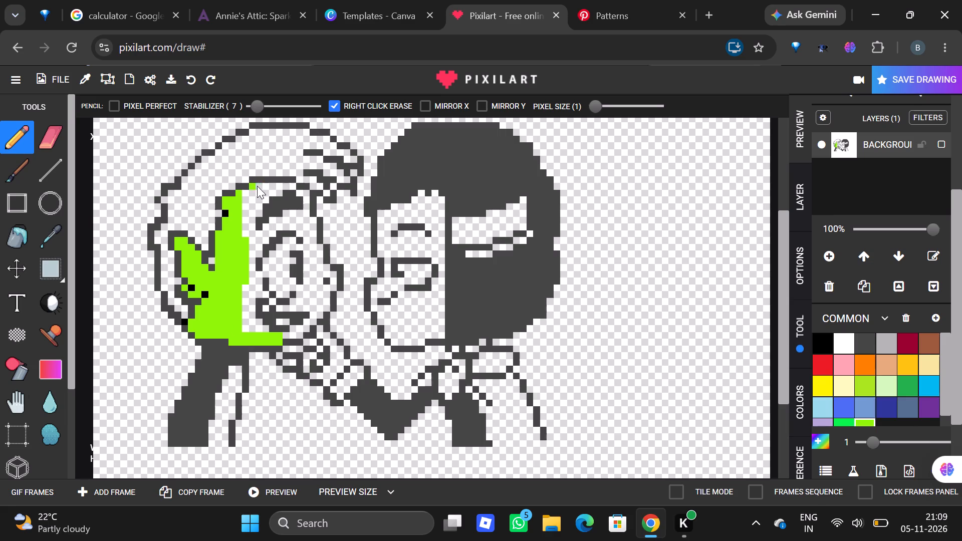
pyautogui.moveTo(257, 186); pyautogui.dragTo(287, 185)
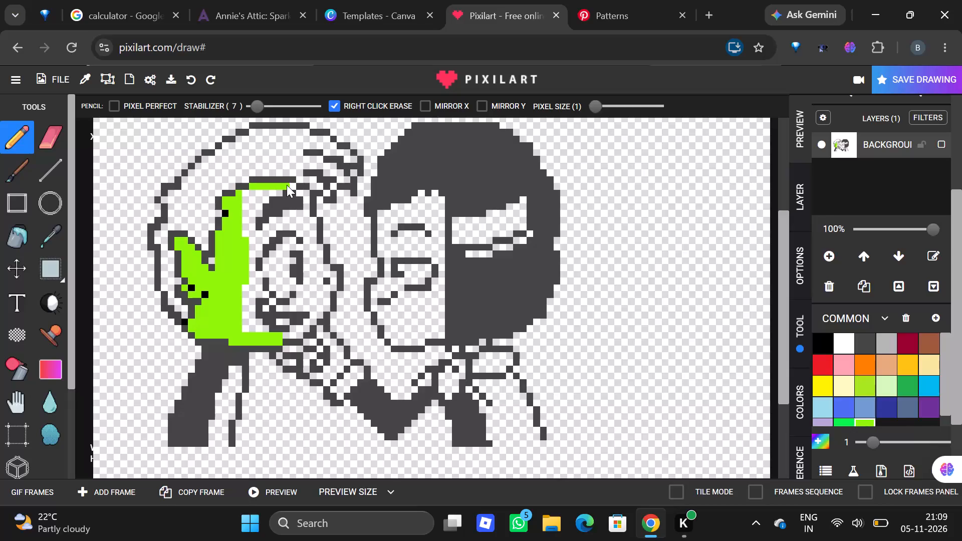
pyautogui.moveTo(287, 185); pyautogui.dragTo(293, 185)
pyautogui.moveTo(243, 196); pyautogui.dragTo(263, 194)
pyautogui.moveTo(263, 194); pyautogui.dragTo(277, 192)
pyautogui.moveTo(242, 202); pyautogui.dragTo(255, 201)
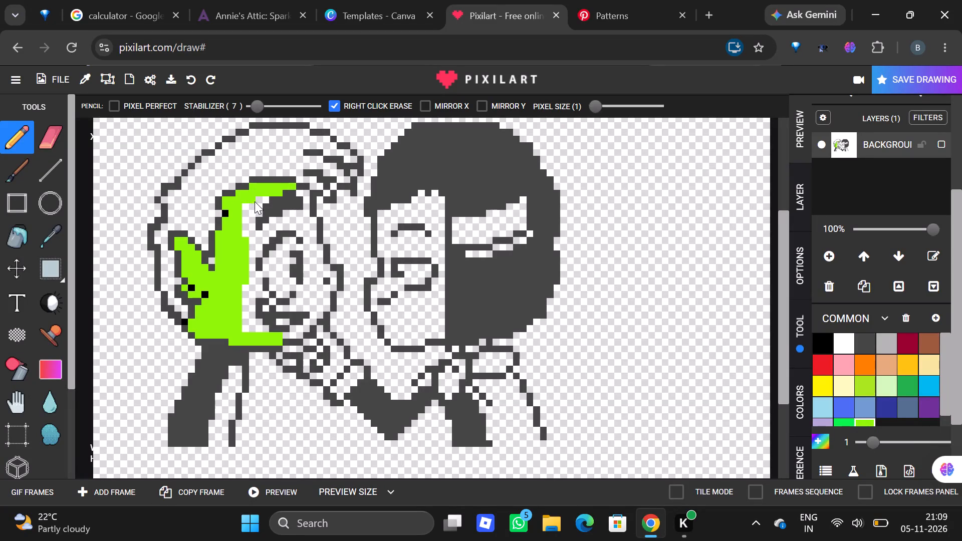
pyautogui.moveTo(255, 201); pyautogui.dragTo(264, 199)
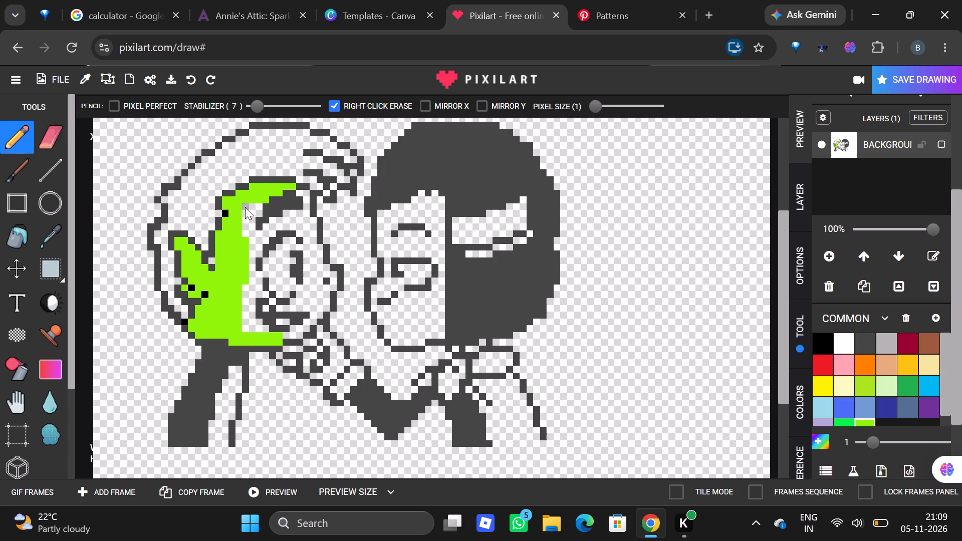
# Extend the lime green on the first figure's temple up to the eyebrow's outer end and just above the eye.
pyautogui.moveTo(244, 208); pyautogui.dragTo(259, 206)
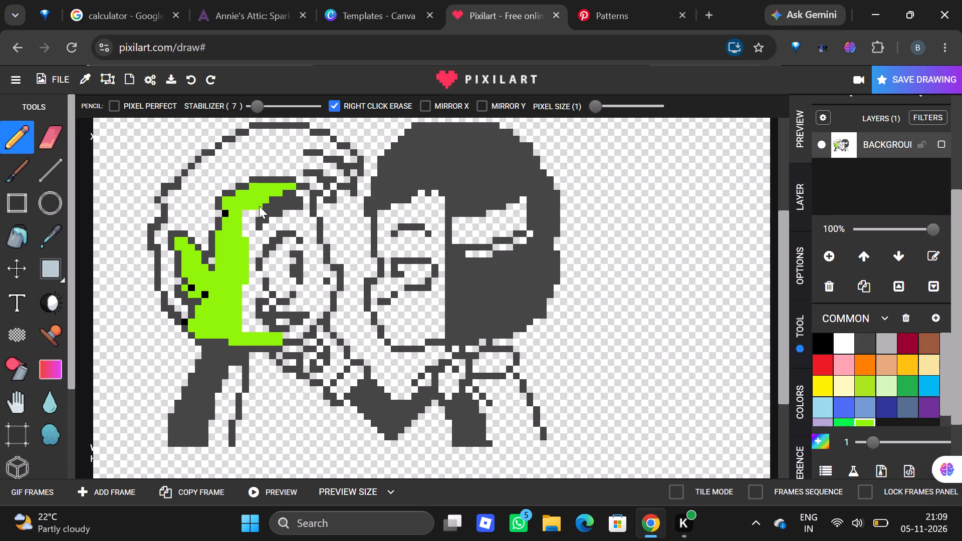
pyautogui.moveTo(245, 214); pyautogui.dragTo(258, 213)
pyautogui.moveTo(246, 219); pyautogui.dragTo(252, 219)
pyautogui.moveTo(246, 225); pyautogui.dragTo(252, 225)
pyautogui.moveTo(242, 235); pyautogui.dragTo(265, 231)
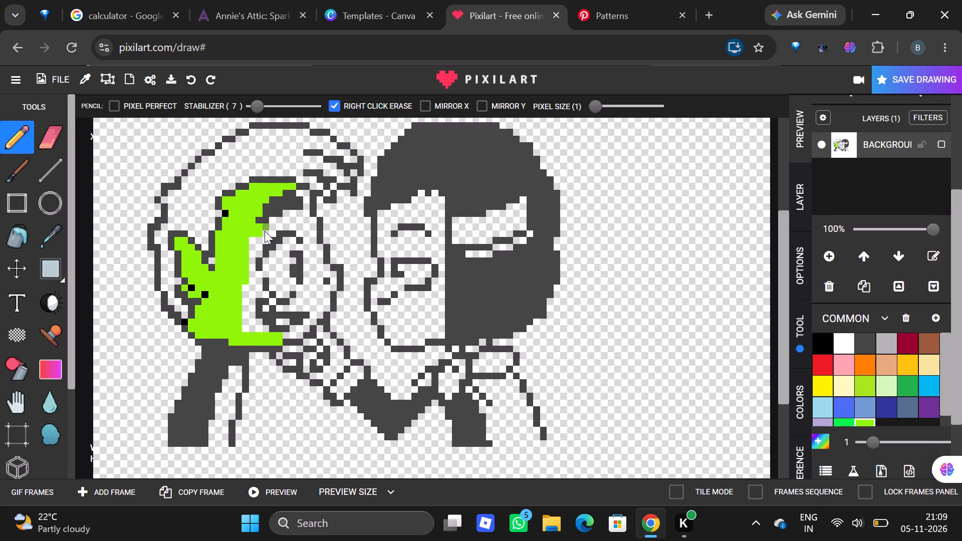
# Erase the misplaced lime green at the lower end of the first figure's eyebrow and redraw two outline pixels there in black.
pyautogui.rightClick(257, 224)
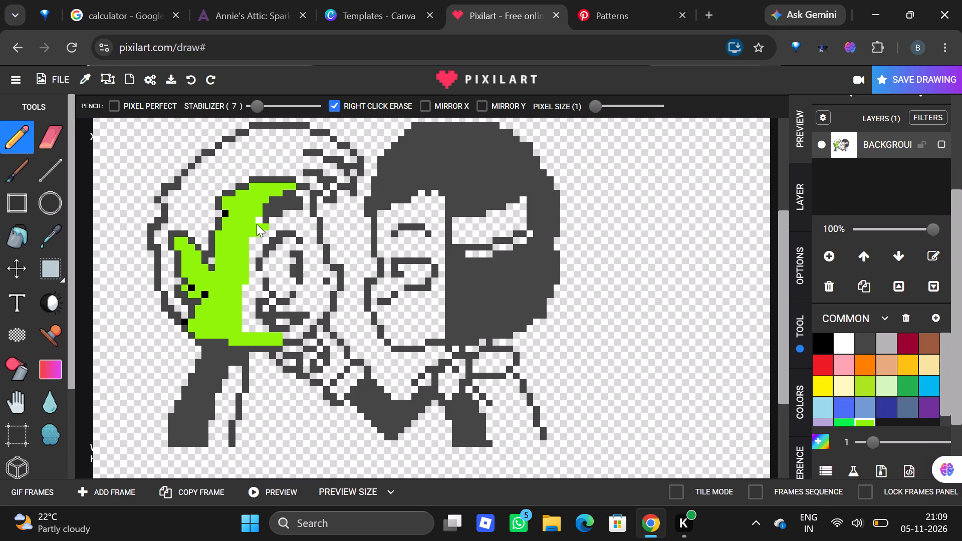
pyautogui.rightClick(258, 228)
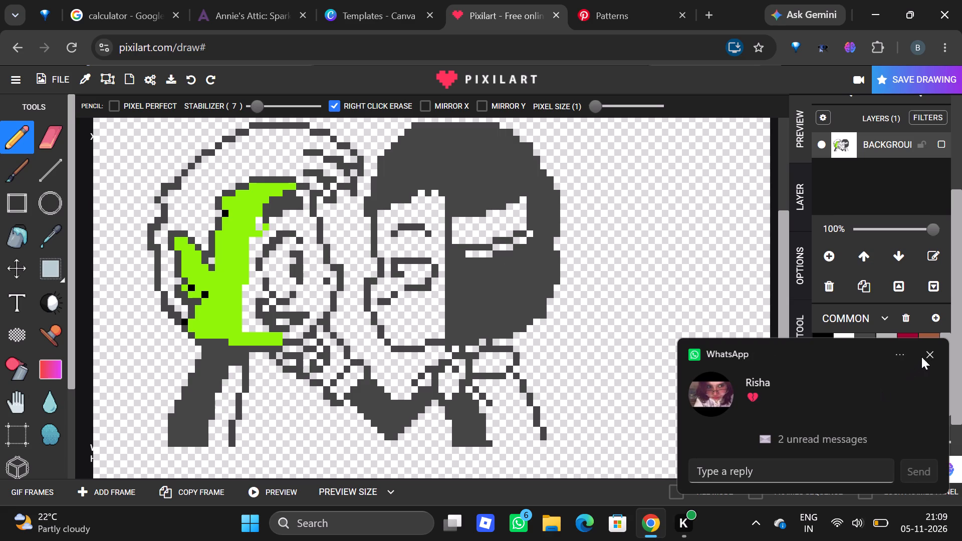
pyautogui.click(927, 353)
pyautogui.click(820, 347)
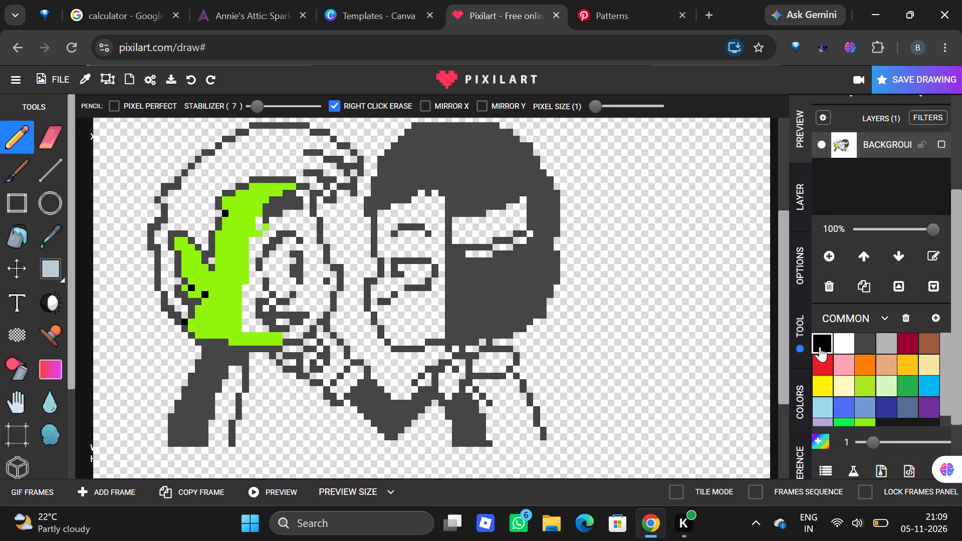
pyautogui.click(258, 222)
pyautogui.click(258, 226)
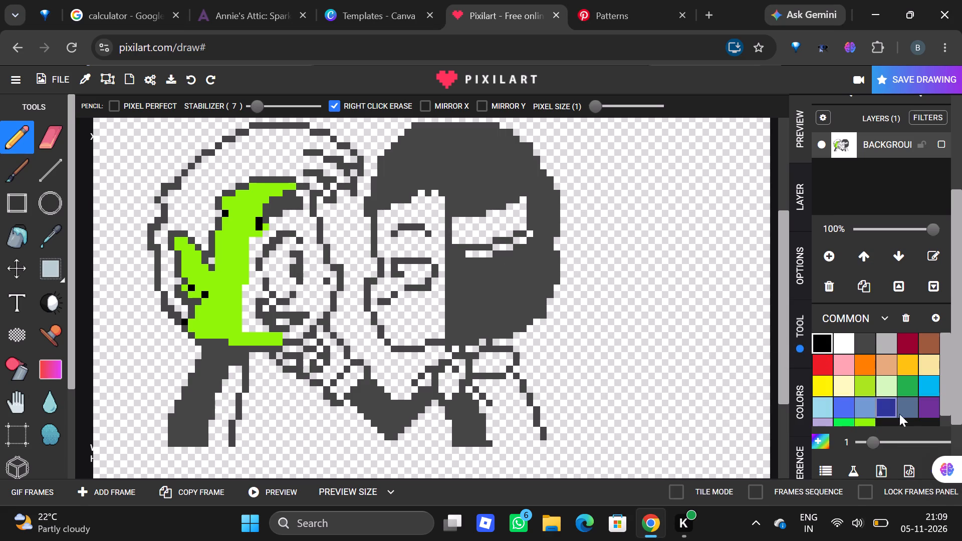
# Switch the pencil colour back to lime green for colouring the first figure's face.
pyautogui.click(867, 426)
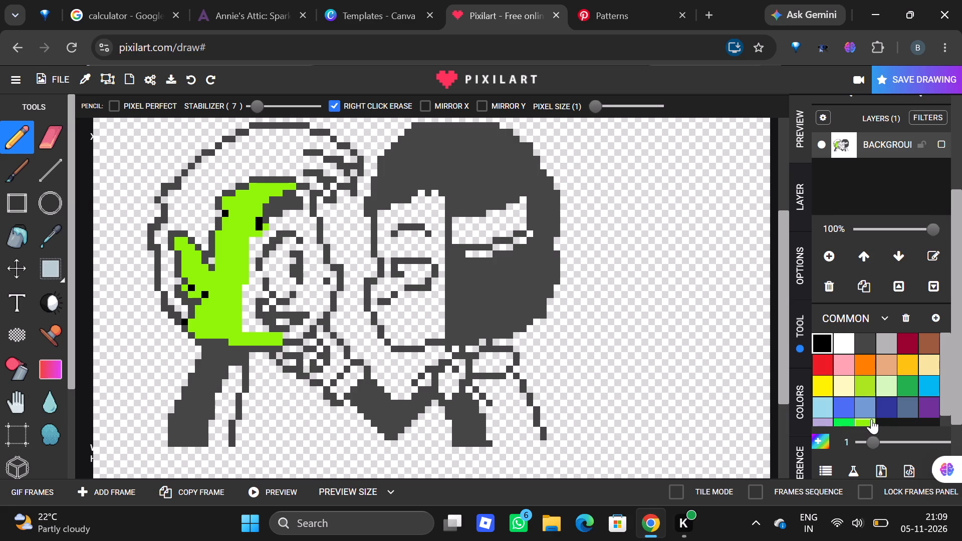
pyautogui.click(871, 419)
# Fill the first figure's cheek with lime green up to the eye outline, from eyebrow level down to the mouth corner.
pyautogui.click(255, 242)
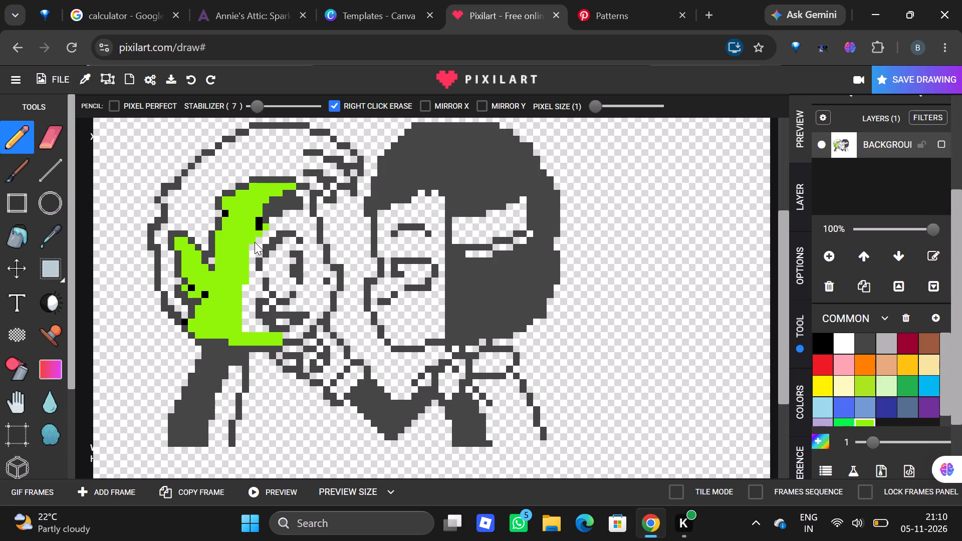
pyautogui.moveTo(255, 242); pyautogui.dragTo(249, 285)
pyautogui.moveTo(249, 285); pyautogui.dragTo(249, 322)
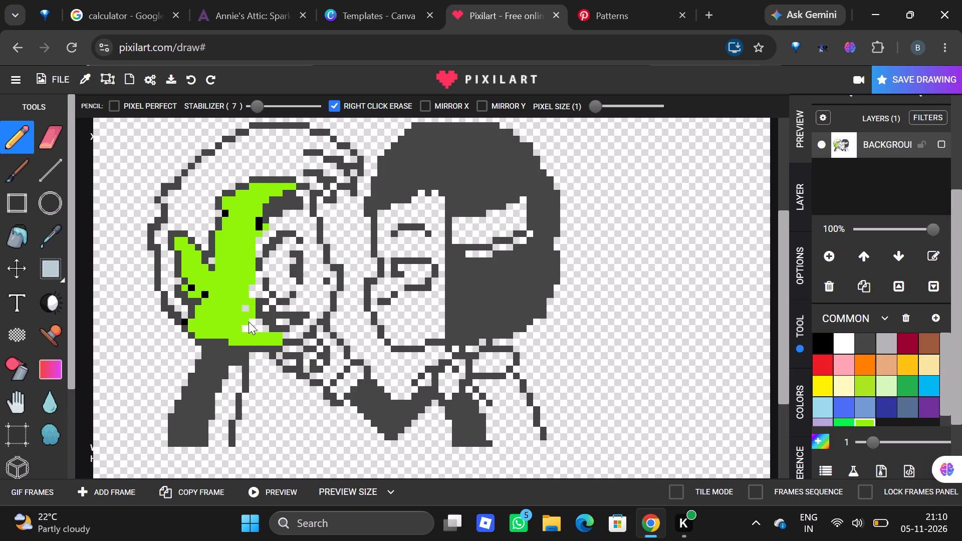
pyautogui.moveTo(249, 322); pyautogui.dragTo(250, 292)
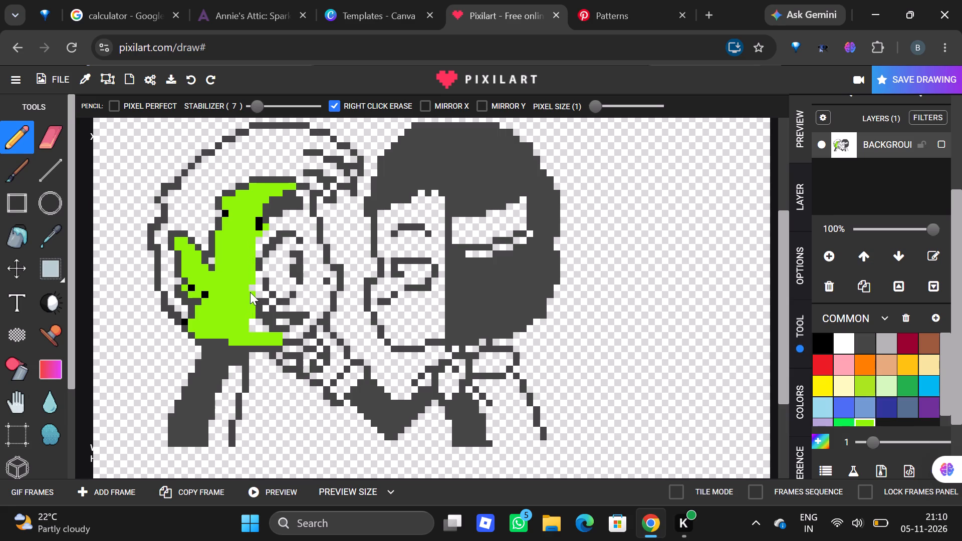
pyautogui.moveTo(250, 292); pyautogui.dragTo(254, 288)
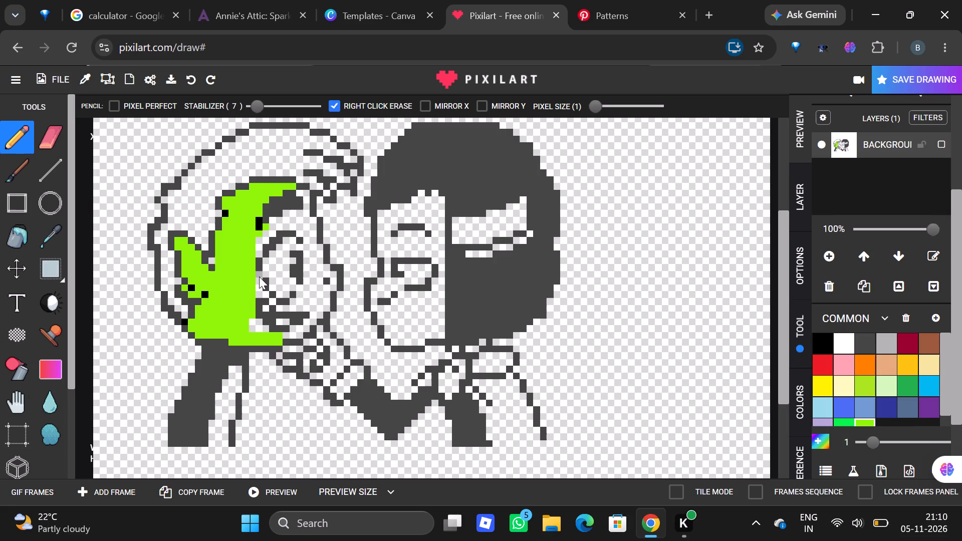
pyautogui.moveTo(260, 277); pyautogui.dragTo(259, 294)
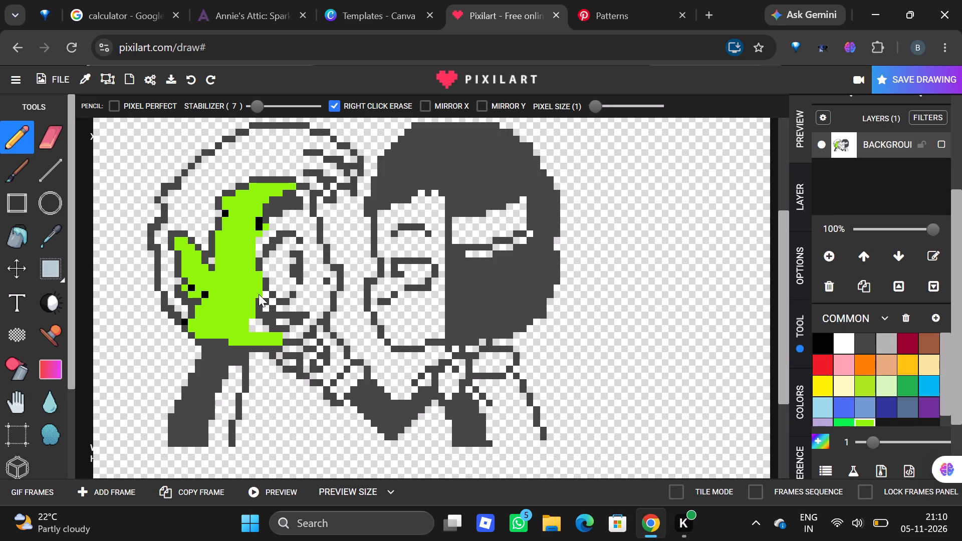
pyautogui.moveTo(259, 294); pyautogui.dragTo(259, 295)
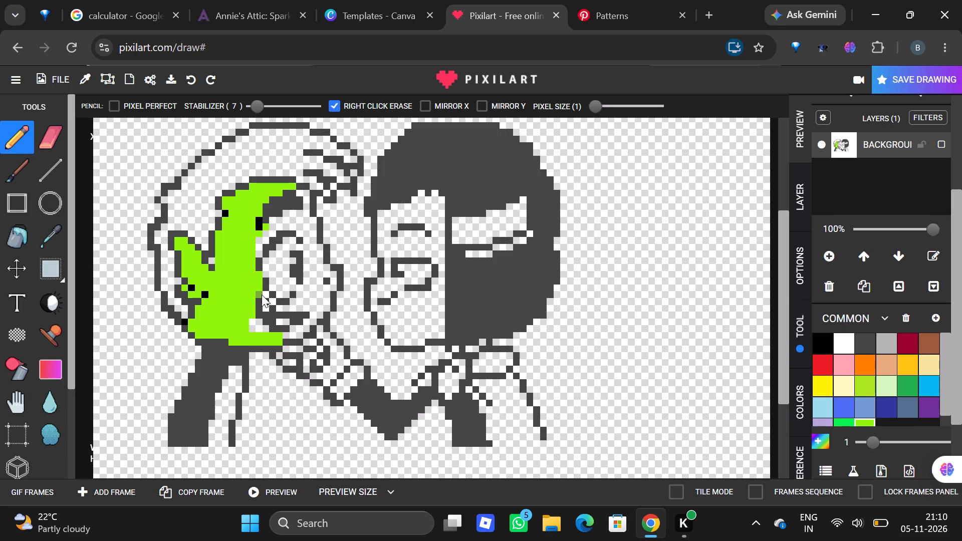
pyautogui.click(263, 295)
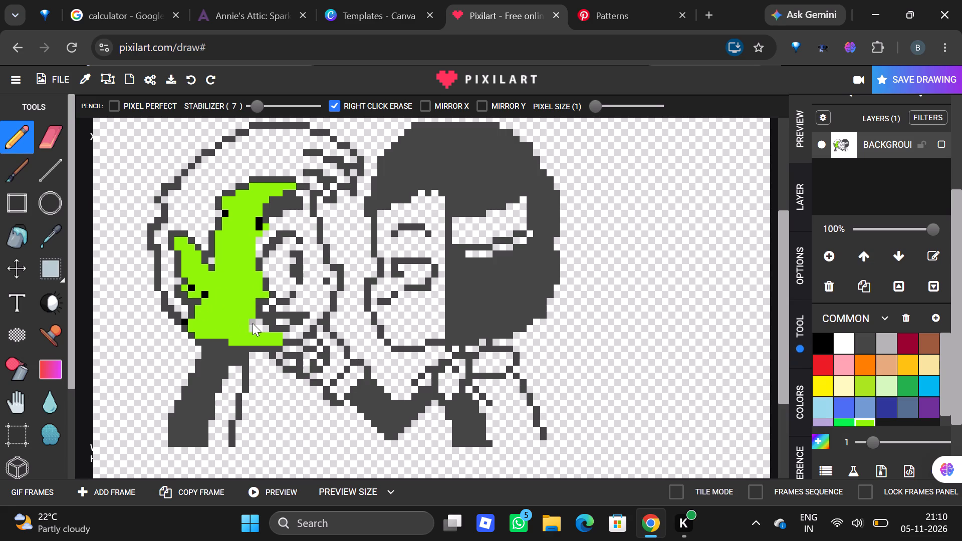
# Fill the remaining gaps around the first figure's mouth corner and chin outline with lime green.
pyautogui.click(253, 324)
pyautogui.moveTo(253, 326); pyautogui.dragTo(260, 327)
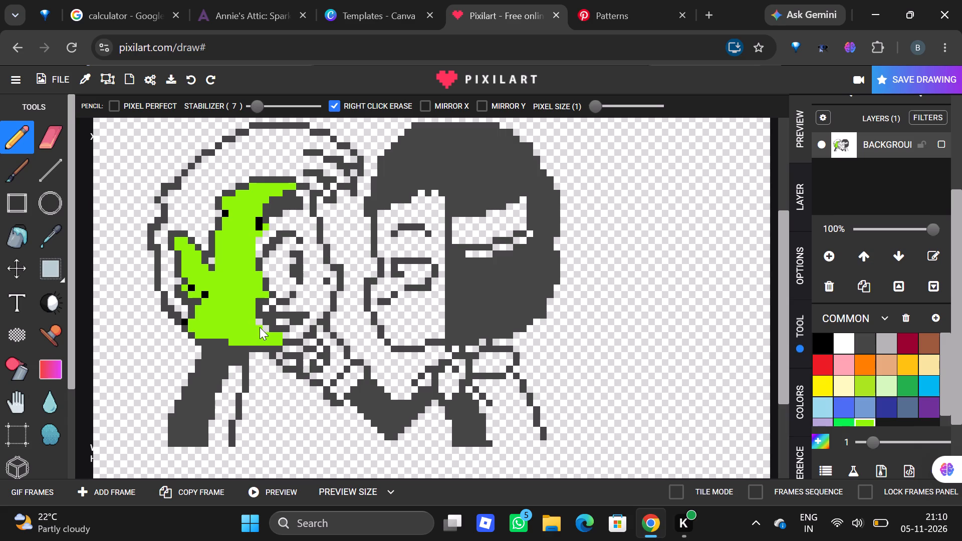
pyautogui.click(260, 327)
pyautogui.click(260, 325)
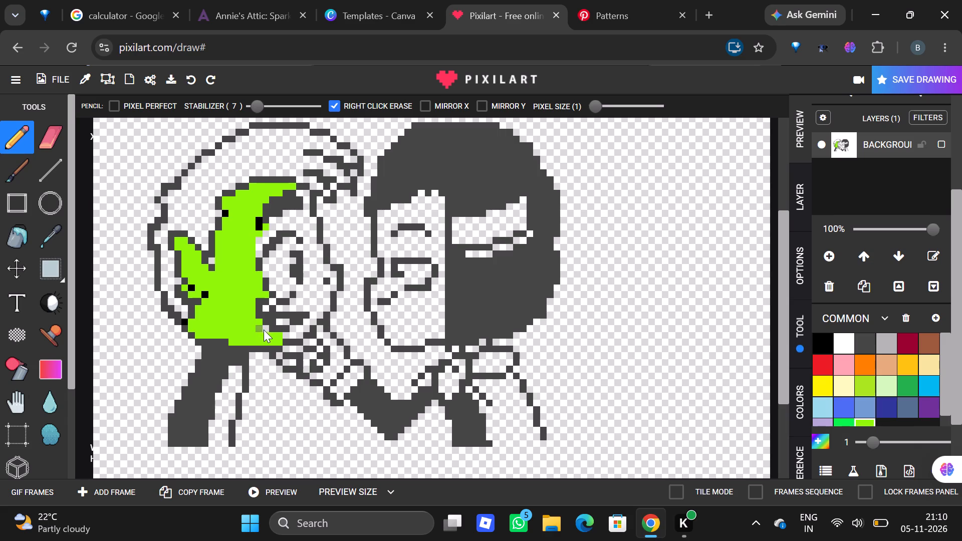
pyautogui.click(265, 330)
pyautogui.click(274, 304)
# Fill the pixels along the outer upper edge of the first figure's eye outline with lime green.
pyautogui.click(261, 253)
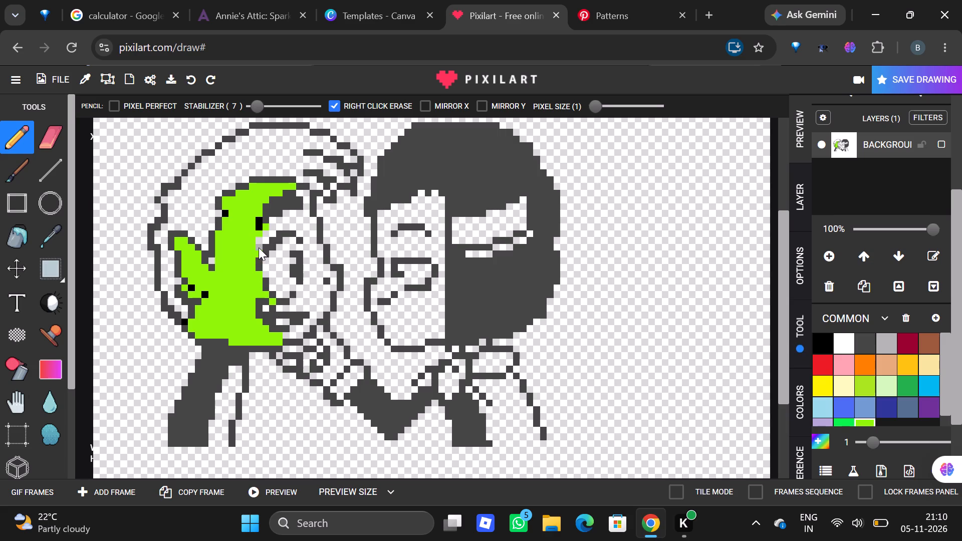
pyautogui.moveTo(259, 247); pyautogui.dragTo(259, 240)
pyautogui.moveTo(259, 240); pyautogui.dragTo(264, 241)
pyautogui.click(264, 241)
pyautogui.moveTo(265, 235); pyautogui.dragTo(271, 234)
pyautogui.moveTo(271, 234); pyautogui.dragTo(272, 231)
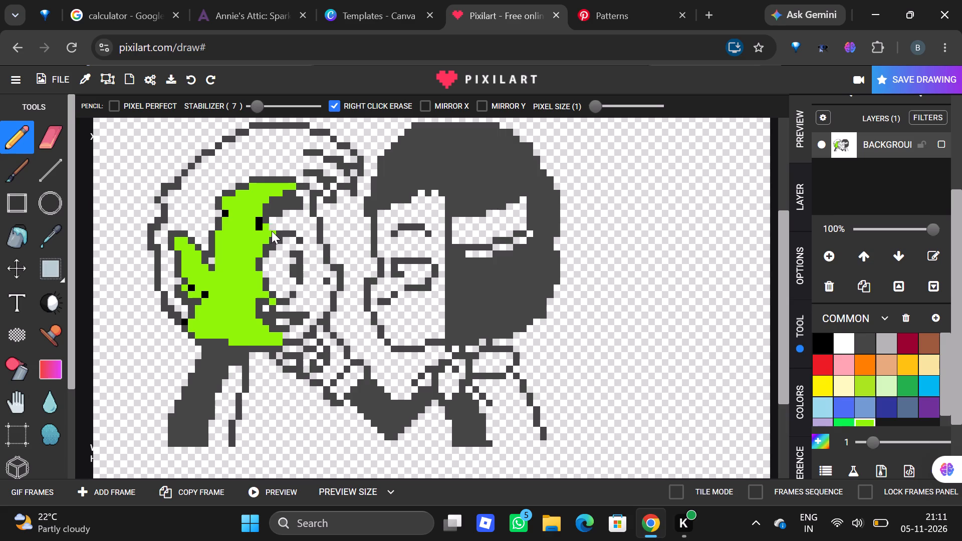
pyautogui.moveTo(272, 231); pyautogui.dragTo(272, 228)
pyautogui.click(272, 228)
# Fill the area directly beneath the first figure's eyebrow with lime green, above the eye outline.
pyautogui.click(274, 220)
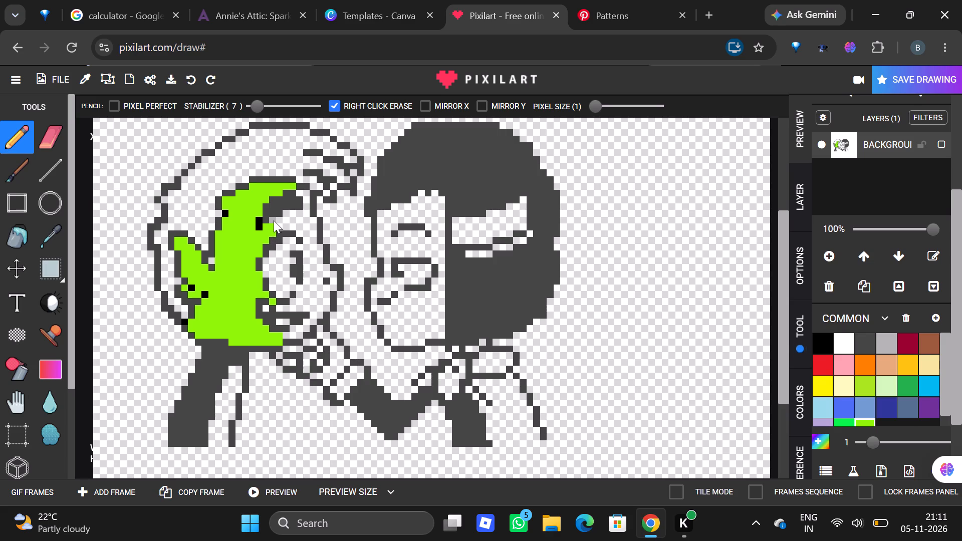
pyautogui.click(276, 220)
pyautogui.moveTo(281, 220); pyautogui.dragTo(286, 220)
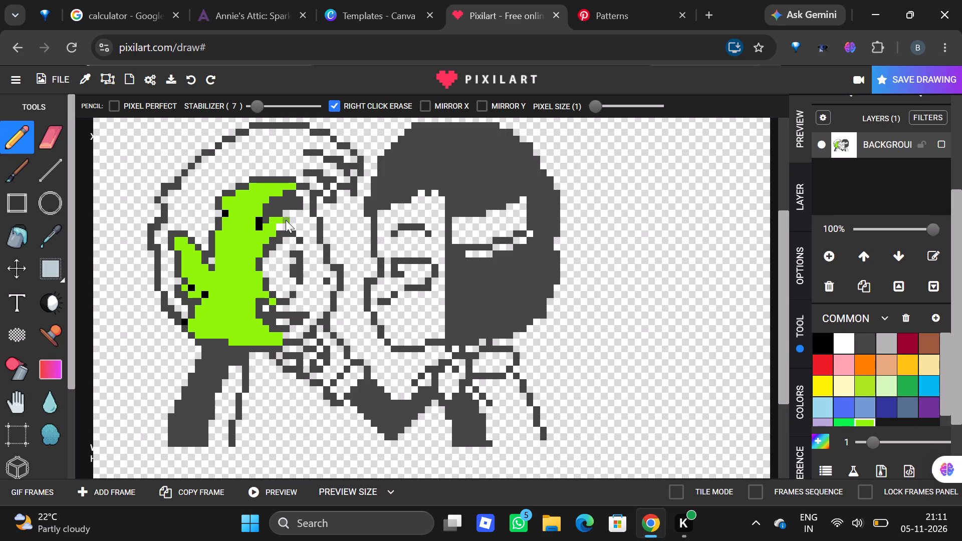
pyautogui.click(286, 220)
pyautogui.moveTo(285, 215); pyautogui.dragTo(291, 216)
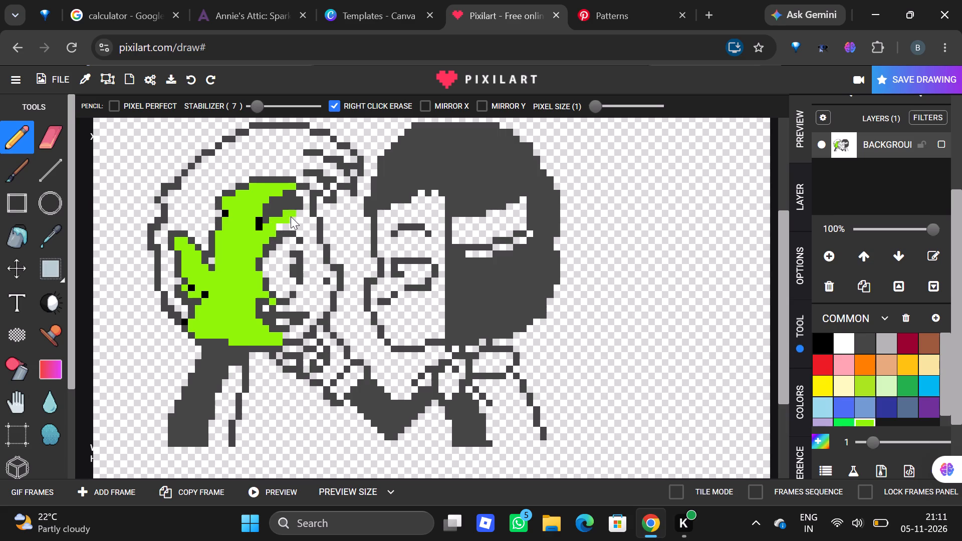
pyautogui.moveTo(291, 216); pyautogui.dragTo(292, 216)
pyautogui.click(292, 216)
pyautogui.moveTo(293, 218); pyautogui.dragTo(286, 223)
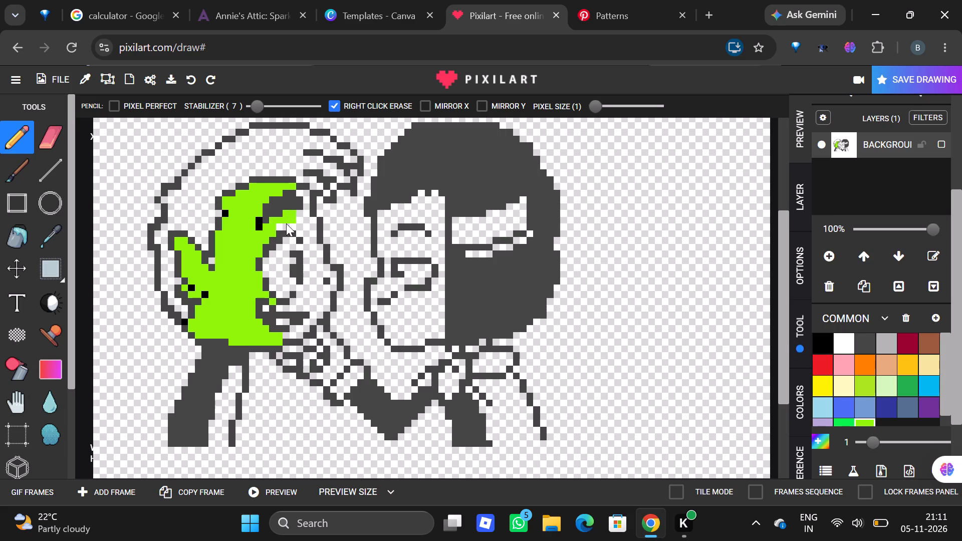
pyautogui.click(286, 223)
pyautogui.moveTo(286, 226); pyautogui.dragTo(281, 226)
pyautogui.moveTo(281, 226); pyautogui.dragTo(286, 226)
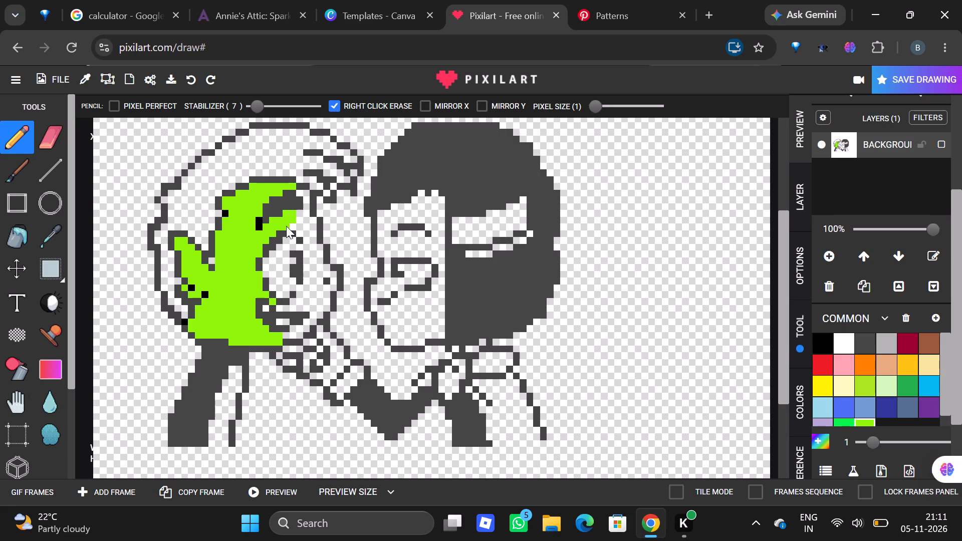
# Extend the lime green above the first figure's eye across to the front outline of the face.
pyautogui.moveTo(286, 226); pyautogui.dragTo(290, 226)
pyautogui.moveTo(290, 226); pyautogui.dragTo(295, 226)
pyautogui.click(295, 226)
pyautogui.moveTo(302, 227); pyautogui.dragTo(308, 227)
pyautogui.click(308, 227)
pyautogui.moveTo(312, 227); pyautogui.dragTo(312, 225)
pyautogui.moveTo(312, 225); pyautogui.dragTo(314, 221)
pyautogui.moveTo(314, 221); pyautogui.dragTo(295, 220)
# Fill the gap between the first figure's eyebrow and the front face outline with lime green, up to the hairline.
pyautogui.moveTo(306, 215); pyautogui.dragTo(299, 215)
pyautogui.moveTo(299, 215); pyautogui.dragTo(307, 206)
pyautogui.moveTo(307, 206); pyautogui.dragTo(307, 199)
pyautogui.click(307, 199)
pyautogui.moveTo(307, 197); pyautogui.dragTo(302, 192)
pyautogui.click(302, 192)
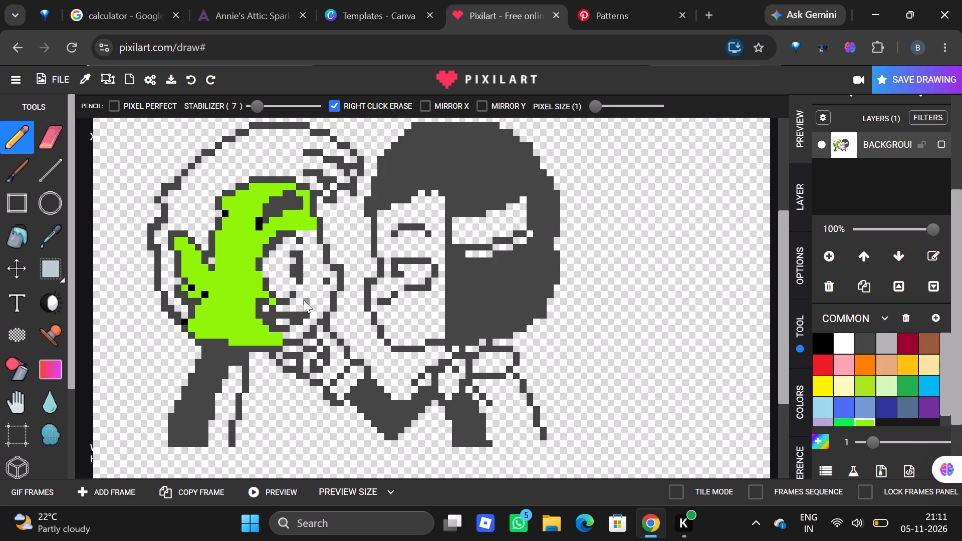
# Fill the first figure's cheek with lime green from just above the mouth up to the lower nose and front outline.
pyautogui.moveTo(282, 307); pyautogui.dragTo(296, 307)
pyautogui.moveTo(296, 307); pyautogui.dragTo(323, 308)
pyautogui.moveTo(323, 308); pyautogui.dragTo(326, 308)
pyautogui.moveTo(293, 302); pyautogui.dragTo(326, 301)
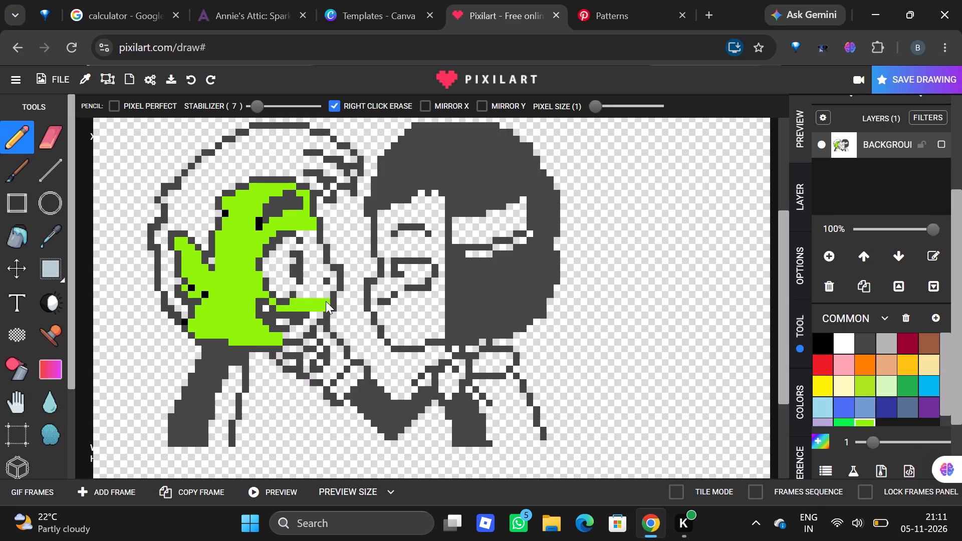
pyautogui.moveTo(298, 296); pyautogui.dragTo(318, 295)
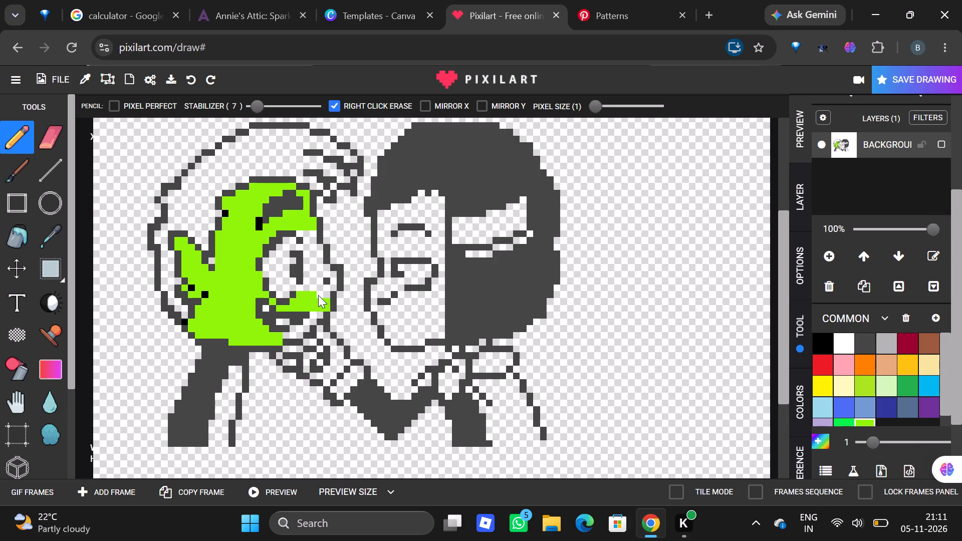
pyautogui.moveTo(318, 295); pyautogui.dragTo(325, 295)
pyautogui.moveTo(301, 288); pyautogui.dragTo(321, 285)
pyautogui.moveTo(321, 285); pyautogui.dragTo(332, 284)
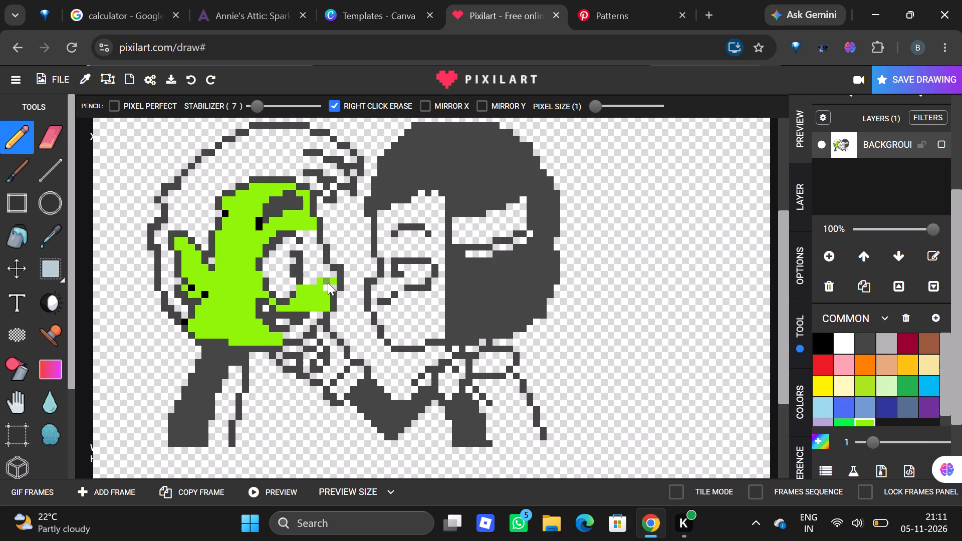
# Erase the lime green pixel covering the first figure's nostril and repaint it black.
pyautogui.rightClick(328, 283)
pyautogui.click(813, 340)
pyautogui.click(330, 283)
# Fill the rest of the first figure's nose around the black nostril with lime green, across to the eye outline.
pyautogui.click(864, 423)
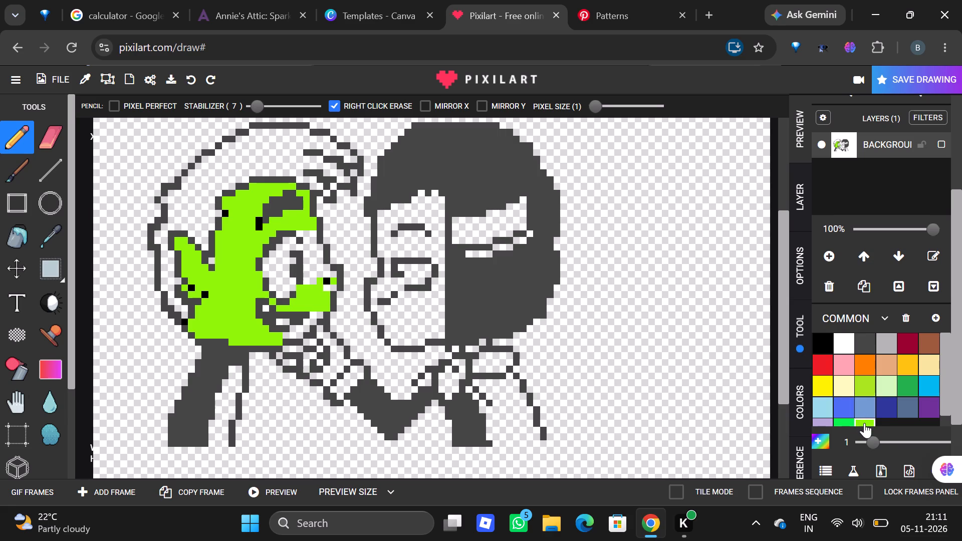
pyautogui.click(326, 290)
pyautogui.click(332, 288)
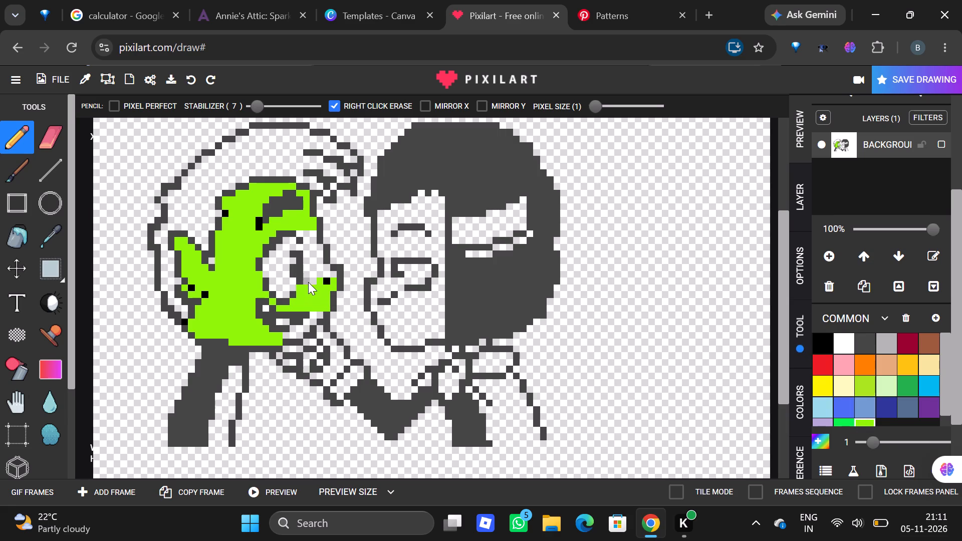
pyautogui.click(311, 282)
pyautogui.click(309, 282)
pyautogui.moveTo(306, 275); pyautogui.dragTo(329, 273)
pyautogui.moveTo(329, 273); pyautogui.dragTo(334, 273)
pyautogui.moveTo(309, 268); pyautogui.dragTo(323, 268)
pyautogui.moveTo(323, 268); pyautogui.dragTo(328, 268)
# Fill the strip between the first figure's eye and front face outline with lime green, up to the green below the eyebrow.
pyautogui.moveTo(308, 261); pyautogui.dragTo(321, 261)
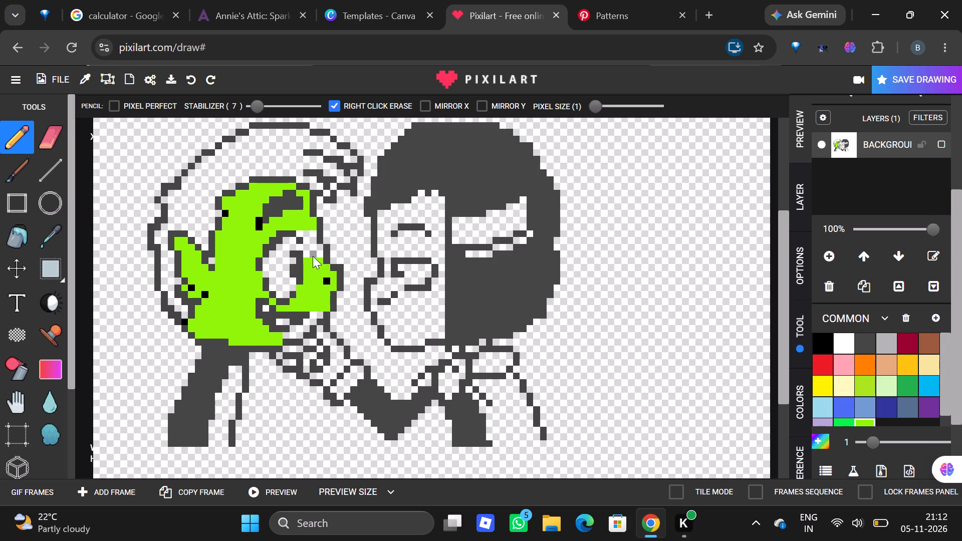
pyautogui.moveTo(308, 254); pyautogui.dragTo(322, 254)
pyautogui.moveTo(309, 246); pyautogui.dragTo(319, 246)
pyautogui.moveTo(319, 246); pyautogui.dragTo(320, 246)
pyautogui.moveTo(307, 236); pyautogui.dragTo(310, 236)
pyautogui.moveTo(310, 236); pyautogui.dragTo(310, 241)
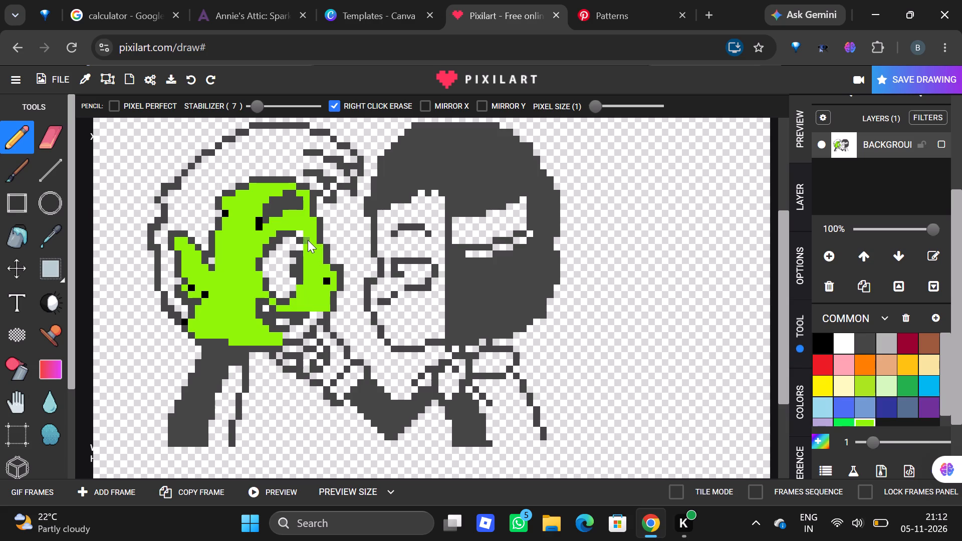
pyautogui.click(301, 233)
# Fill the area between the front corner of the first figure's mouth and the face outline with lime green.
pyautogui.moveTo(315, 313); pyautogui.dragTo(320, 313)
pyautogui.moveTo(308, 319); pyautogui.dragTo(314, 321)
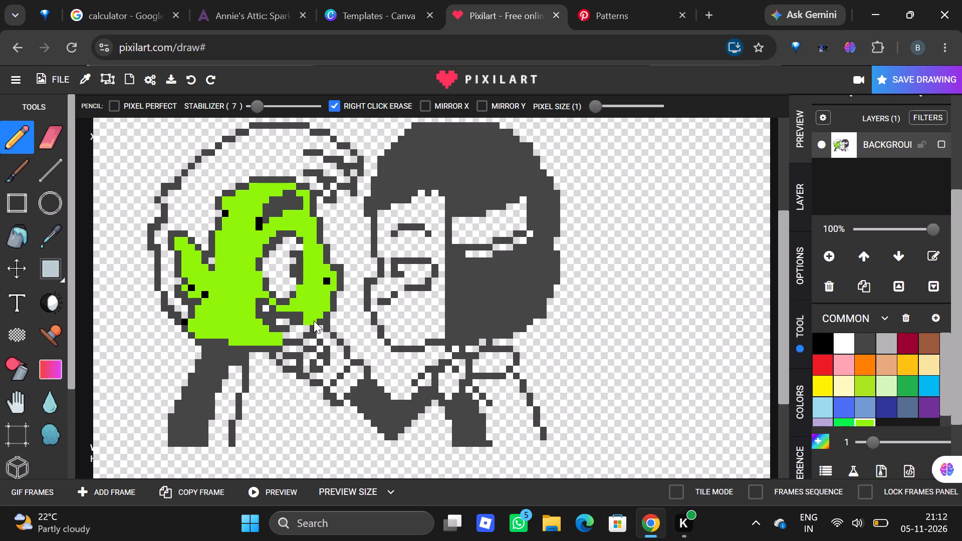
# Erase the pixel at the front corner of the first figure's mouth and repaint it black.
pyautogui.rightClick(307, 316)
pyautogui.click(813, 344)
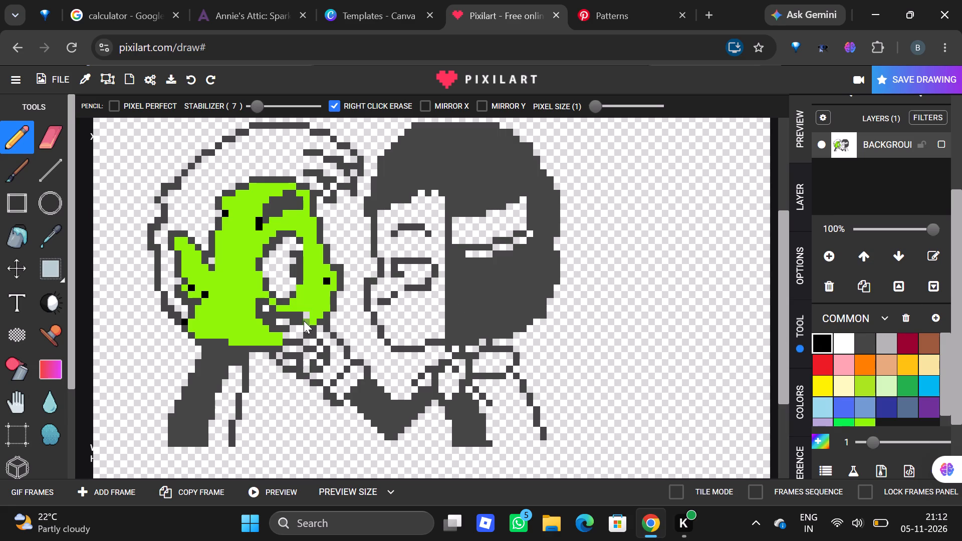
pyautogui.click(305, 315)
# Fill the remaining chin area below the first figure's mouth with lime green, down to the jaw outline.
pyautogui.click(860, 423)
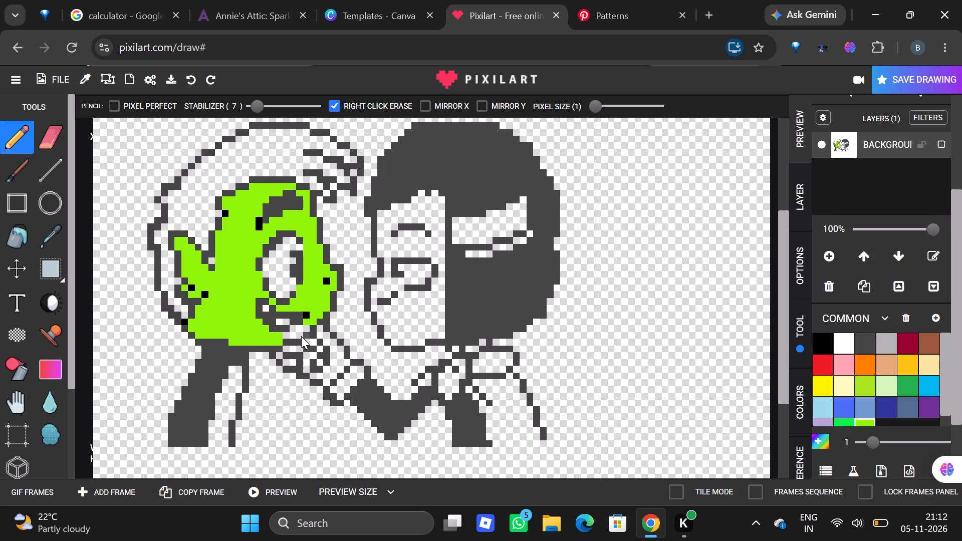
pyautogui.moveTo(295, 329); pyautogui.dragTo(304, 328)
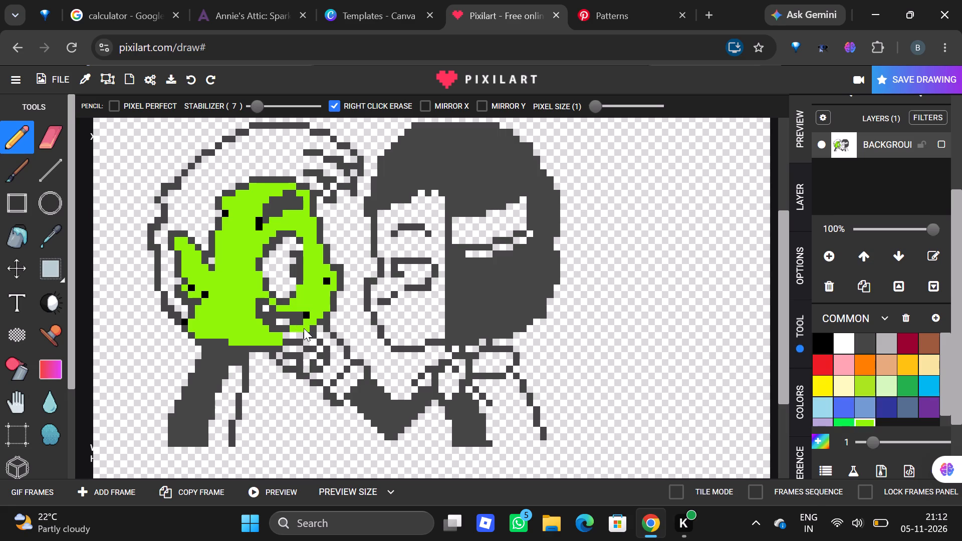
pyautogui.click(295, 333)
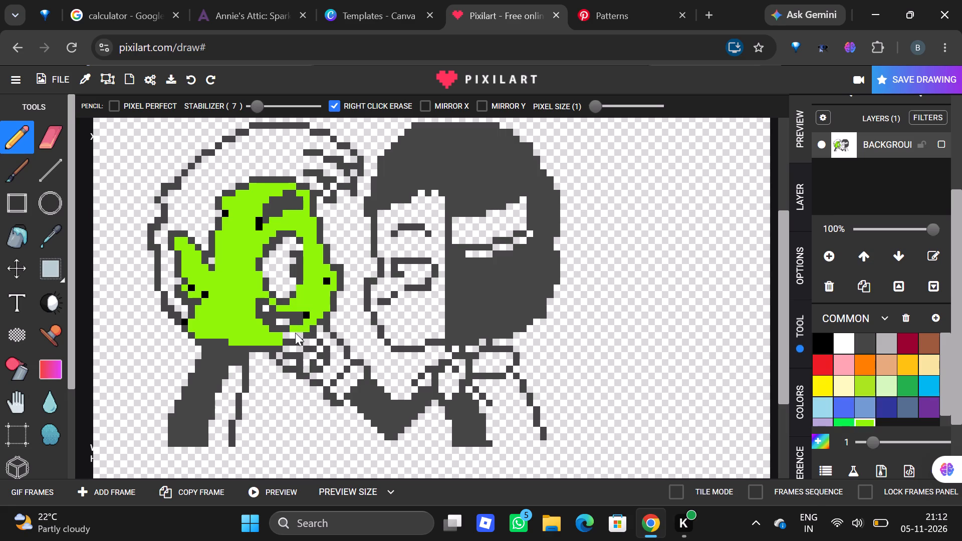
pyautogui.click(292, 336)
pyautogui.moveTo(286, 336); pyautogui.dragTo(299, 337)
# Paint the upper and back part of the first figure's eye interior white, inside the dark outline.
pyautogui.click(847, 337)
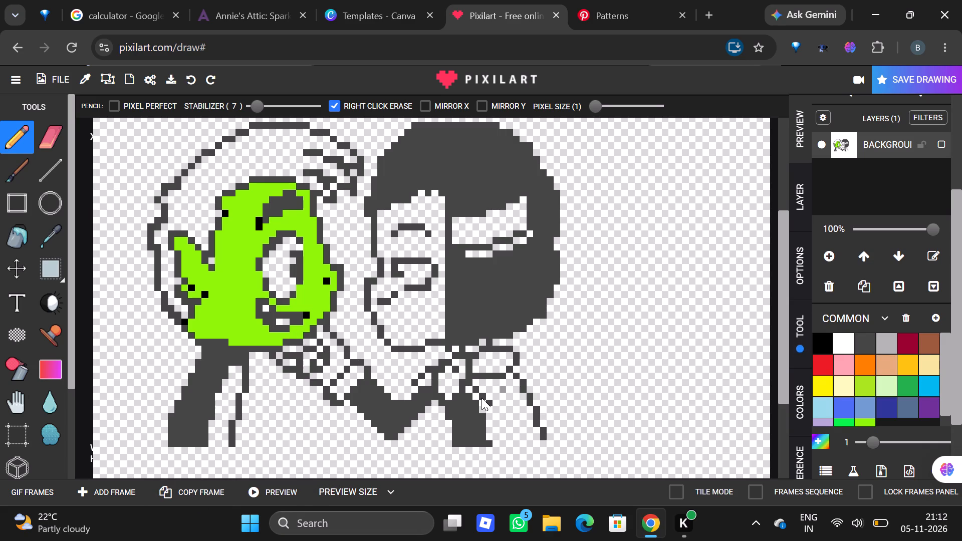
pyautogui.click(286, 239)
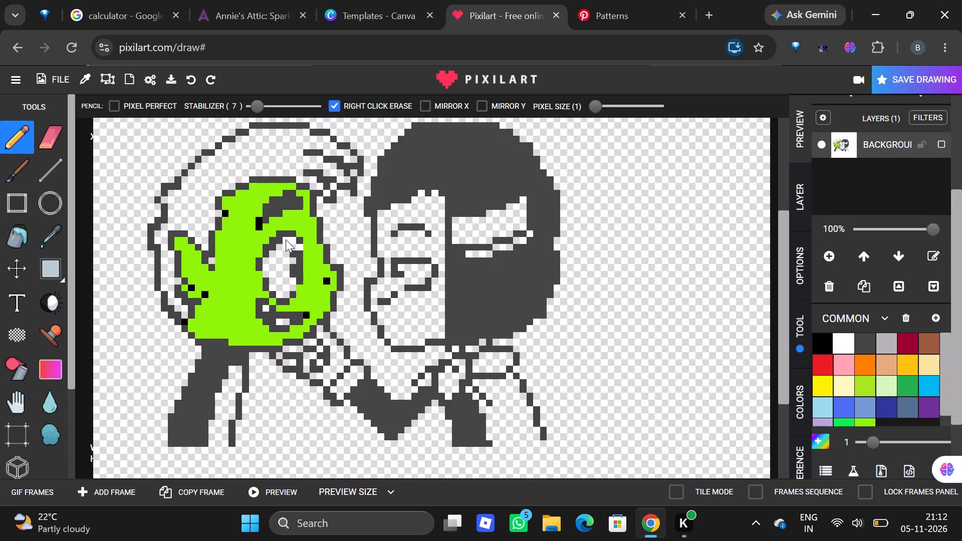
pyautogui.click(289, 241)
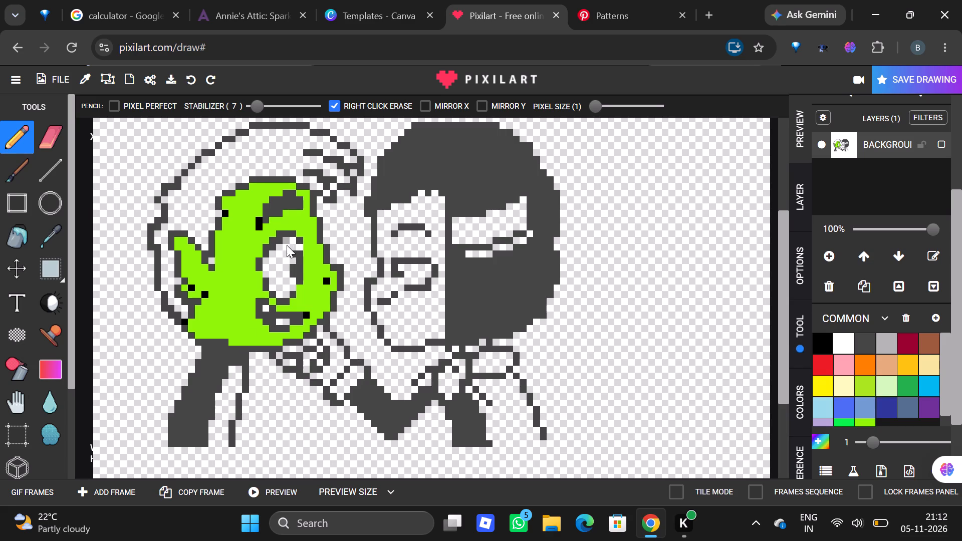
pyautogui.click(286, 245)
pyautogui.moveTo(294, 245); pyautogui.dragTo(277, 246)
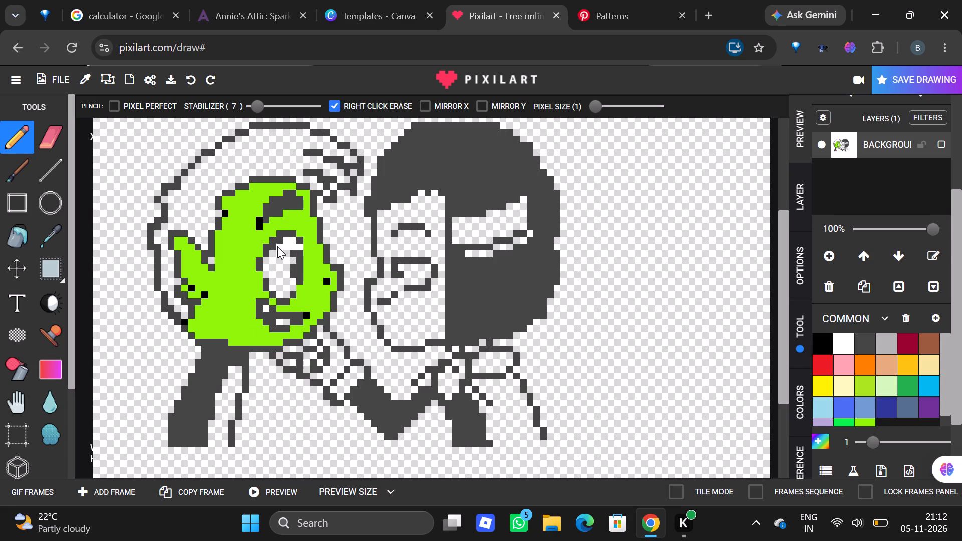
pyautogui.click(277, 246)
pyautogui.click(279, 251)
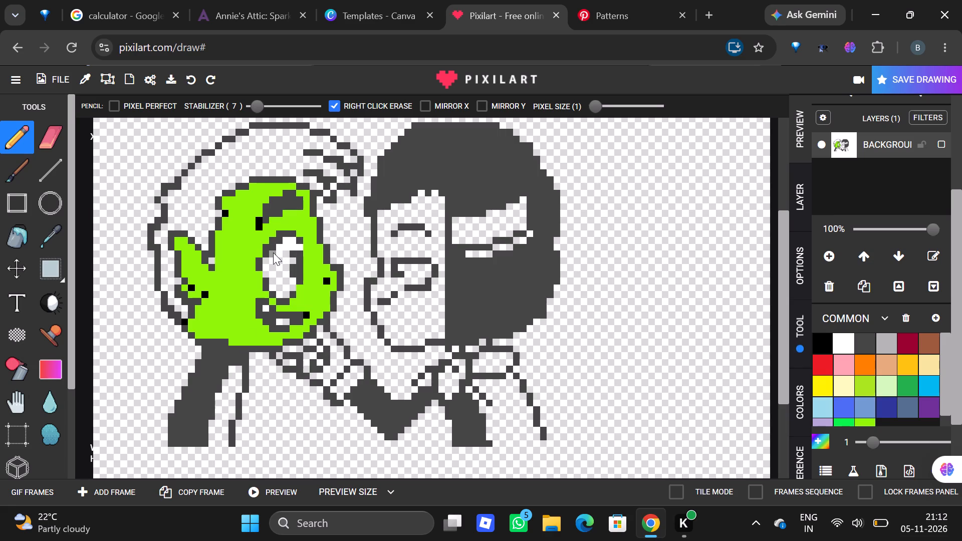
pyautogui.click(273, 252)
pyautogui.click(271, 262)
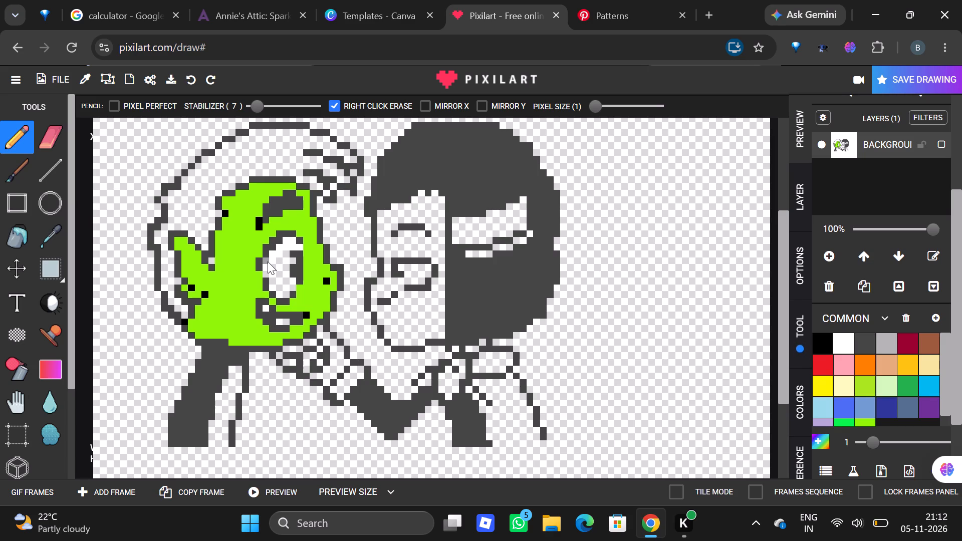
pyautogui.click(266, 261)
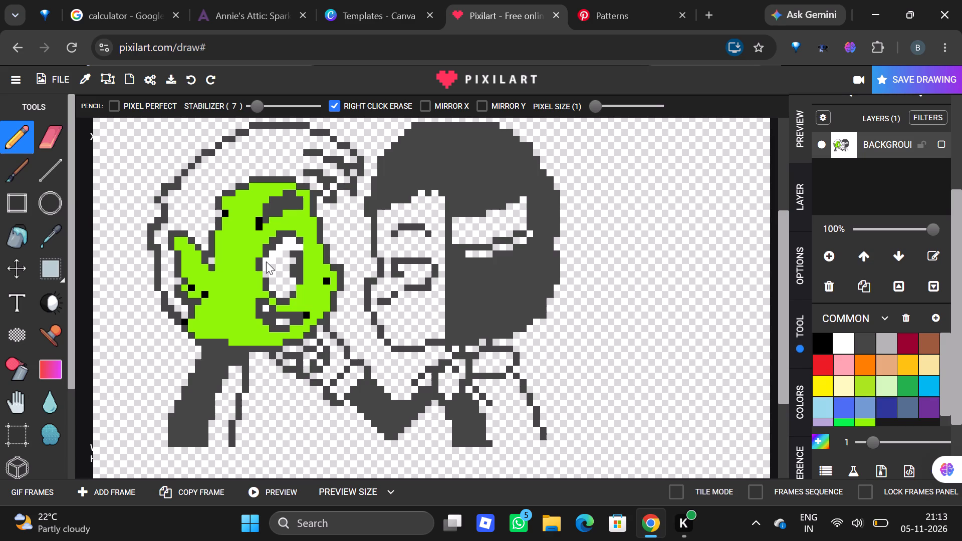
pyautogui.moveTo(274, 268); pyautogui.dragTo(282, 223)
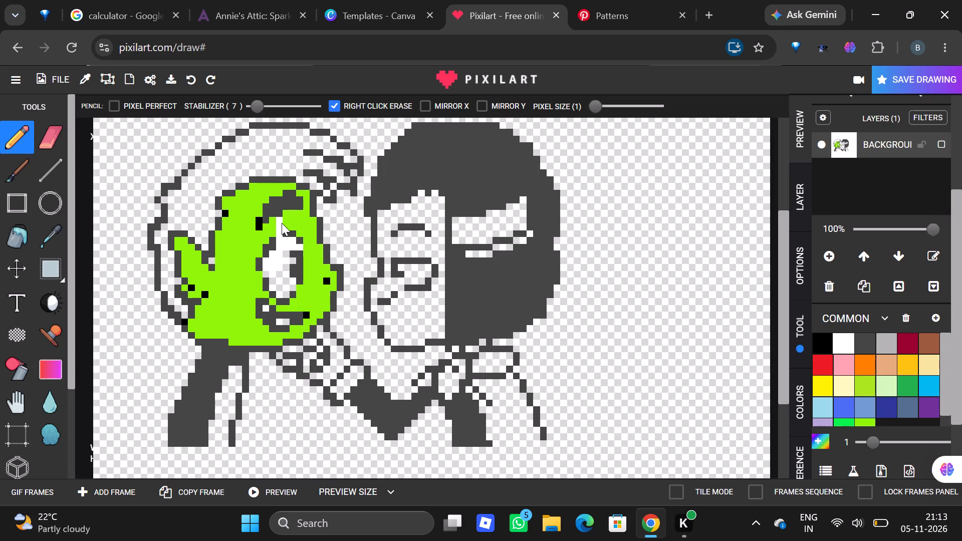
# Erase the stray white pixels above the first figure's eye and repaint the broken pixel of its top outline black.
pyautogui.rightClick(282, 223)
pyautogui.rightClick(281, 225)
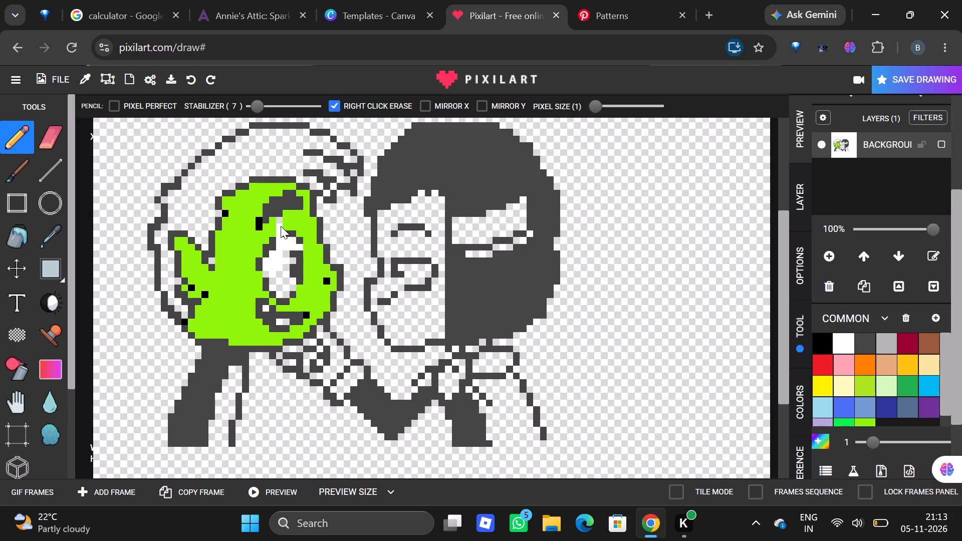
pyautogui.click(279, 232)
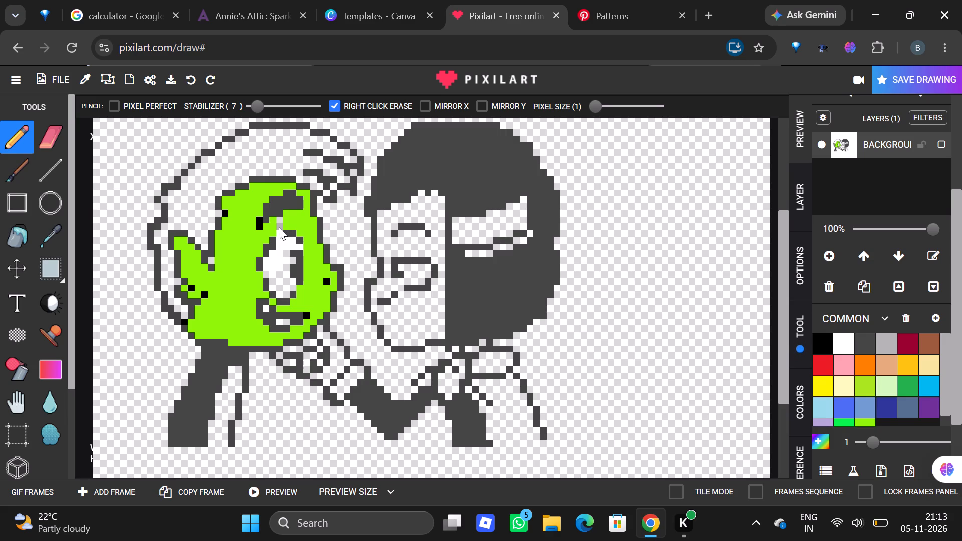
pyautogui.rightClick(279, 227)
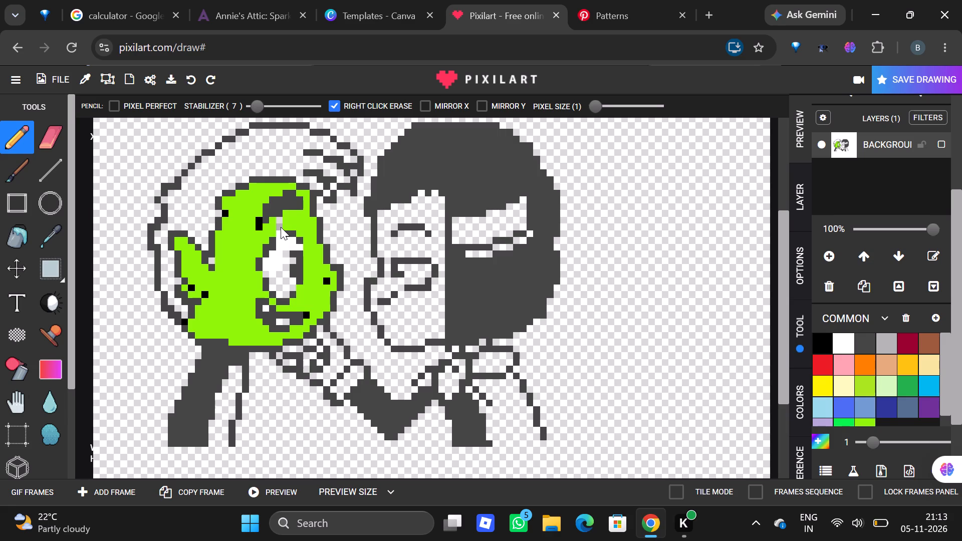
pyautogui.rightClick(281, 227)
pyautogui.moveTo(820, 347); pyautogui.dragTo(527, 291)
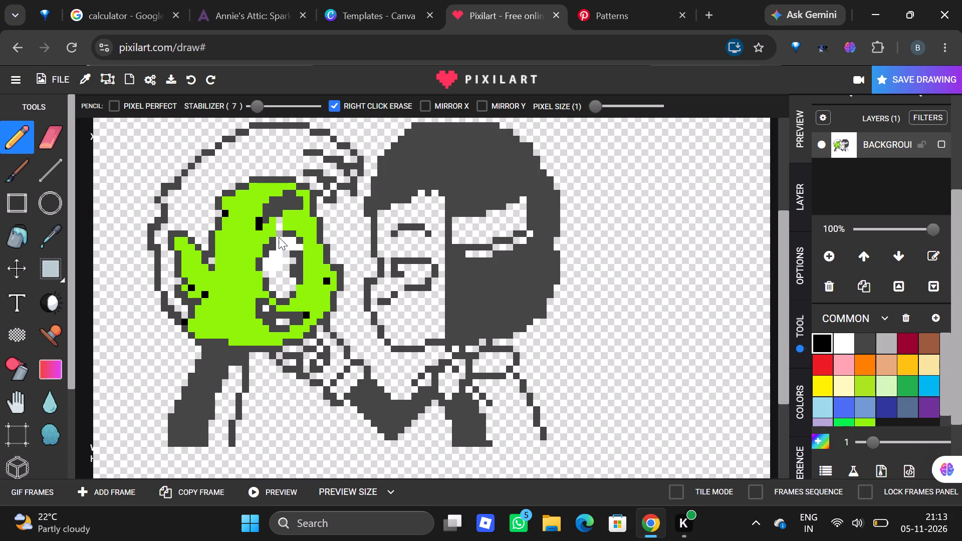
pyautogui.click(281, 234)
# Fill the gap between the first figure's eyebrow and the top of the eye with lime green.
pyautogui.moveTo(860, 421); pyautogui.dragTo(511, 273)
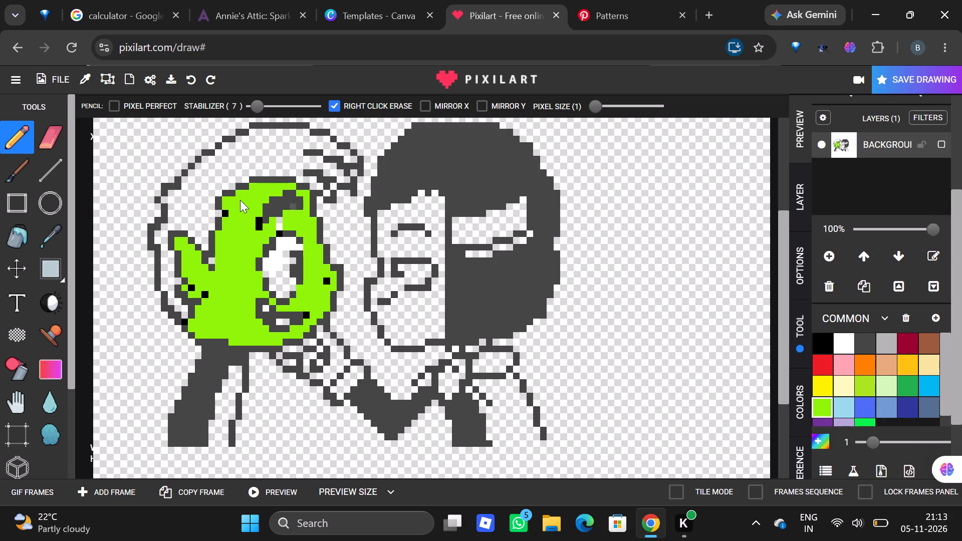
pyautogui.click(281, 225)
pyautogui.click(282, 223)
# Fill the remaining middle and lower part of the first figure's eye with white, down to the bottom outline.
pyautogui.click(853, 349)
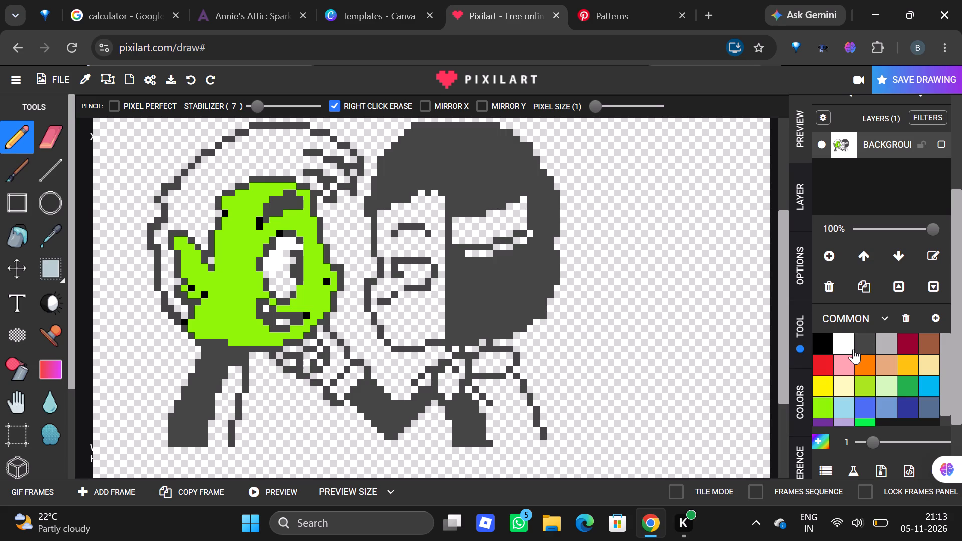
pyautogui.click(851, 349)
pyautogui.click(287, 256)
pyautogui.click(291, 259)
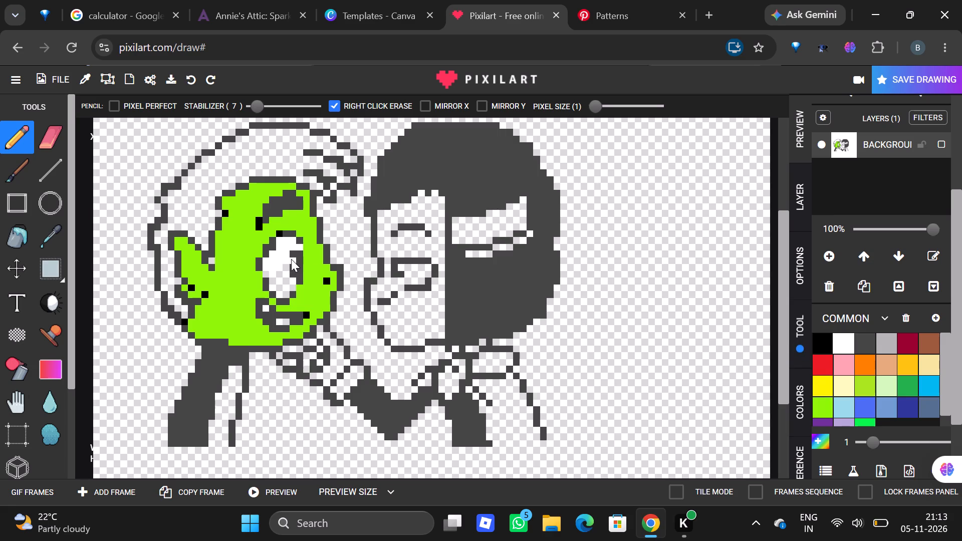
pyautogui.click(285, 268)
pyautogui.click(267, 275)
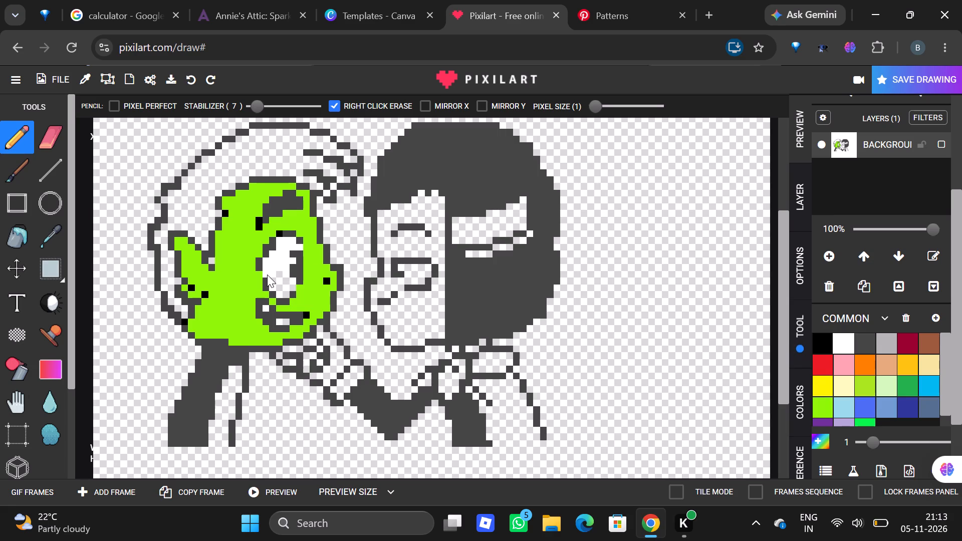
pyautogui.click(278, 276)
pyautogui.click(274, 280)
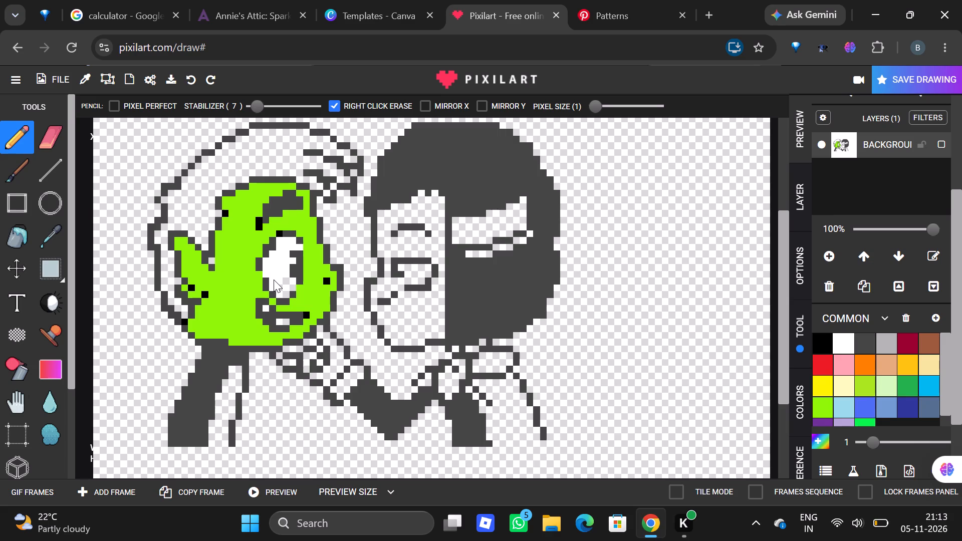
pyautogui.click(282, 286)
pyautogui.click(283, 284)
pyautogui.moveTo(287, 283); pyautogui.dragTo(292, 289)
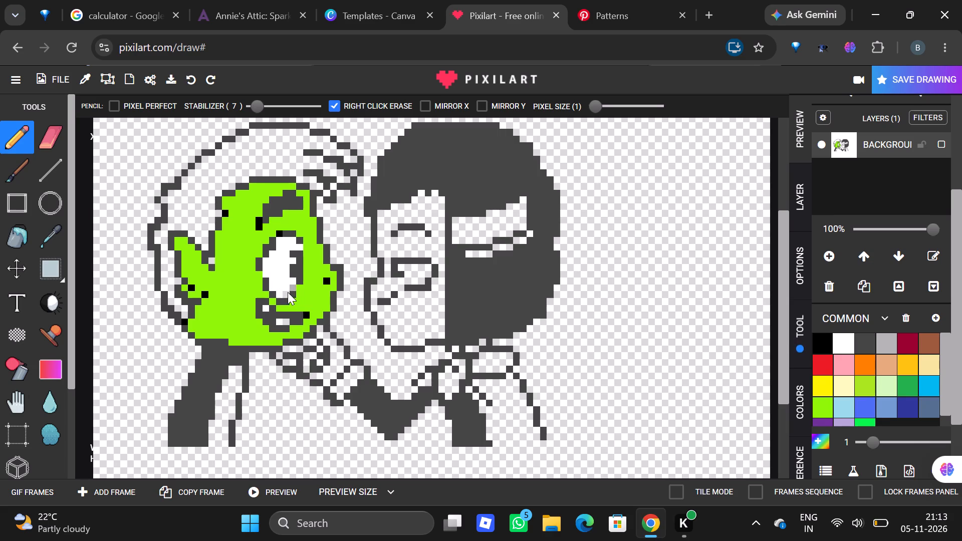
pyautogui.click(286, 296)
# Paint the open pixels inside the first figure's mouth white, at its back corner and along the middle.
pyautogui.click(267, 307)
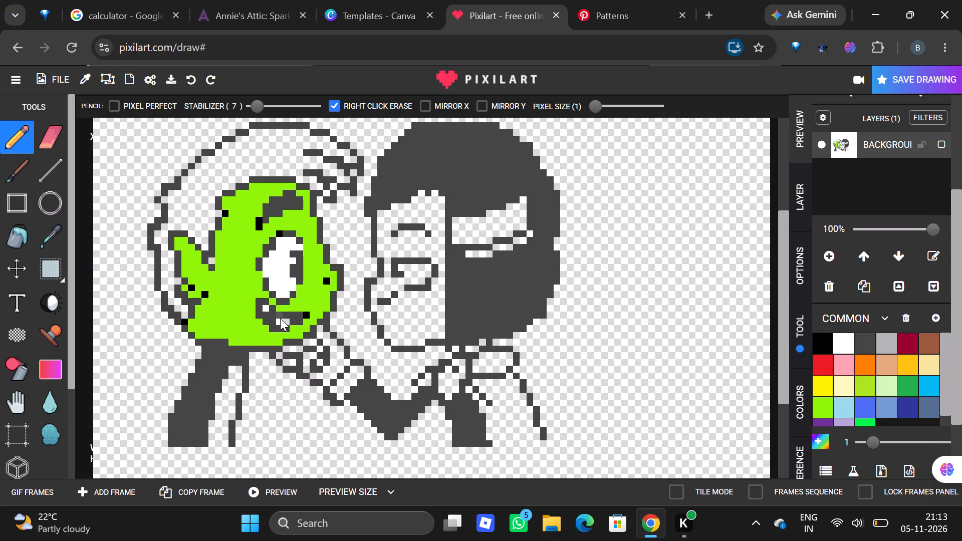
pyautogui.click(285, 320)
# Paint one red pixel in the lower back corner of the first figure's mouth and erase the misplaced pixels around it.
pyautogui.click(825, 367)
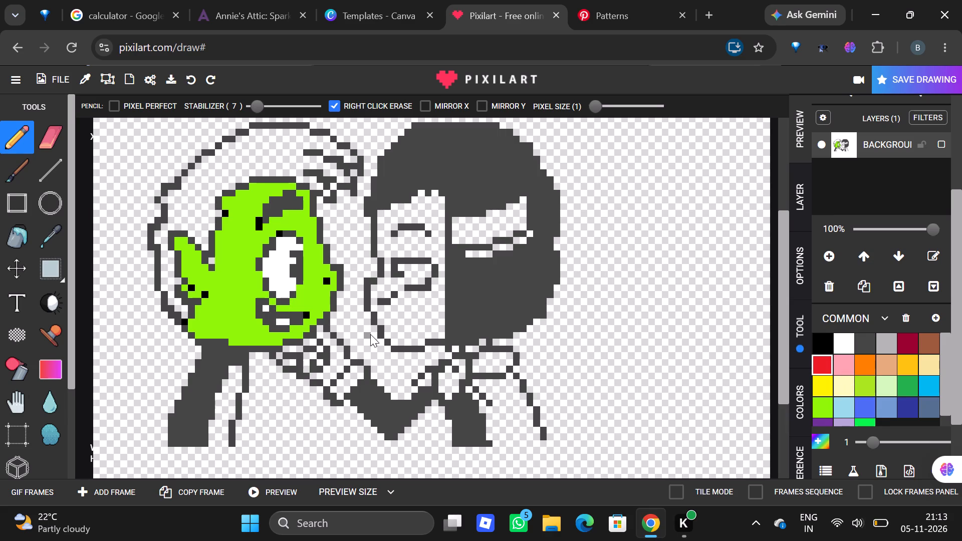
pyautogui.click(260, 323)
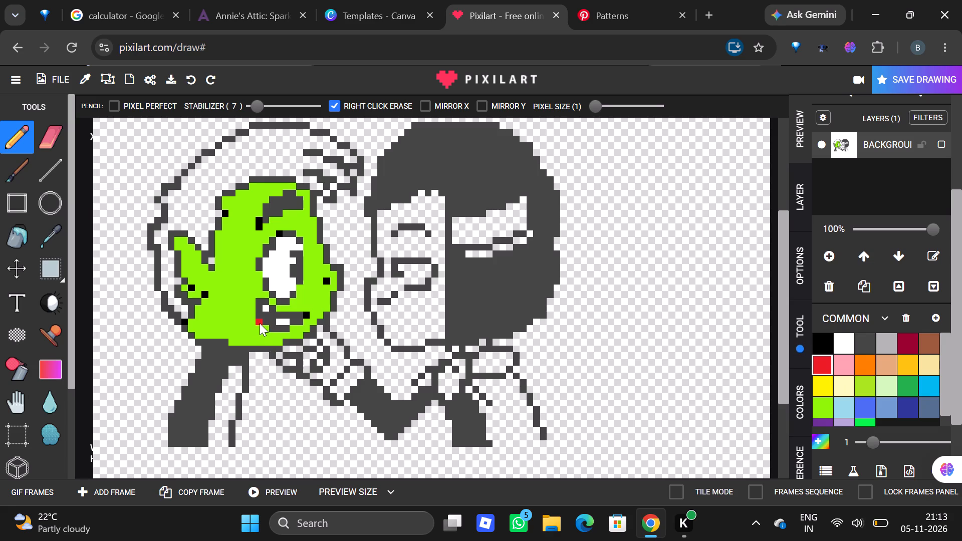
pyautogui.click(265, 329)
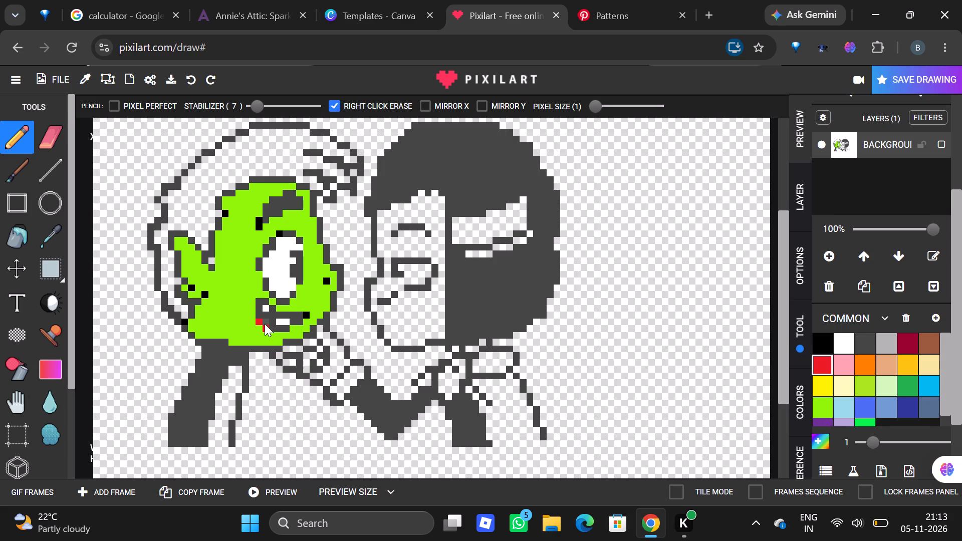
pyautogui.rightClick(265, 322)
pyautogui.click(265, 322)
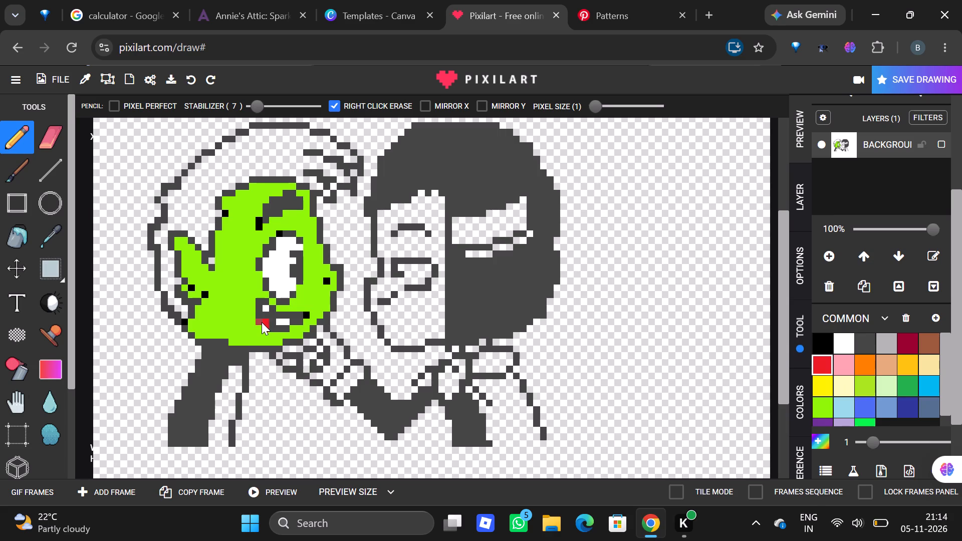
pyautogui.rightClick(261, 322)
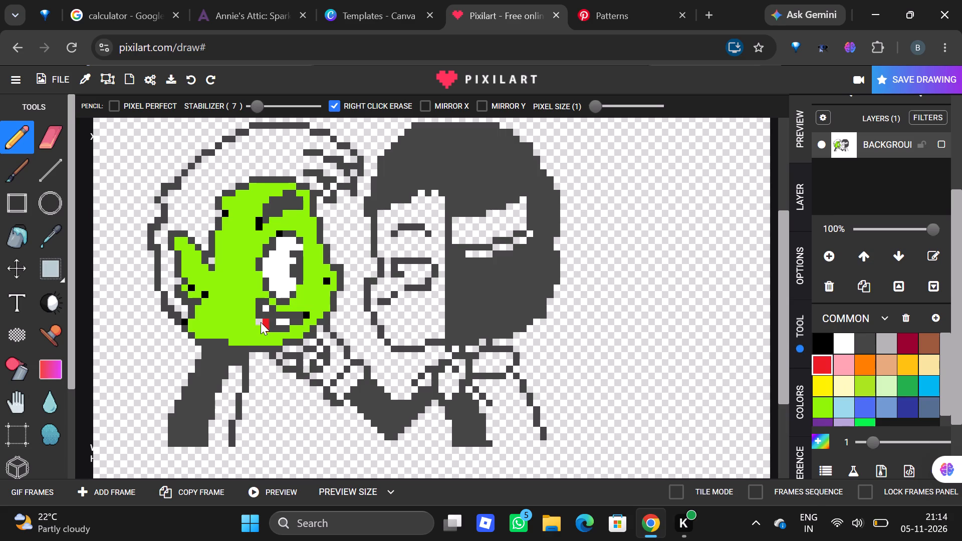
pyautogui.click(267, 330)
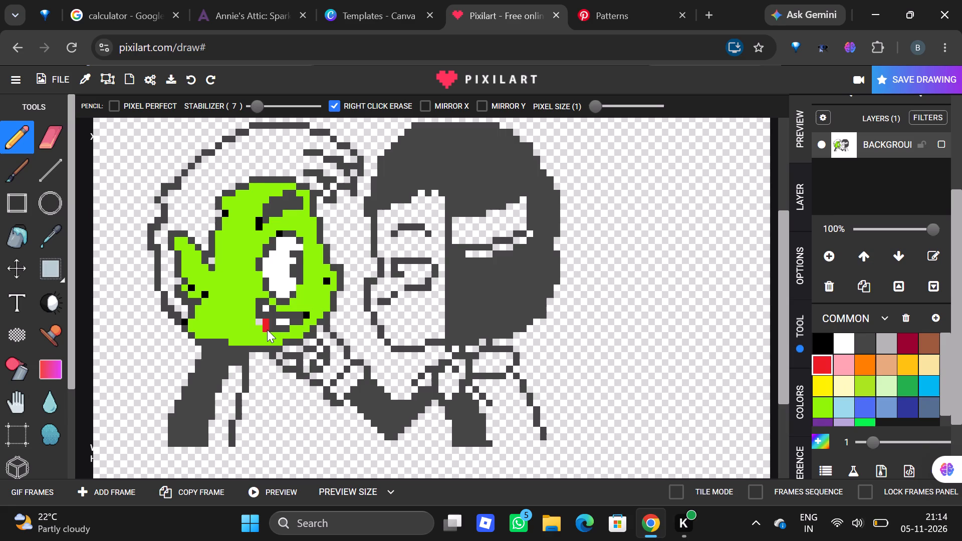
pyautogui.rightClick(267, 330)
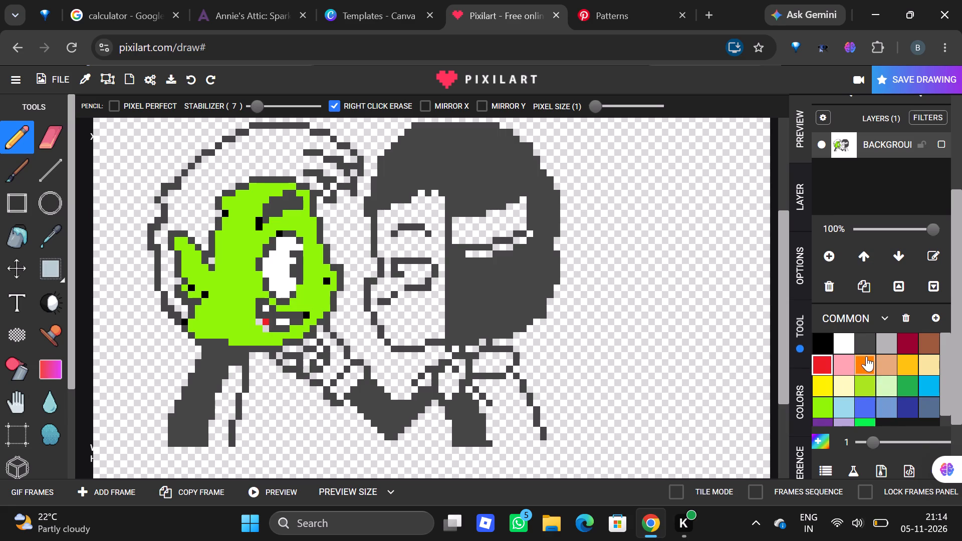
# Paint the pixels at the back of the first figure's mouth black, covering the red pixel.
pyautogui.click(824, 341)
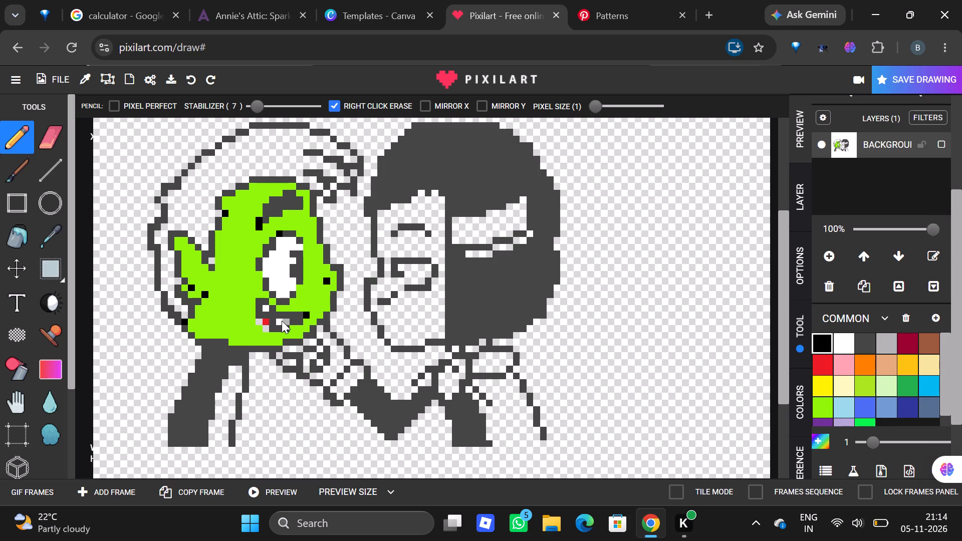
pyautogui.click(263, 319)
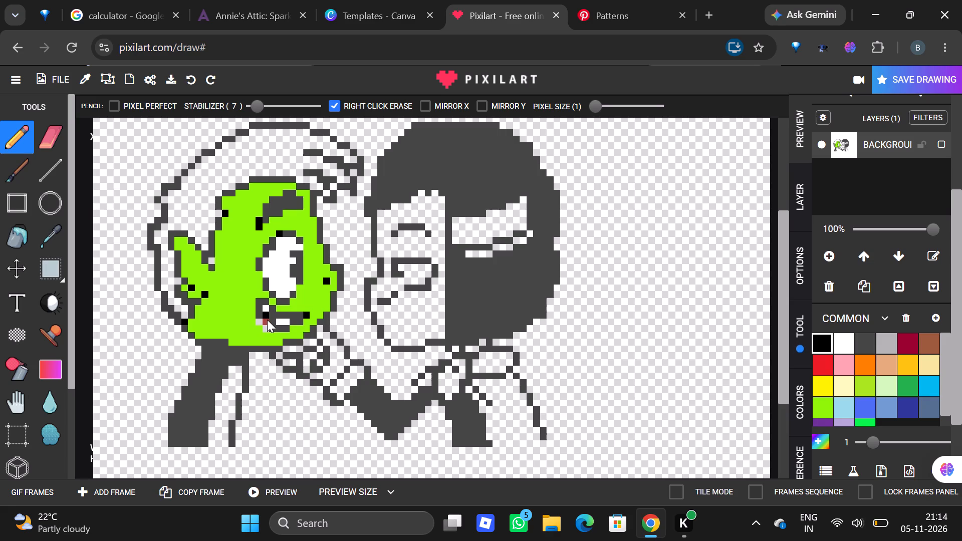
pyautogui.click(267, 320)
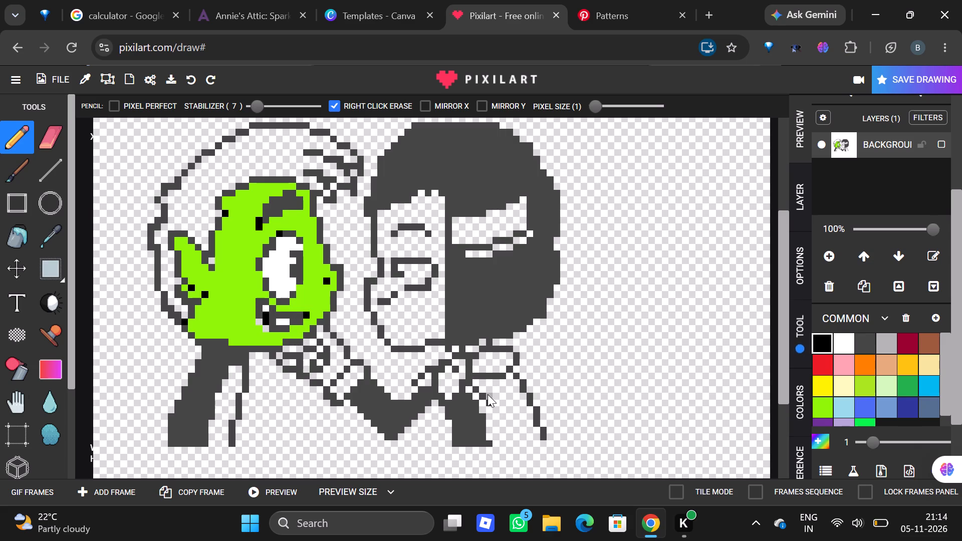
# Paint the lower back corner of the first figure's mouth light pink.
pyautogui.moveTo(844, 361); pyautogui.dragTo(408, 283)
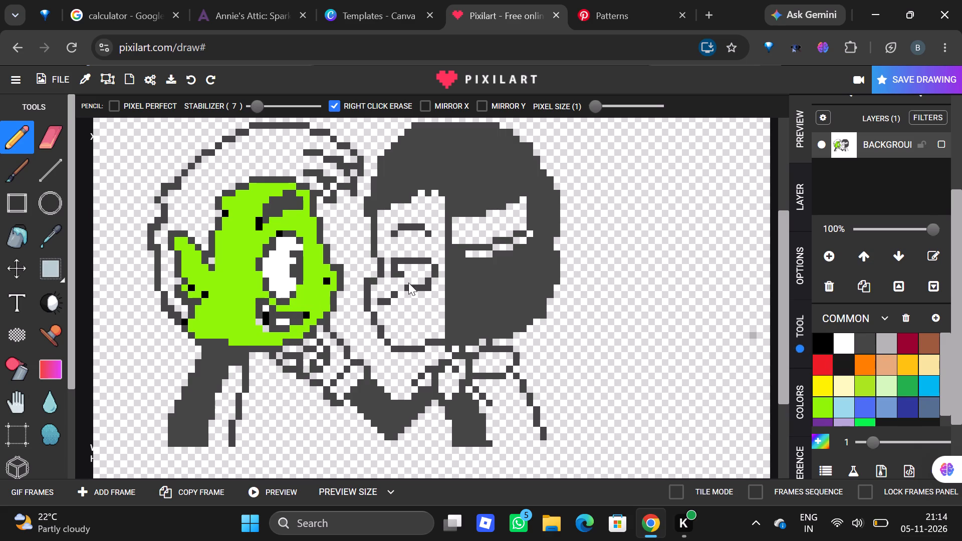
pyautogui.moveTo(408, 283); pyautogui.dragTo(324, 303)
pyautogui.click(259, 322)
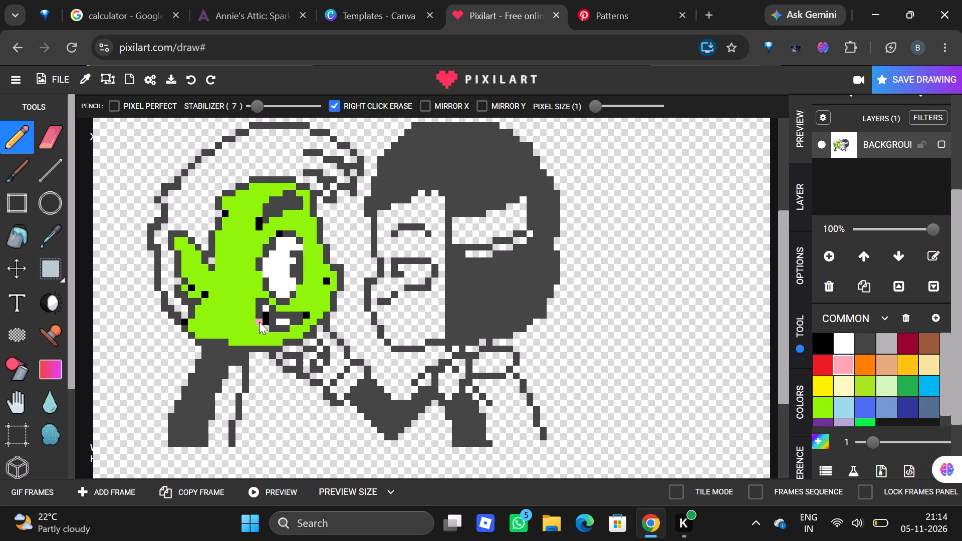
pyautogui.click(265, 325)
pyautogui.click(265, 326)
# Mix a custom dark crimson-pink from the palette red and paint the three tongue pixels in the first figure's lower back mouth corner.
pyautogui.click(825, 361)
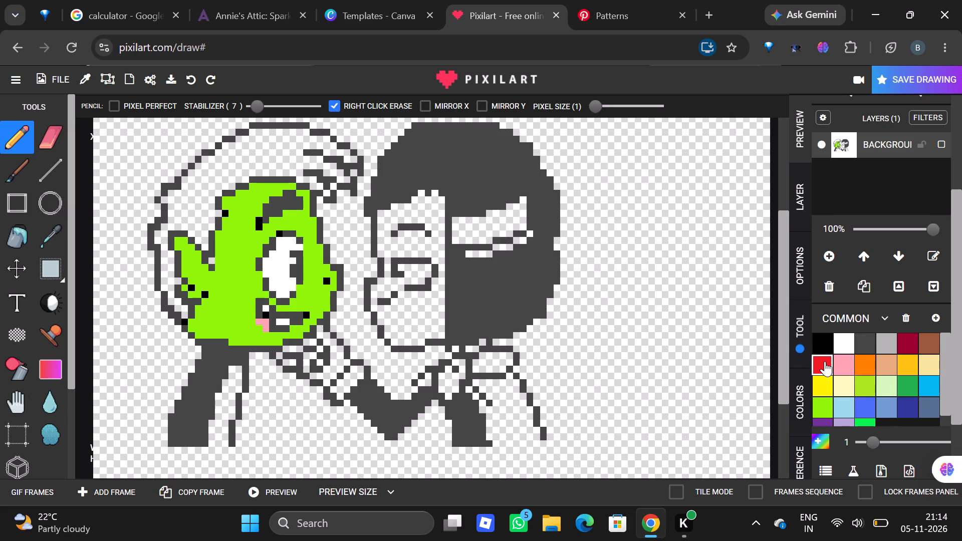
pyautogui.click(825, 361)
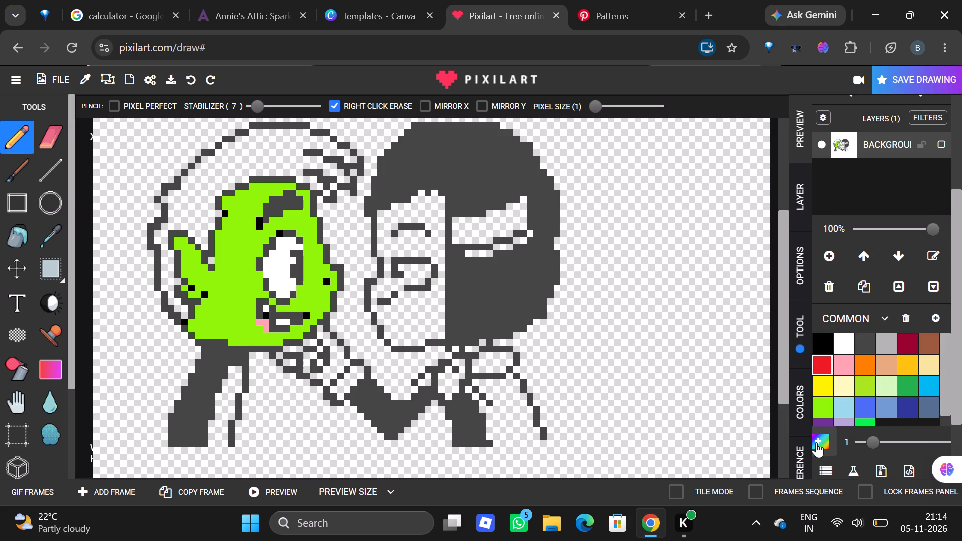
pyautogui.click(816, 442)
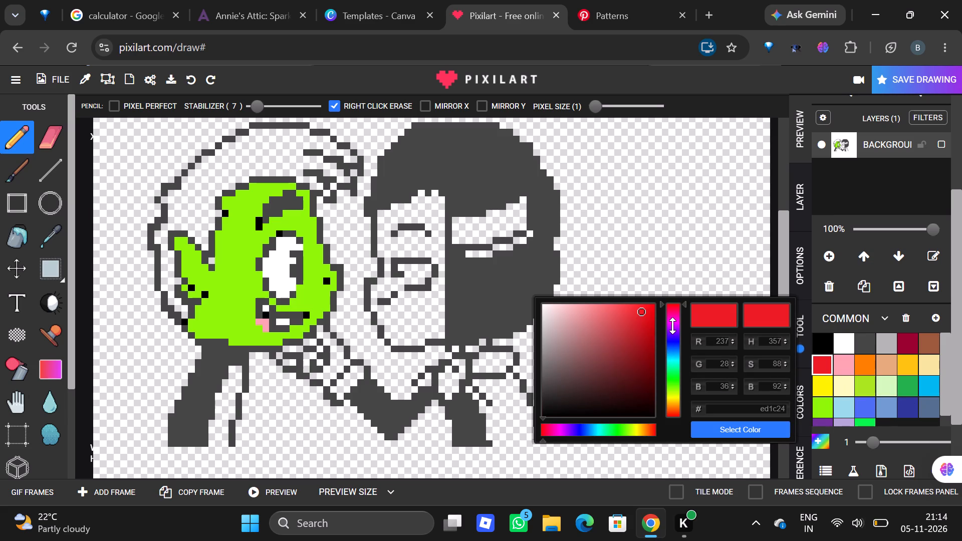
pyautogui.click(672, 326)
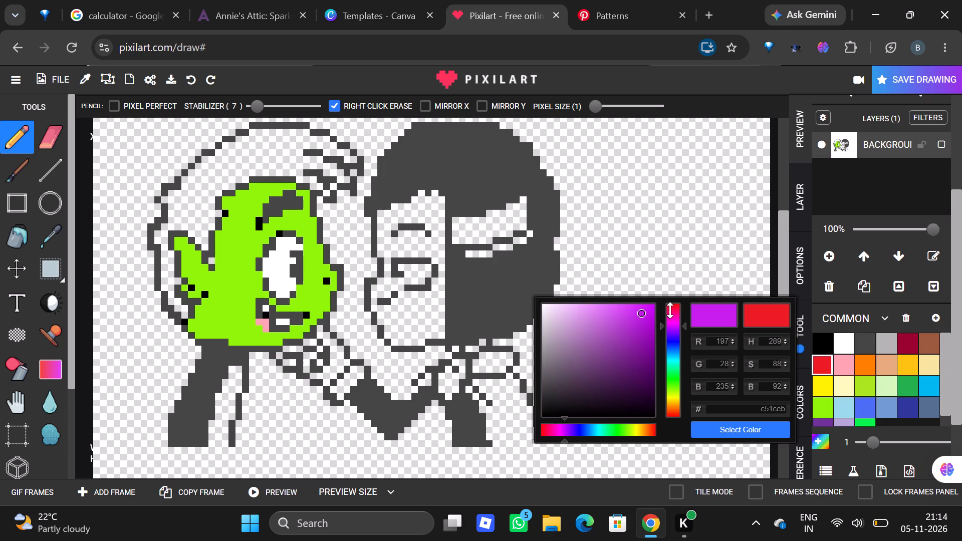
pyautogui.click(673, 310)
pyautogui.moveTo(641, 317); pyautogui.dragTo(641, 318)
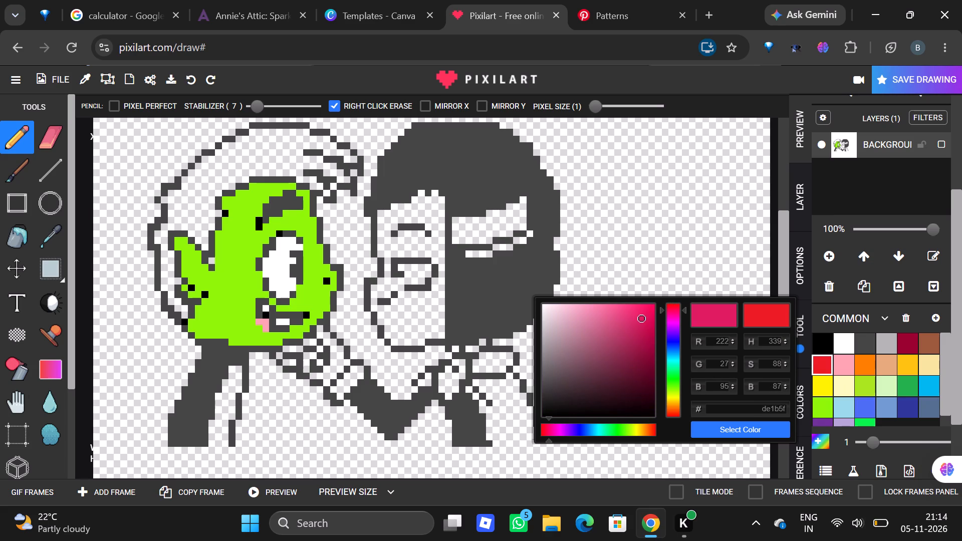
pyautogui.moveTo(641, 318); pyautogui.dragTo(635, 334)
pyautogui.click(264, 323)
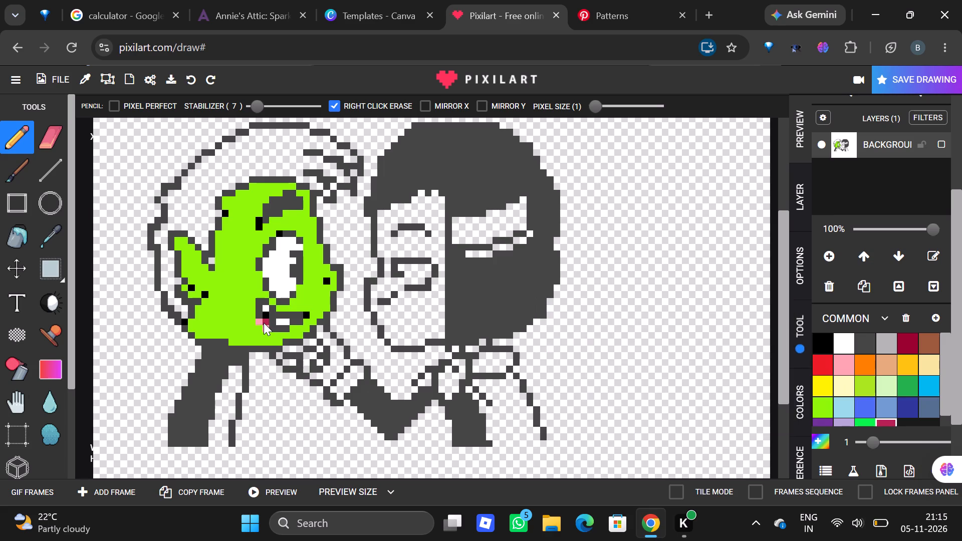
pyautogui.click(259, 323)
pyautogui.click(265, 327)
# Fill the upper part of the narrow open strip in the first figure's dark clothing, below the chin, with red.
pyautogui.click(823, 368)
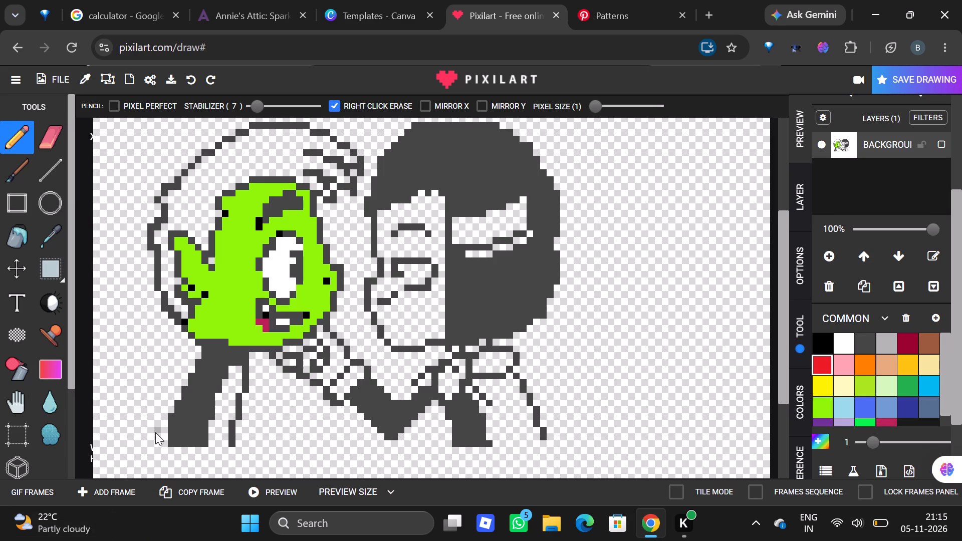
pyautogui.click(232, 375)
pyautogui.click(235, 374)
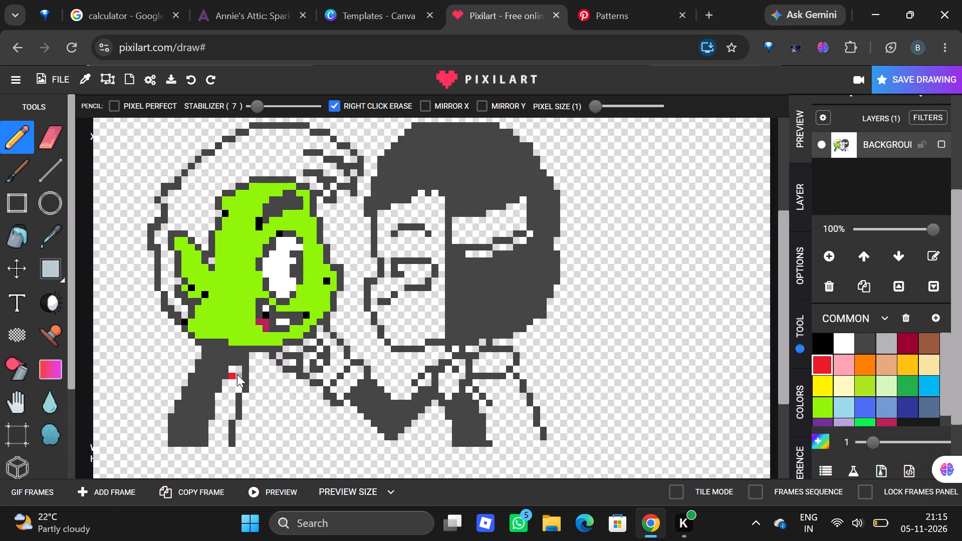
pyautogui.moveTo(237, 374); pyautogui.dragTo(238, 369)
pyautogui.moveTo(238, 369); pyautogui.dragTo(233, 369)
pyautogui.click(233, 369)
pyautogui.moveTo(236, 383); pyautogui.dragTo(229, 382)
pyautogui.moveTo(229, 382); pyautogui.dragTo(238, 388)
# Continue the red fill down the rest of the first figure's clothing strip to the drawing's bottom edge.
pyautogui.moveTo(232, 395); pyautogui.dragTo(222, 415)
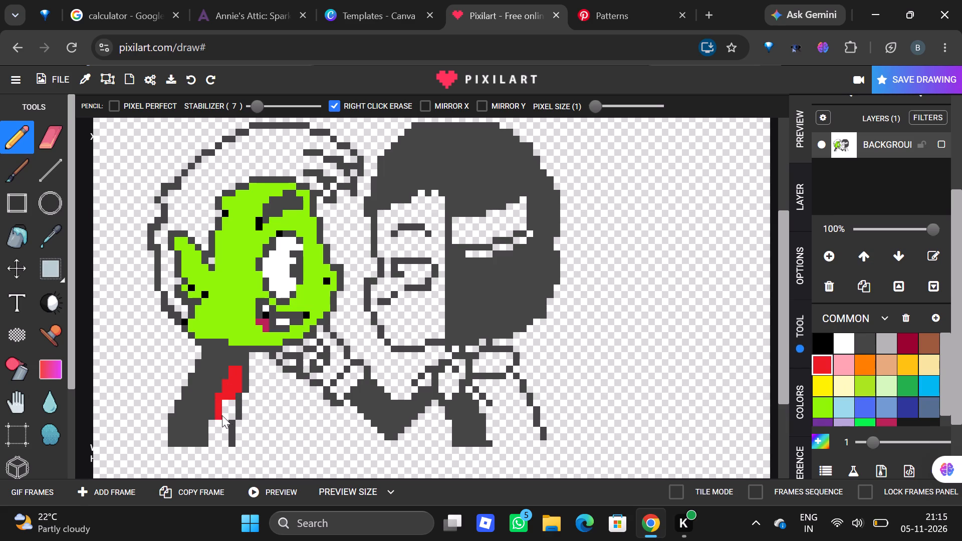
pyautogui.moveTo(222, 415); pyautogui.dragTo(230, 405)
pyautogui.moveTo(230, 405); pyautogui.dragTo(224, 409)
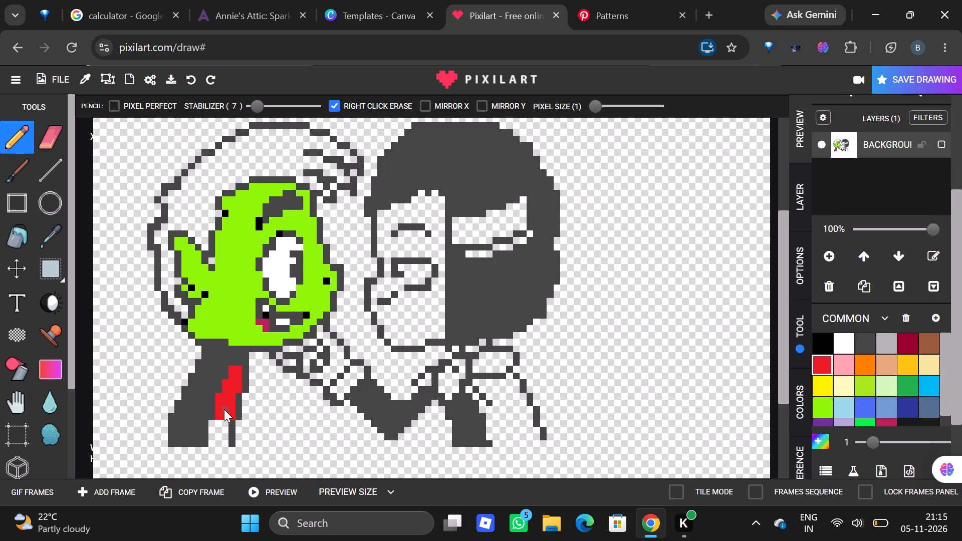
pyautogui.moveTo(223, 423); pyautogui.dragTo(216, 439)
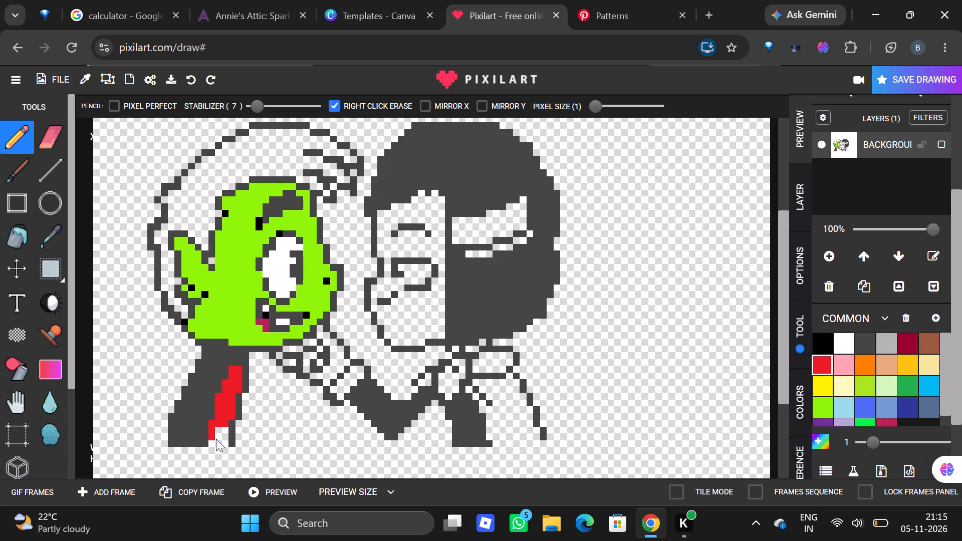
pyautogui.moveTo(216, 439); pyautogui.dragTo(216, 436)
pyautogui.moveTo(216, 436); pyautogui.dragTo(222, 442)
pyautogui.moveTo(222, 442); pyautogui.dragTo(225, 442)
# Mix a custom olive green, #648f01, starting from the palette's medium green.
pyautogui.click(824, 442)
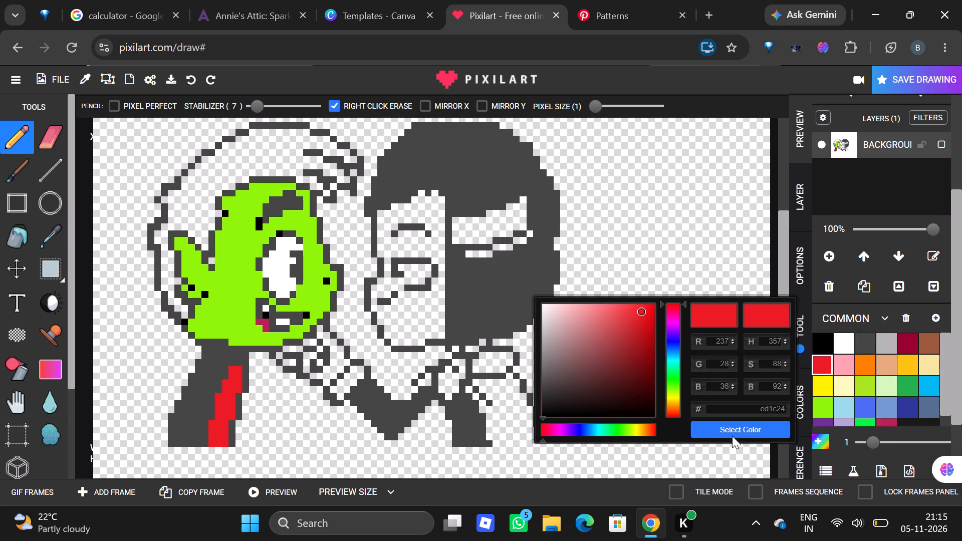
pyautogui.click(898, 390)
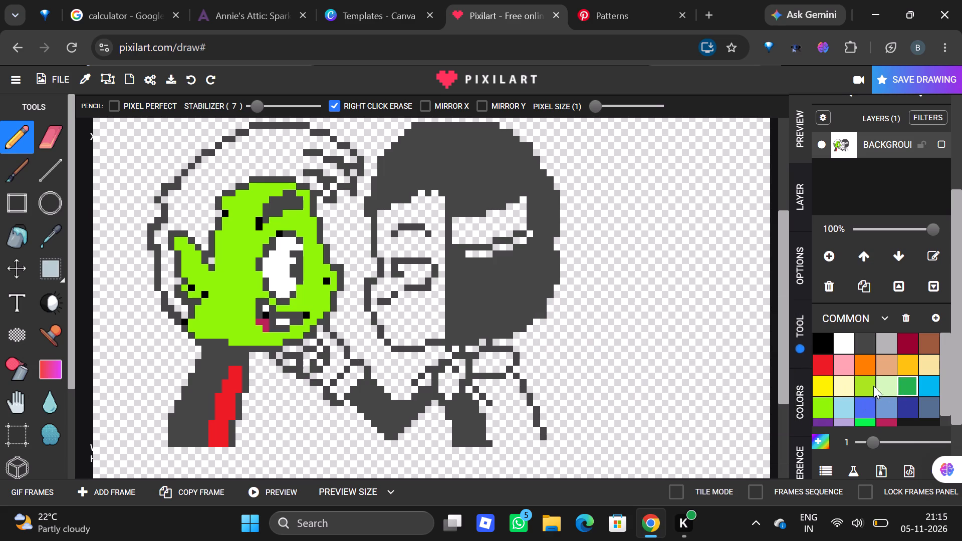
pyautogui.click(823, 445)
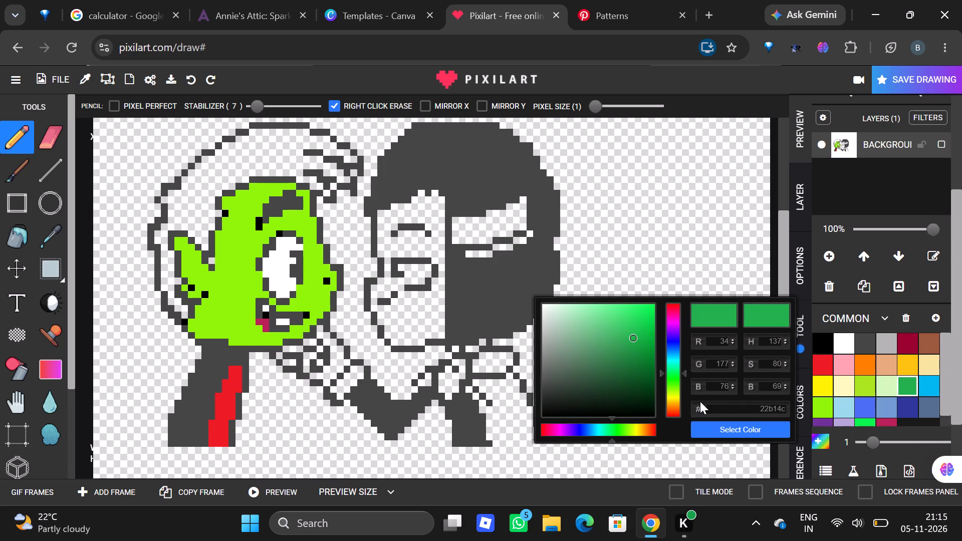
pyautogui.moveTo(636, 338); pyautogui.dragTo(648, 348)
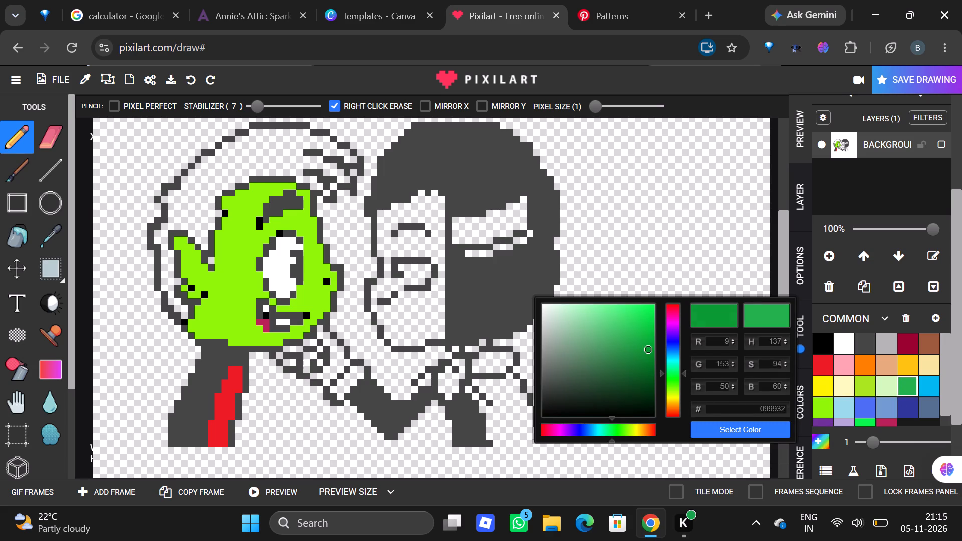
pyautogui.moveTo(648, 348); pyautogui.dragTo(654, 353)
pyautogui.moveTo(615, 418); pyautogui.dragTo(639, 422)
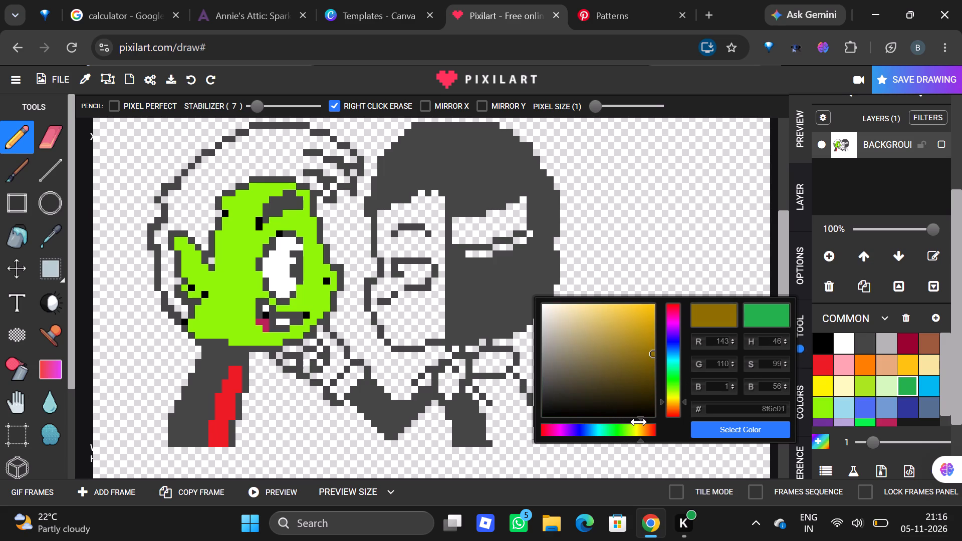
pyautogui.moveTo(639, 422); pyautogui.dragTo(627, 422)
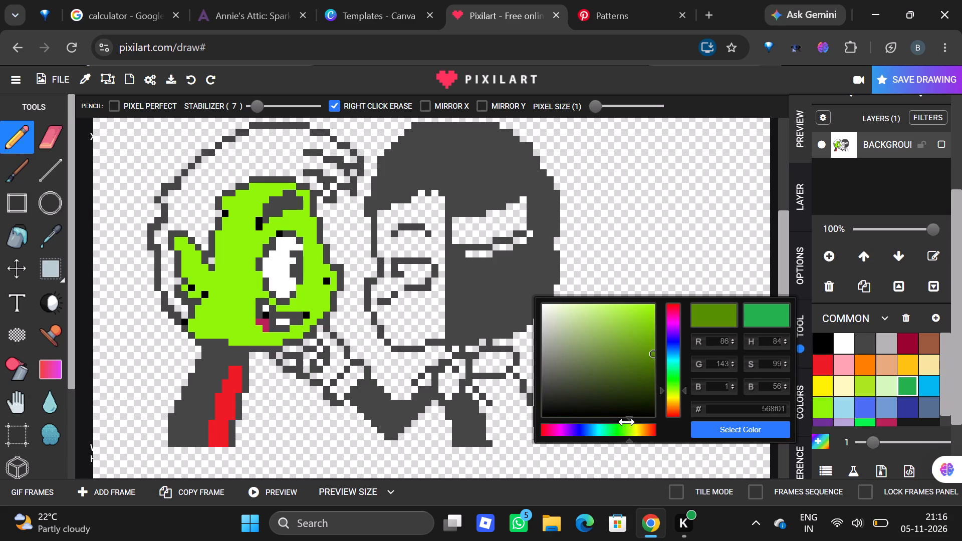
pyautogui.moveTo(627, 422); pyautogui.dragTo(628, 422)
pyautogui.moveTo(628, 422); pyautogui.dragTo(629, 422)
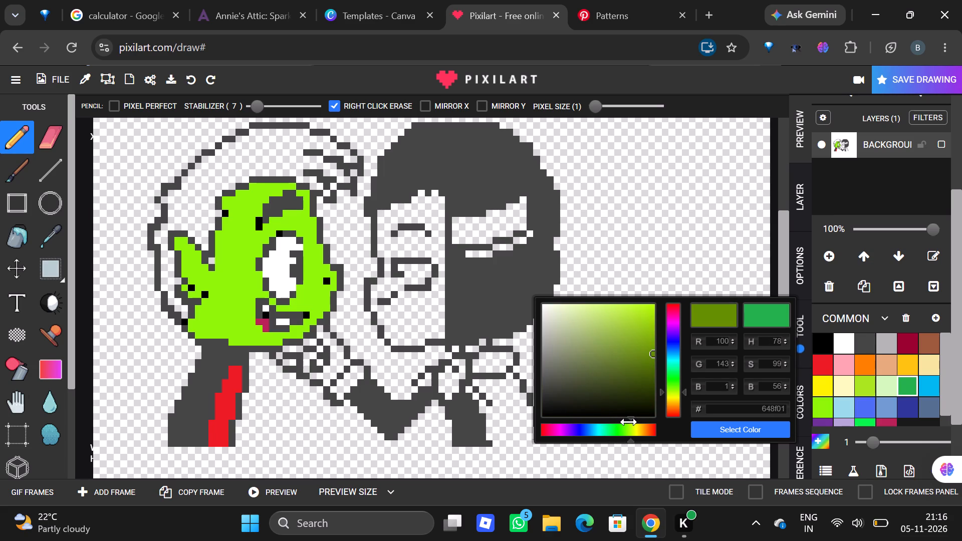
pyautogui.moveTo(629, 422); pyautogui.dragTo(629, 420)
pyautogui.click(709, 318)
# Paint an olive green band along the top of the first figure's hair, curving down toward the back of the head.
pyautogui.click(285, 151)
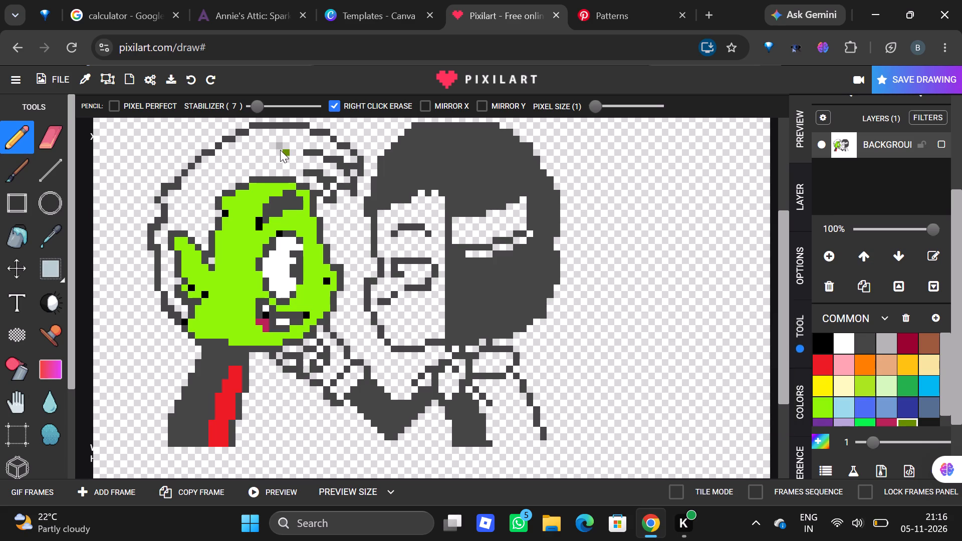
pyautogui.moveTo(280, 150); pyautogui.dragTo(206, 186)
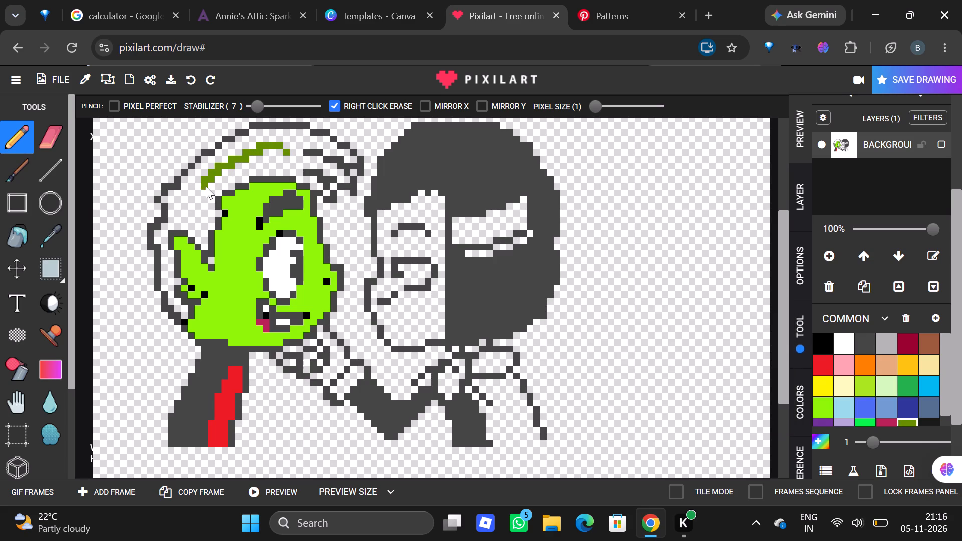
pyautogui.moveTo(206, 186); pyautogui.dragTo(220, 162)
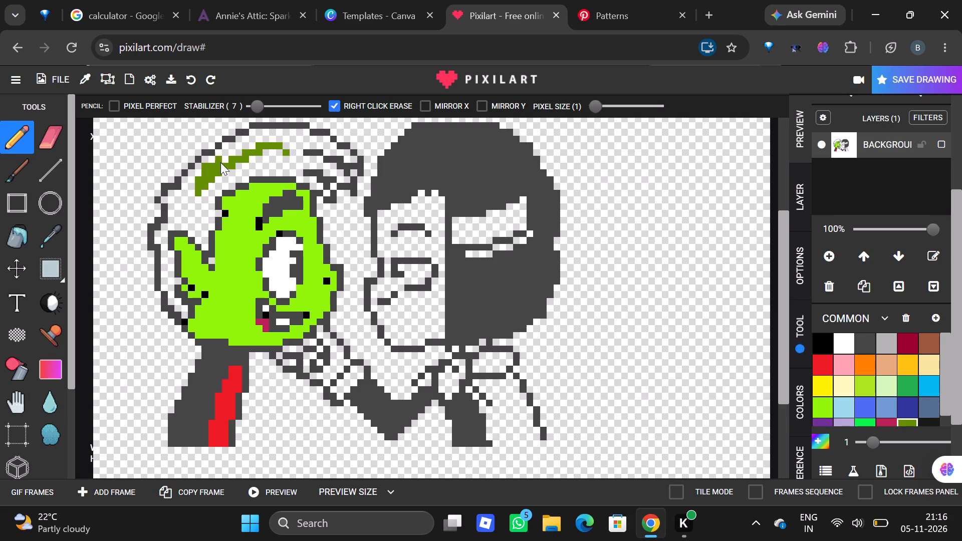
pyautogui.moveTo(220, 162); pyautogui.dragTo(231, 102)
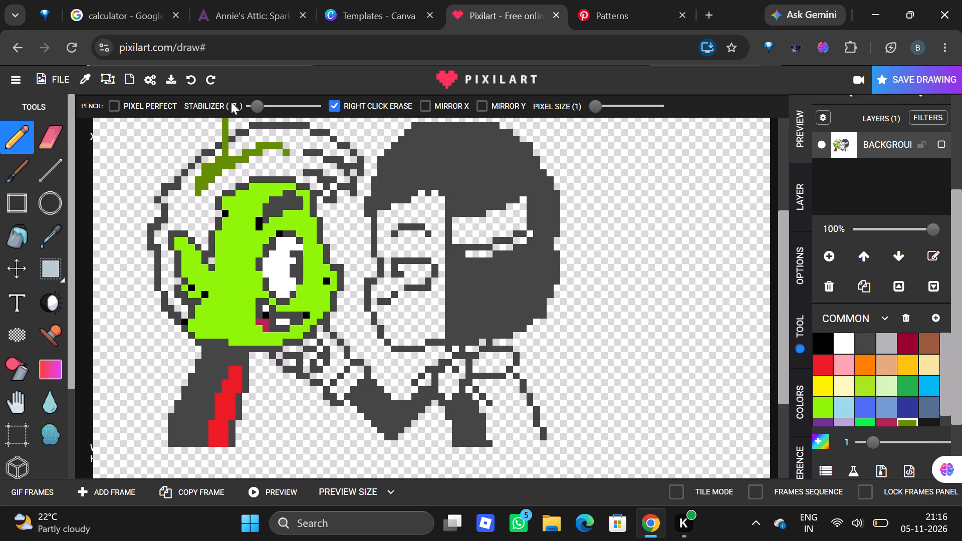
# Erase the stray olive green line sticking out above the first figure's upper hair outline.
pyautogui.rightClick(225, 120)
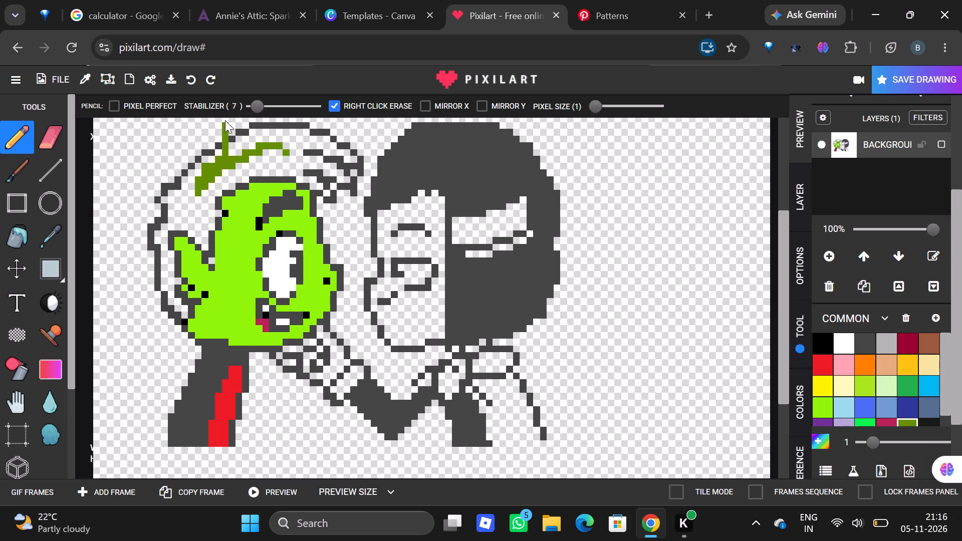
pyautogui.rightClick(225, 124)
pyautogui.rightClick(223, 132)
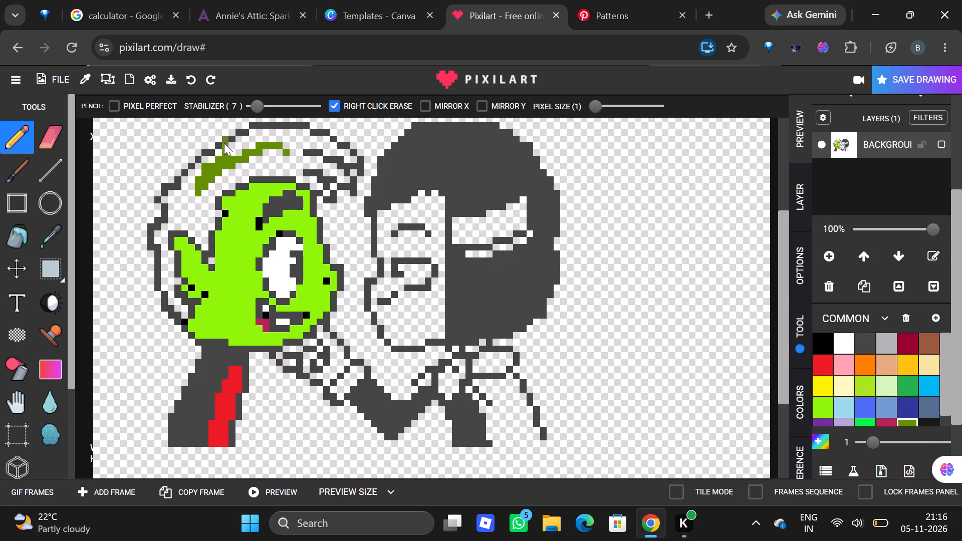
pyautogui.rightClick(224, 139)
# Fill the hair between the olive green band and the first figure's forehead outline with olive green.
pyautogui.click(231, 144)
pyautogui.moveTo(233, 151); pyautogui.dragTo(277, 158)
pyautogui.moveTo(277, 158); pyautogui.dragTo(205, 185)
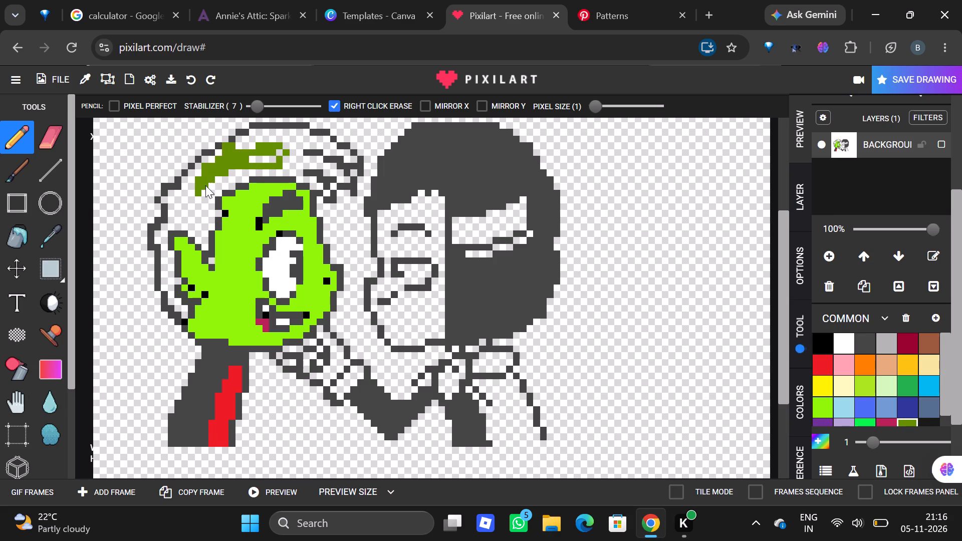
pyautogui.moveTo(205, 185); pyautogui.dragTo(261, 173)
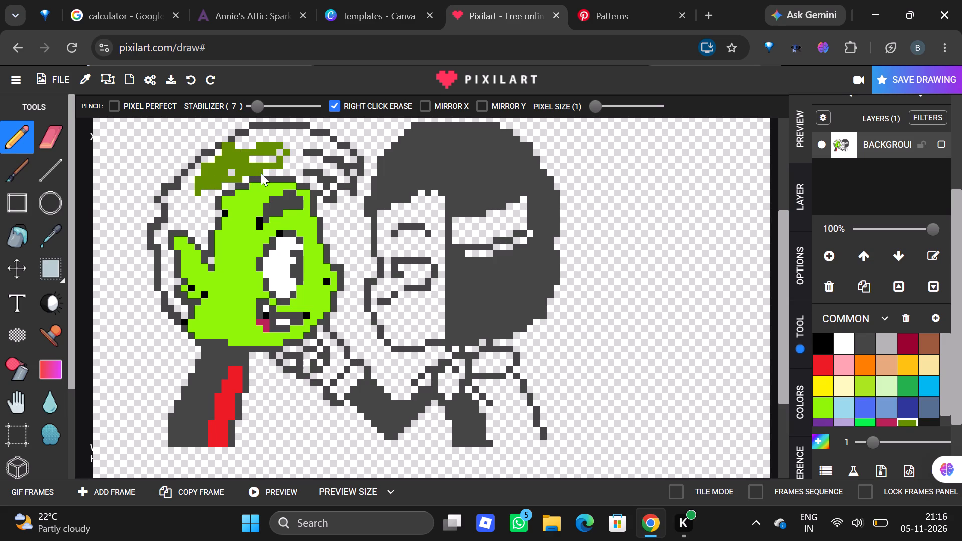
pyautogui.moveTo(261, 173); pyautogui.dragTo(289, 171)
# Repaint the overpainted outline pixel at the upper back of the first figure's hair in black.
pyautogui.click(817, 350)
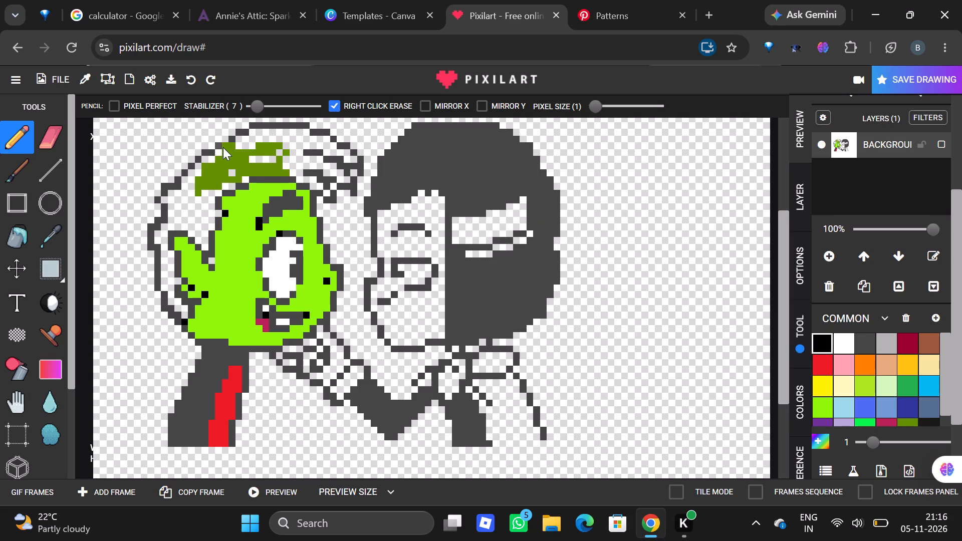
pyautogui.click(225, 145)
# Paint the narrow hair strip behind the first figure's ear with the custom olive green, down toward the ear's base.
pyautogui.click(911, 425)
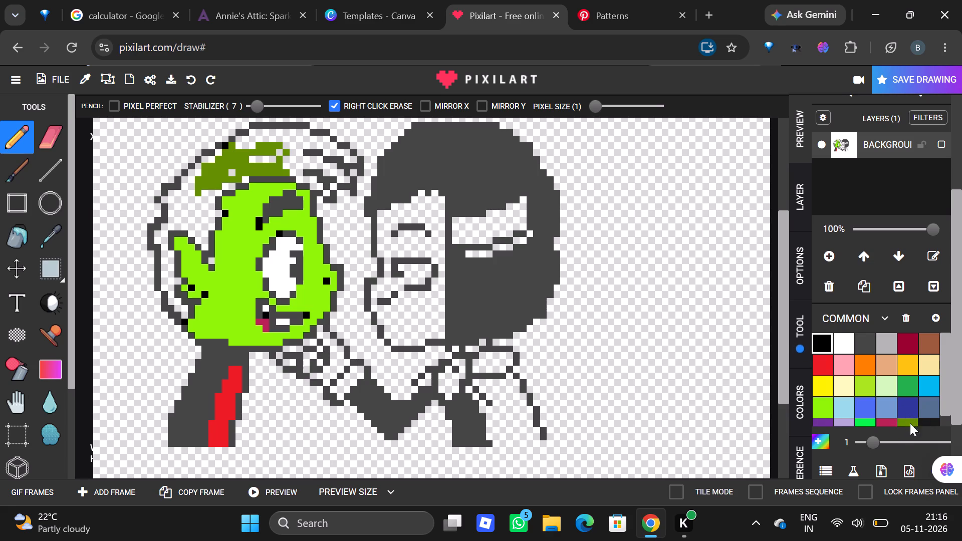
pyautogui.click(910, 421)
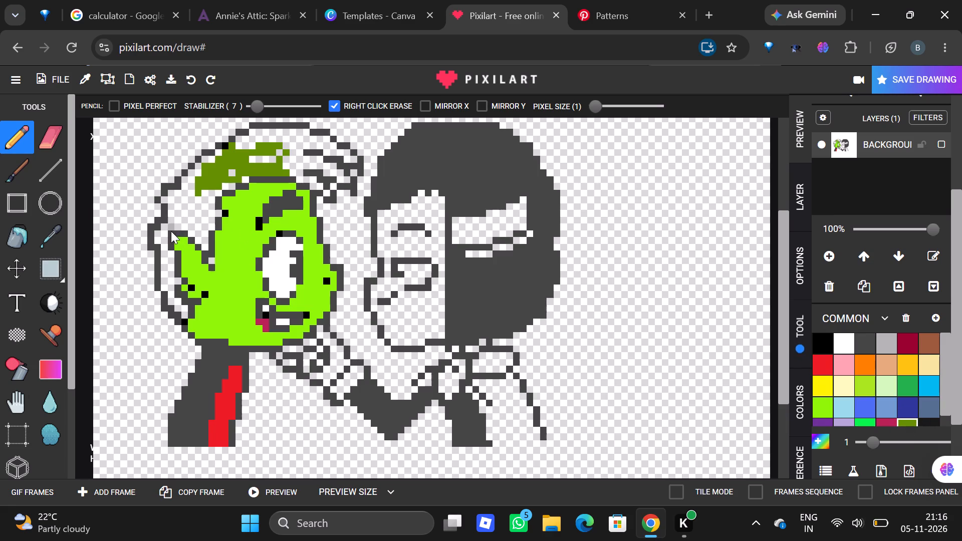
pyautogui.moveTo(163, 229); pyautogui.dragTo(165, 244)
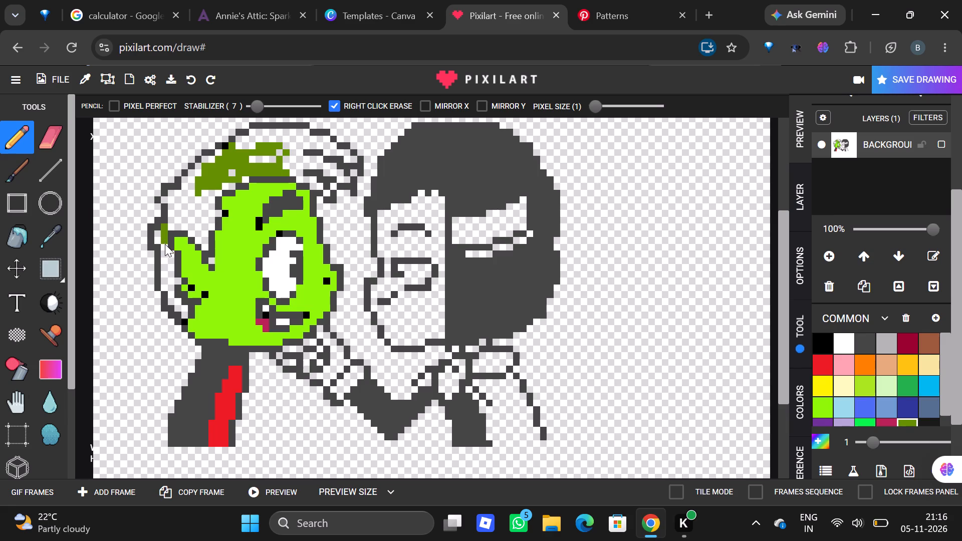
pyautogui.moveTo(165, 244); pyautogui.dragTo(166, 282)
pyautogui.moveTo(166, 282); pyautogui.dragTo(166, 284)
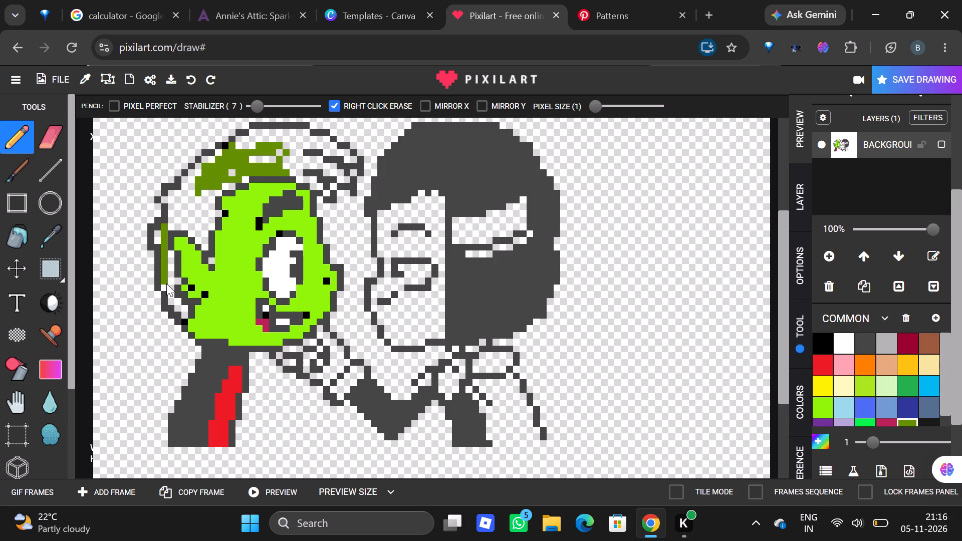
pyautogui.moveTo(166, 284); pyautogui.dragTo(165, 287)
pyautogui.click(165, 287)
pyautogui.moveTo(171, 256); pyautogui.dragTo(171, 295)
pyautogui.moveTo(171, 295); pyautogui.dragTo(172, 300)
pyautogui.moveTo(172, 300); pyautogui.dragTo(172, 302)
pyautogui.click(175, 282)
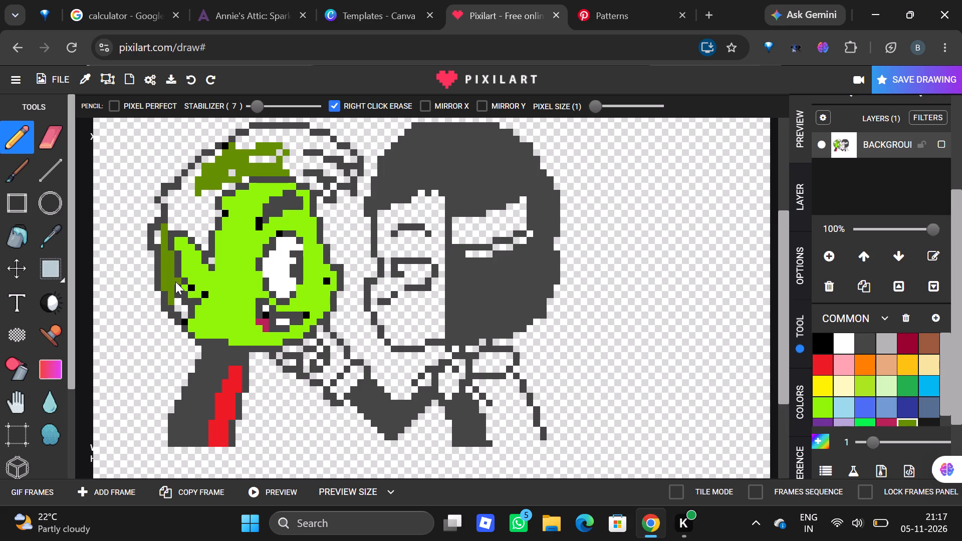
pyautogui.click(176, 305)
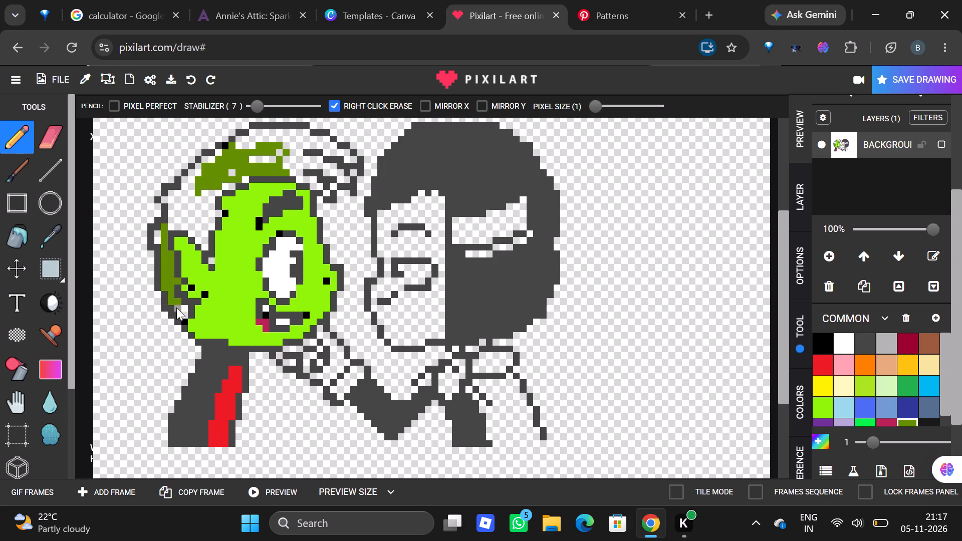
pyautogui.moveTo(176, 309); pyautogui.dragTo(182, 309)
pyautogui.click(182, 309)
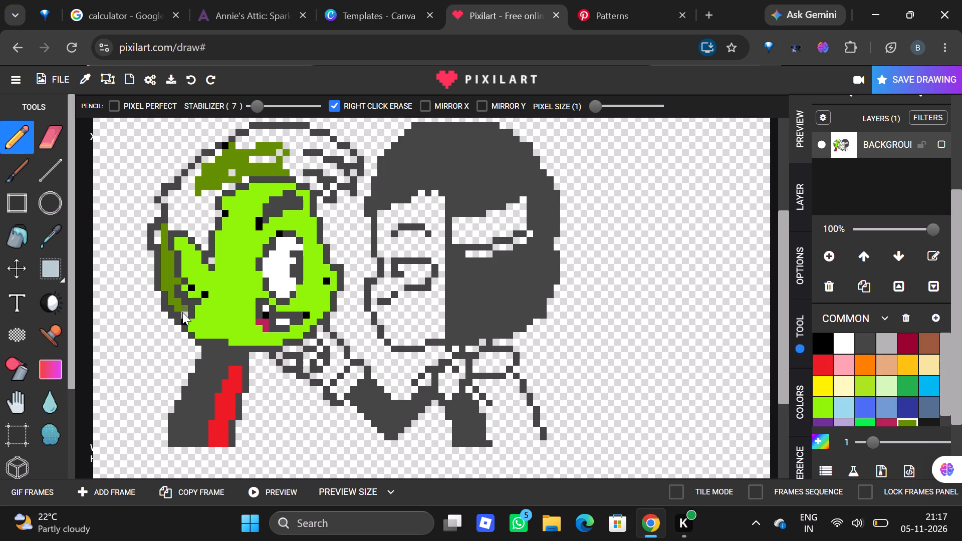
# Extend the custom olive green at the base and top of the strip behind the first figure's ear and up the back hair edge.
pyautogui.click(183, 313)
pyautogui.moveTo(156, 234); pyautogui.dragTo(156, 240)
pyautogui.click(156, 240)
pyautogui.moveTo(165, 199); pyautogui.dragTo(171, 173)
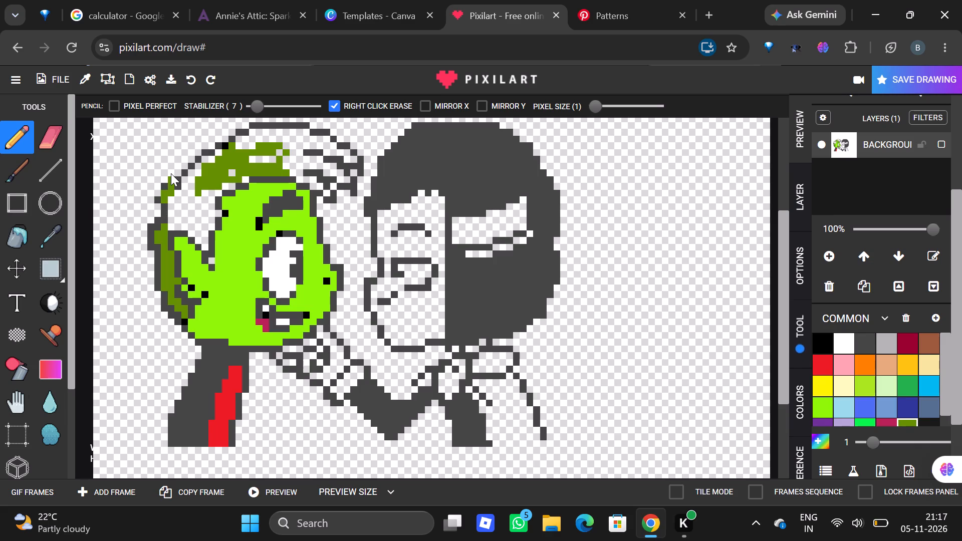
# Erase the stray olive green pixels at the upper back corner of the first figure's hair and redraw that outline corner in black.
pyautogui.rightClick(173, 178)
pyautogui.rightClick(162, 192)
pyautogui.moveTo(825, 341); pyautogui.dragTo(321, 237)
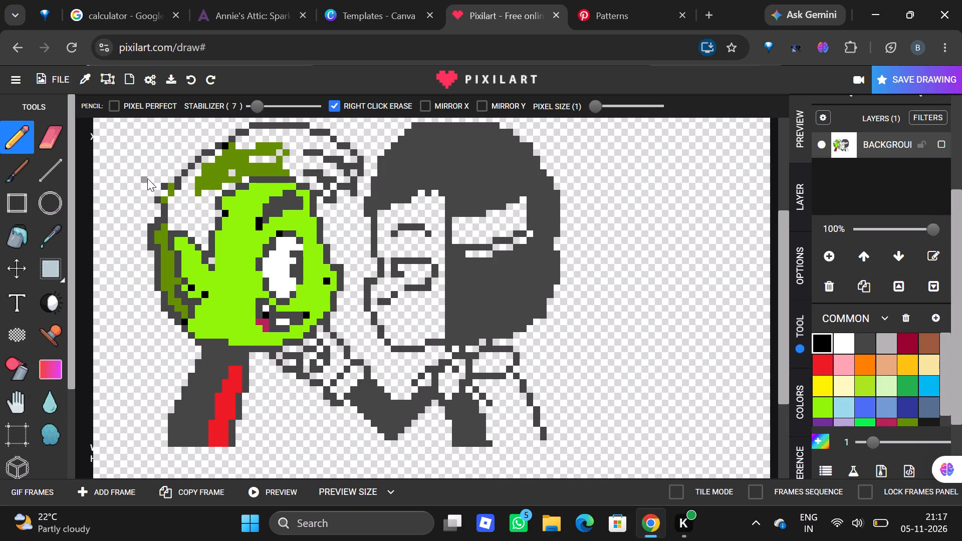
pyautogui.moveTo(163, 193); pyautogui.dragTo(169, 185)
pyautogui.click(169, 185)
# Fill the back of the first figure's hair above the ear with olive green, from the back outline up to the existing olive band.
pyautogui.click(906, 419)
pyautogui.moveTo(172, 197); pyautogui.dragTo(172, 200)
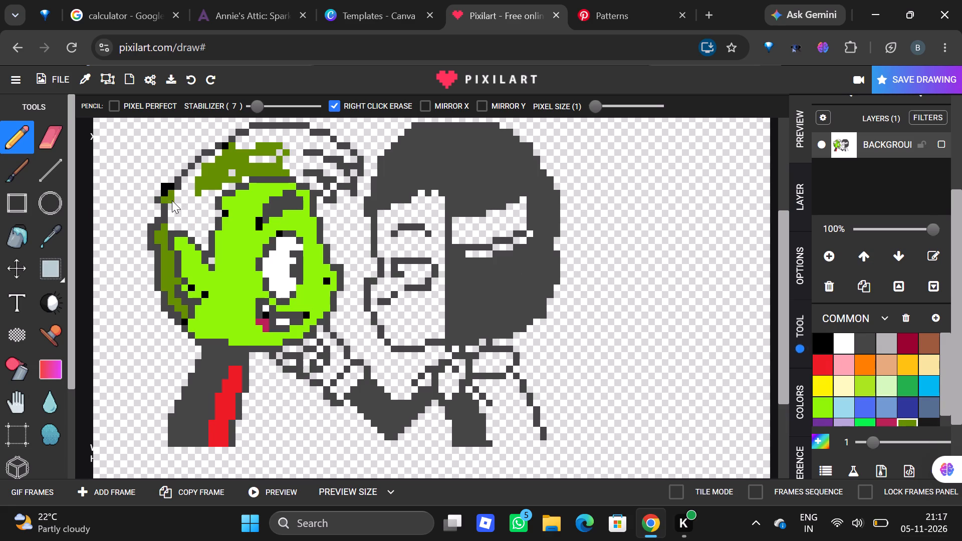
pyautogui.moveTo(172, 200); pyautogui.dragTo(172, 222)
pyautogui.moveTo(172, 222); pyautogui.dragTo(172, 225)
pyautogui.moveTo(179, 193); pyautogui.dragTo(179, 219)
pyautogui.moveTo(179, 219); pyautogui.dragTo(178, 226)
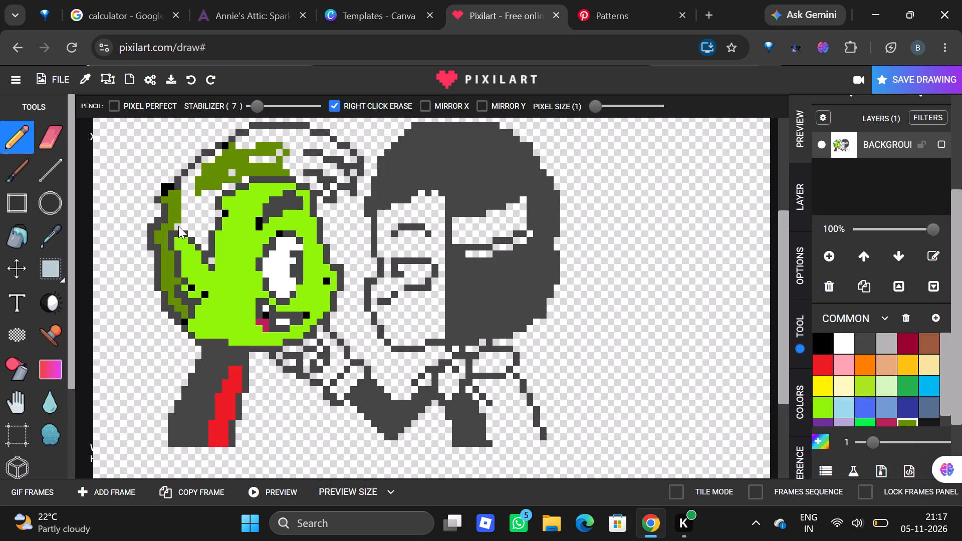
pyautogui.moveTo(178, 226); pyautogui.dragTo(175, 227)
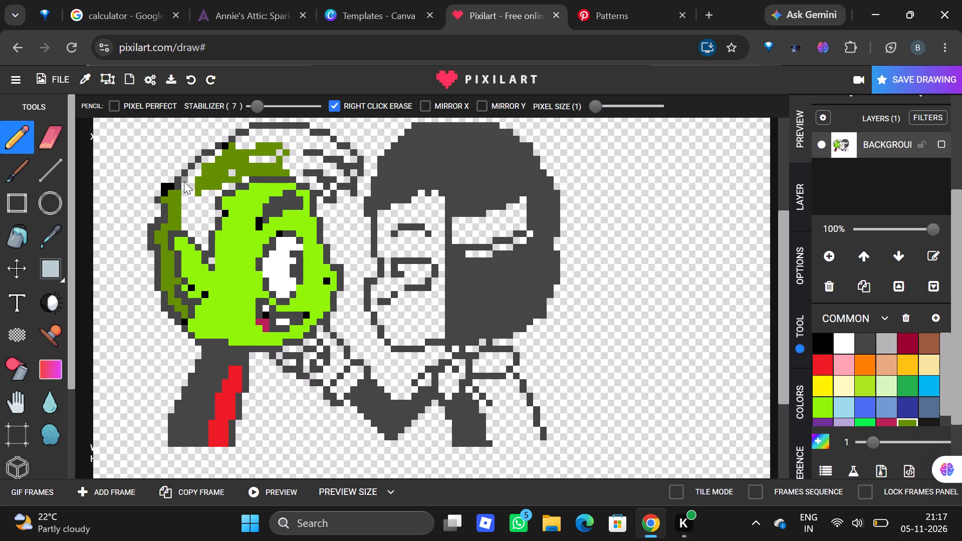
pyautogui.moveTo(184, 181); pyautogui.dragTo(186, 218)
pyautogui.moveTo(186, 218); pyautogui.dragTo(184, 224)
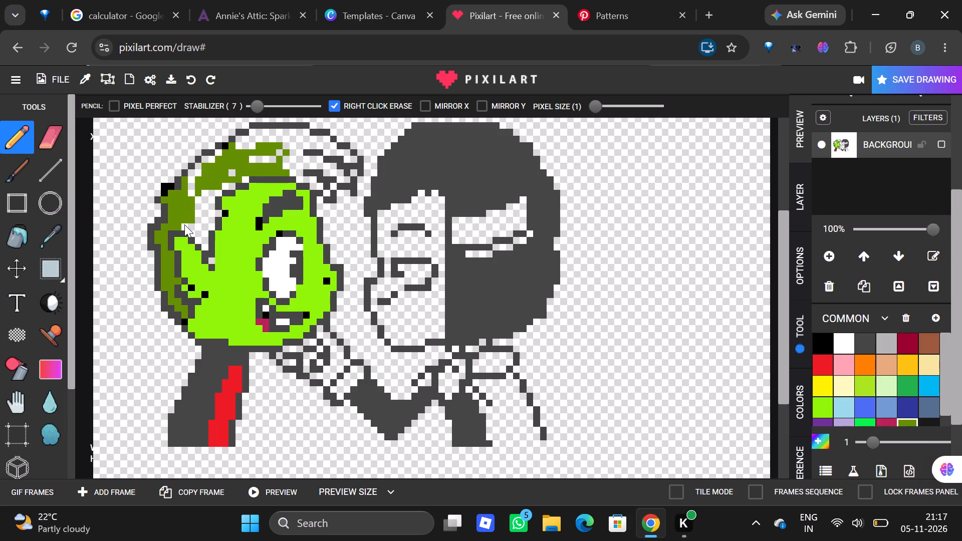
pyautogui.moveTo(184, 224); pyautogui.dragTo(189, 224)
pyautogui.click(189, 224)
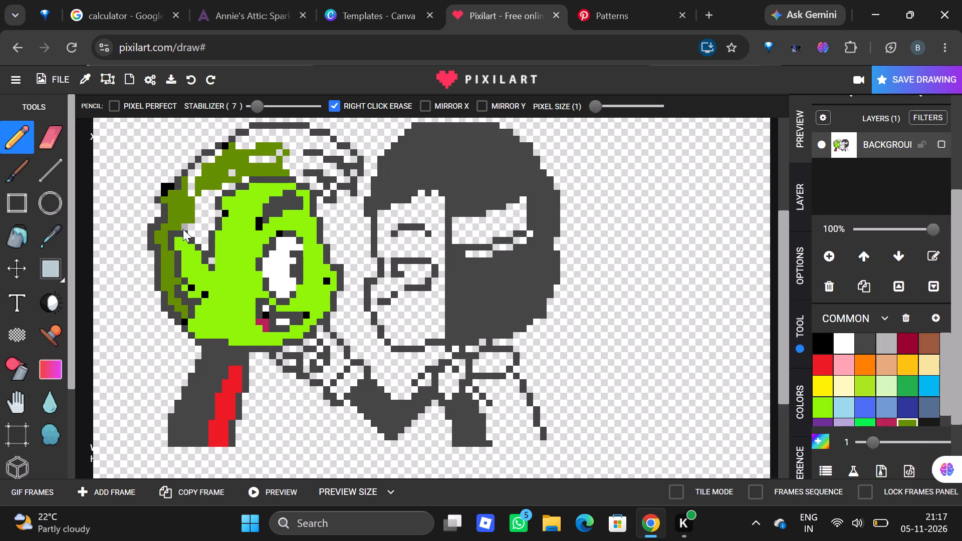
pyautogui.click(183, 229)
pyautogui.click(193, 226)
pyautogui.moveTo(192, 233); pyautogui.dragTo(198, 233)
pyautogui.moveTo(198, 233); pyautogui.dragTo(201, 167)
pyautogui.moveTo(201, 167); pyautogui.dragTo(199, 140)
# Erase the olive green overshoot at the first figure's upper back hair outline and repaint the outline pixel in black.
pyautogui.rightClick(198, 145)
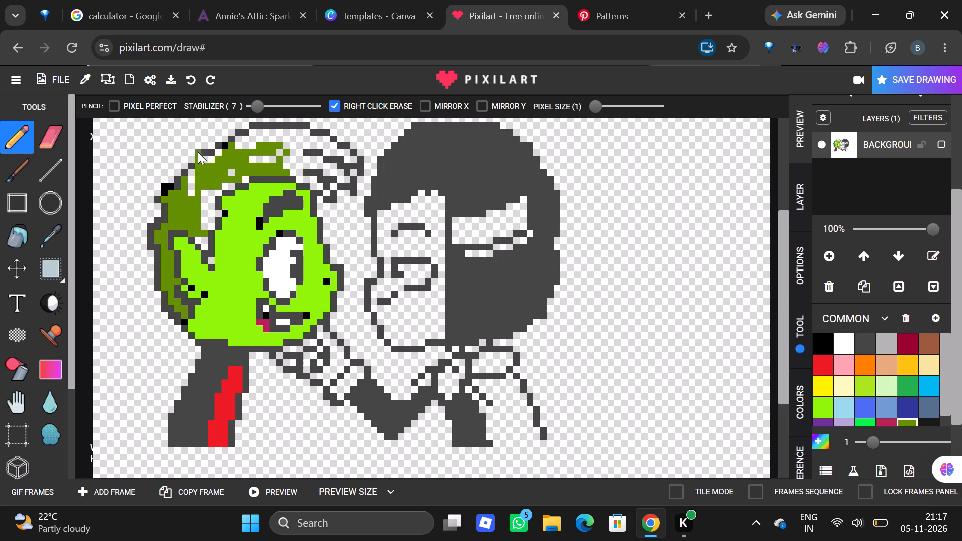
pyautogui.rightClick(198, 152)
pyautogui.click(197, 156)
pyautogui.rightClick(197, 156)
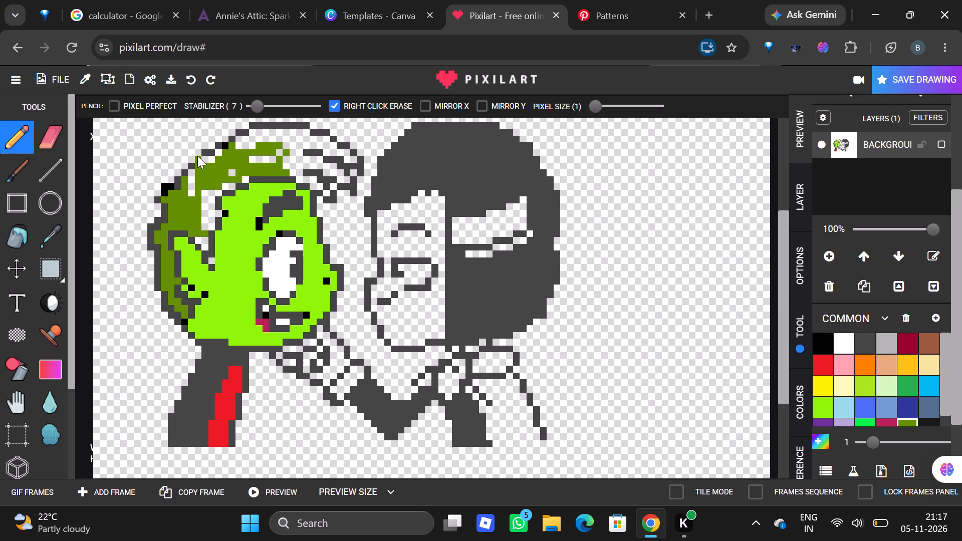
pyautogui.rightClick(197, 158)
pyautogui.click(829, 344)
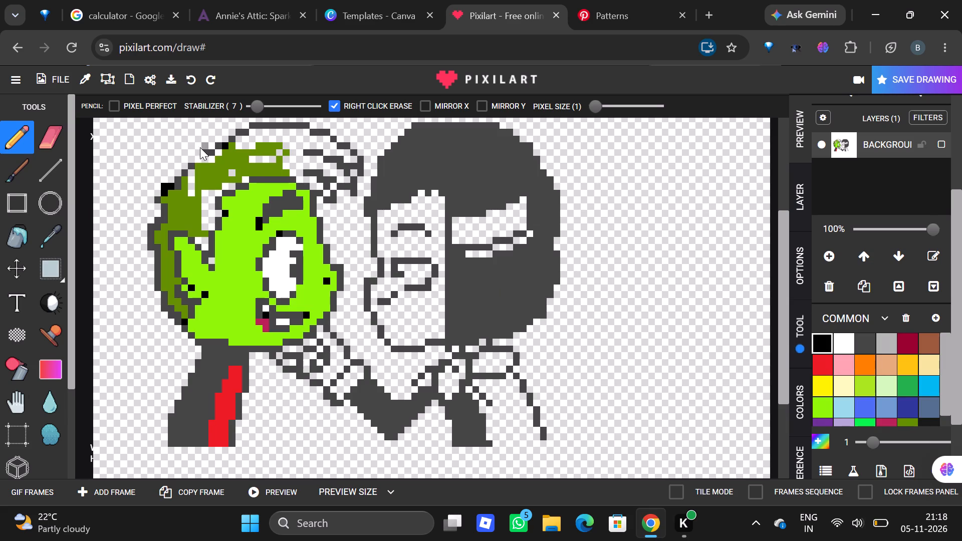
pyautogui.click(200, 157)
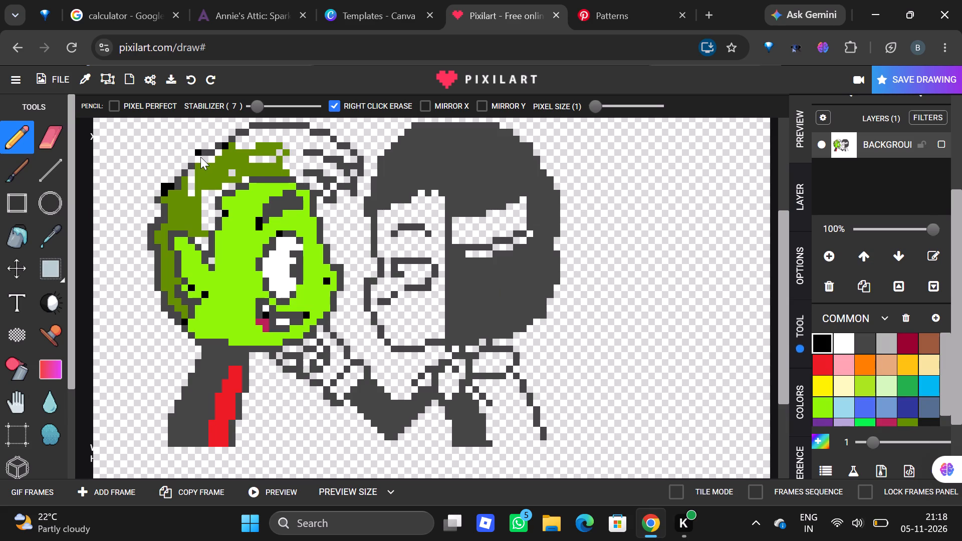
pyautogui.moveTo(198, 161); pyautogui.dragTo(198, 154)
pyautogui.rightClick(198, 154)
# Fill the gaps between the back hair and the upper band, and the hair just above the ear's inner edge, with olive green.
pyautogui.moveTo(911, 423); pyautogui.dragTo(331, 193)
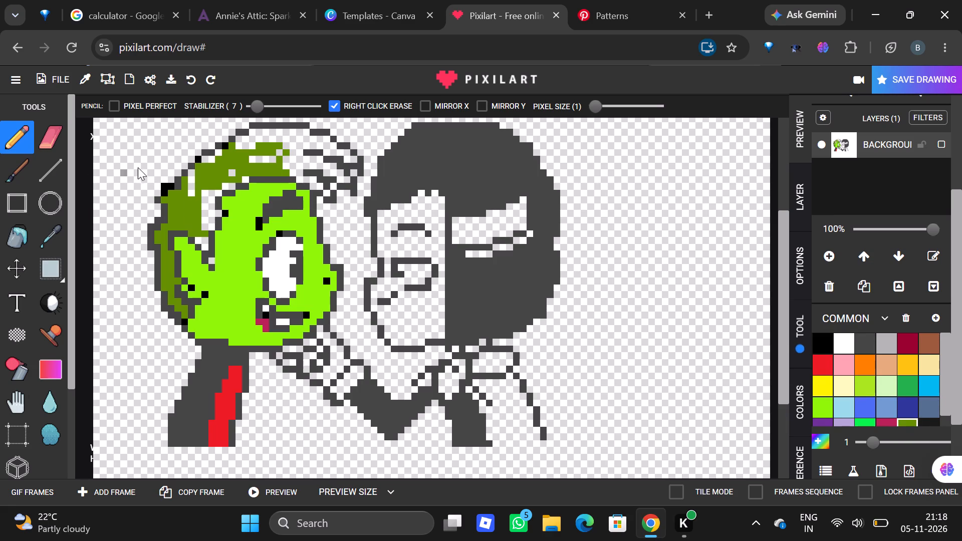
pyautogui.click(191, 175)
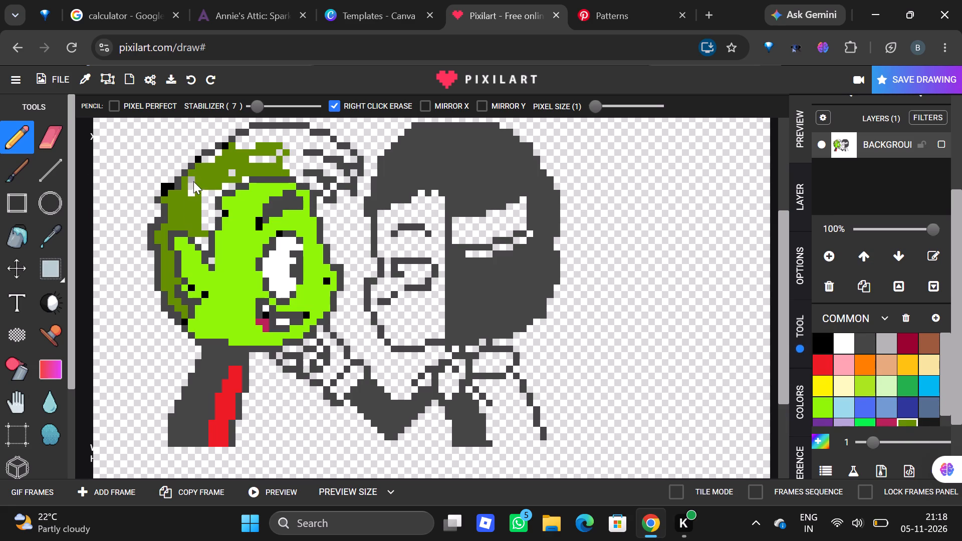
pyautogui.moveTo(193, 183); pyautogui.dragTo(192, 190)
pyautogui.click(192, 190)
pyautogui.click(192, 195)
pyautogui.click(198, 236)
pyautogui.moveTo(198, 239); pyautogui.dragTo(204, 242)
pyautogui.click(204, 242)
pyautogui.click(204, 247)
# Paint one bright green pixel in the notch where the first figure's ear meets the face.
pyautogui.click(861, 426)
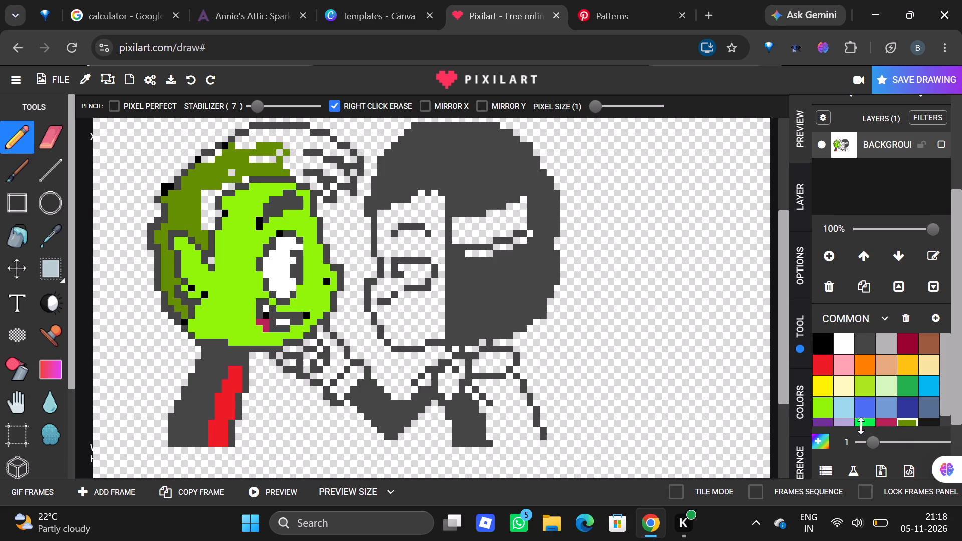
pyautogui.moveTo(864, 422); pyautogui.dragTo(434, 306)
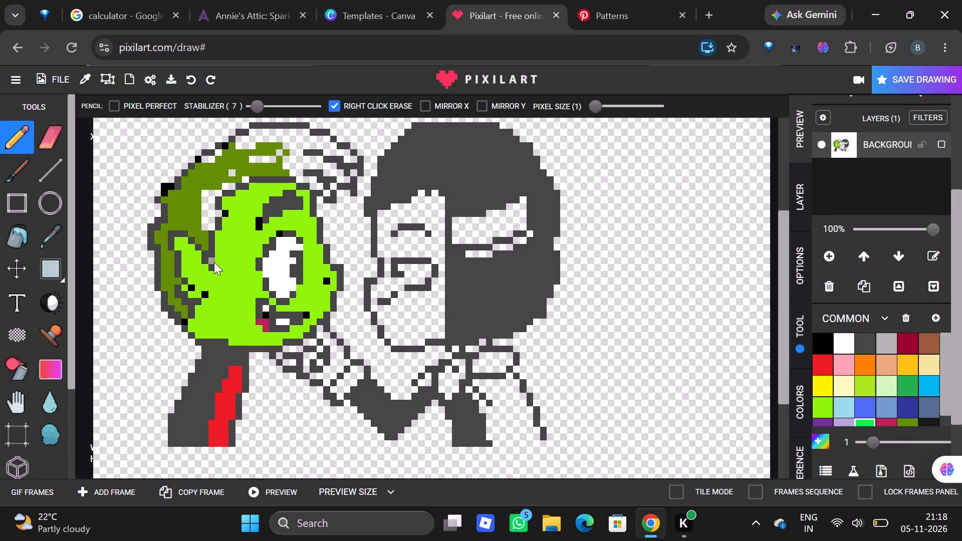
pyautogui.click(213, 259)
# Fill the empty strip of the first figure's hair between the ear's inner edge and the face outline with olive green.
pyautogui.click(909, 424)
pyautogui.moveTo(211, 190); pyautogui.dragTo(206, 206)
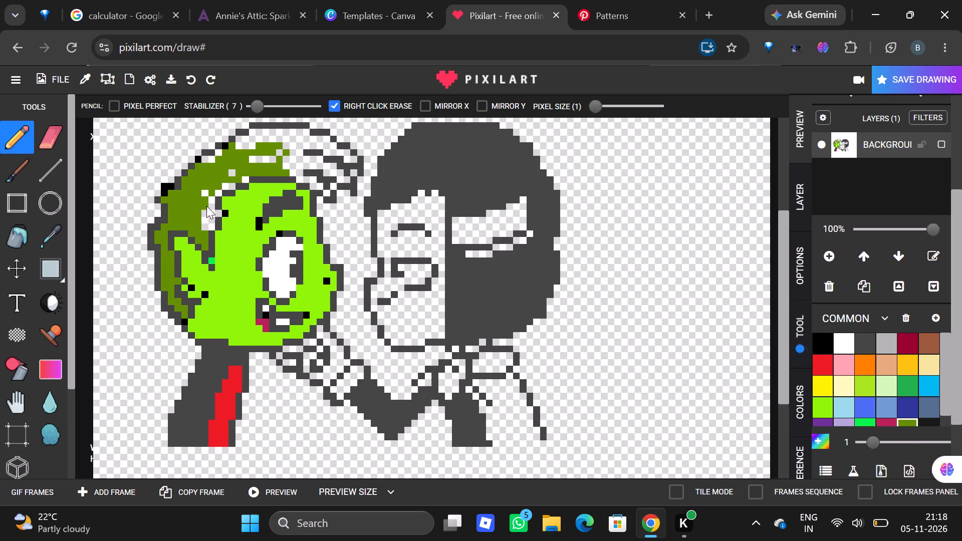
pyautogui.moveTo(206, 206); pyautogui.dragTo(205, 226)
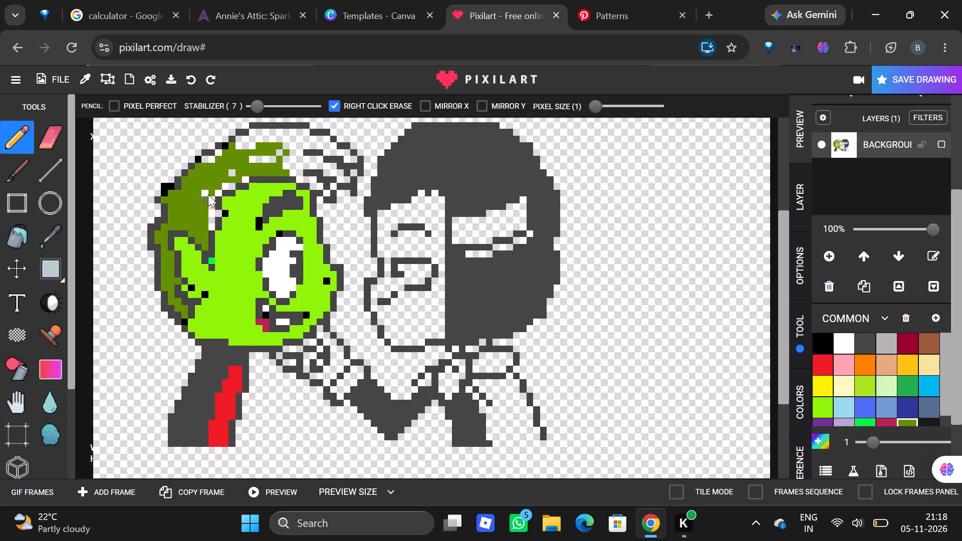
pyautogui.click(208, 192)
pyautogui.moveTo(210, 201); pyautogui.dragTo(208, 207)
pyautogui.moveTo(208, 207); pyautogui.dragTo(211, 224)
pyautogui.click(211, 224)
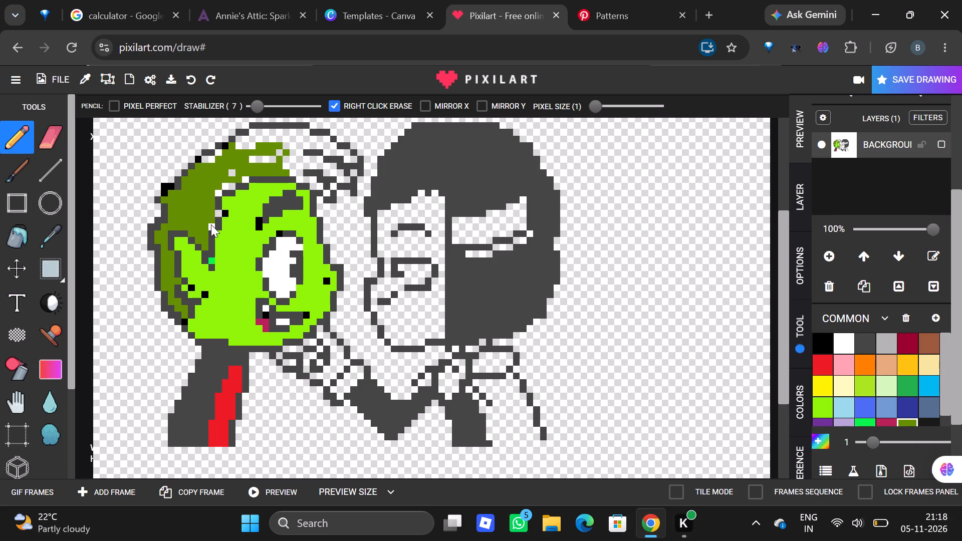
pyautogui.click(211, 224)
pyautogui.moveTo(211, 226); pyautogui.dragTo(216, 214)
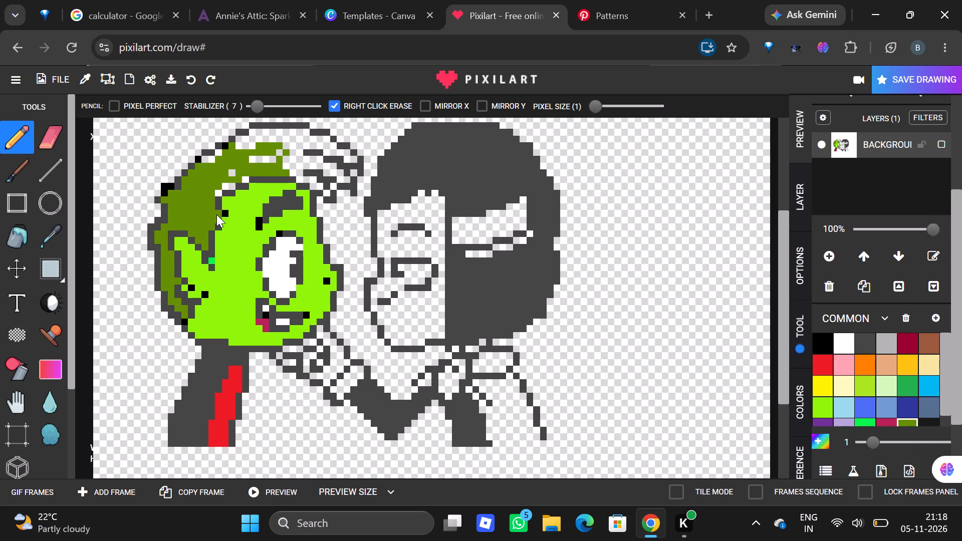
pyautogui.moveTo(216, 214); pyautogui.dragTo(216, 214)
# Repaint the missing face-outline pixel beside the first figure's hair, above the ear, in black.
pyautogui.moveTo(826, 343); pyautogui.dragTo(348, 256)
pyautogui.click(218, 220)
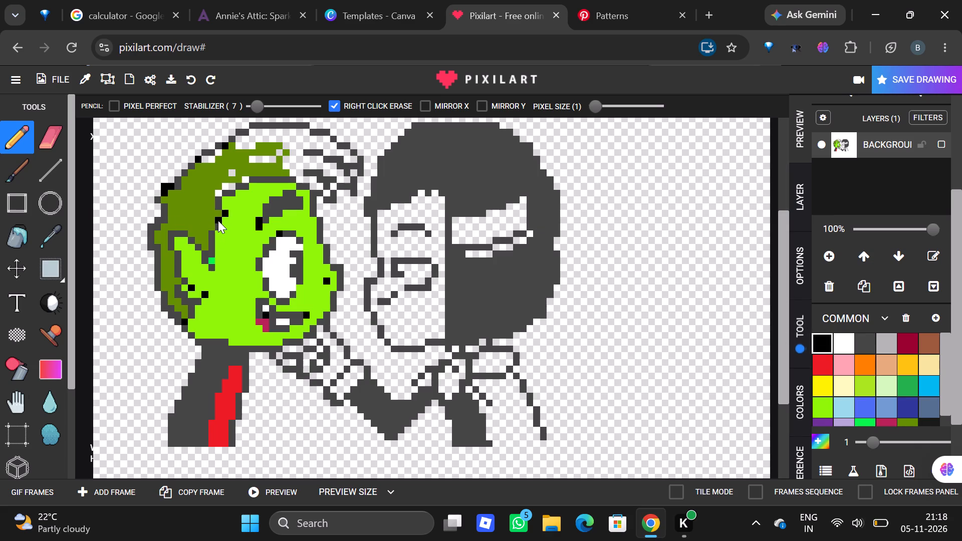
# Fill the remaining empty pixels along the first figure's hairline, at the upper back corner of the face, with olive green.
pyautogui.click(914, 426)
pyautogui.click(911, 421)
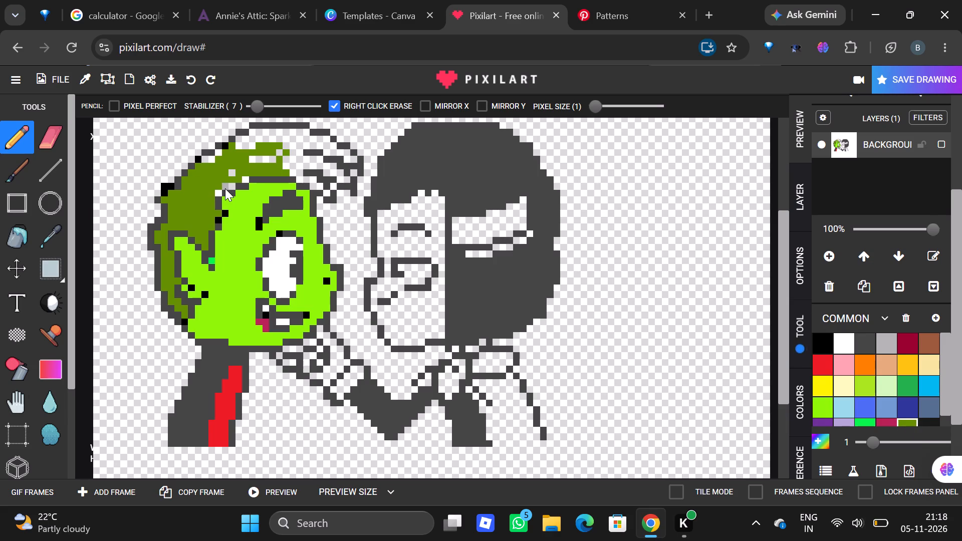
pyautogui.click(230, 188)
pyautogui.moveTo(224, 186); pyautogui.dragTo(218, 192)
pyautogui.moveTo(218, 192); pyautogui.dragTo(201, 143)
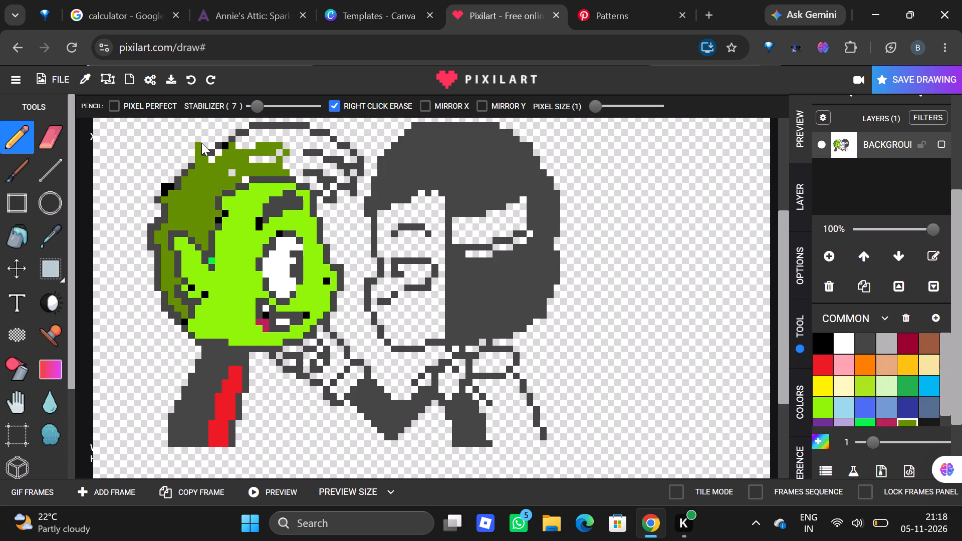
# Erase the stray olive green pixels beyond the first figure's upper back hair outline and repaint the outline pixel in black.
pyautogui.rightClick(199, 145)
pyautogui.rightClick(197, 152)
pyautogui.moveTo(815, 340); pyautogui.dragTo(397, 227)
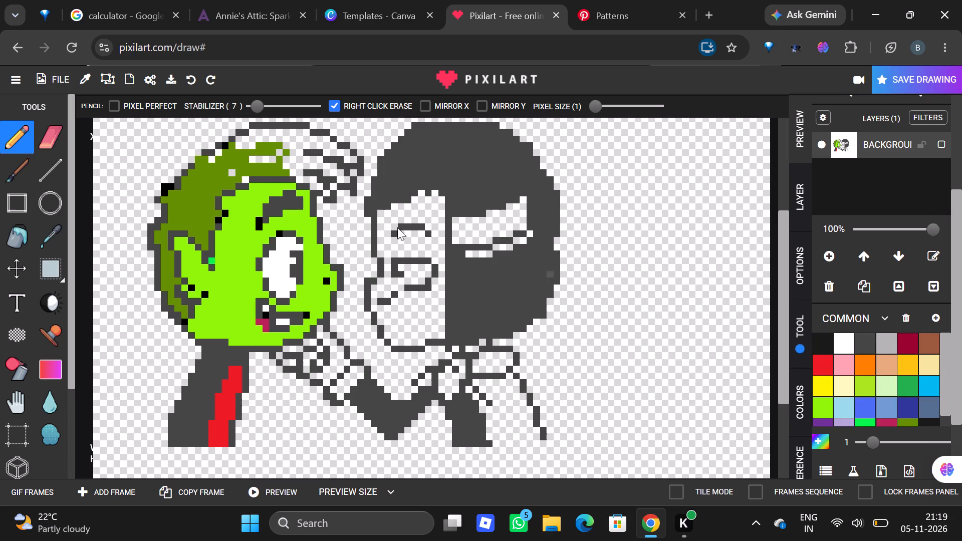
pyautogui.moveTo(397, 227); pyautogui.dragTo(391, 225)
pyautogui.click(199, 159)
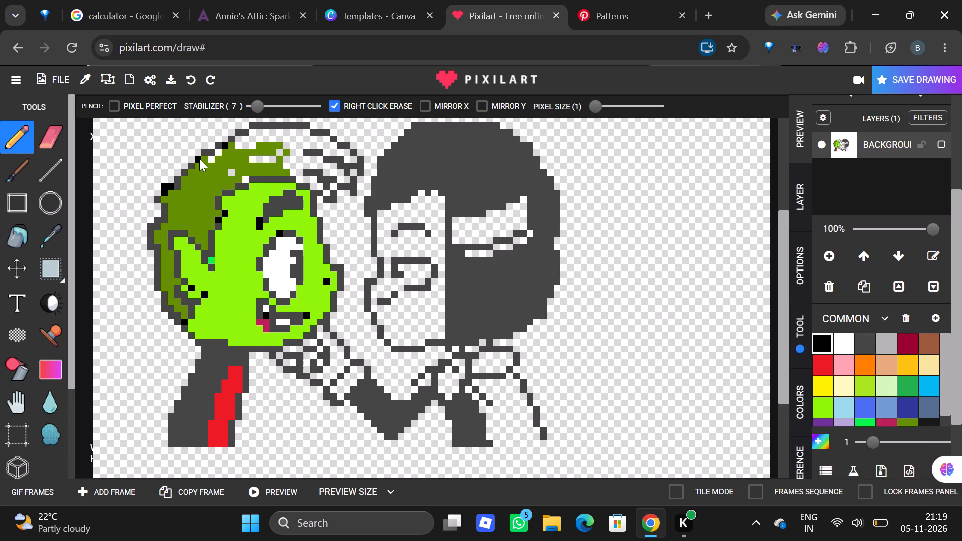
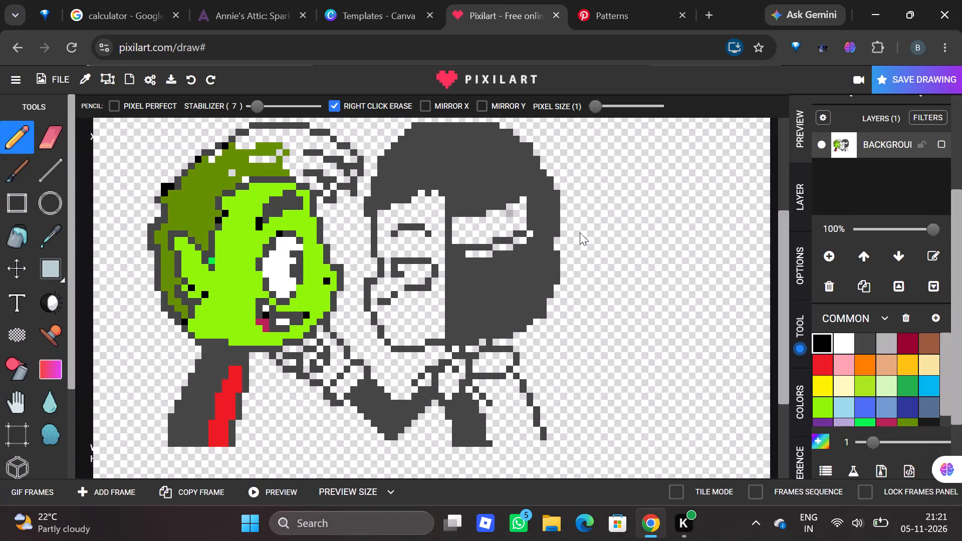
# Fill the empty pixels inside the first figure's hair, from the upper back to above the forehead, with olive green.
pyautogui.click(913, 429)
pyautogui.click(910, 420)
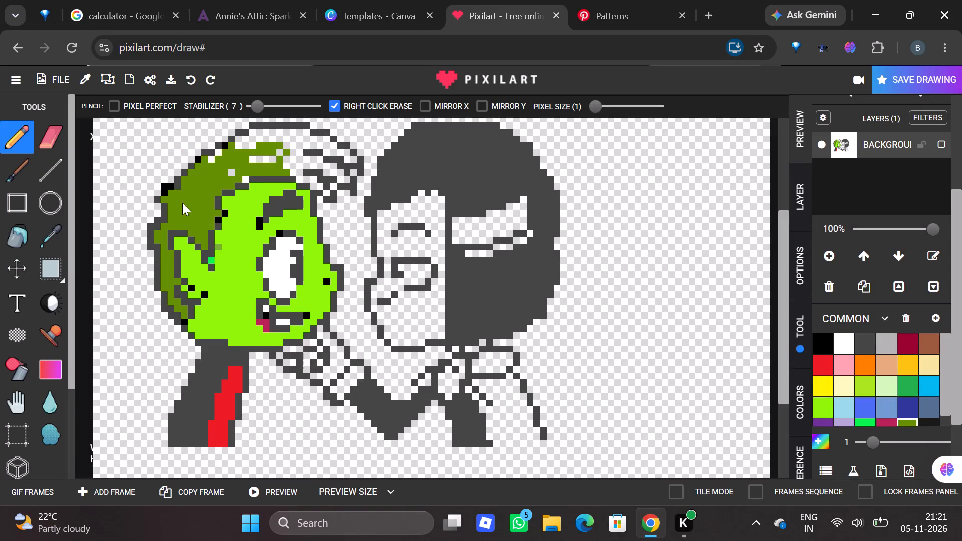
pyautogui.moveTo(211, 159); pyautogui.dragTo(219, 153)
pyautogui.click(219, 153)
pyautogui.click(232, 170)
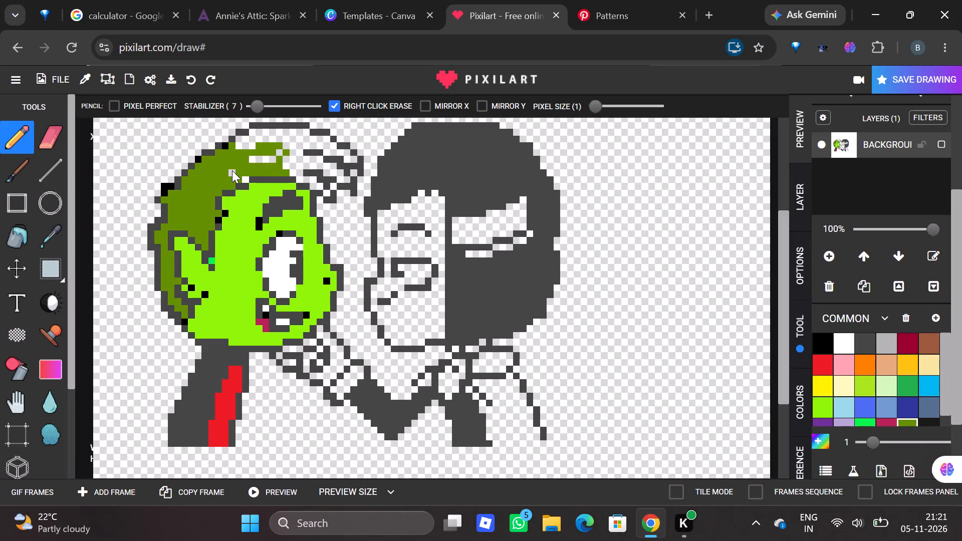
pyautogui.click(232, 170)
pyautogui.moveTo(232, 174); pyautogui.dragTo(247, 180)
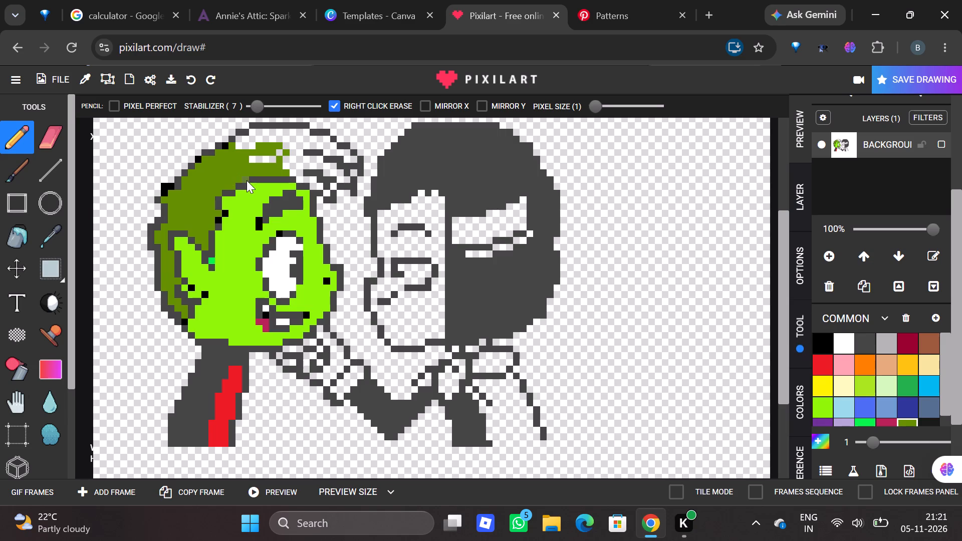
pyautogui.moveTo(249, 158); pyautogui.dragTo(277, 141)
# Draw an olive green line up to the top of the first figure's hair and repaint the crossed outline pixel in black.
pyautogui.moveTo(277, 141); pyautogui.dragTo(277, 115)
pyautogui.click(282, 118)
pyautogui.rightClick(282, 118)
pyautogui.click(828, 335)
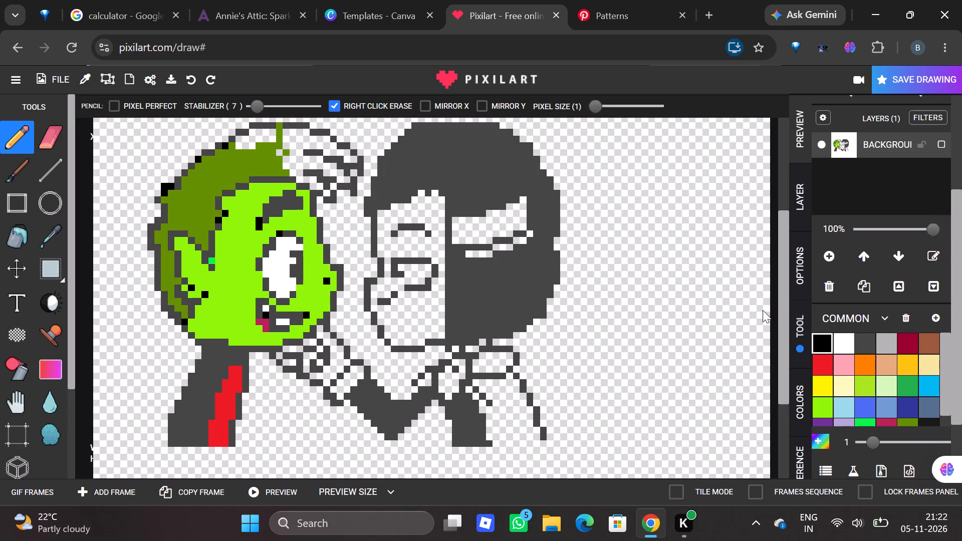
pyautogui.click(279, 127)
# Fill the empty crown of the first figure's hair, up to the top outline and forward to the front strands, with olive green.
pyautogui.click(908, 426)
pyautogui.click(908, 421)
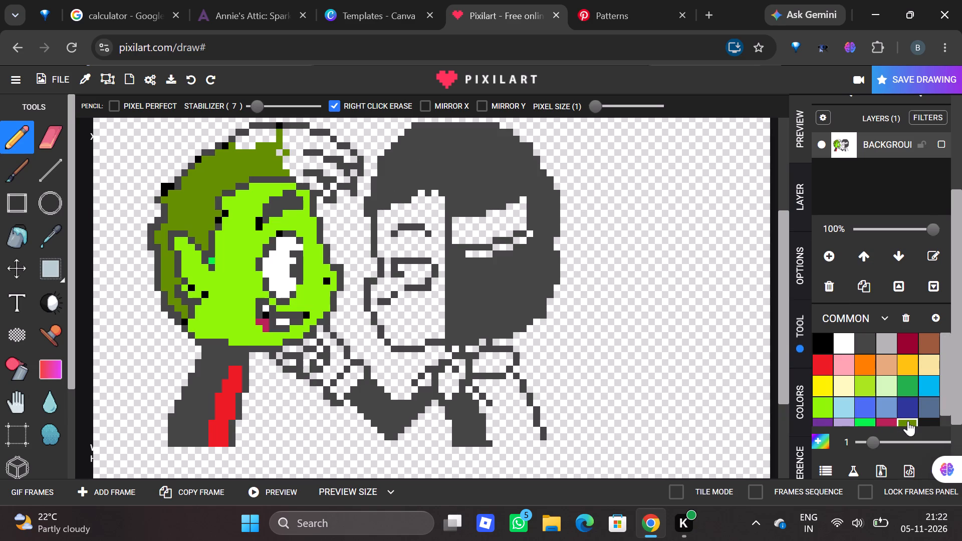
pyautogui.moveTo(241, 150); pyautogui.dragTo(250, 150)
pyautogui.click(244, 140)
pyautogui.moveTo(241, 139); pyautogui.dragTo(256, 140)
pyautogui.doubleClick(256, 140)
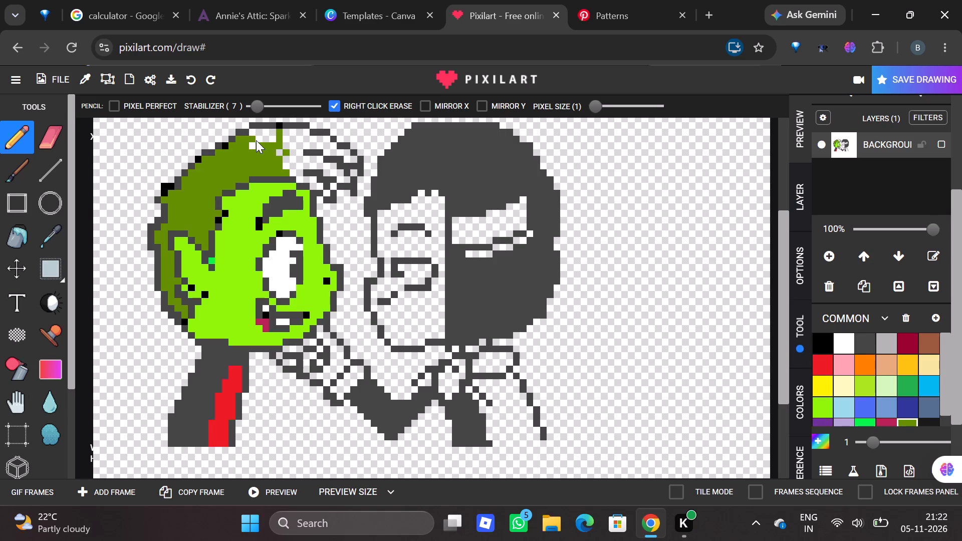
pyautogui.moveTo(259, 140); pyautogui.dragTo(269, 140)
pyautogui.moveTo(269, 140); pyautogui.dragTo(276, 140)
pyautogui.click(256, 144)
pyautogui.moveTo(255, 130); pyautogui.dragTo(283, 133)
pyautogui.moveTo(283, 133); pyautogui.dragTo(301, 135)
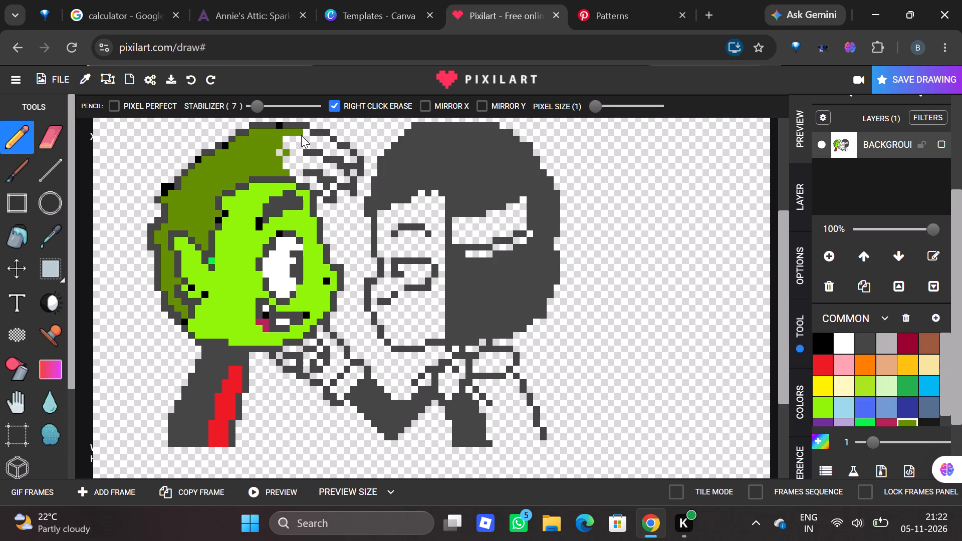
pyautogui.moveTo(301, 135); pyautogui.dragTo(306, 134)
pyautogui.moveTo(306, 134); pyautogui.dragTo(283, 149)
# Fill the first figure's middle front hair strand, from above the forehead to its tip, with olive green.
pyautogui.moveTo(283, 149); pyautogui.dragTo(300, 159)
pyautogui.moveTo(300, 159); pyautogui.dragTo(316, 159)
pyautogui.moveTo(316, 159); pyautogui.dragTo(318, 159)
pyautogui.moveTo(285, 165); pyautogui.dragTo(309, 166)
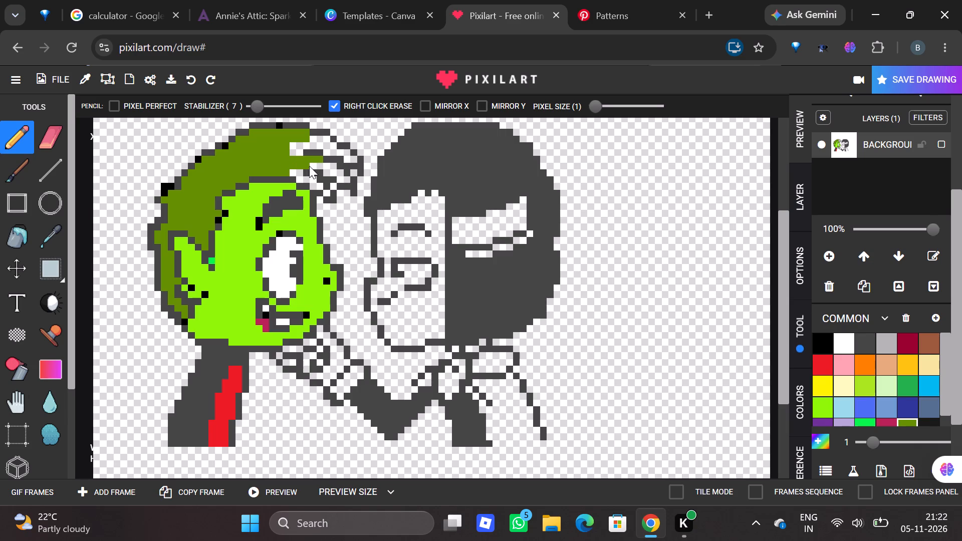
pyautogui.moveTo(309, 166); pyautogui.dragTo(327, 164)
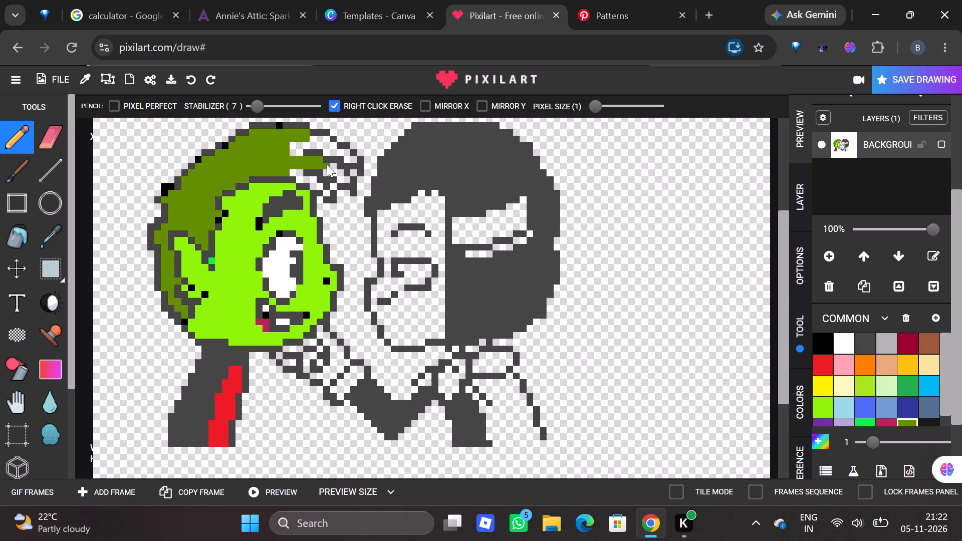
pyautogui.moveTo(332, 164); pyautogui.dragTo(329, 170)
pyautogui.click(329, 170)
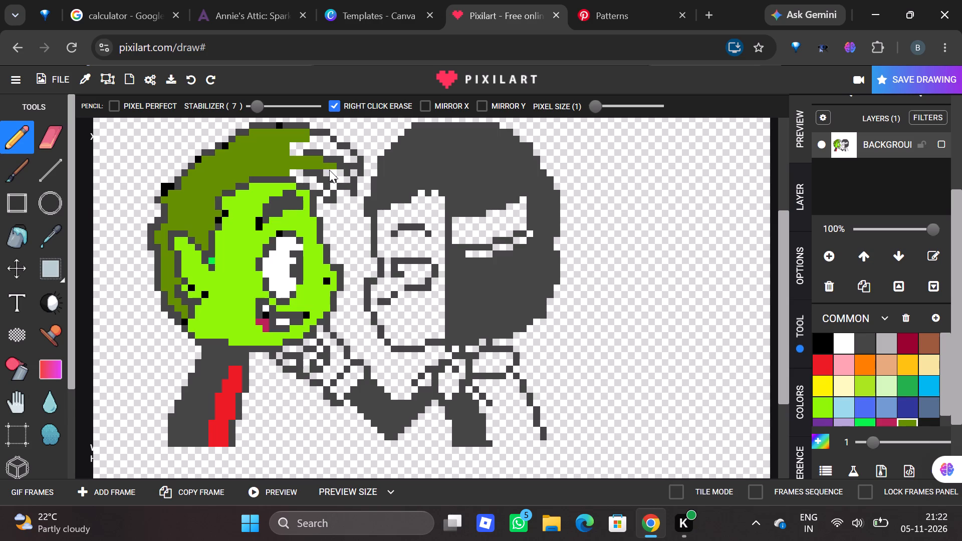
pyautogui.moveTo(329, 171); pyautogui.dragTo(336, 171)
pyautogui.click(336, 171)
pyautogui.click(338, 171)
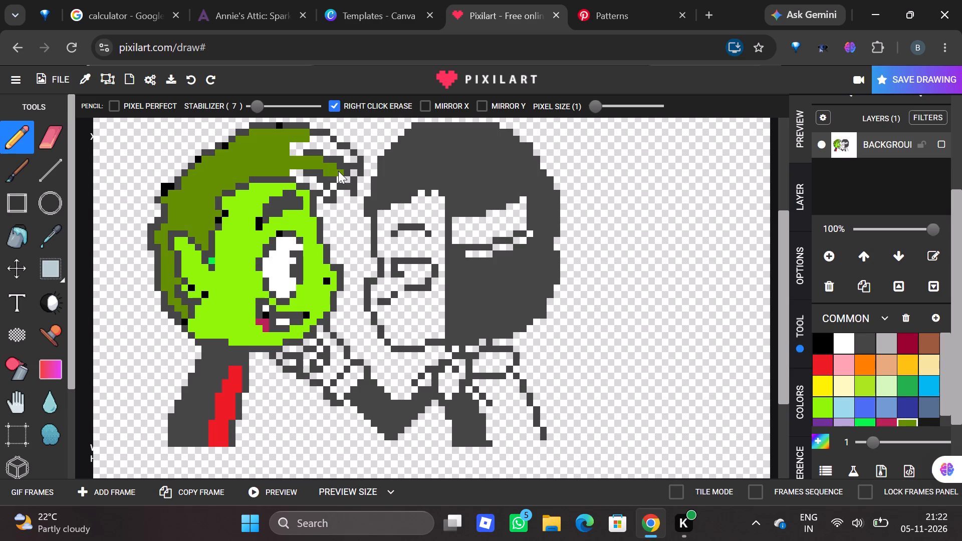
pyautogui.click(341, 177)
pyautogui.moveTo(340, 179); pyautogui.dragTo(345, 179)
pyautogui.moveTo(345, 179); pyautogui.dragTo(356, 172)
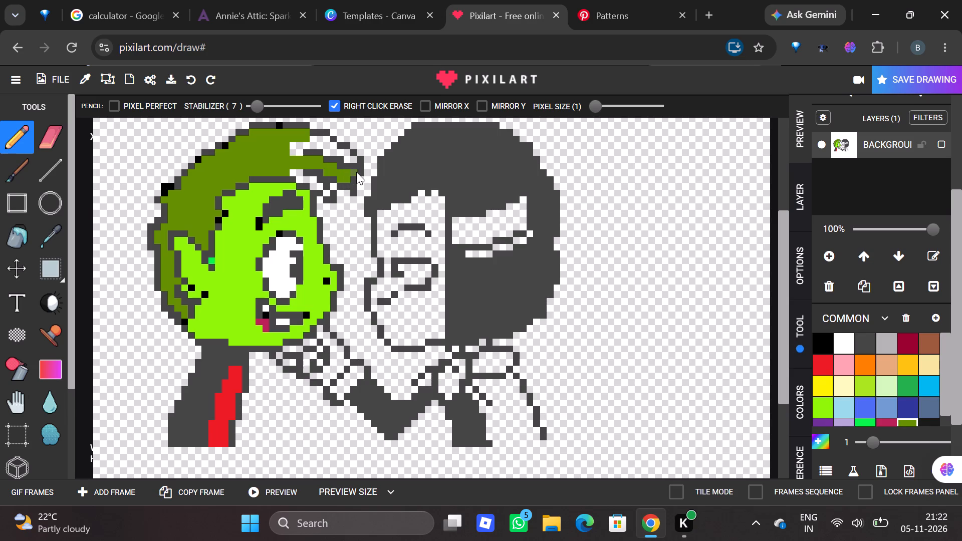
# Erase the misplaced pixel on the outline near the middle front strand's tip and repaint it in black.
pyautogui.rightClick(347, 172)
pyautogui.click(821, 345)
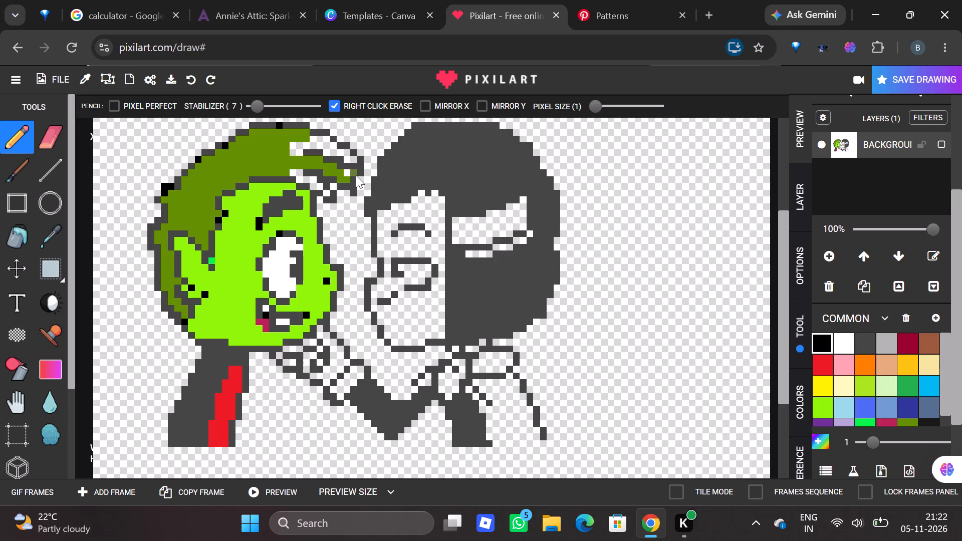
pyautogui.click(344, 172)
# Fill the first figure's lowest front hair strand, just above the forehead outline, with olive green.
pyautogui.click(903, 422)
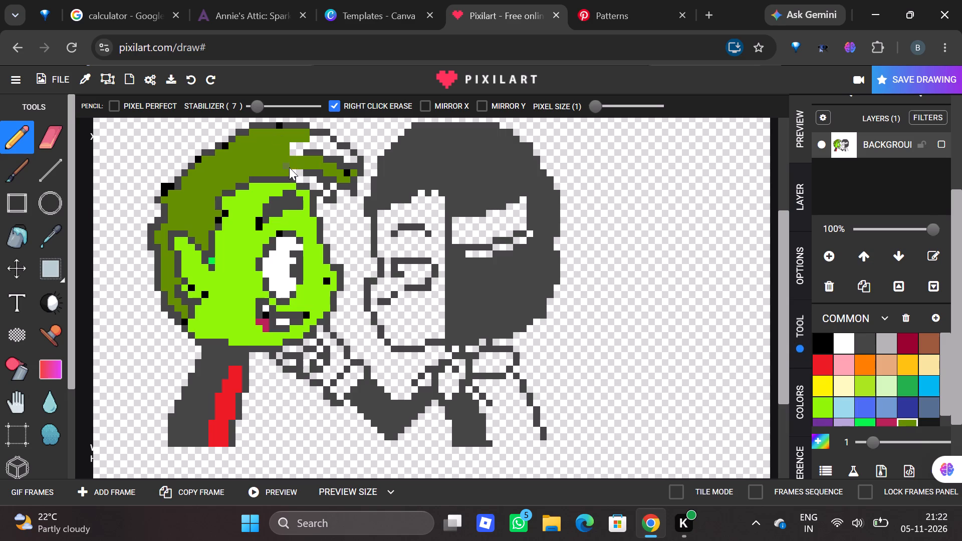
pyautogui.moveTo(295, 174); pyautogui.dragTo(301, 175)
pyautogui.moveTo(301, 180); pyautogui.dragTo(312, 180)
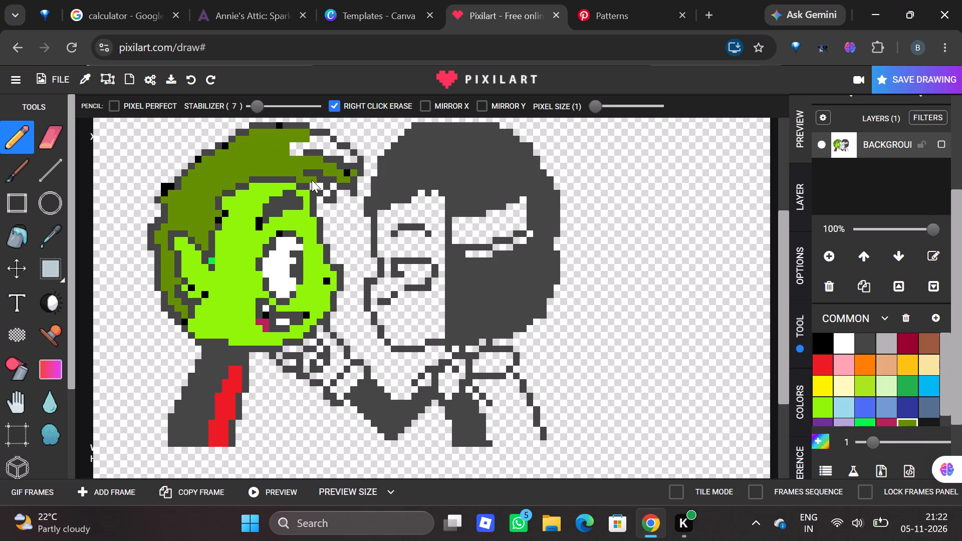
pyautogui.click(318, 186)
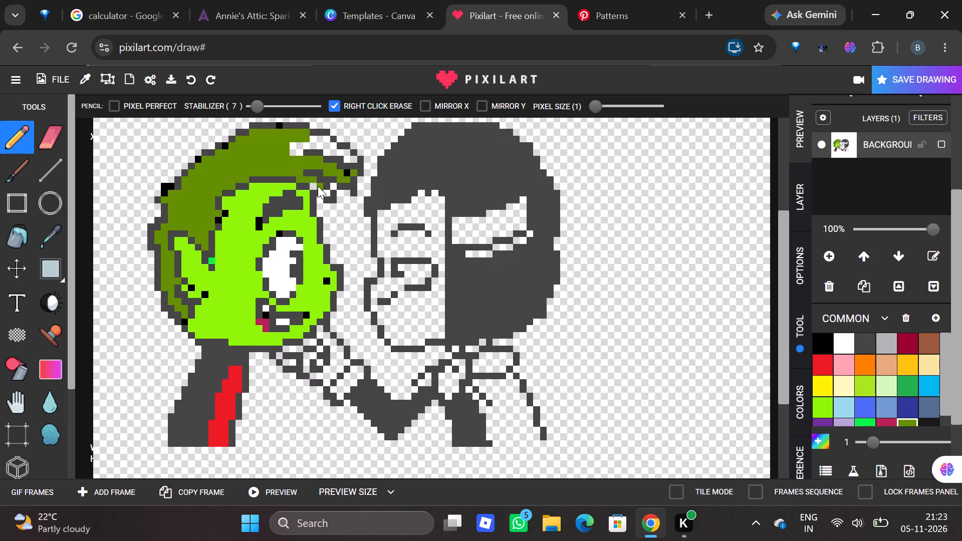
pyautogui.click(312, 186)
pyautogui.click(333, 187)
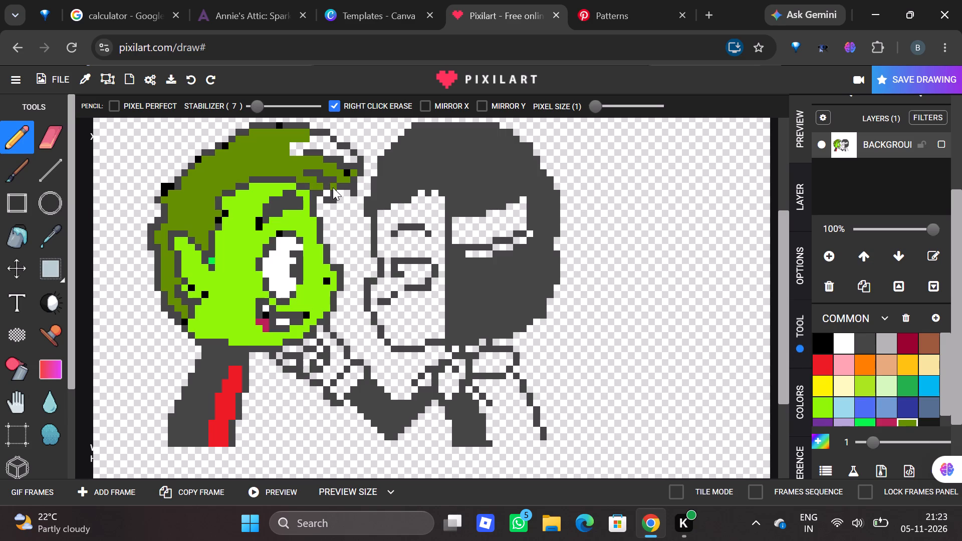
pyautogui.click(326, 193)
# Fill the first figure's uppermost front hair strand, from the crown to near its tip, with olive green.
pyautogui.moveTo(292, 143); pyautogui.dragTo(326, 144)
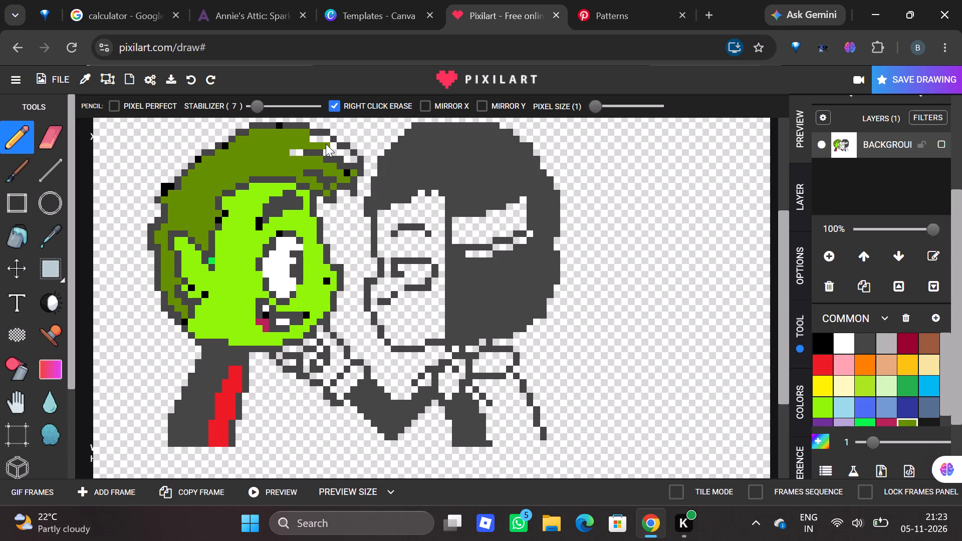
pyautogui.moveTo(326, 144); pyautogui.dragTo(332, 144)
pyautogui.moveTo(310, 140); pyautogui.dragTo(324, 140)
pyautogui.moveTo(292, 154); pyautogui.dragTo(296, 154)
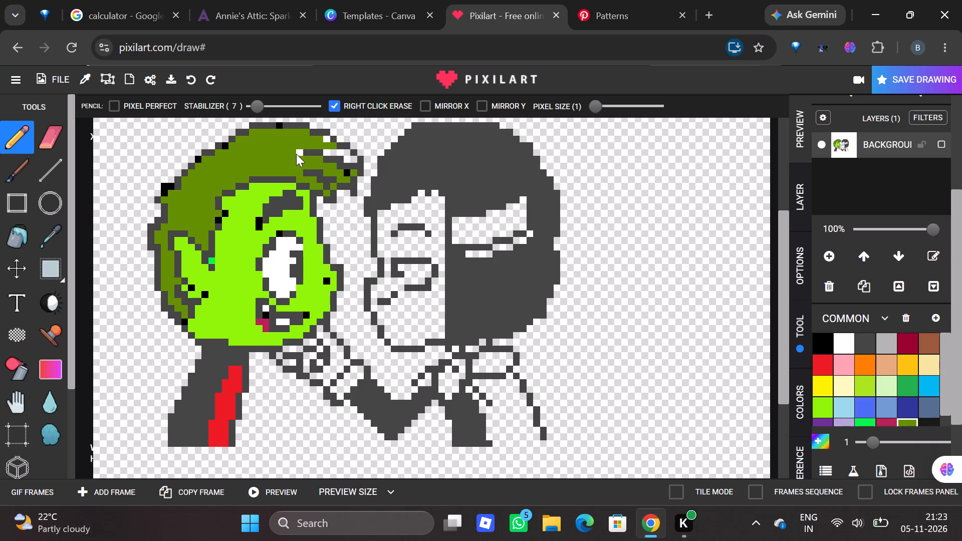
pyautogui.moveTo(296, 154); pyautogui.dragTo(297, 154)
pyautogui.click(297, 154)
pyautogui.moveTo(326, 141); pyautogui.dragTo(326, 150)
pyautogui.click(326, 150)
pyautogui.moveTo(335, 151); pyautogui.dragTo(346, 150)
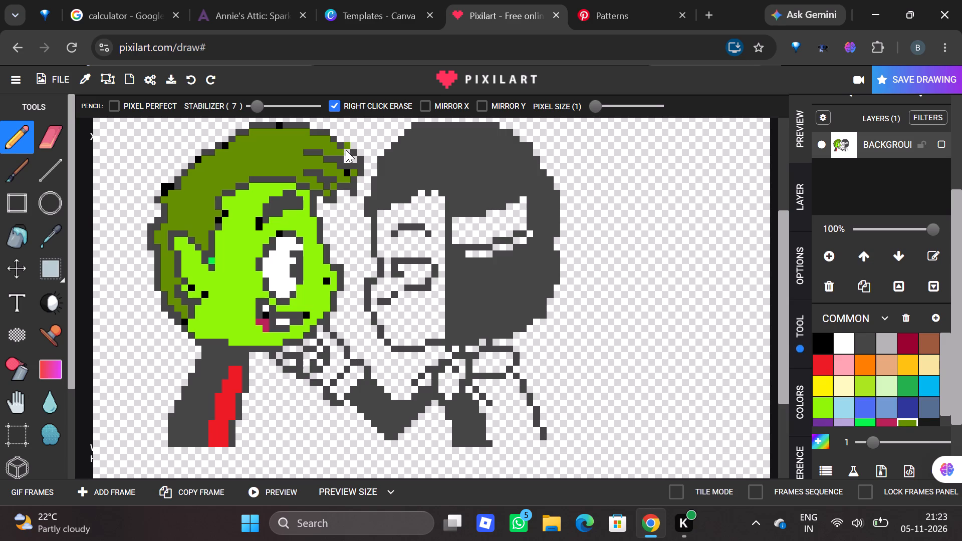
pyautogui.click(346, 150)
pyautogui.moveTo(346, 151); pyautogui.dragTo(346, 144)
pyautogui.click(346, 144)
# Repaint the overpainted outline pixel above the uppermost front strand's tip in black.
pyautogui.click(823, 350)
pyautogui.click(348, 144)
# Fill the remaining empty pixels at the uppermost front strand's tip with olive green.
pyautogui.moveTo(904, 419); pyautogui.dragTo(529, 212)
pyautogui.moveTo(350, 160); pyautogui.dragTo(354, 160)
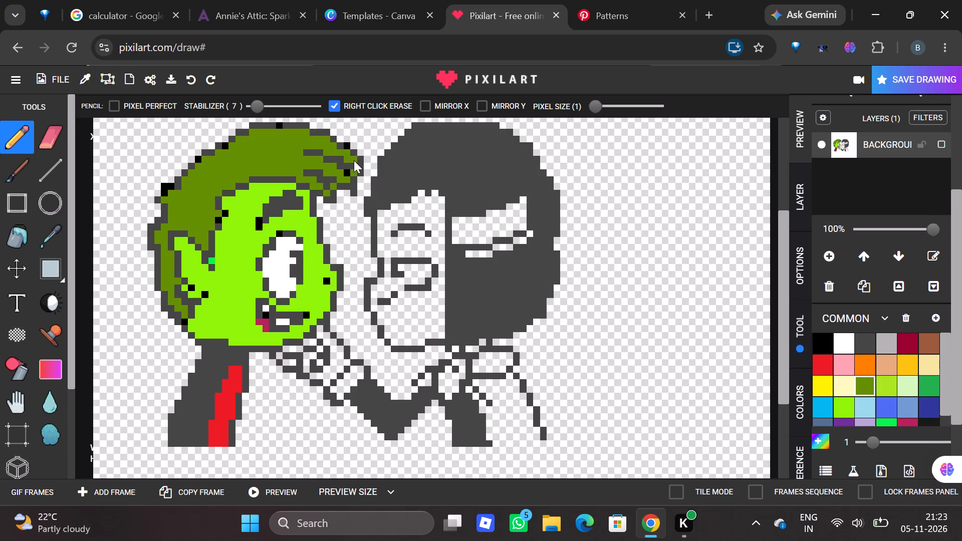
pyautogui.moveTo(354, 160); pyautogui.dragTo(355, 160)
# Fill the empty cuff between the raised hand and the dark sleeve with purple.
pyautogui.click(844, 421)
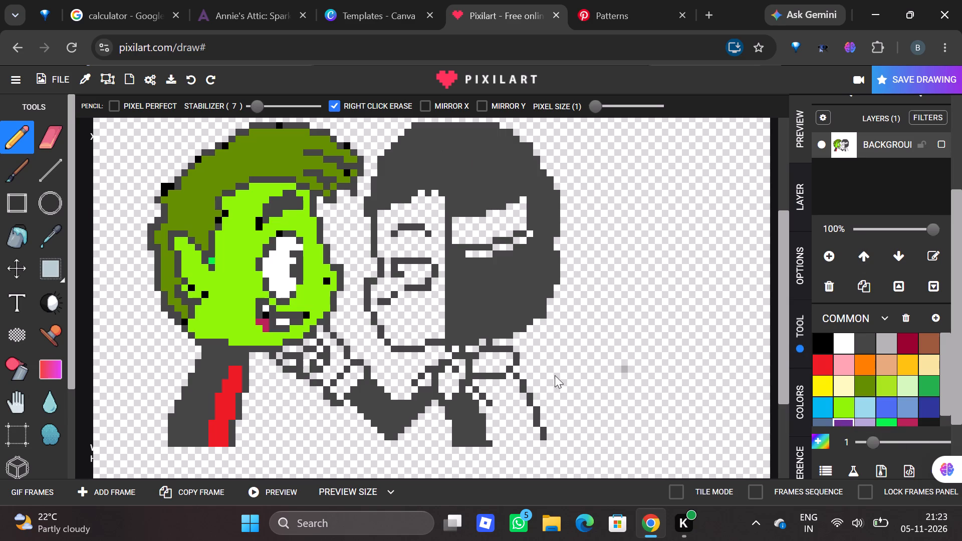
pyautogui.click(335, 386)
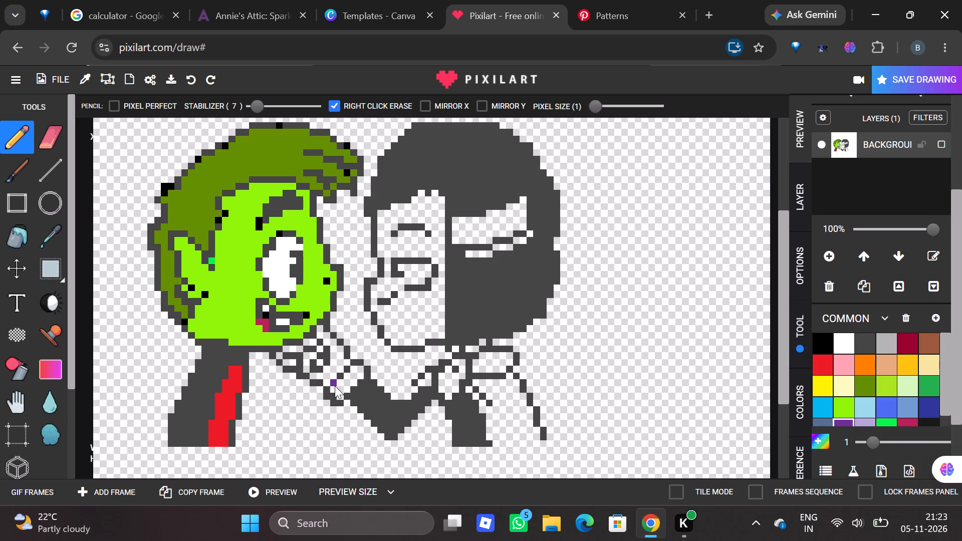
pyautogui.moveTo(332, 390); pyautogui.dragTo(338, 391)
pyautogui.click(338, 391)
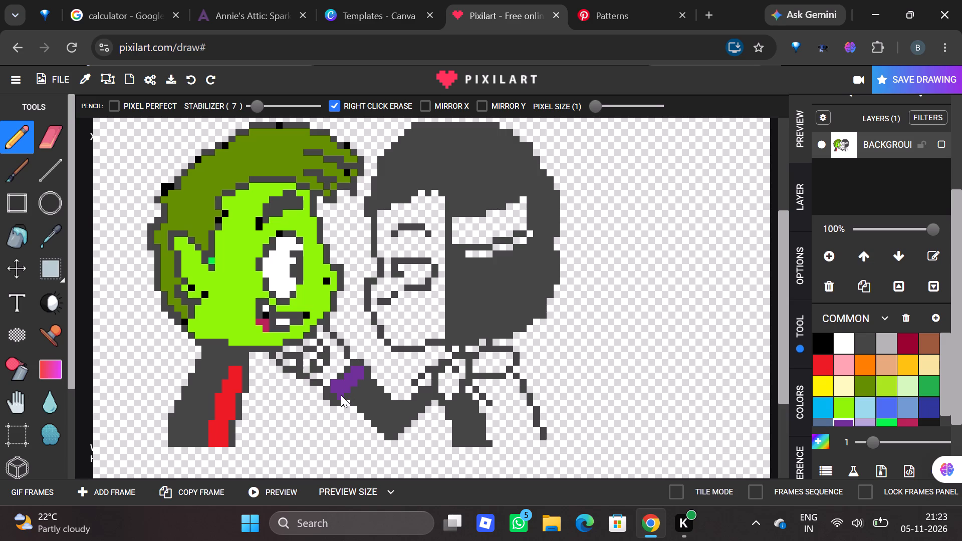
# Repaint the outline pixel at the purple cuff's corner beside the hand in black and erase the stray pixel next to it.
pyautogui.click(820, 343)
pyautogui.click(330, 381)
pyautogui.moveTo(335, 381); pyautogui.dragTo(327, 384)
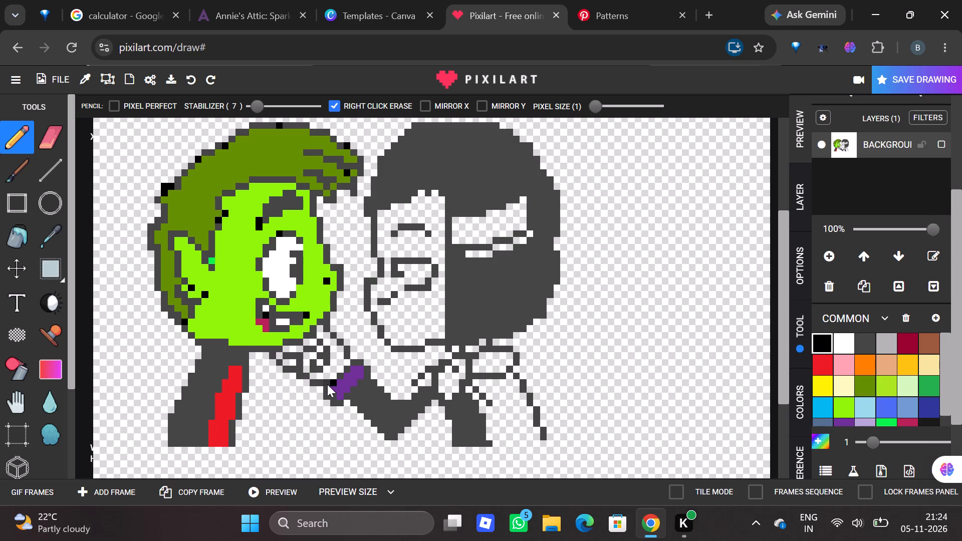
pyautogui.rightClick(327, 384)
# Paint the tip of the raised hand beside the first figure's chin with light cream.
pyautogui.click(920, 365)
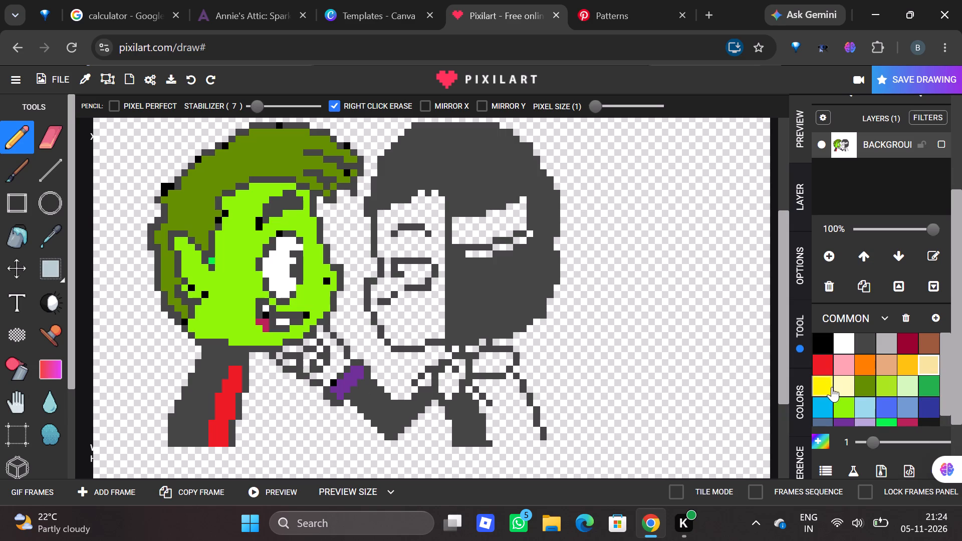
pyautogui.click(848, 389)
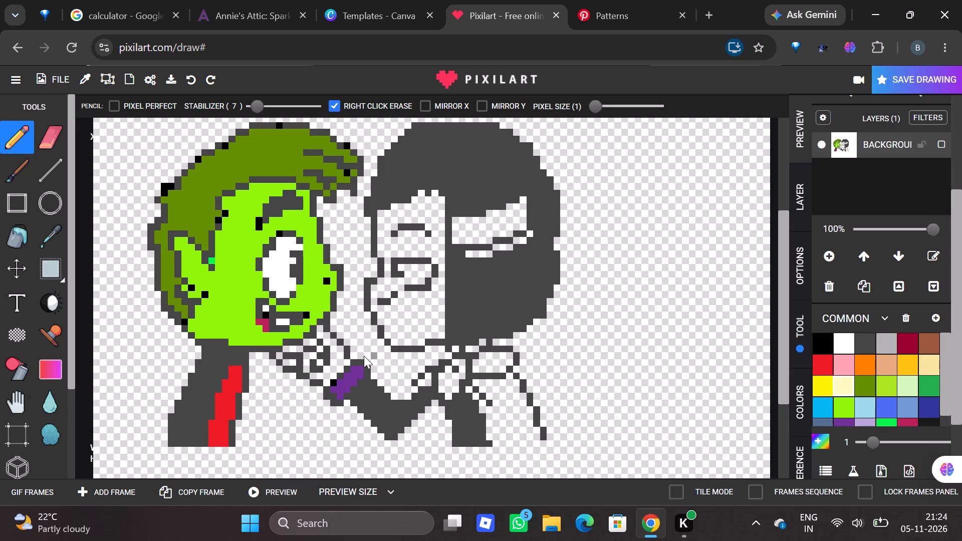
pyautogui.click(318, 330)
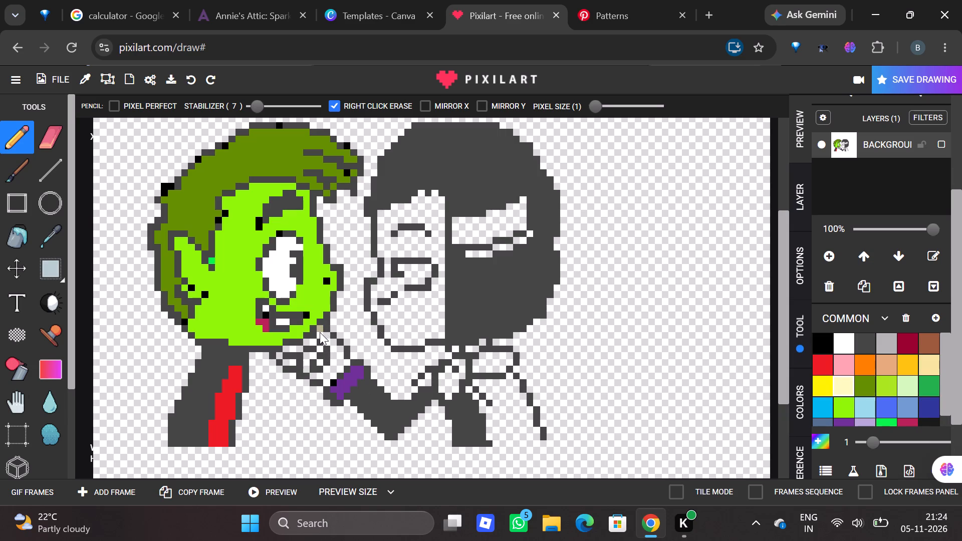
pyautogui.click(320, 332)
pyautogui.click(320, 333)
pyautogui.moveTo(320, 334); pyautogui.dragTo(326, 333)
pyautogui.click(326, 333)
# Clean up the first figure's chin outline and repaint the outline pixels at the chin and above the hand's tip in black.
pyautogui.moveTo(332, 317); pyautogui.dragTo(335, 310, button='right')
pyautogui.click(822, 349)
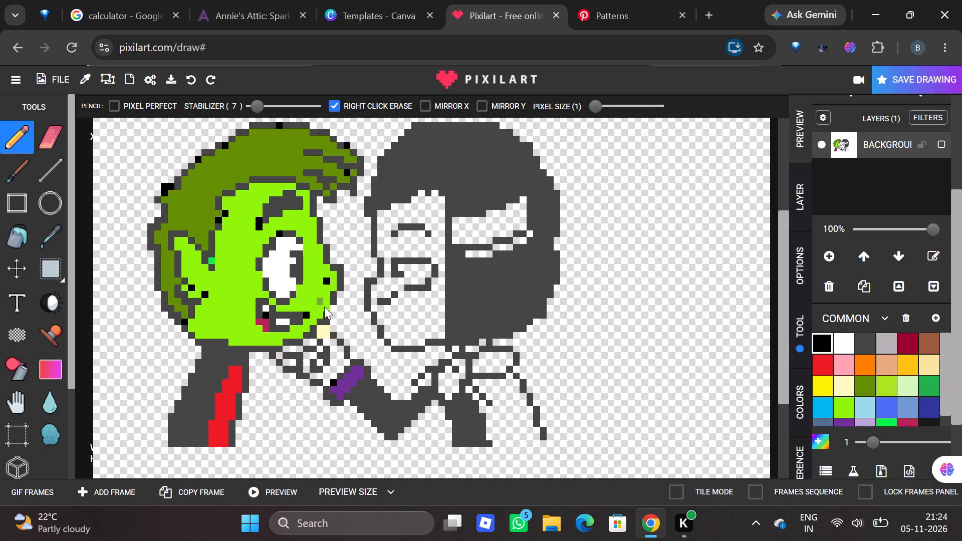
pyautogui.click(335, 308)
pyautogui.click(326, 327)
# Fill the back of the raised hand, from its tip down to the purple cuff, with light cream.
pyautogui.click(847, 387)
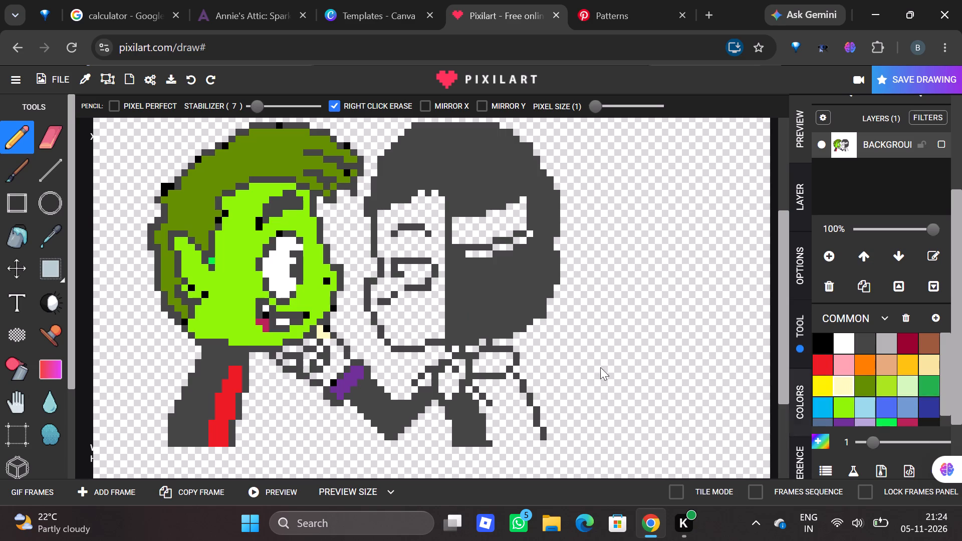
pyautogui.click(330, 341)
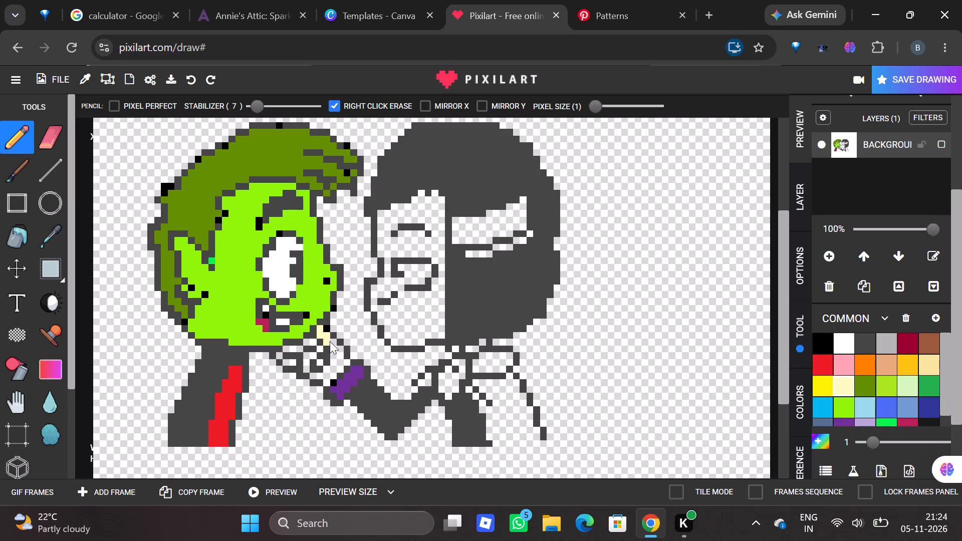
pyautogui.click(333, 342)
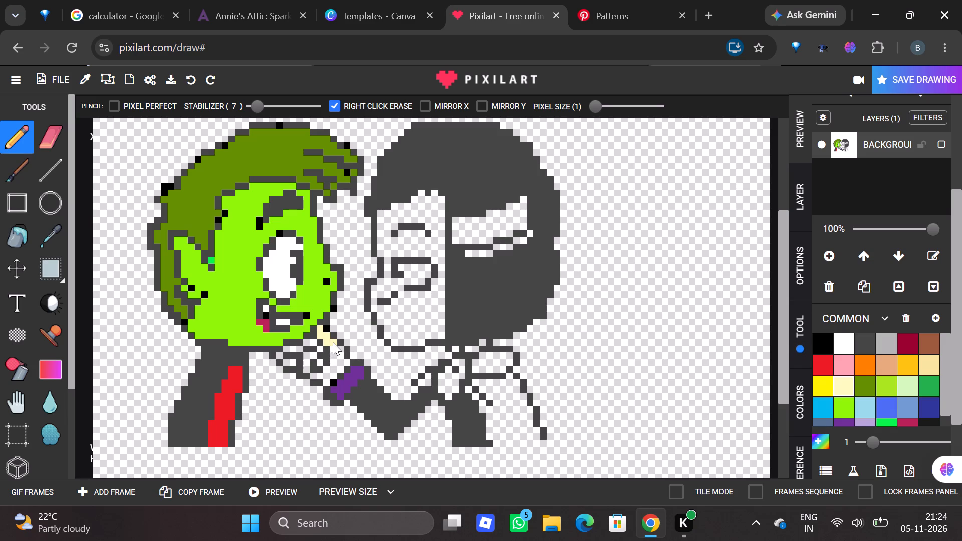
pyautogui.click(334, 350)
pyautogui.moveTo(334, 355); pyautogui.dragTo(334, 371)
pyautogui.moveTo(334, 371); pyautogui.dragTo(334, 374)
pyautogui.moveTo(341, 350); pyautogui.dragTo(341, 369)
pyautogui.click(349, 364)
# Paint the upper edge of the raised hand's fingers, just beneath the first figure's chin, with light cream.
pyautogui.moveTo(287, 348); pyautogui.dragTo(291, 349)
pyautogui.moveTo(291, 349); pyautogui.dragTo(300, 350)
pyautogui.moveTo(309, 340); pyautogui.dragTo(315, 340)
pyautogui.click(320, 346)
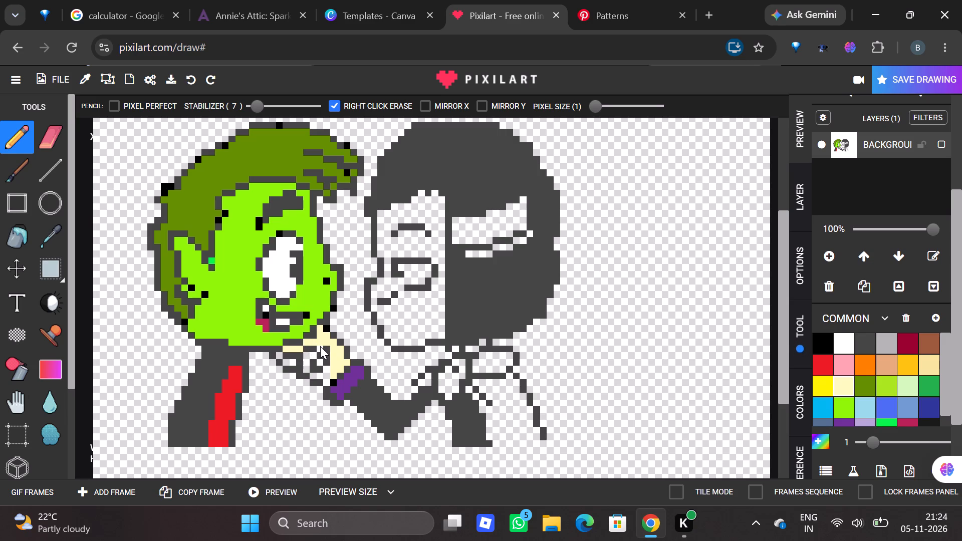
pyautogui.doubleClick(320, 346)
pyautogui.click(320, 350)
# Repaint the outline pixel between the fingers and the back of the raised hand in black.
pyautogui.moveTo(819, 345); pyautogui.dragTo(482, 332)
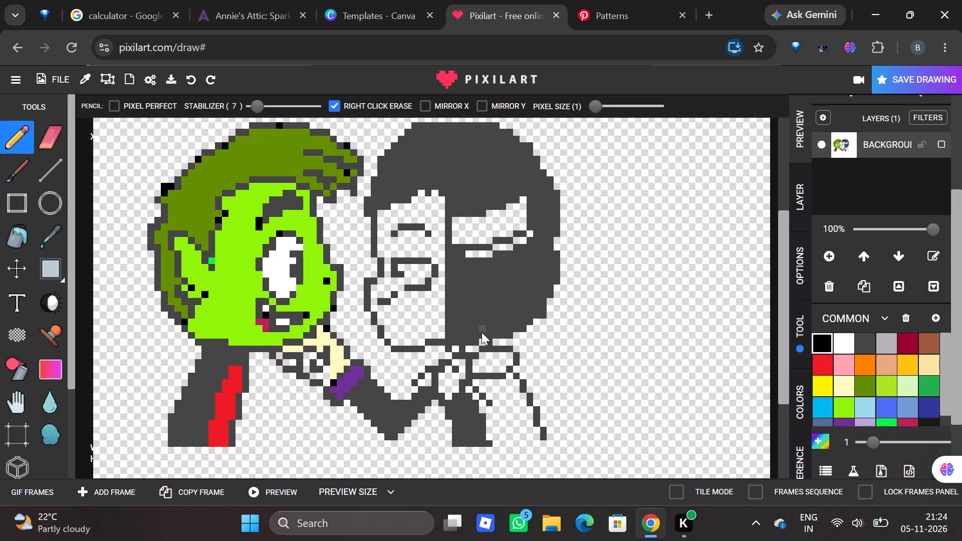
pyautogui.click(322, 342)
# Fill the raised hand's fingers beneath the first figure's chin with light cream, leaving the finger lines dark.
pyautogui.click(844, 389)
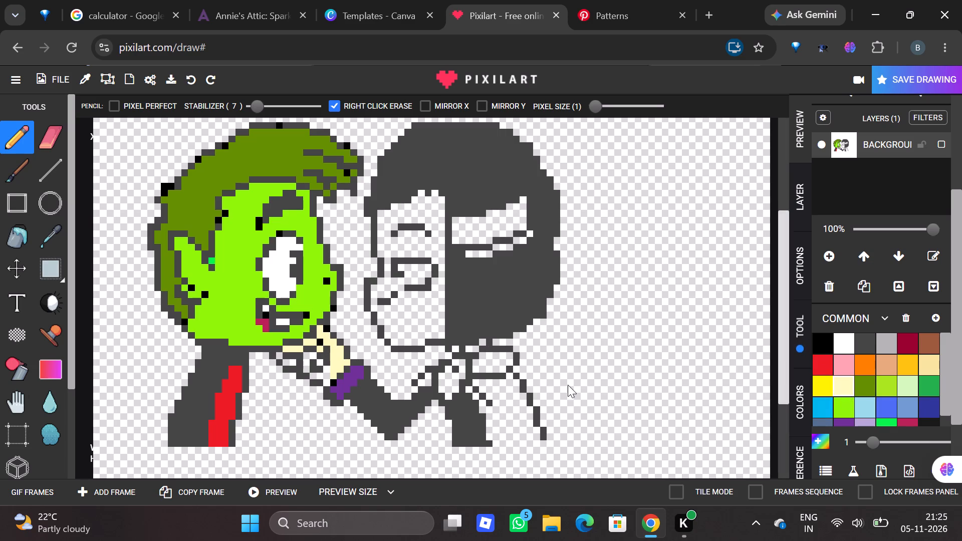
pyautogui.click(280, 354)
pyautogui.click(286, 361)
pyautogui.click(292, 362)
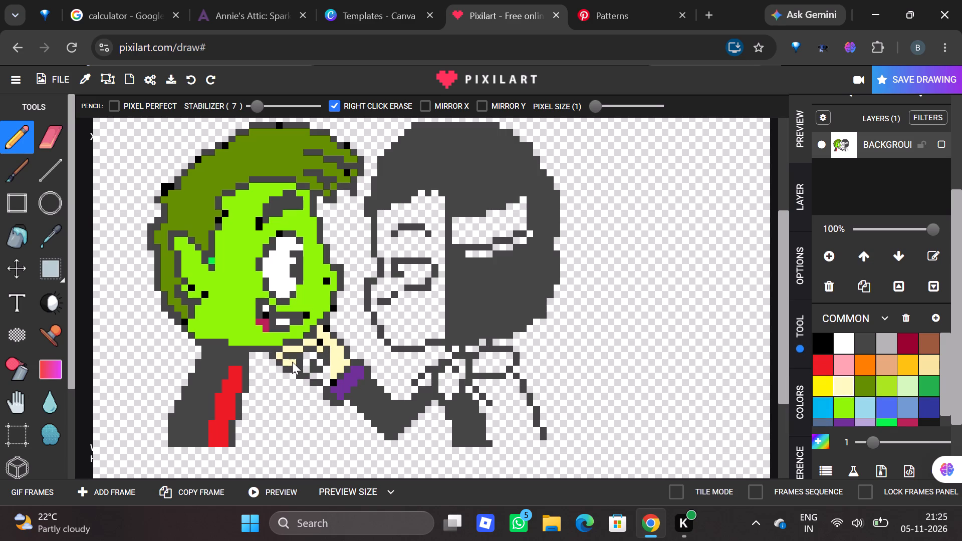
pyautogui.moveTo(305, 356); pyautogui.dragTo(308, 362)
pyautogui.click(308, 362)
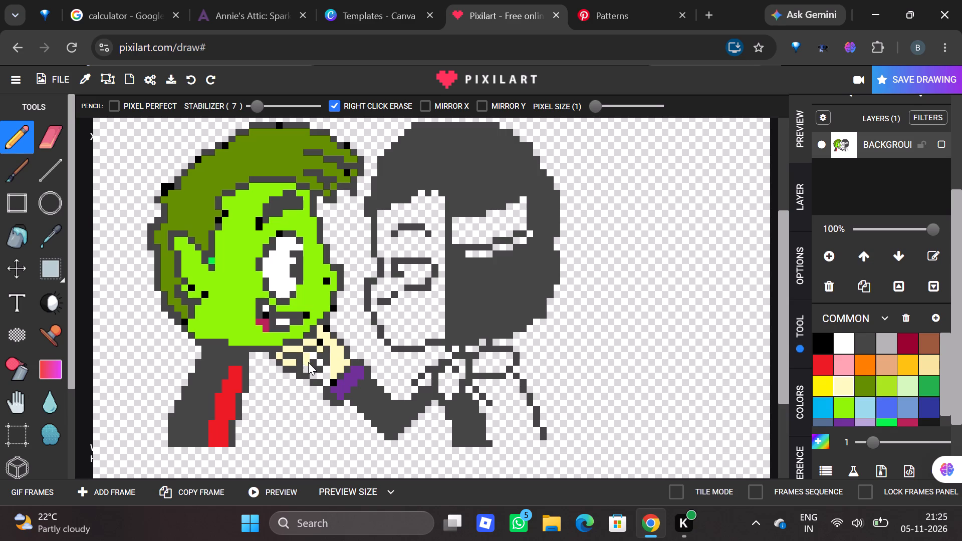
pyautogui.moveTo(307, 369); pyautogui.dragTo(313, 356)
pyautogui.click(313, 356)
# Repaint the finger-line pixel in the middle of the raised hand in black.
pyautogui.click(819, 344)
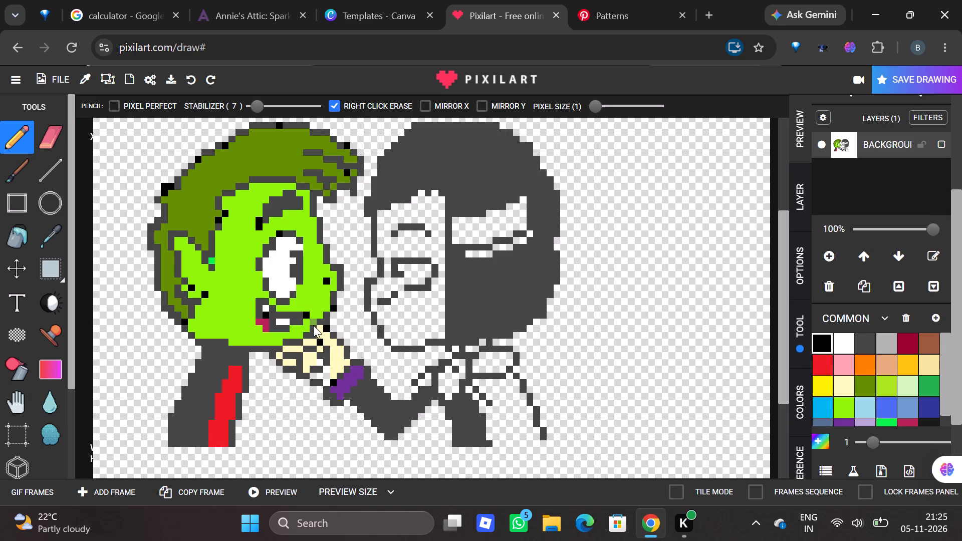
pyautogui.click(314, 360)
# Fill the remaining palm area of the raised hand, down to the purple cuff, with light cream.
pyautogui.click(852, 386)
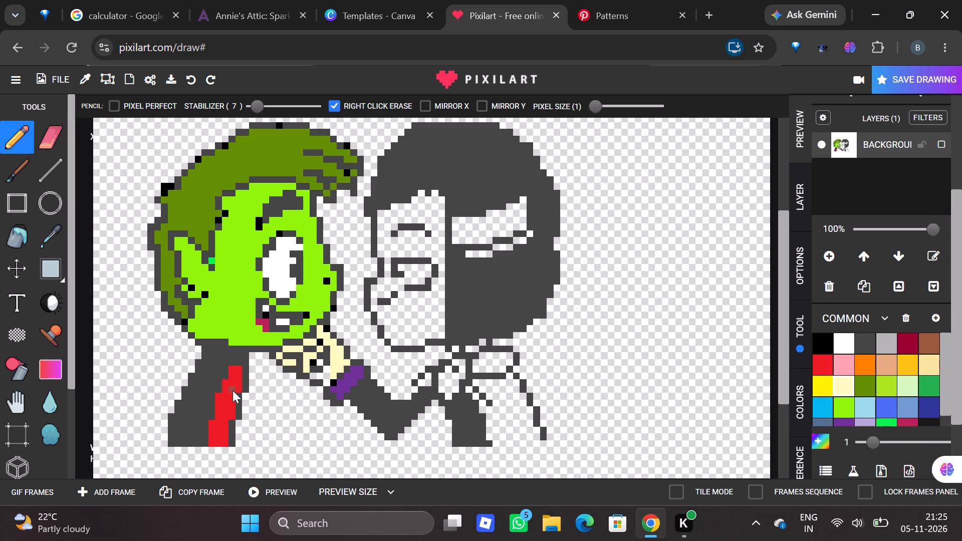
pyautogui.click(320, 362)
pyautogui.moveTo(314, 375); pyautogui.dragTo(320, 377)
pyautogui.moveTo(320, 377); pyautogui.dragTo(329, 374)
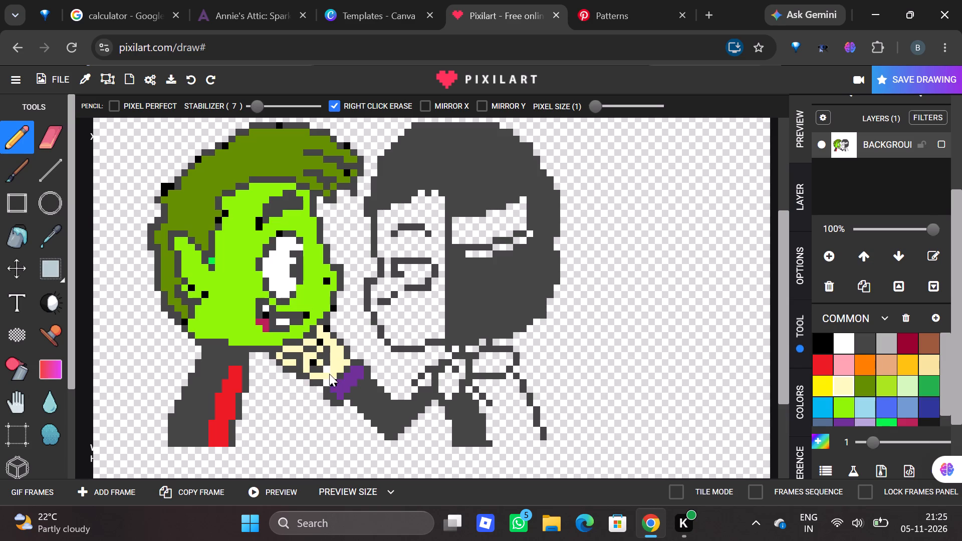
pyautogui.moveTo(329, 374); pyautogui.dragTo(326, 370)
pyautogui.click(326, 380)
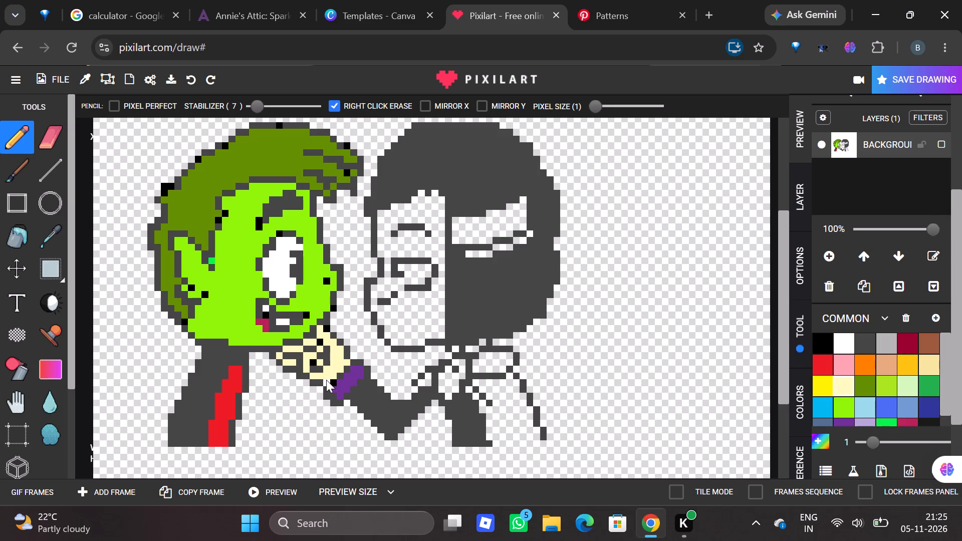
pyautogui.click(326, 381)
# Paint the inside of the second figure's eye with a few light lavender pixels.
pyautogui.click(863, 421)
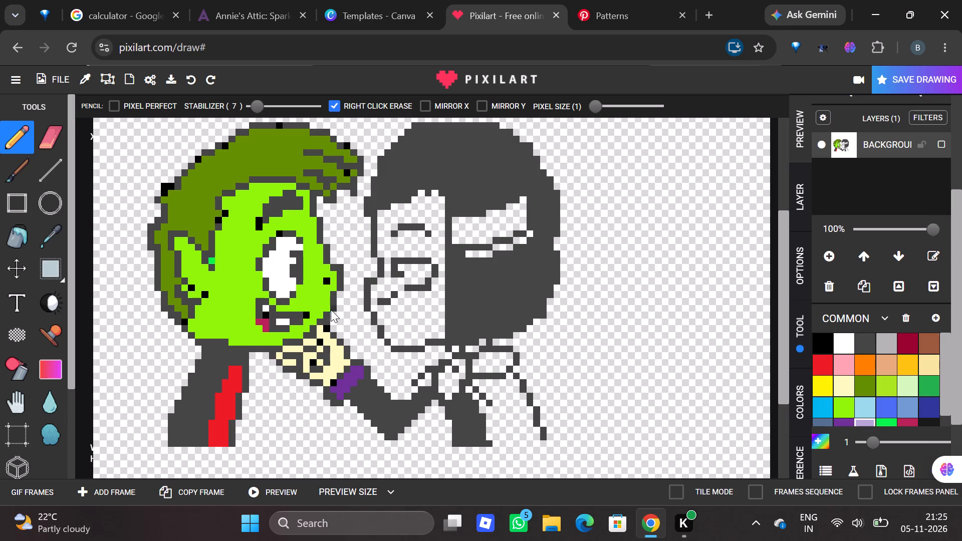
pyautogui.click(402, 279)
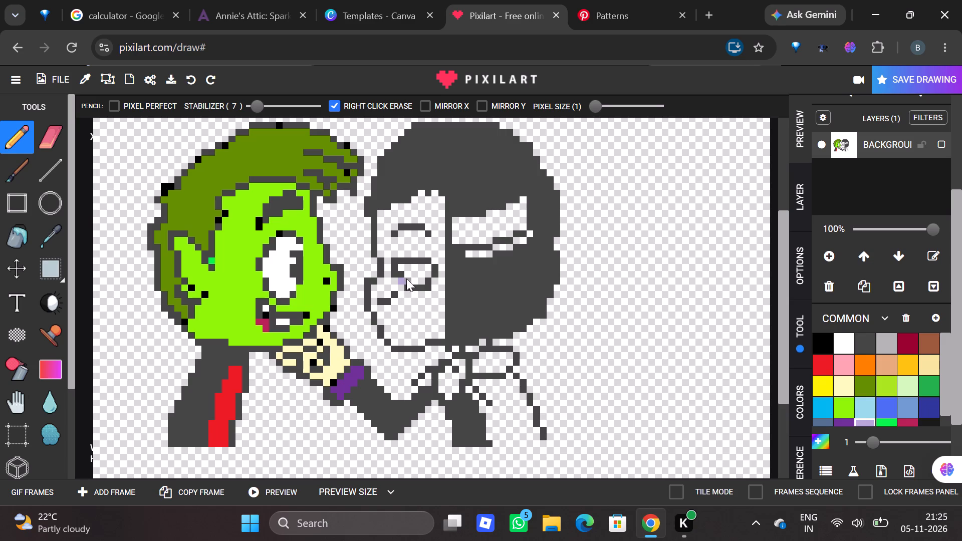
pyautogui.click(405, 276)
pyautogui.click(409, 267)
# Paint the front of the second figure's lower face, from the nose down towards the chin, with light cream.
pyautogui.click(842, 385)
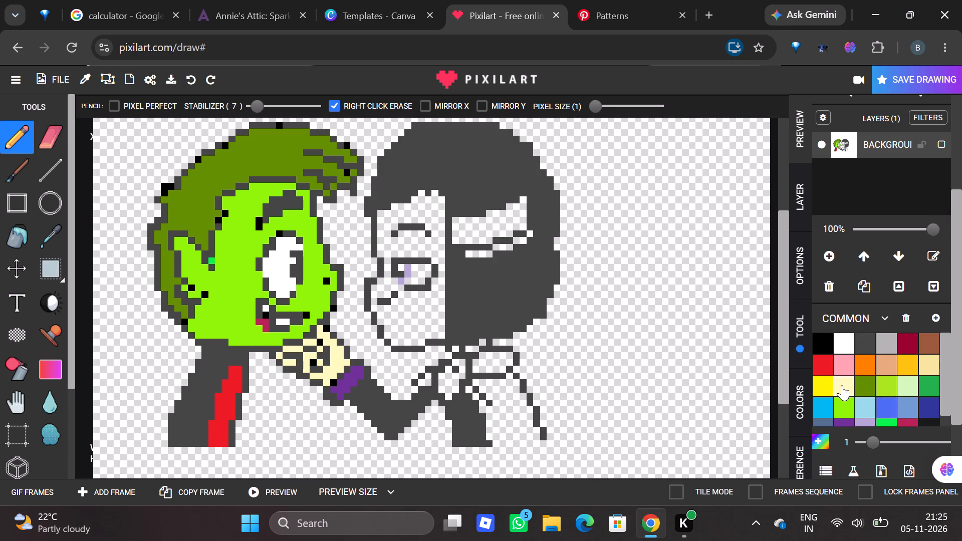
pyautogui.click(842, 385)
pyautogui.moveTo(375, 288); pyautogui.dragTo(374, 305)
pyautogui.moveTo(374, 305); pyautogui.dragTo(374, 307)
pyautogui.moveTo(383, 308); pyautogui.dragTo(383, 313)
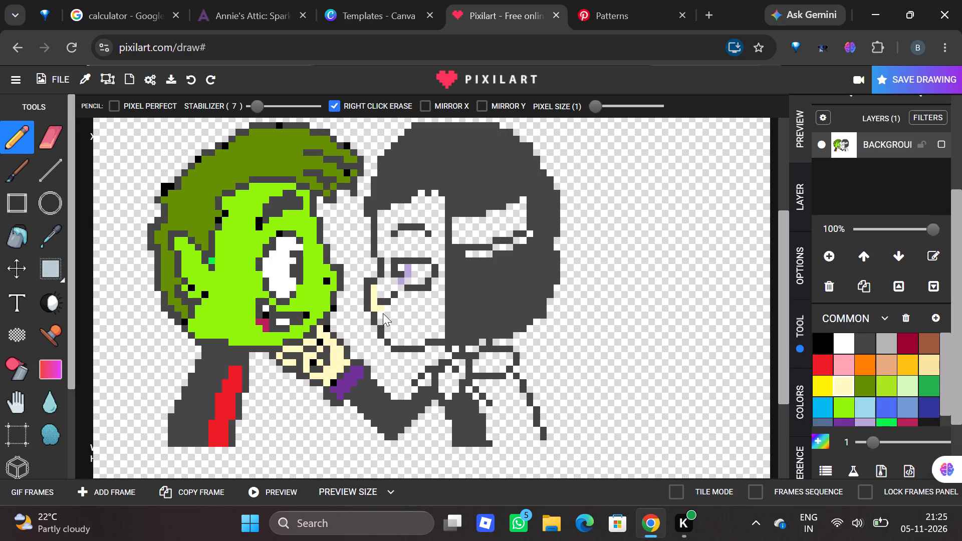
pyautogui.moveTo(383, 313); pyautogui.dragTo(382, 320)
pyautogui.click(382, 320)
pyautogui.moveTo(388, 309); pyautogui.dragTo(388, 330)
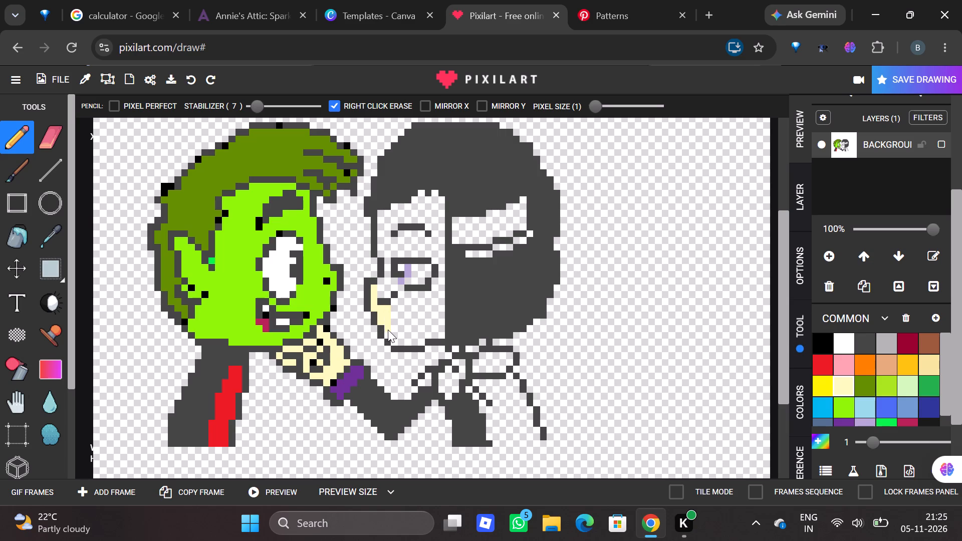
pyautogui.moveTo(388, 330); pyautogui.dragTo(388, 333)
pyautogui.click(388, 333)
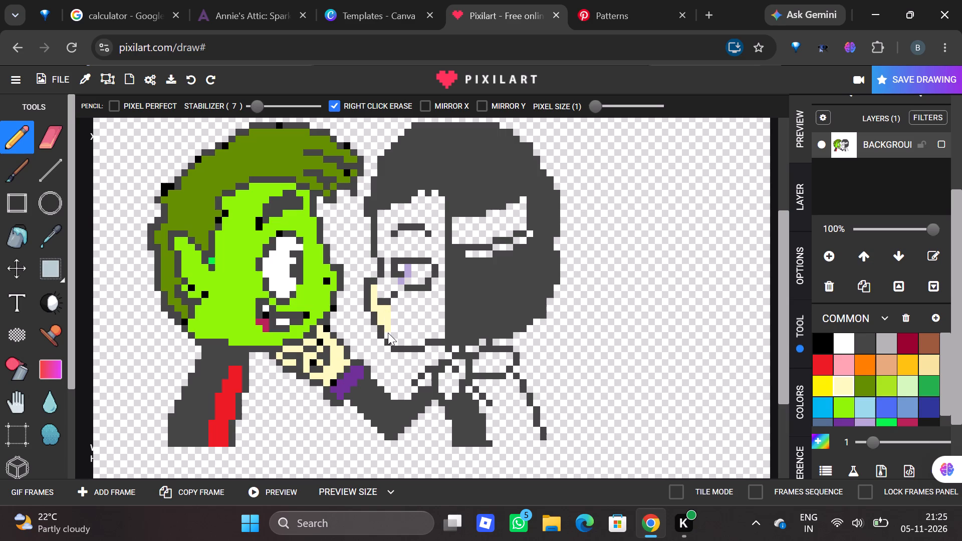
pyautogui.click(388, 333)
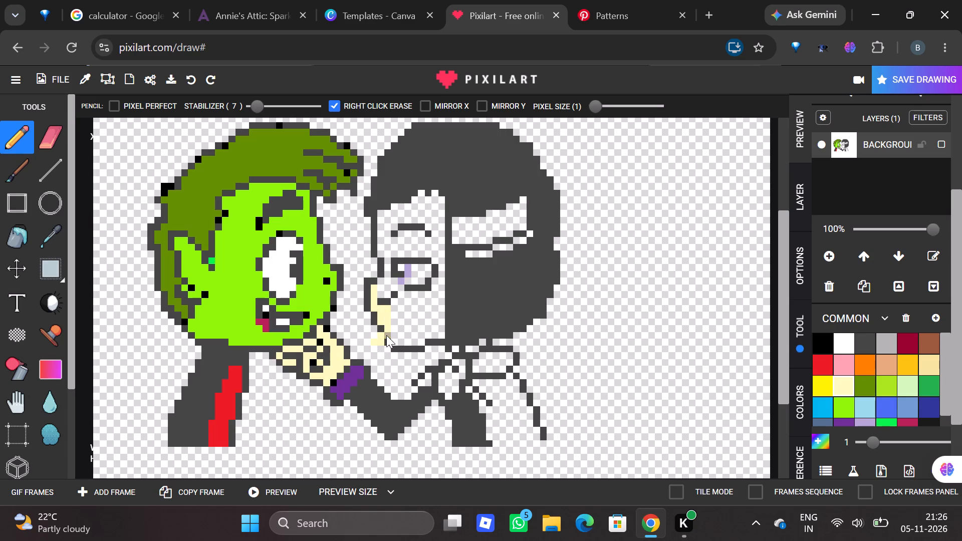
# Repaint the outline pixel at the front of the second figure's chin in black and erase the stray cream pixels beside it.
pyautogui.moveTo(816, 345); pyautogui.dragTo(430, 331)
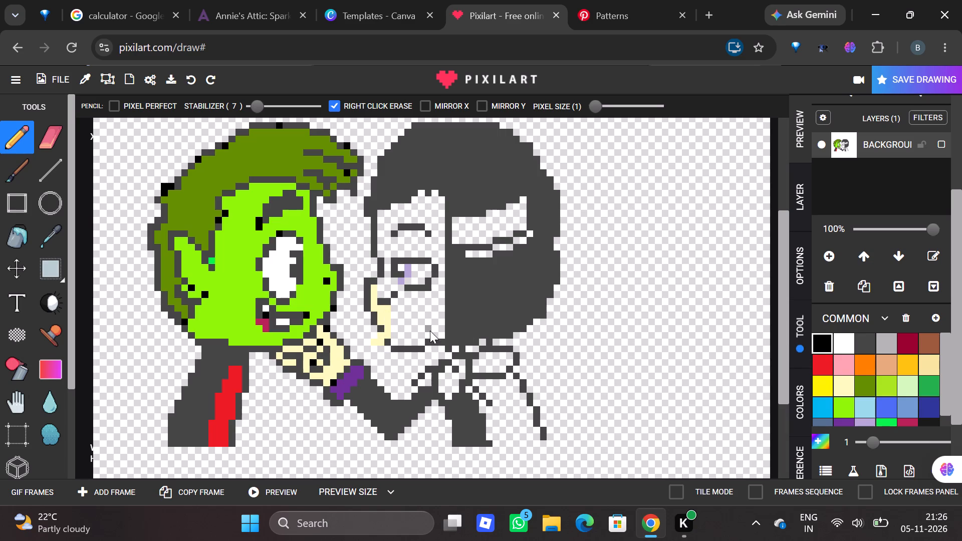
pyautogui.click(382, 335)
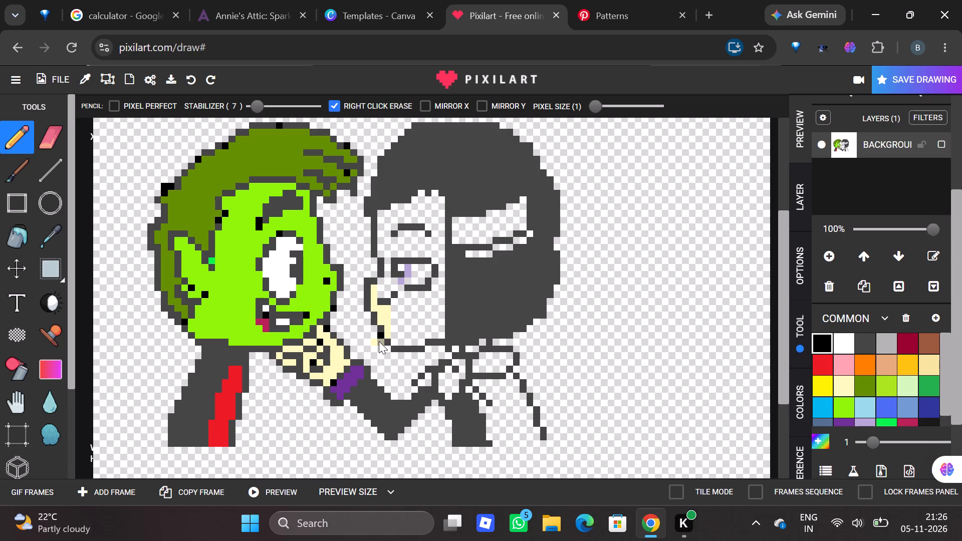
pyautogui.rightClick(379, 341)
pyautogui.rightClick(373, 342)
# Paint the front strip of the second figure's face, from the forehead hairline down past the eye to the nose, with light cream.
pyautogui.click(850, 390)
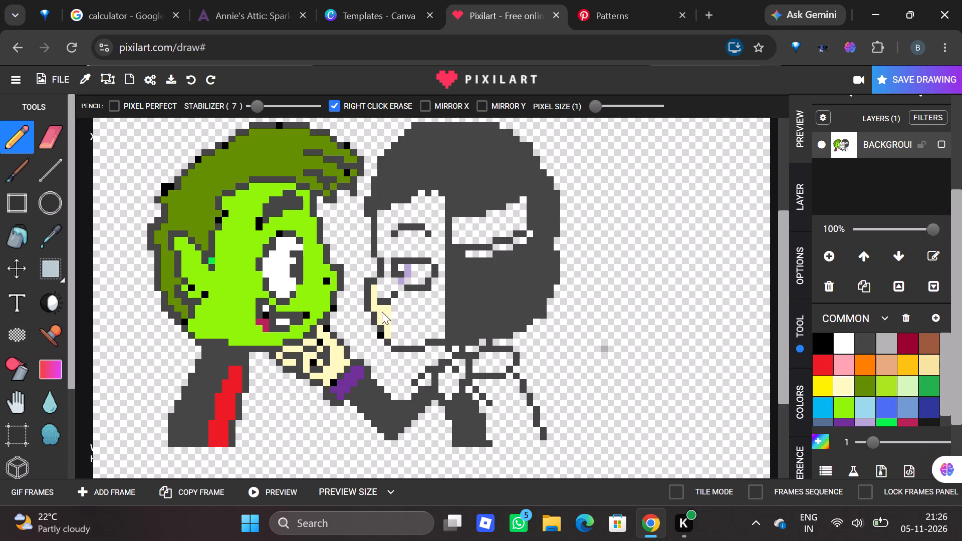
pyautogui.moveTo(381, 283); pyautogui.dragTo(381, 291)
pyautogui.moveTo(381, 291); pyautogui.dragTo(381, 294)
pyautogui.moveTo(382, 213); pyautogui.dragTo(380, 238)
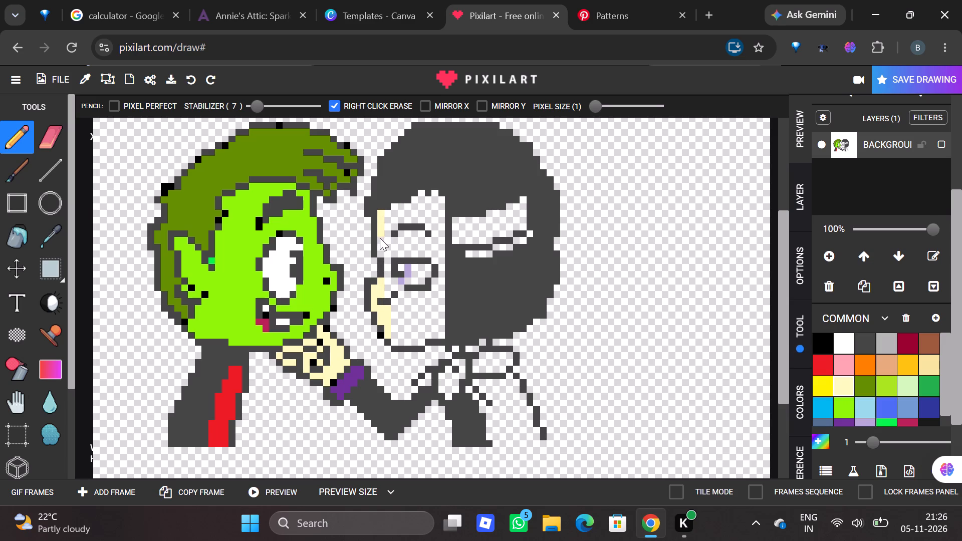
pyautogui.moveTo(380, 238); pyautogui.dragTo(380, 254)
pyautogui.moveTo(388, 215); pyautogui.dragTo(387, 234)
pyautogui.moveTo(387, 234); pyautogui.dragTo(387, 272)
pyautogui.moveTo(387, 272); pyautogui.dragTo(386, 293)
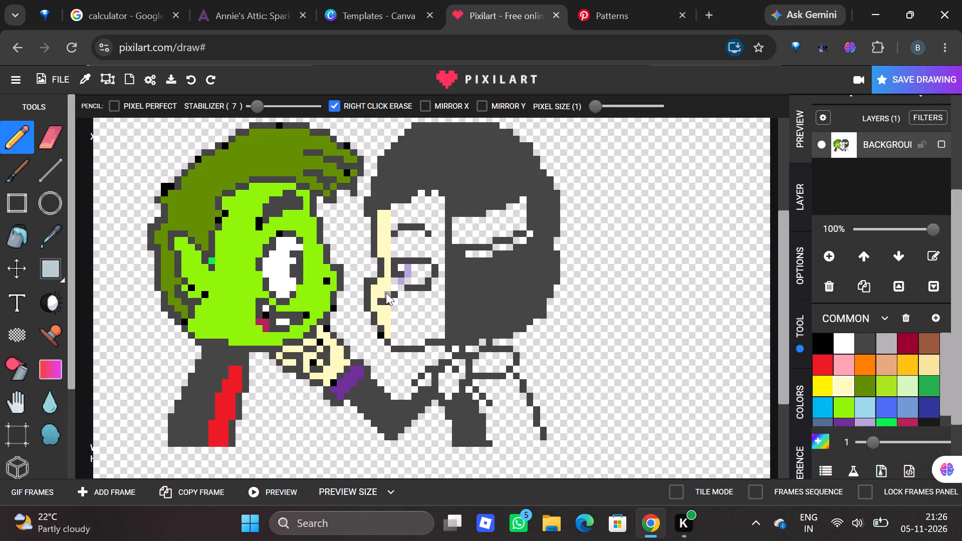
pyautogui.click(386, 293)
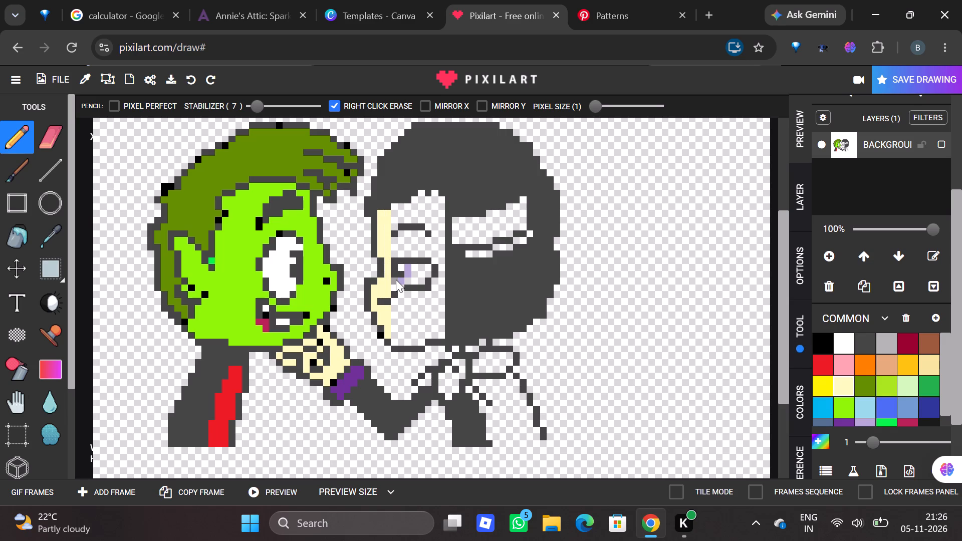
pyautogui.click(396, 280)
pyautogui.click(394, 287)
# Paint the front of the second figure's cheek, from beneath the eye down to the chin outline, with light cream.
pyautogui.moveTo(402, 287); pyautogui.dragTo(402, 319)
pyautogui.moveTo(402, 319); pyautogui.dragTo(402, 336)
pyautogui.moveTo(395, 303); pyautogui.dragTo(395, 338)
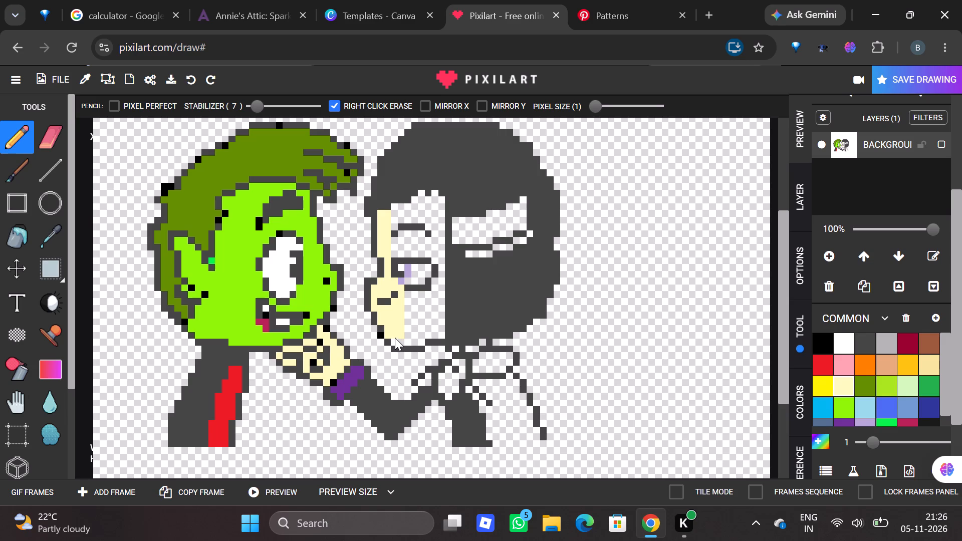
pyautogui.click(395, 343)
pyautogui.click(398, 343)
pyautogui.moveTo(406, 297); pyautogui.dragTo(408, 330)
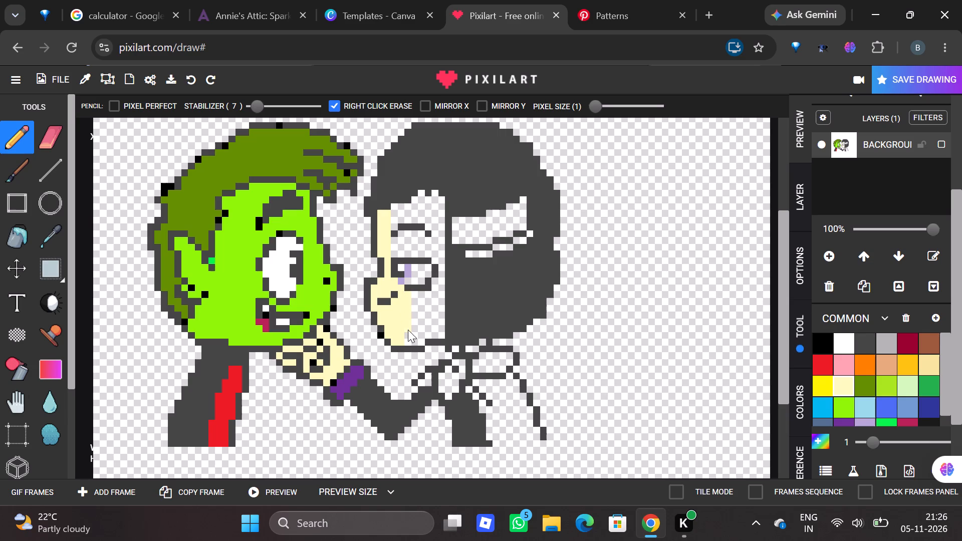
pyautogui.moveTo(408, 330); pyautogui.dragTo(405, 338)
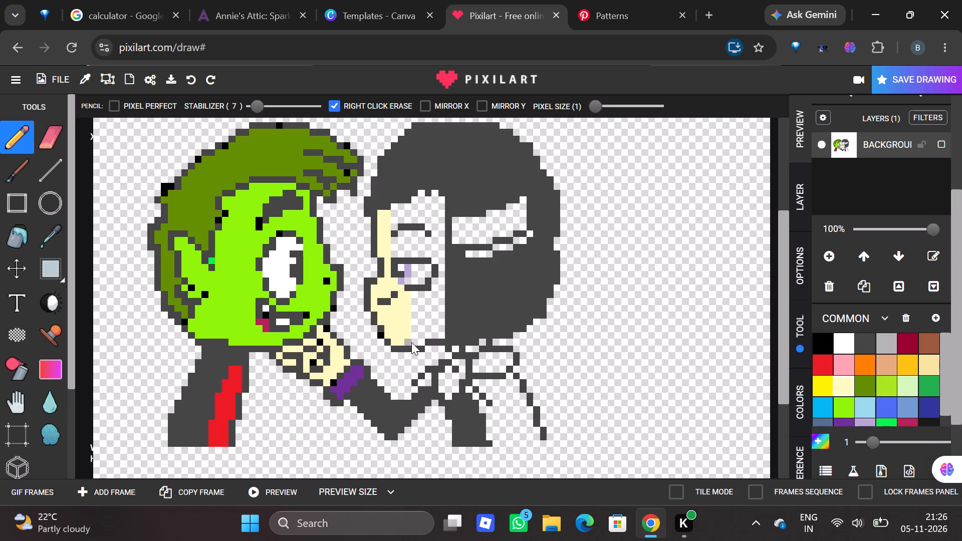
pyautogui.click(412, 343)
pyautogui.click(408, 343)
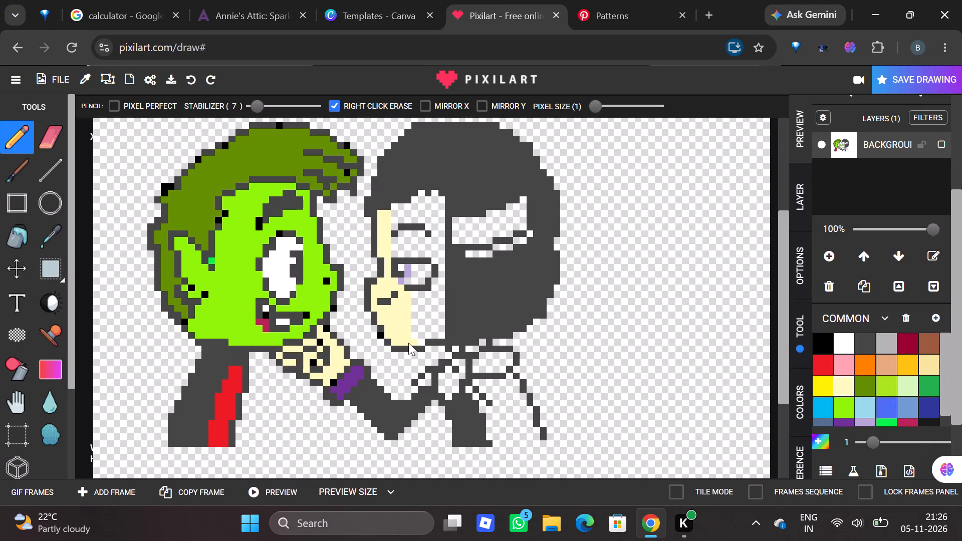
# Paint the second figure's skin in front of the eyebrow and between the eyebrow and the eye with light cream.
pyautogui.moveTo(394, 208); pyautogui.dragTo(394, 209)
pyautogui.moveTo(394, 209); pyautogui.dragTo(395, 226)
pyautogui.moveTo(393, 239); pyautogui.dragTo(393, 253)
pyautogui.moveTo(404, 235); pyautogui.dragTo(404, 243)
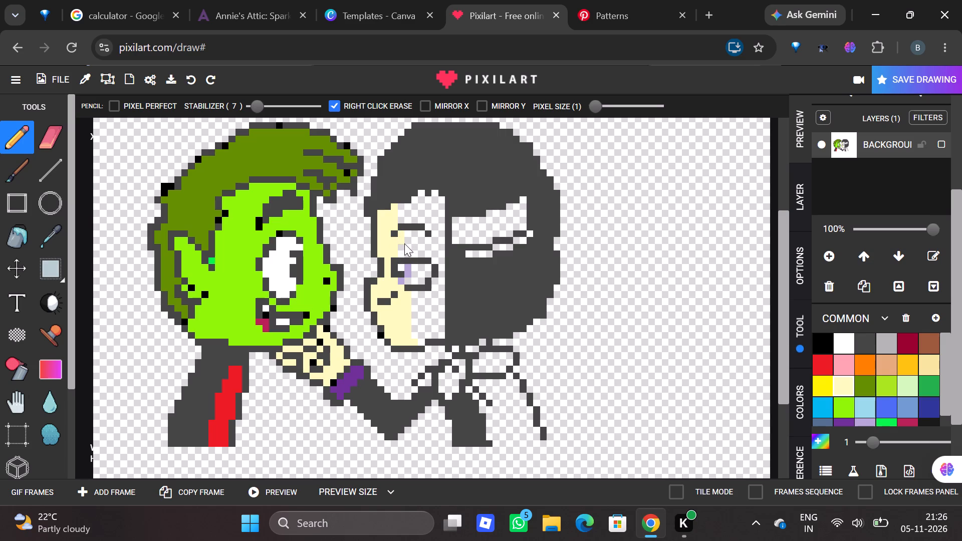
pyautogui.moveTo(404, 243); pyautogui.dragTo(404, 249)
pyautogui.click(402, 251)
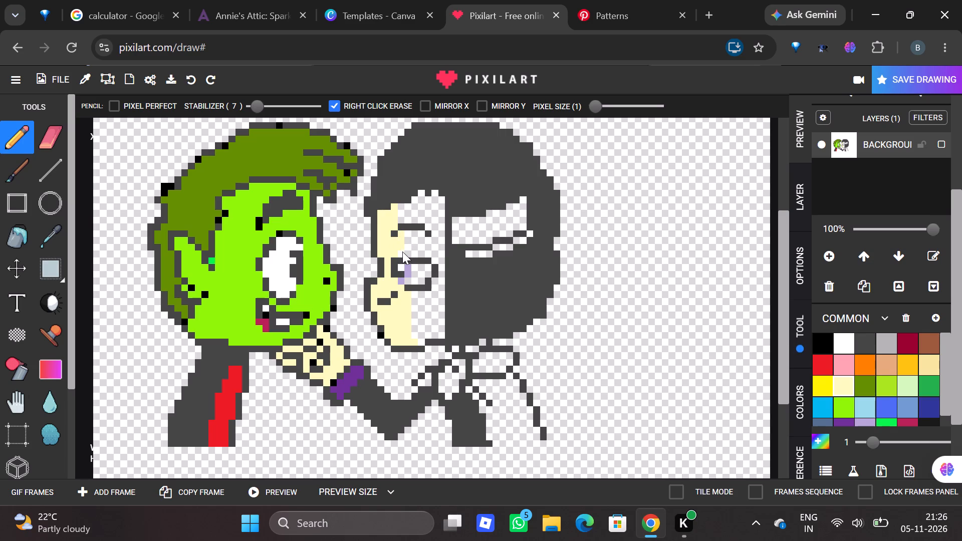
pyautogui.click(401, 253)
pyautogui.moveTo(407, 236); pyautogui.dragTo(406, 253)
pyautogui.click(406, 253)
pyautogui.moveTo(417, 238); pyautogui.dragTo(416, 246)
pyautogui.moveTo(416, 246); pyautogui.dragTo(414, 252)
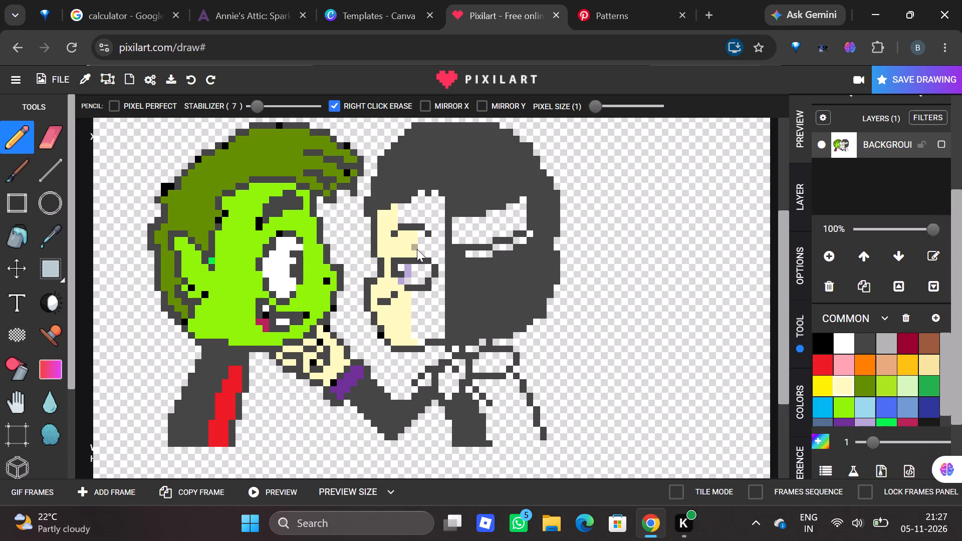
pyautogui.moveTo(424, 235); pyautogui.dragTo(421, 248)
pyautogui.moveTo(421, 248); pyautogui.dragTo(422, 253)
pyautogui.moveTo(429, 239); pyautogui.dragTo(427, 254)
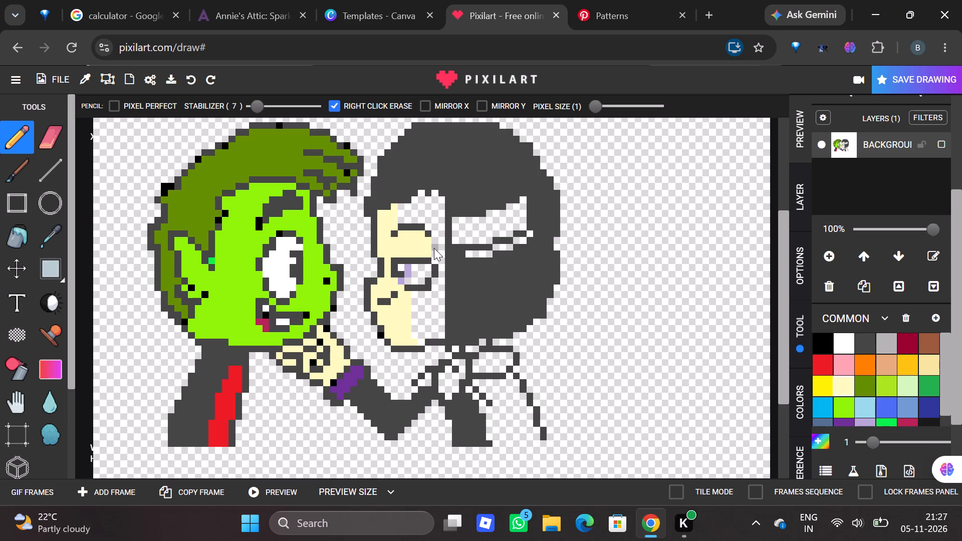
pyautogui.moveTo(435, 242); pyautogui.dragTo(434, 257)
pyautogui.moveTo(434, 257); pyautogui.dragTo(434, 261)
# Paint the back strip of the second figure's face, along the hair edge from the eyebrow down to the jaw, with light cream.
pyautogui.moveTo(442, 236); pyautogui.dragTo(442, 264)
pyautogui.moveTo(442, 264); pyautogui.dragTo(444, 279)
pyautogui.moveTo(444, 272); pyautogui.dragTo(441, 307)
pyautogui.moveTo(441, 307); pyautogui.dragTo(441, 331)
pyautogui.moveTo(434, 281); pyautogui.dragTo(433, 298)
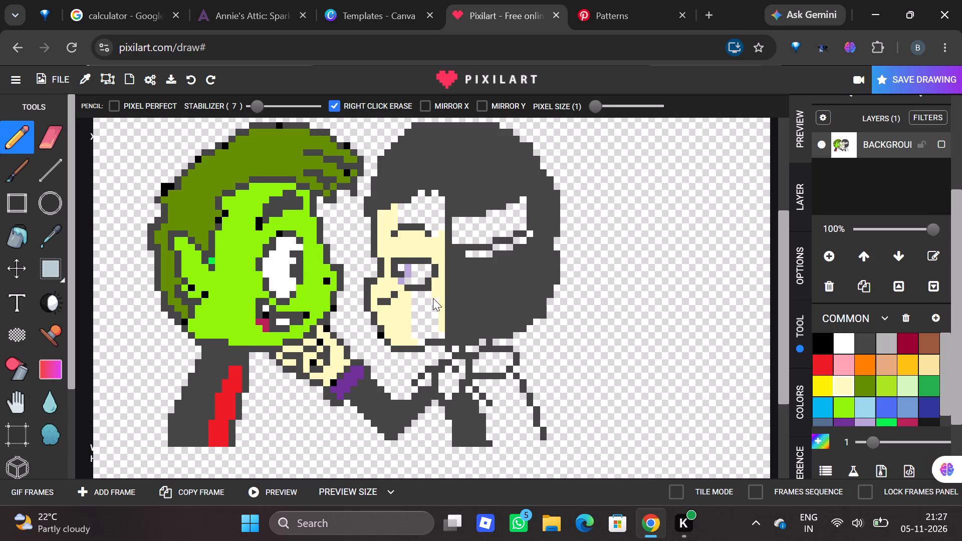
pyautogui.moveTo(433, 298); pyautogui.dragTo(432, 333)
pyautogui.click(432, 333)
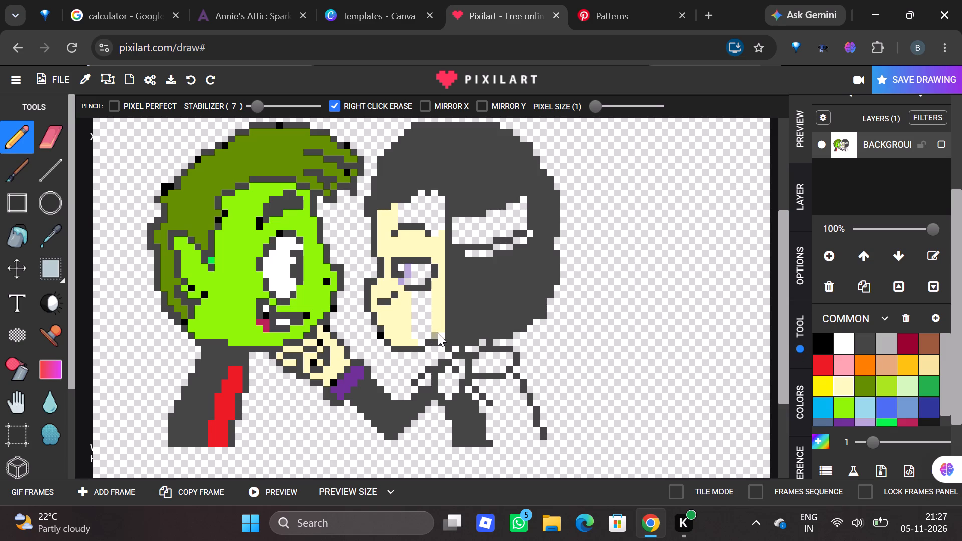
pyautogui.click(438, 333)
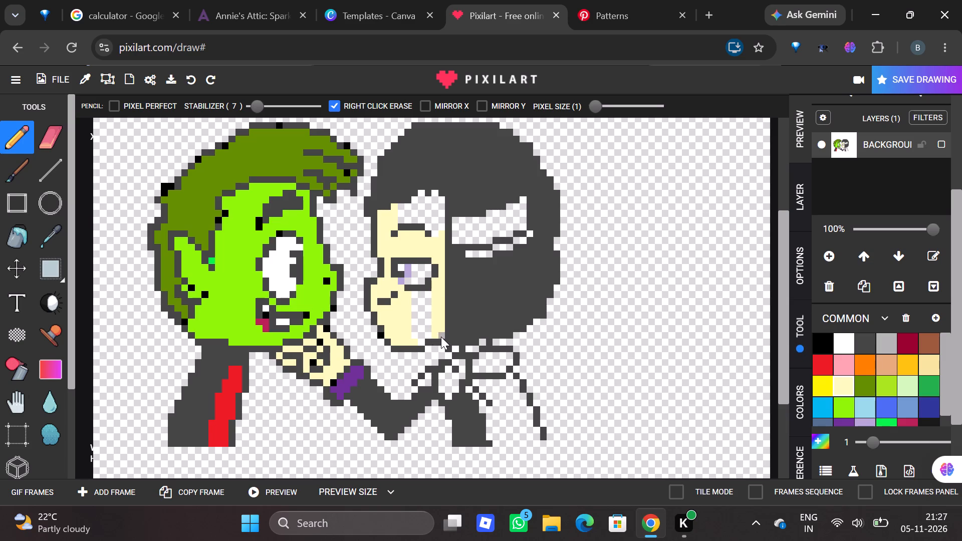
pyautogui.click(441, 337)
# Fill the remaining blank pixels of the second figure's cheek, between the eye and the jaw outline, with light cream.
pyautogui.moveTo(413, 295); pyautogui.dragTo(428, 296)
pyautogui.moveTo(428, 296); pyautogui.dragTo(416, 325)
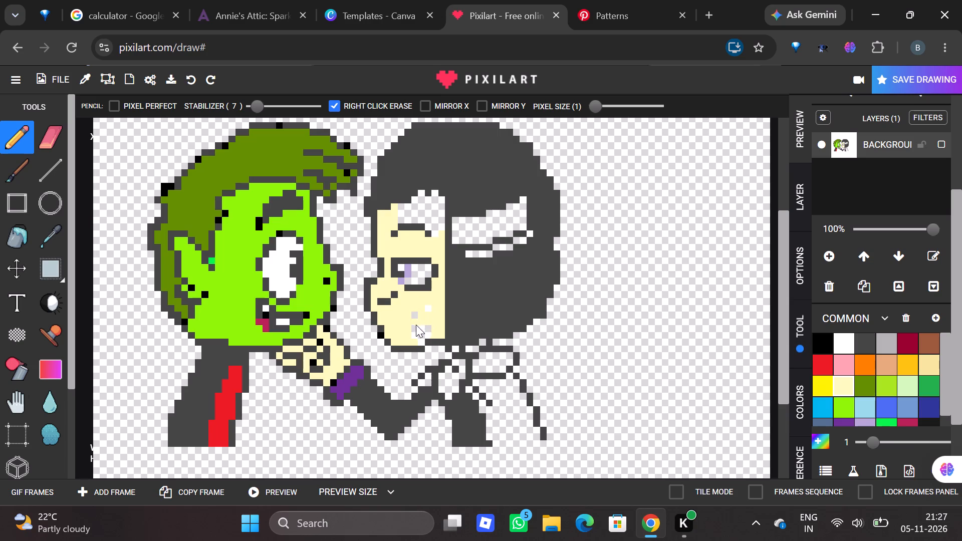
pyautogui.moveTo(416, 325); pyautogui.dragTo(424, 329)
pyautogui.moveTo(424, 329); pyautogui.dragTo(428, 333)
pyautogui.click(423, 342)
# Paint the second figure's forehead, from around the back end of the eyebrow up to the jagged hairline, with light cream.
pyautogui.moveTo(400, 219); pyautogui.dragTo(417, 220)
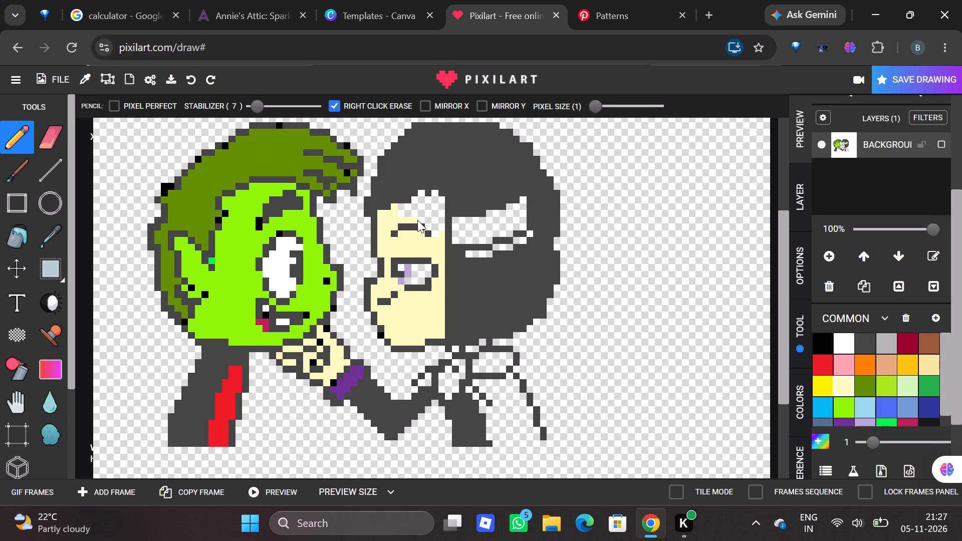
pyautogui.moveTo(417, 220); pyautogui.dragTo(441, 221)
pyautogui.moveTo(430, 225); pyautogui.dragTo(439, 226)
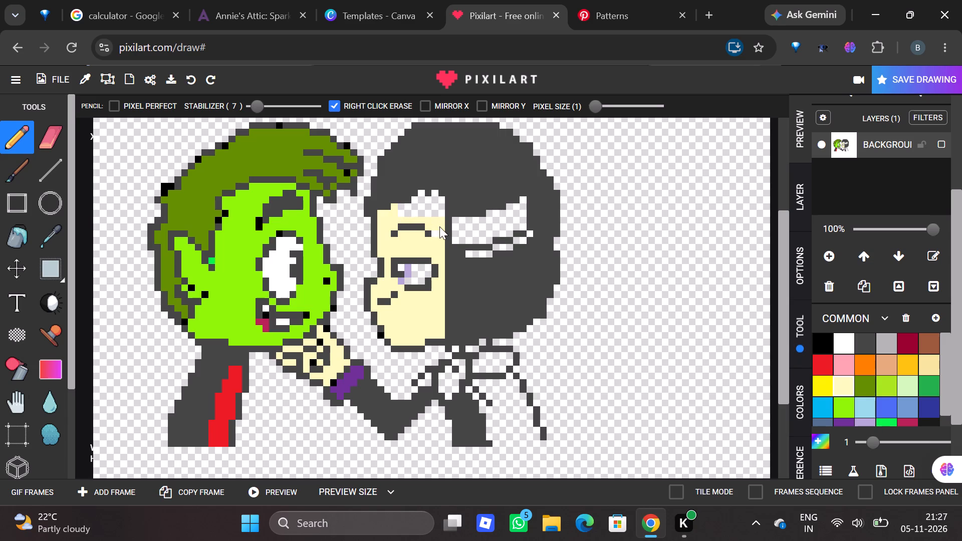
pyautogui.click(437, 233)
pyautogui.moveTo(421, 195); pyautogui.dragTo(422, 215)
pyautogui.moveTo(436, 194); pyautogui.dragTo(436, 212)
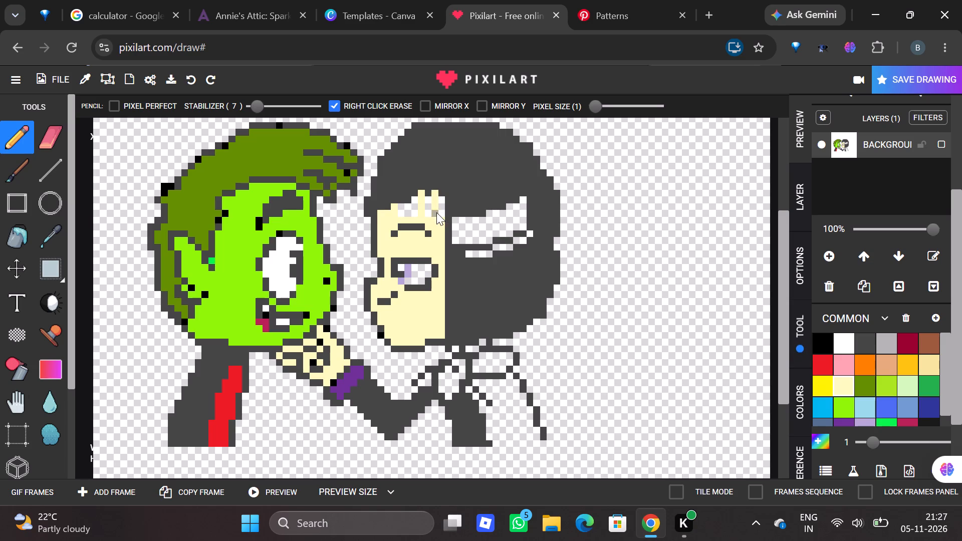
pyautogui.moveTo(443, 201); pyautogui.dragTo(441, 215)
pyautogui.moveTo(429, 202); pyautogui.dragTo(429, 215)
pyautogui.moveTo(418, 200); pyautogui.dragTo(417, 213)
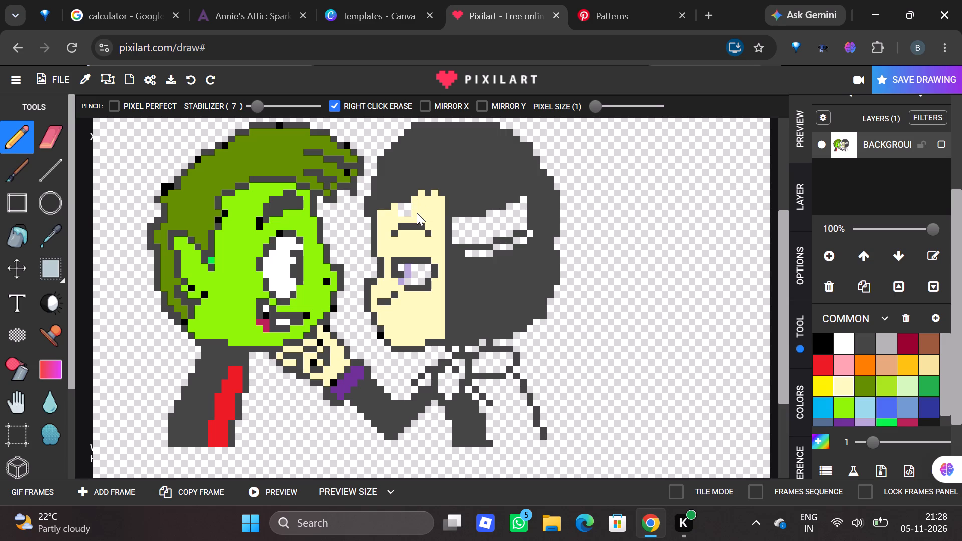
pyautogui.moveTo(399, 209); pyautogui.dragTo(405, 215)
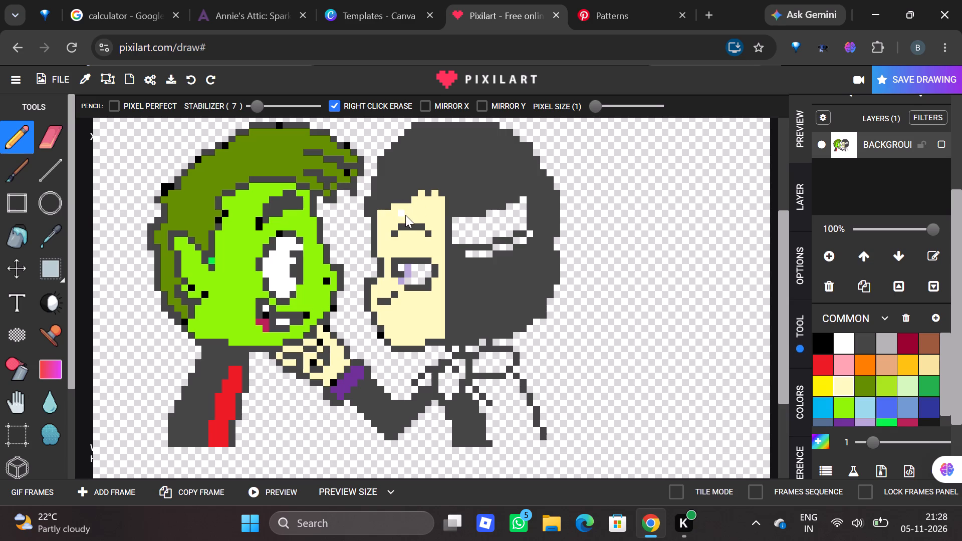
pyautogui.moveTo(405, 215); pyautogui.dragTo(400, 215)
# Fill the blank area of the second figure's eye behind the iris with white.
pyautogui.click(842, 344)
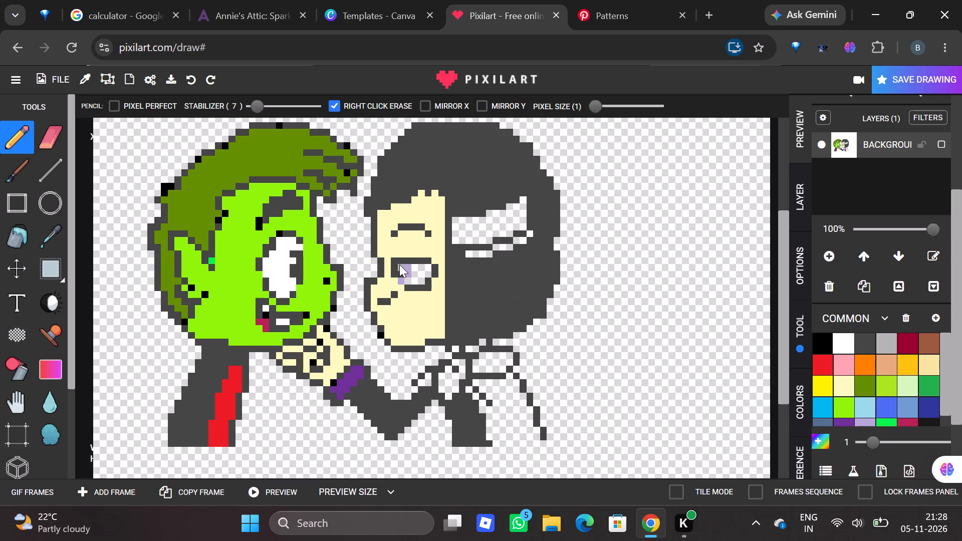
pyautogui.moveTo(410, 283); pyautogui.dragTo(417, 282)
pyautogui.click(417, 282)
pyautogui.click(423, 282)
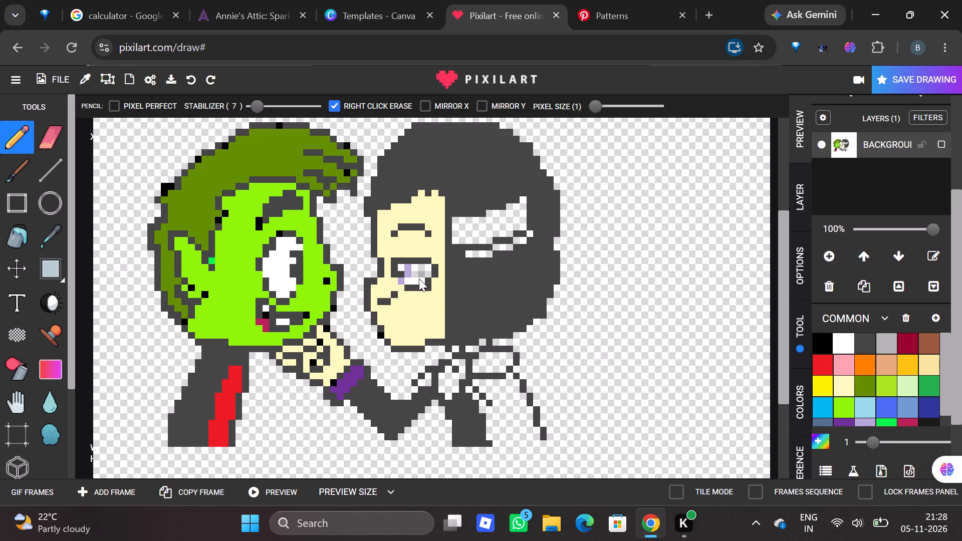
pyautogui.click(419, 279)
pyautogui.moveTo(417, 276); pyautogui.dragTo(422, 267)
pyautogui.click(422, 267)
pyautogui.click(427, 275)
# Mix a brighter purple, #953ecf, and repaint the second figure's lilac iris pixels with it.
pyautogui.click(850, 420)
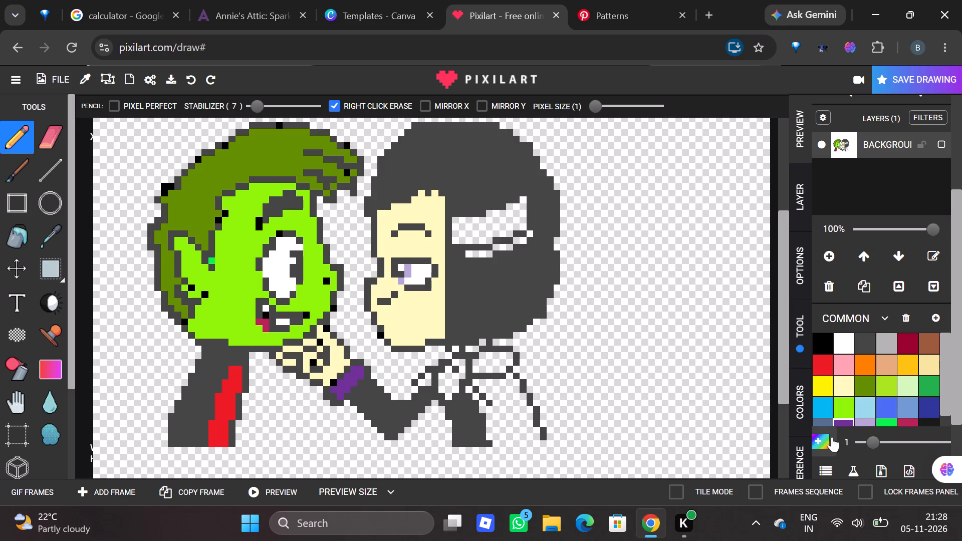
pyautogui.click(823, 440)
pyautogui.moveTo(617, 352); pyautogui.dragTo(621, 325)
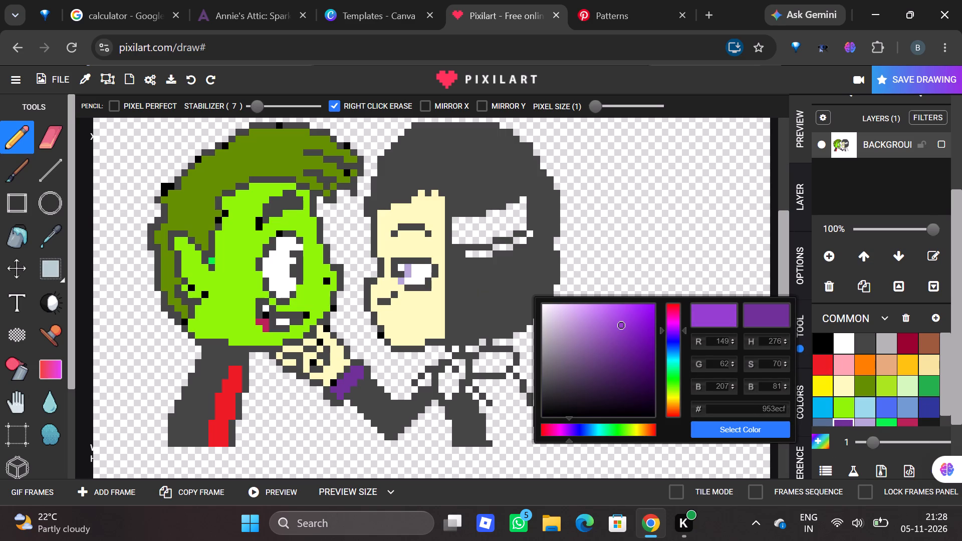
pyautogui.click(406, 267)
pyautogui.click(408, 273)
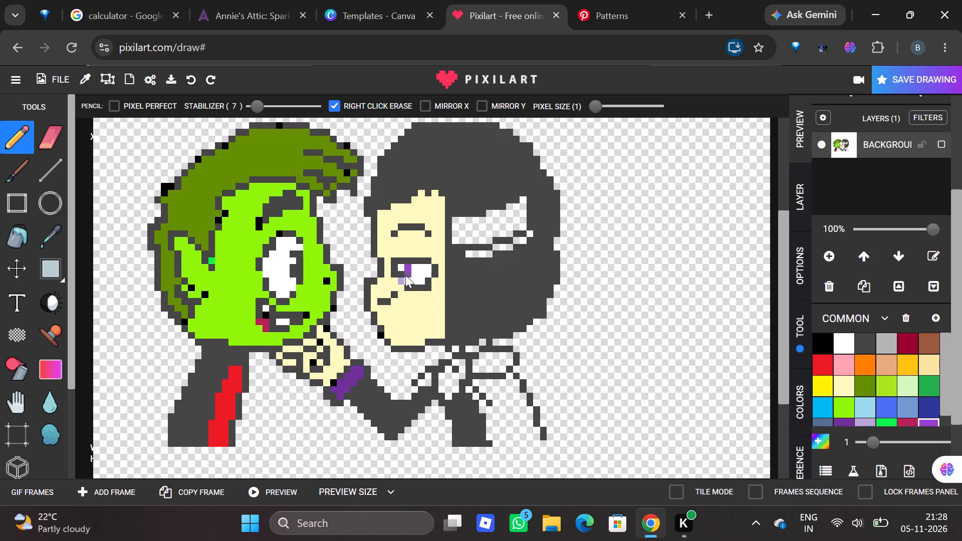
pyautogui.click(398, 280)
# Mix a muted pinkish purple, #a859a2, as the drawing colour.
pyautogui.click(929, 419)
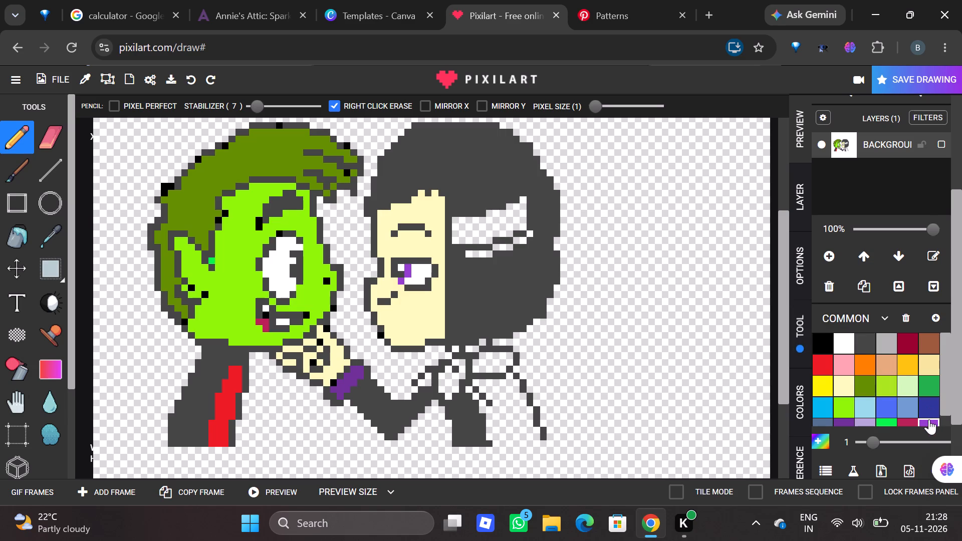
pyautogui.click(816, 445)
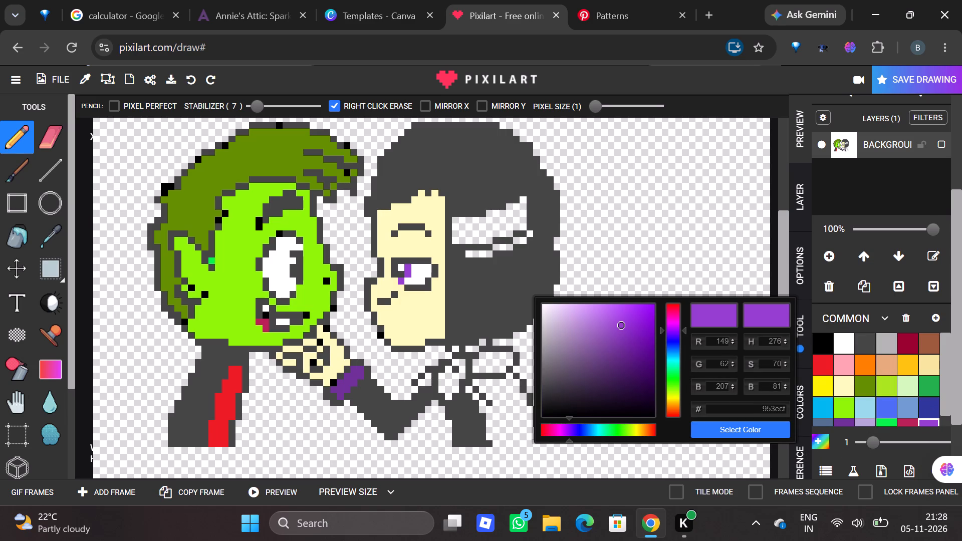
pyautogui.moveTo(623, 328); pyautogui.dragTo(611, 305)
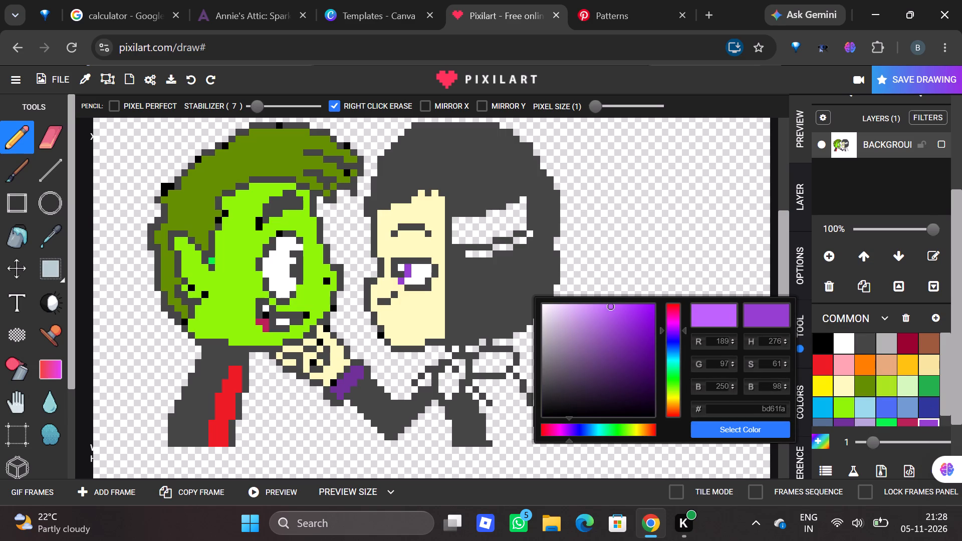
pyautogui.moveTo(611, 305); pyautogui.dragTo(587, 311)
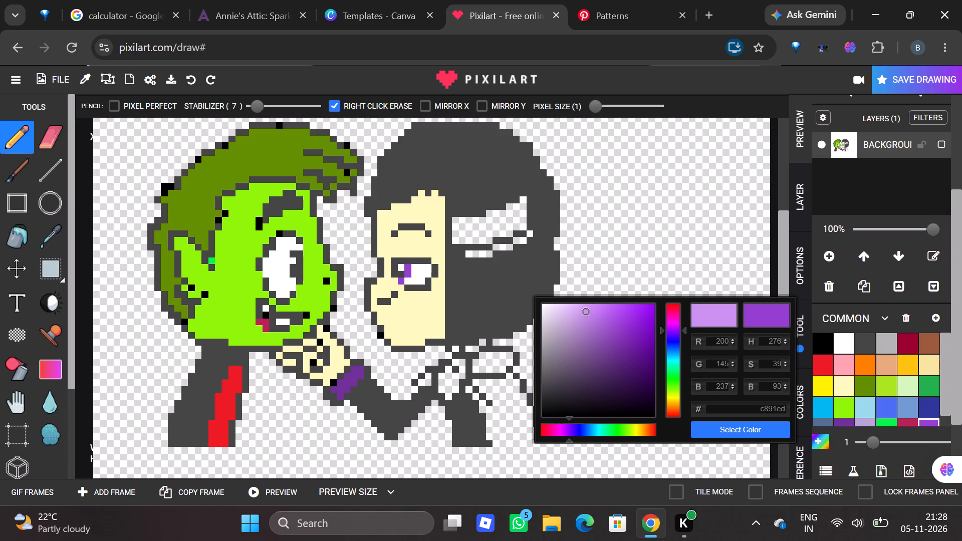
pyautogui.moveTo(587, 311); pyautogui.dragTo(595, 357)
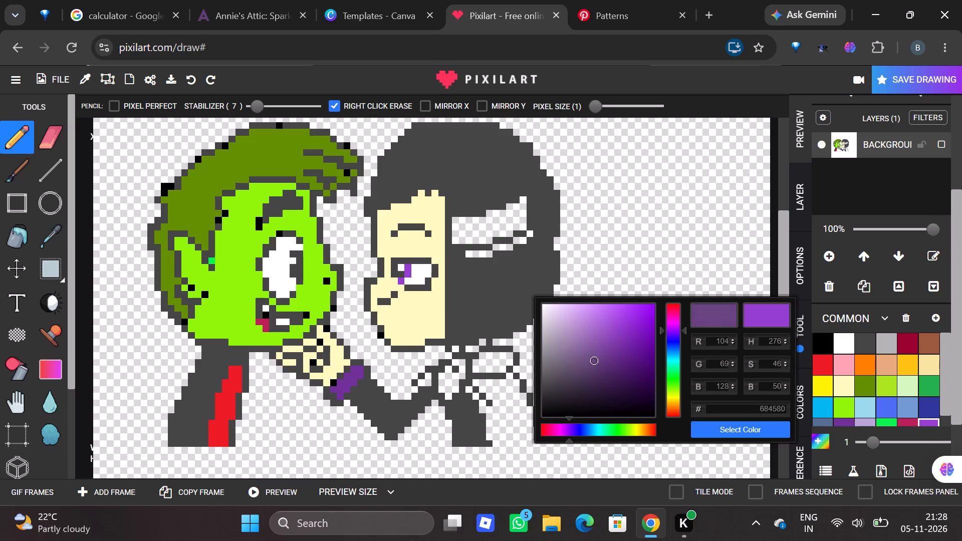
pyautogui.moveTo(595, 357); pyautogui.dragTo(594, 342)
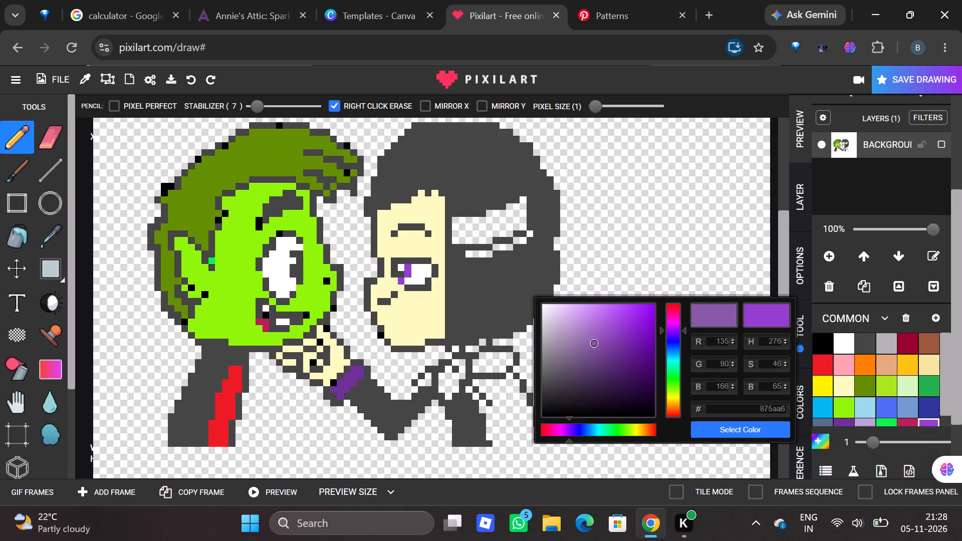
pyautogui.moveTo(594, 342); pyautogui.dragTo(586, 346)
pyautogui.moveTo(569, 418); pyautogui.dragTo(560, 418)
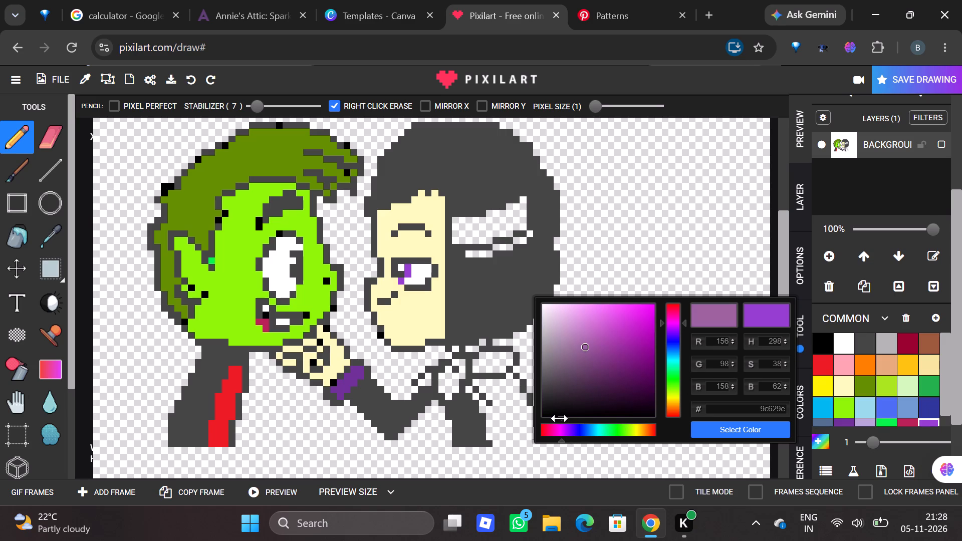
pyautogui.moveTo(560, 418); pyautogui.dragTo(551, 422)
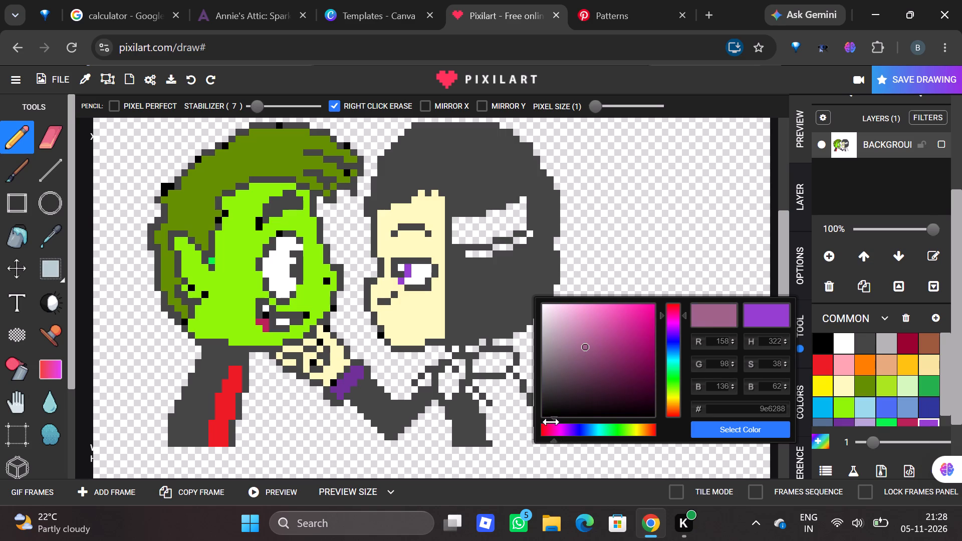
pyautogui.moveTo(551, 422); pyautogui.dragTo(541, 424)
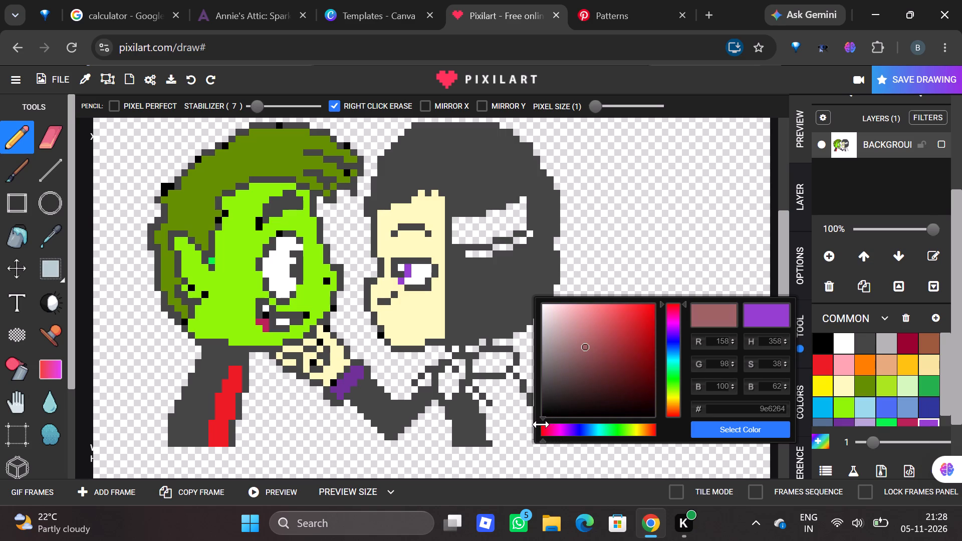
pyautogui.moveTo(541, 424); pyautogui.dragTo(558, 426)
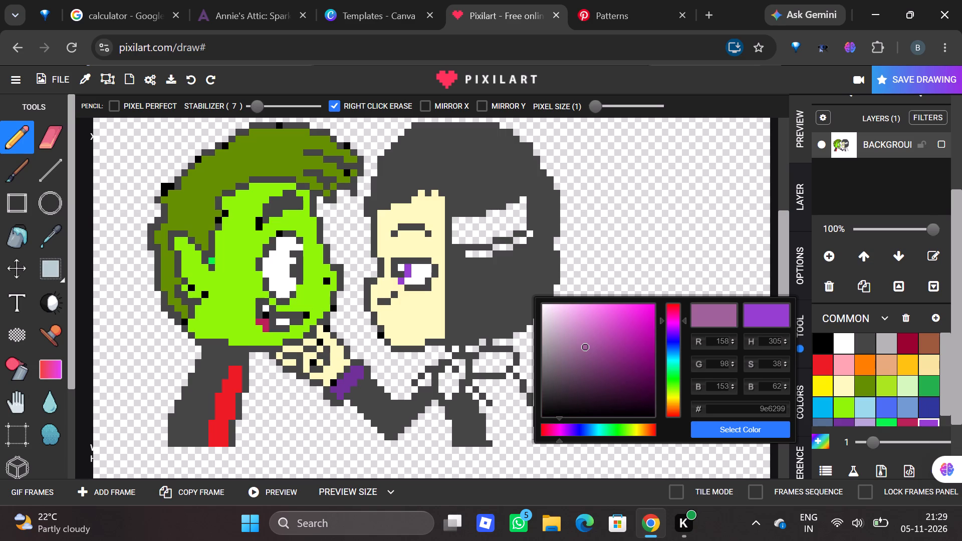
pyautogui.moveTo(584, 349); pyautogui.dragTo(560, 334)
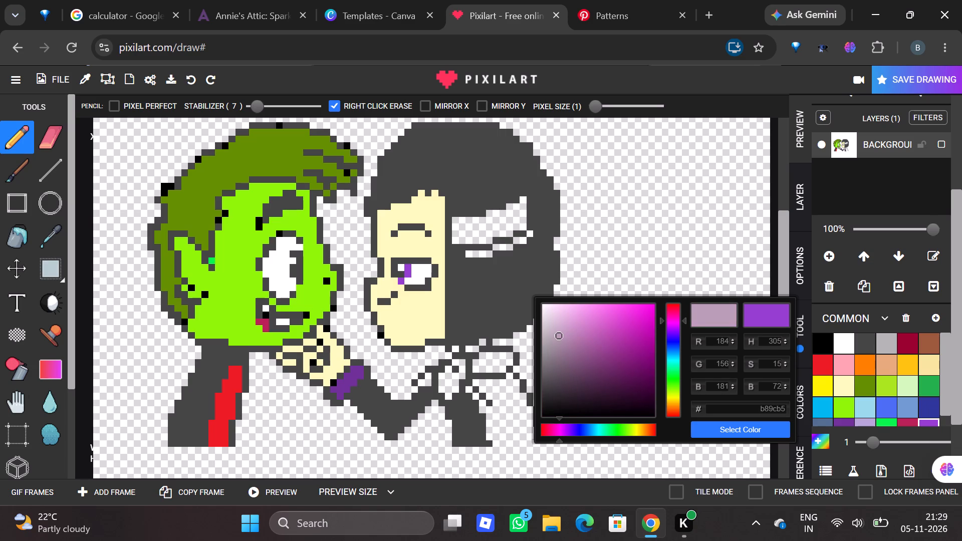
pyautogui.moveTo(560, 334); pyautogui.dragTo(603, 319)
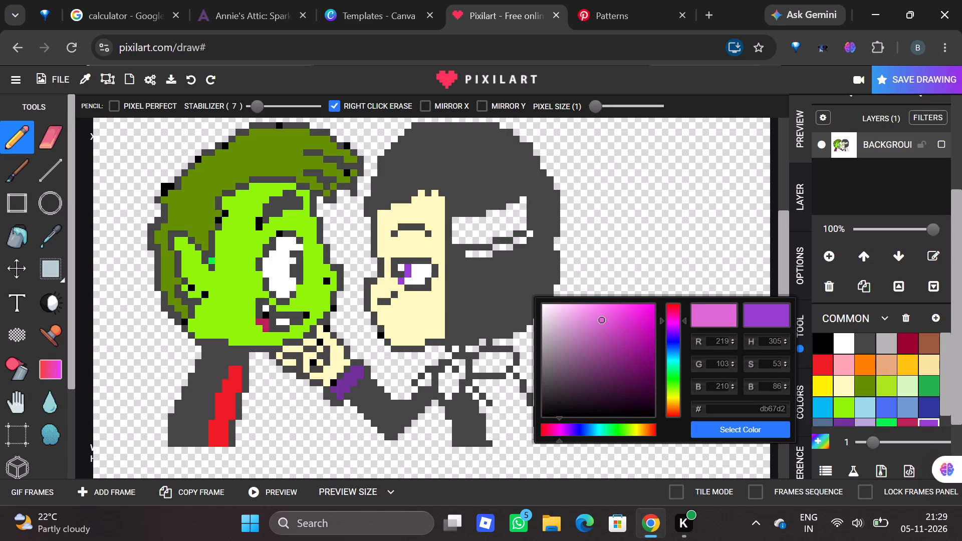
pyautogui.moveTo(603, 319); pyautogui.dragTo(596, 336)
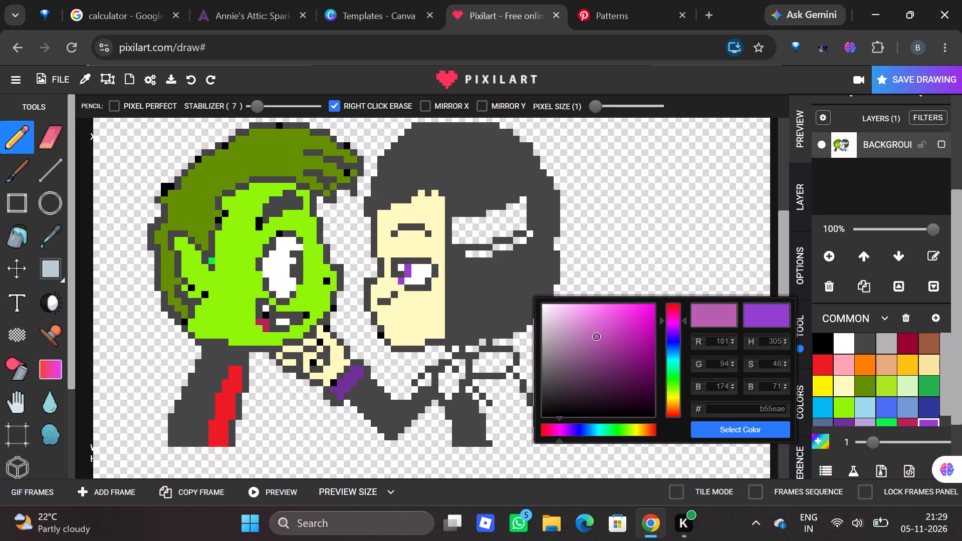
pyautogui.moveTo(596, 336); pyautogui.dragTo(596, 342)
# Fill the large blank highlight patch in the second figure's dark hair, behind the forehead, with pinkish purple #a859a2.
pyautogui.moveTo(457, 221); pyautogui.dragTo(457, 234)
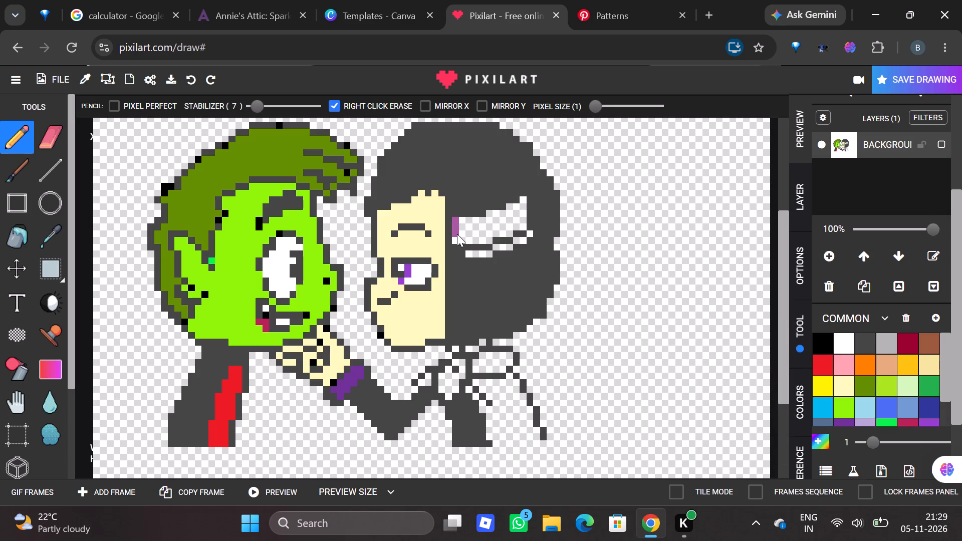
pyautogui.moveTo(457, 234); pyautogui.dragTo(475, 239)
pyautogui.moveTo(475, 239); pyautogui.dragTo(489, 222)
pyautogui.moveTo(489, 222); pyautogui.dragTo(489, 219)
pyautogui.moveTo(489, 219); pyautogui.dragTo(507, 214)
pyautogui.moveTo(507, 214); pyautogui.dragTo(513, 210)
pyautogui.moveTo(513, 210); pyautogui.dragTo(524, 206)
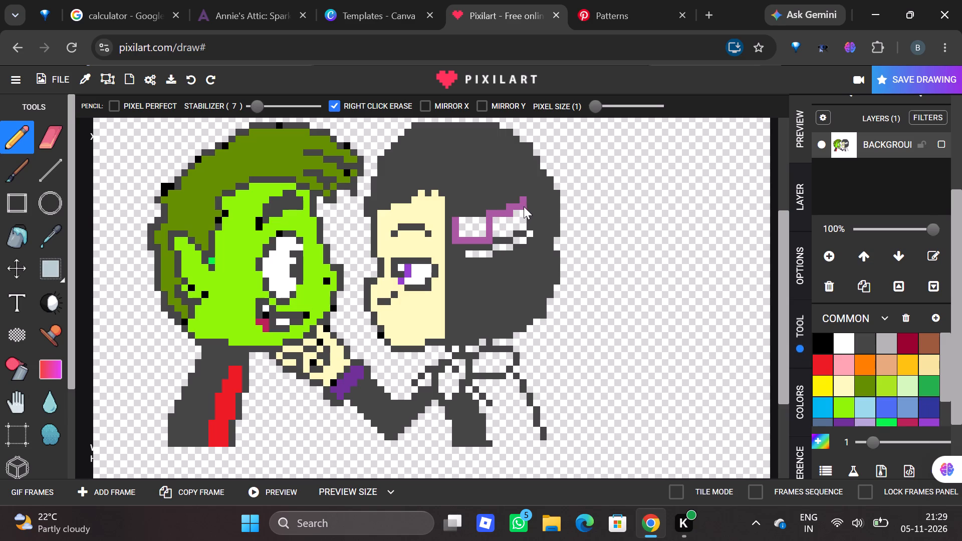
pyautogui.moveTo(524, 206); pyautogui.dragTo(520, 226)
pyautogui.moveTo(520, 226); pyautogui.dragTo(515, 217)
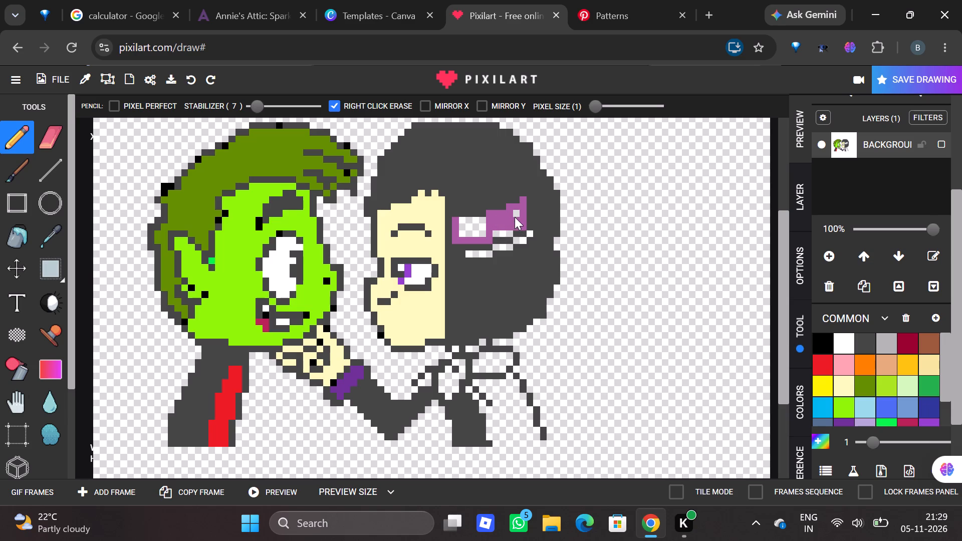
pyautogui.moveTo(515, 217); pyautogui.dragTo(500, 232)
pyautogui.moveTo(500, 232); pyautogui.dragTo(511, 232)
pyautogui.moveTo(511, 232); pyautogui.dragTo(510, 232)
pyautogui.moveTo(510, 232); pyautogui.dragTo(462, 228)
pyautogui.moveTo(462, 228); pyautogui.dragTo(477, 227)
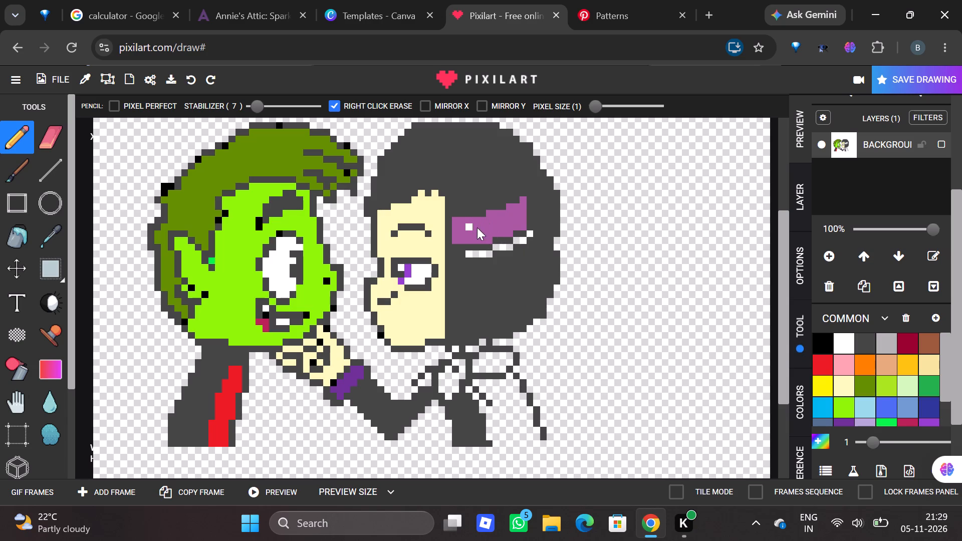
pyautogui.moveTo(477, 227); pyautogui.dragTo(471, 227)
# Paint the thin stepped blank streak just below the second figure's hair highlight with the same pinkish purple.
pyautogui.moveTo(469, 252); pyautogui.dragTo(474, 253)
pyautogui.moveTo(474, 253); pyautogui.dragTo(487, 254)
pyautogui.moveTo(496, 247); pyautogui.dragTo(510, 247)
pyautogui.moveTo(518, 240); pyautogui.dragTo(519, 240)
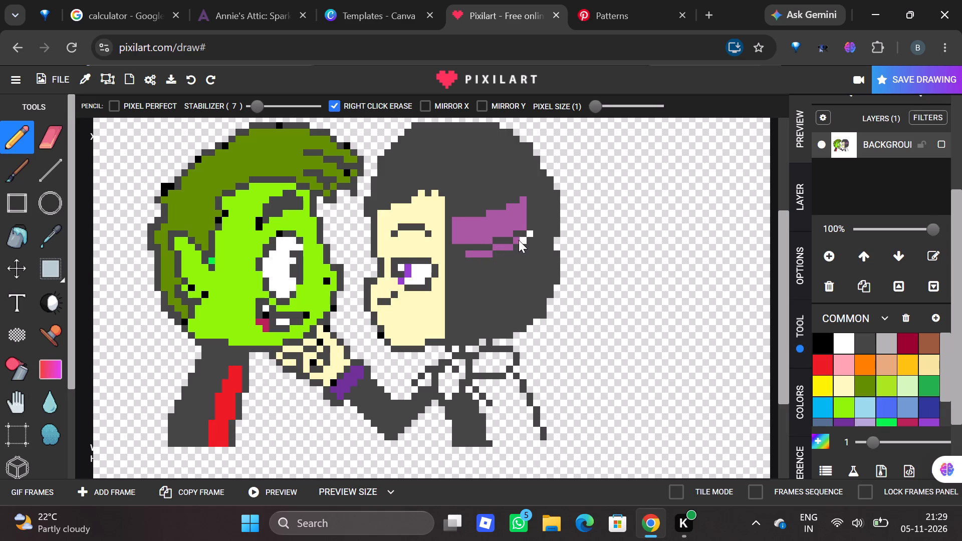
pyautogui.moveTo(519, 240); pyautogui.dragTo(524, 239)
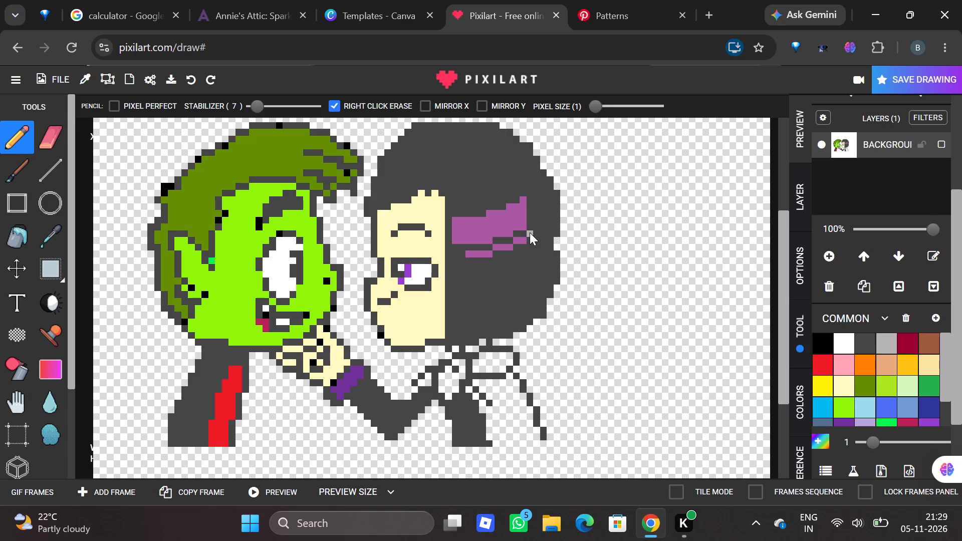
pyautogui.click(530, 232)
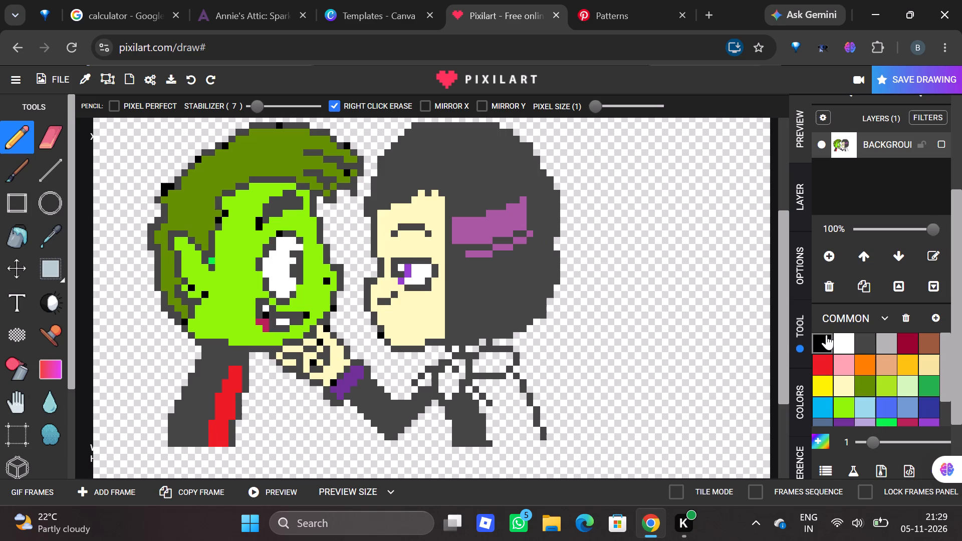
# Paint the small blank neck pixels just beneath the second figure's hair in pale cream.
pyautogui.click(844, 384)
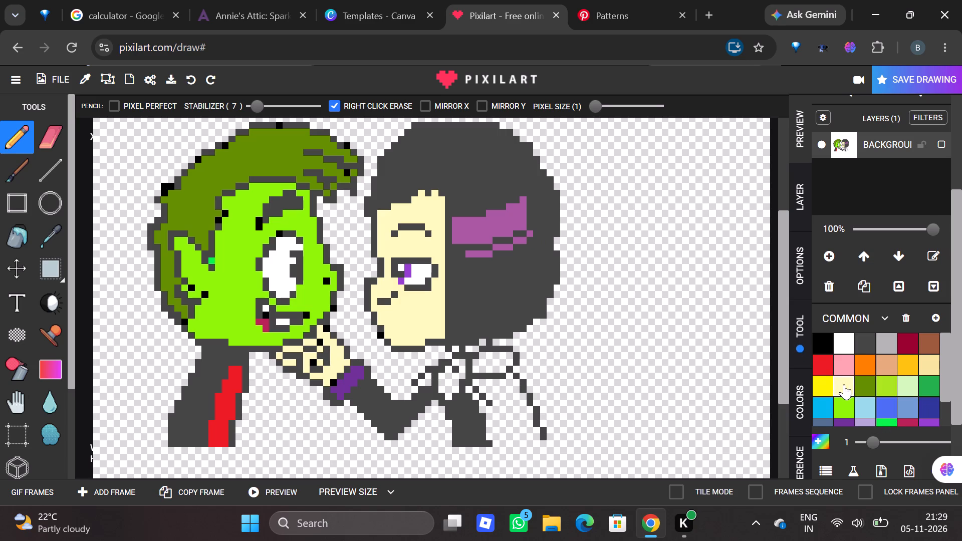
pyautogui.click(470, 349)
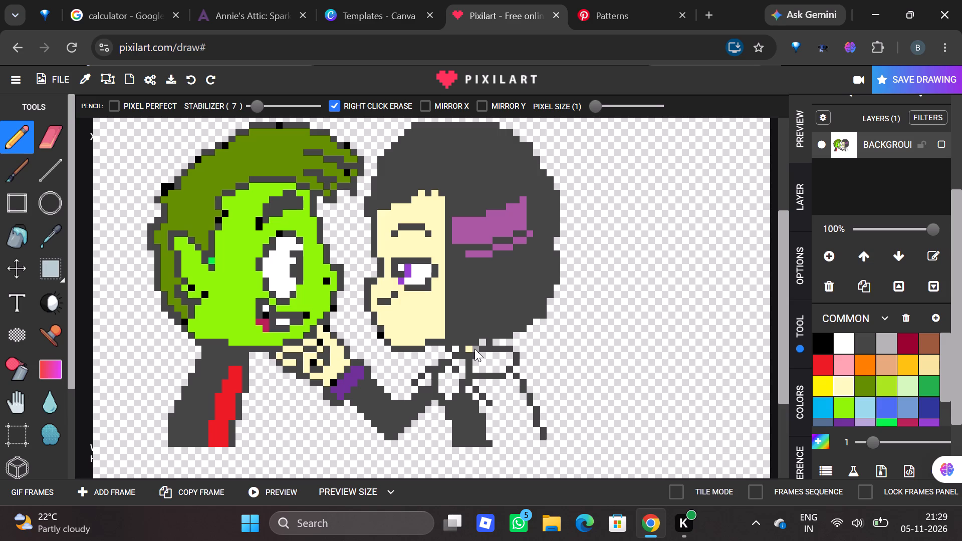
pyautogui.click(474, 349)
pyautogui.click(483, 341)
# Fill the tiny blank patch on the second figure's front shoulder, beside the raised arm, with dark purple.
pyautogui.click(845, 425)
pyautogui.moveTo(847, 420); pyautogui.dragTo(439, 360)
pyautogui.click(421, 383)
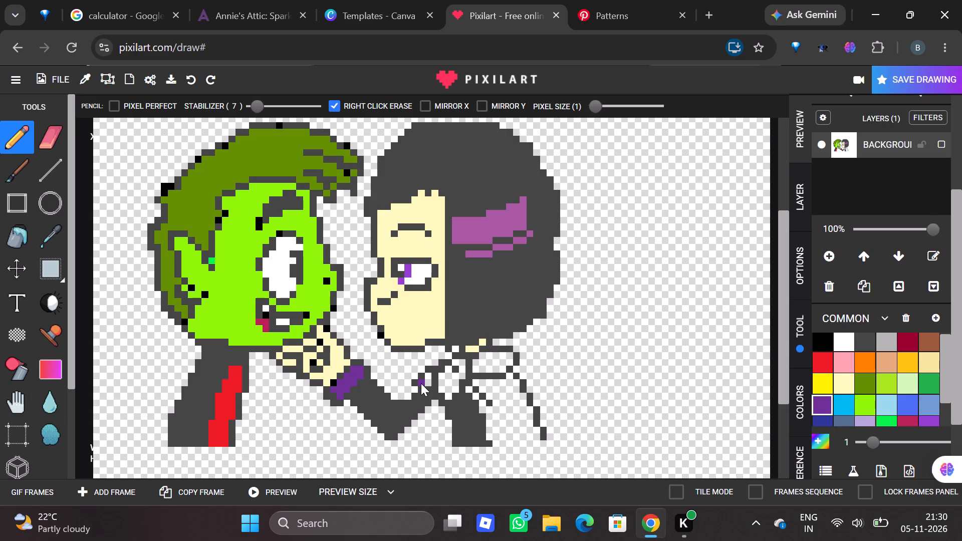
pyautogui.click(428, 379)
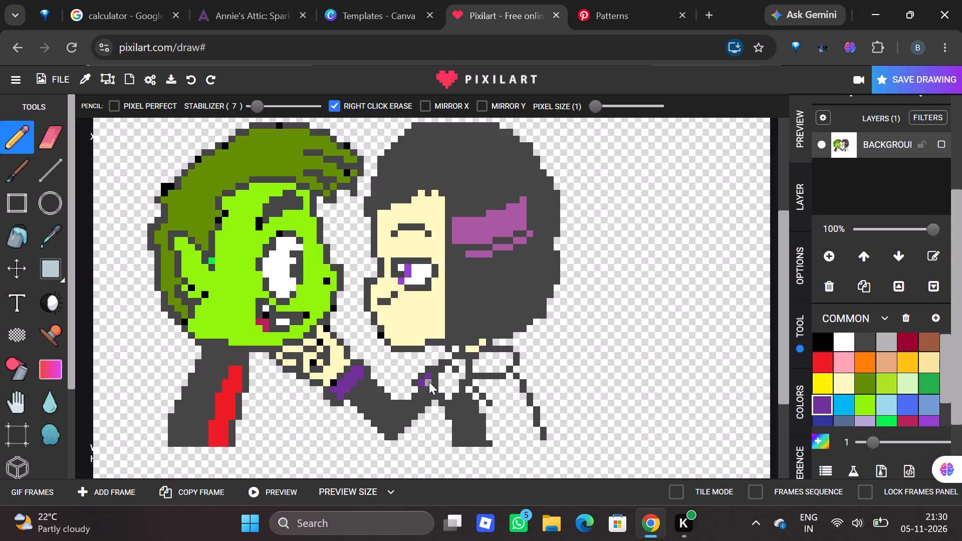
pyautogui.click(429, 383)
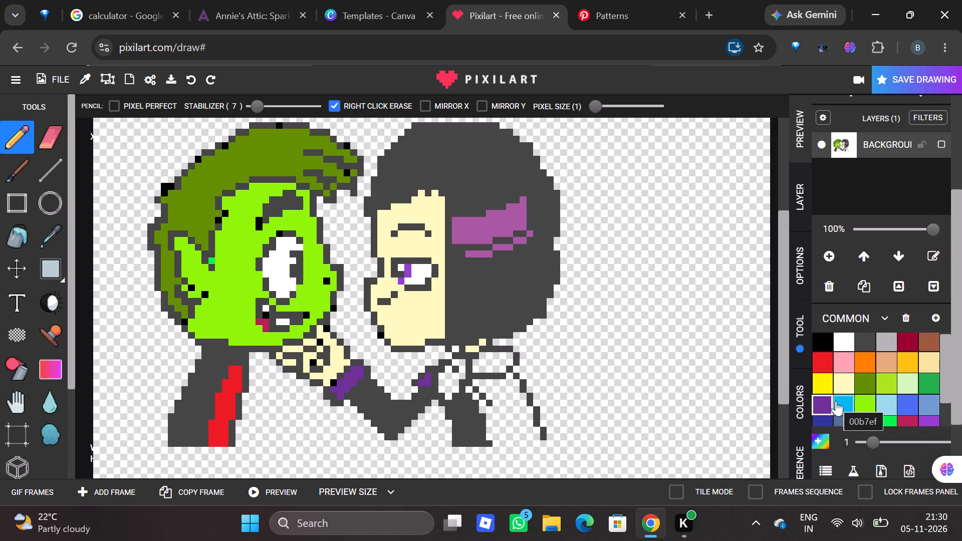
# Paint a bright yellow ring of pixels as the round brooch at the second figure's collar.
pyautogui.click(824, 383)
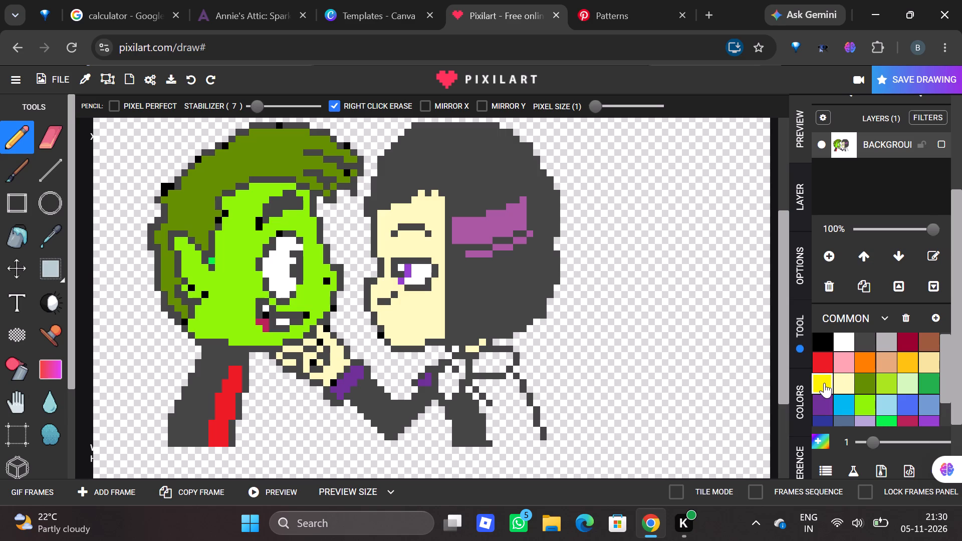
pyautogui.click(449, 367)
pyautogui.click(441, 377)
pyautogui.moveTo(441, 389); pyautogui.dragTo(441, 383)
pyautogui.moveTo(447, 389); pyautogui.dragTo(447, 395)
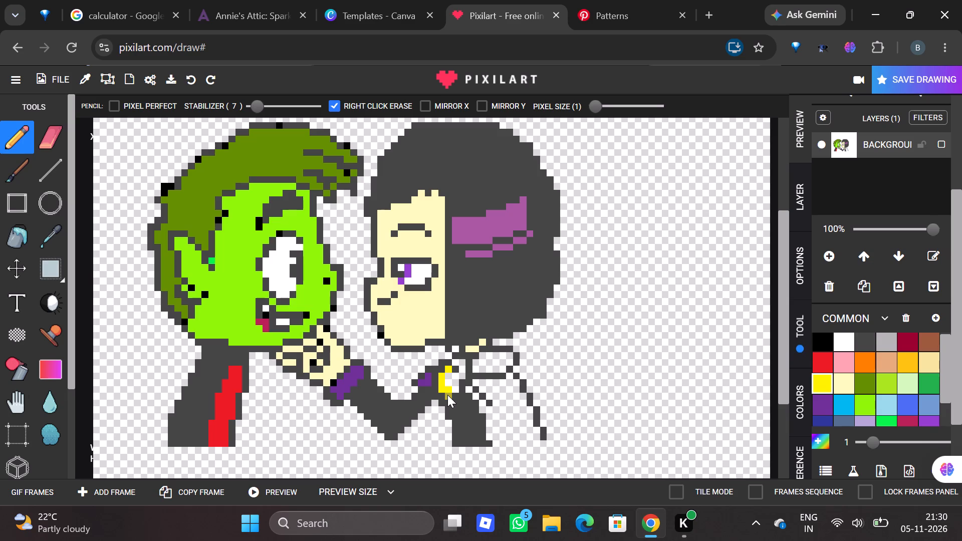
pyautogui.click(453, 387)
pyautogui.click(465, 377)
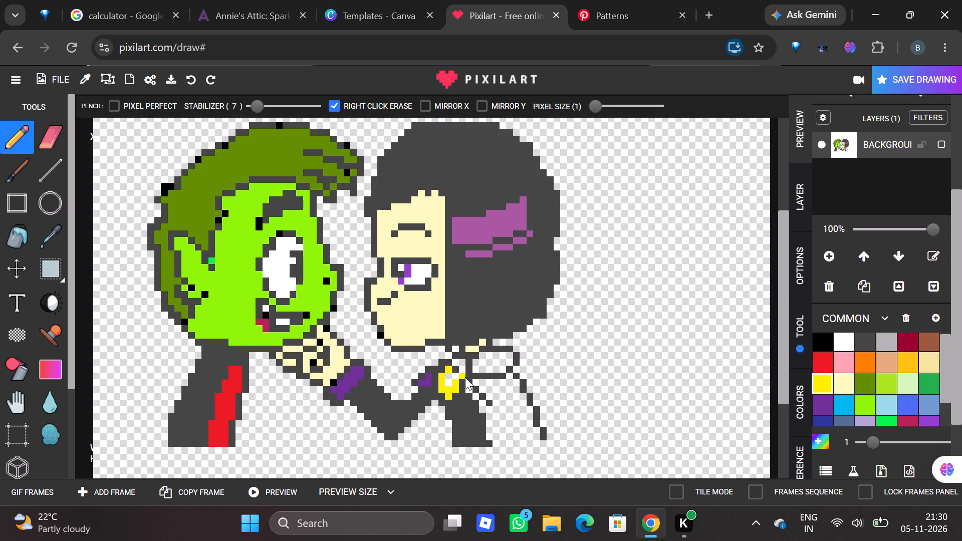
pyautogui.click(463, 371)
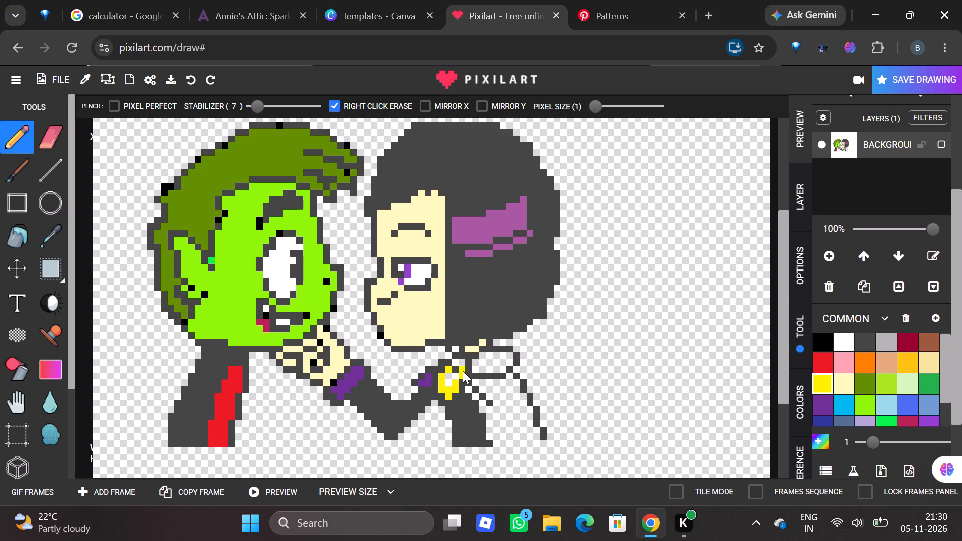
pyautogui.moveTo(464, 365); pyautogui.dragTo(457, 363)
pyautogui.click(457, 363)
# Colour the brooch's centre with one bright red pixel and a short vertical strip of dark red beside it.
pyautogui.click(821, 365)
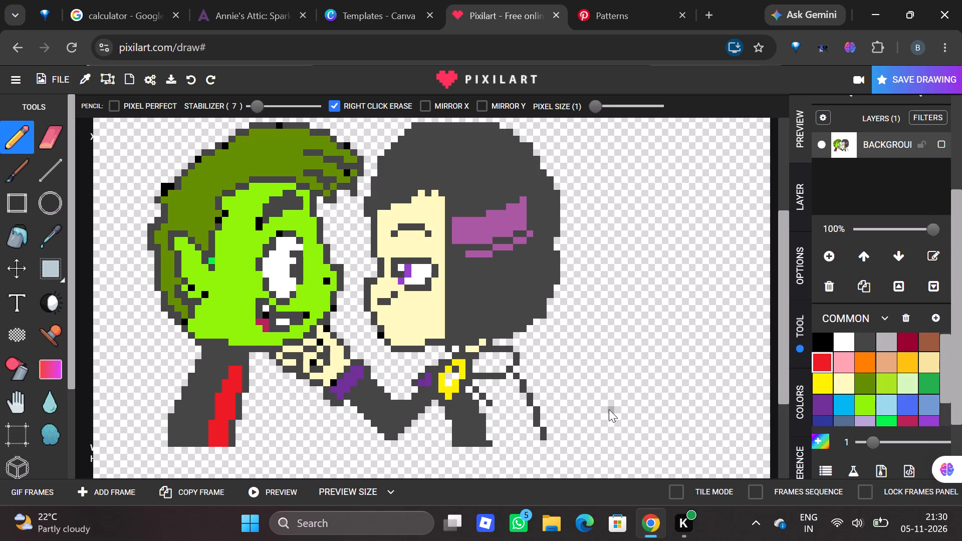
pyautogui.click(455, 376)
pyautogui.moveTo(905, 338); pyautogui.dragTo(563, 360)
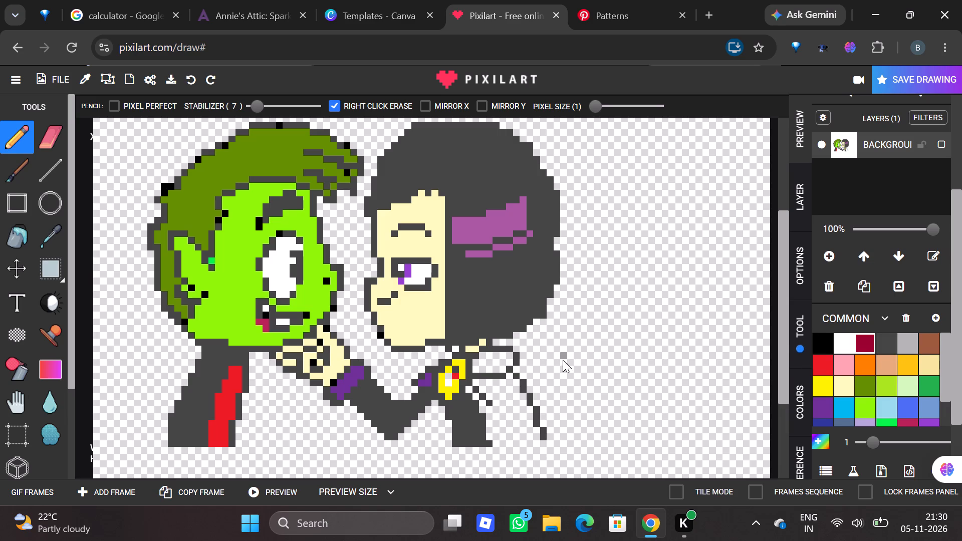
pyautogui.click(449, 373)
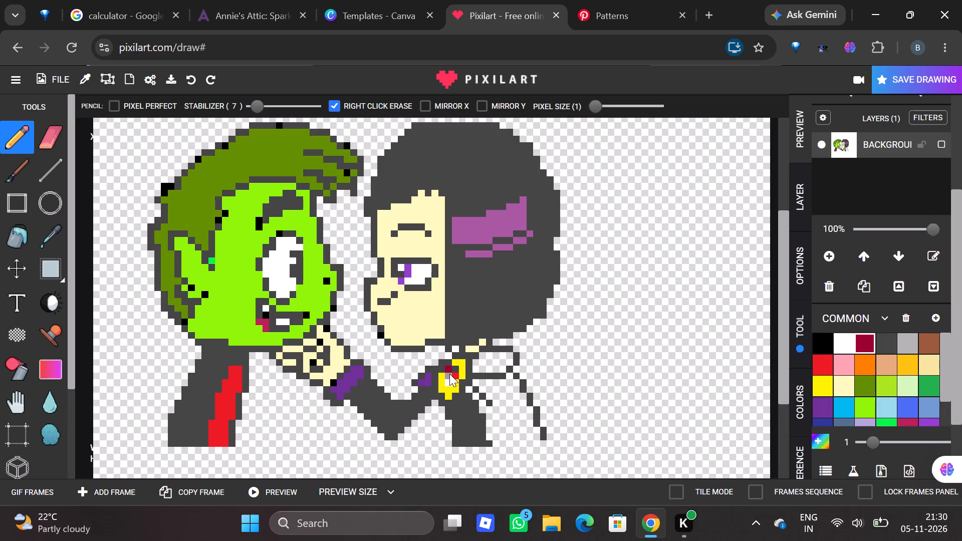
pyautogui.click(449, 374)
pyautogui.click(449, 378)
pyautogui.click(448, 380)
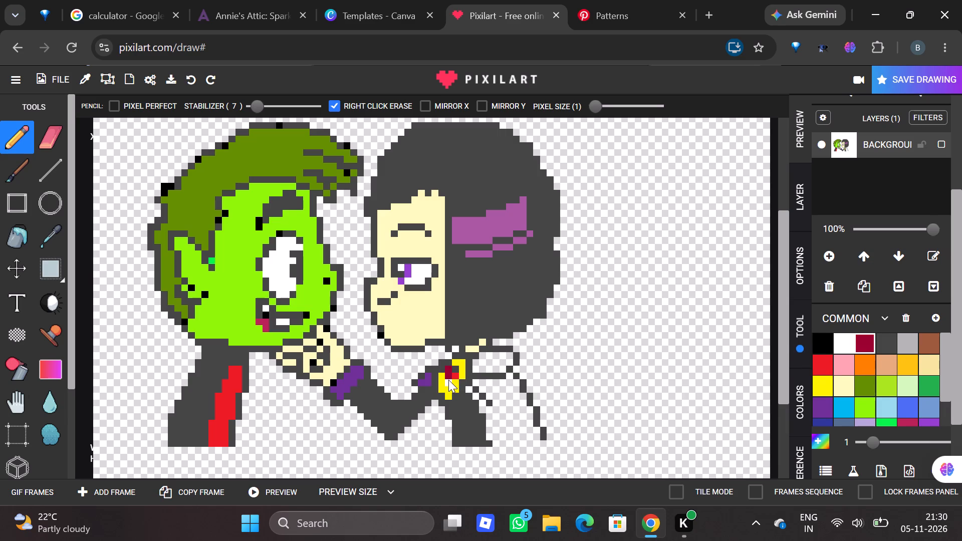
pyautogui.click(448, 383)
# Repaint the uppermost dark red pixel of the brooch's centre in bright yellow.
pyautogui.click(824, 389)
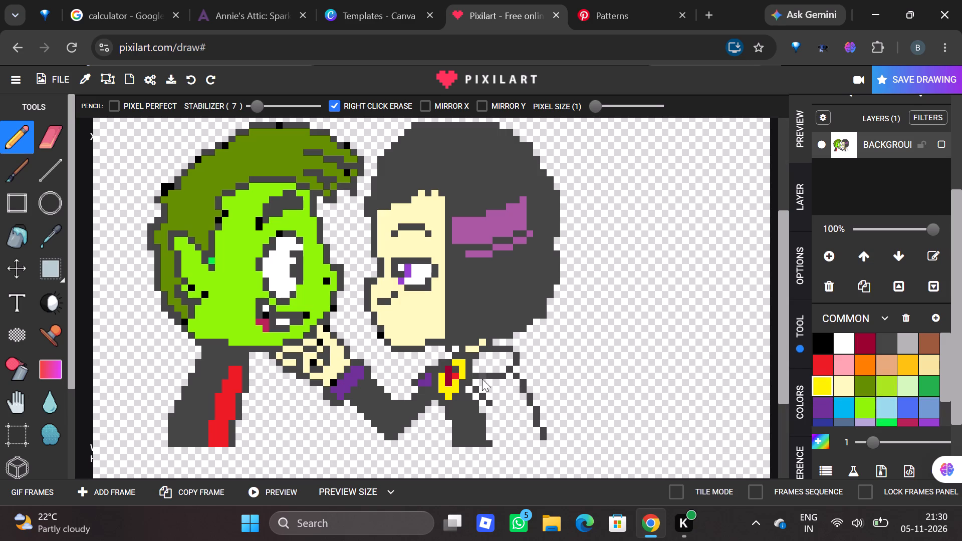
pyautogui.click(449, 368)
# Paint a short purple stroke at the cape's top edge below the second figure's hair, and redraw the covered outline in black.
pyautogui.click(831, 407)
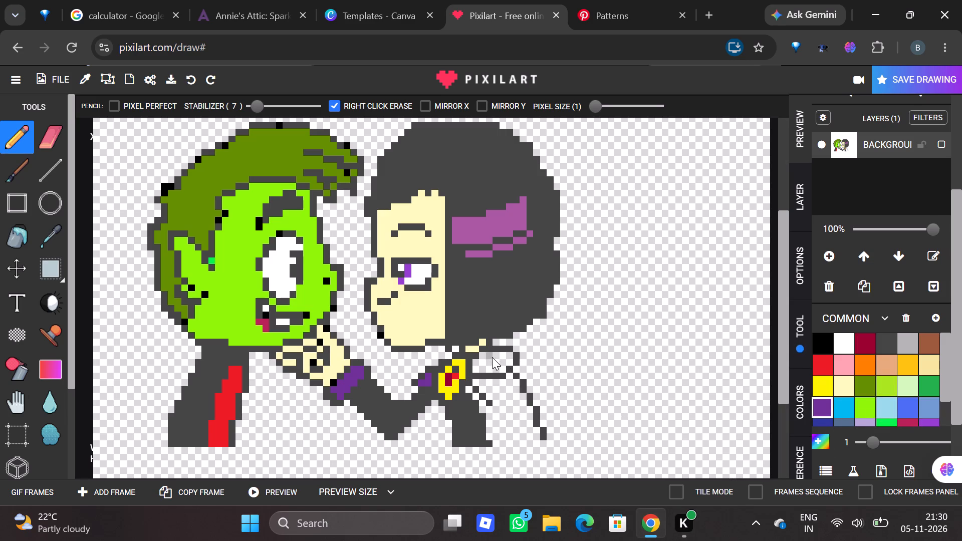
pyautogui.moveTo(485, 354); pyautogui.dragTo(503, 352)
pyautogui.moveTo(820, 347); pyautogui.dragTo(502, 365)
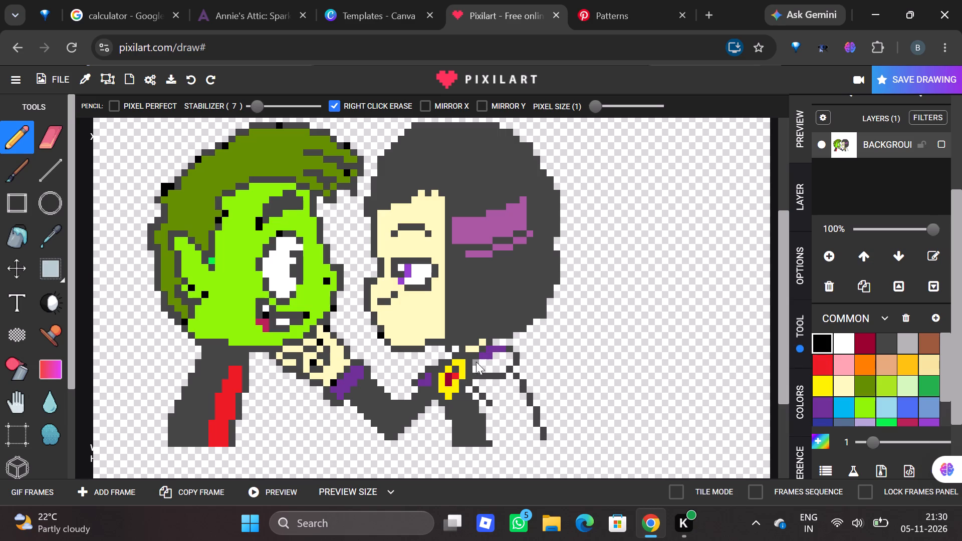
pyautogui.click(491, 346)
pyautogui.moveTo(491, 348); pyautogui.dragTo(506, 347)
# Fill the blank upper section of the second figure's cape, between the hair and the horizontal fold line, with dark purple.
pyautogui.click(822, 406)
pyautogui.moveTo(497, 355); pyautogui.dragTo(492, 363)
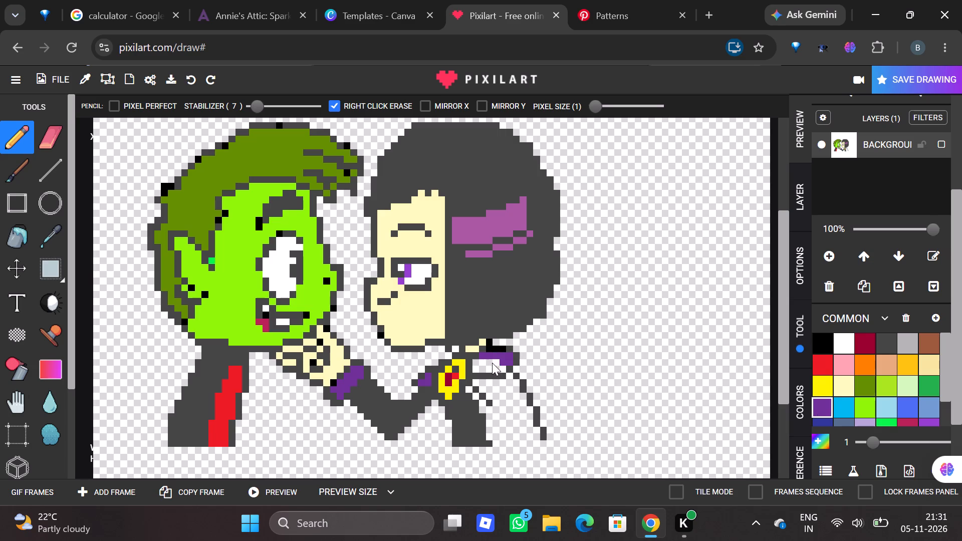
pyautogui.moveTo(492, 363); pyautogui.dragTo(478, 368)
pyautogui.moveTo(478, 368); pyautogui.dragTo(505, 366)
# Fill the second figure's cape below the horizontal fold line with dark purple, including the narrow strip beside the inner outline under the brooch.
pyautogui.moveTo(475, 384); pyautogui.dragTo(508, 380)
pyautogui.moveTo(508, 380); pyautogui.dragTo(516, 393)
pyautogui.moveTo(516, 393); pyautogui.dragTo(494, 389)
pyautogui.moveTo(494, 389); pyautogui.dragTo(517, 395)
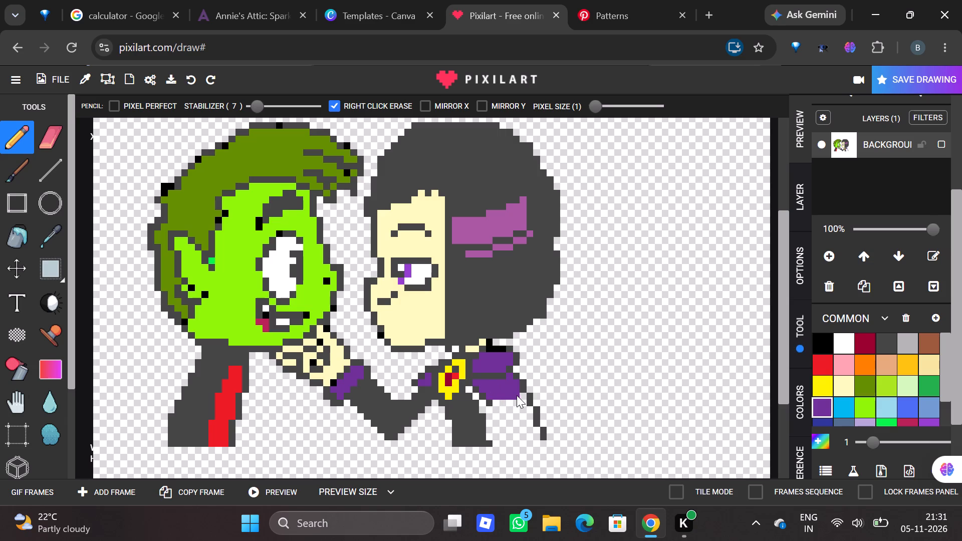
pyautogui.moveTo(517, 395); pyautogui.dragTo(516, 405)
pyautogui.moveTo(516, 405); pyautogui.dragTo(491, 411)
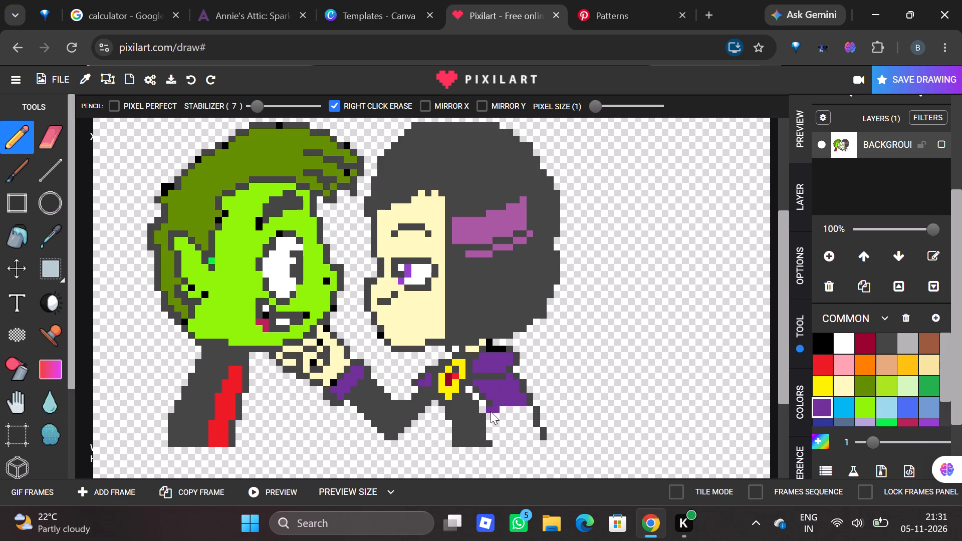
pyautogui.moveTo(491, 411); pyautogui.dragTo(485, 410)
pyautogui.click(484, 404)
pyautogui.moveTo(475, 396); pyautogui.dragTo(467, 391)
pyautogui.click(467, 391)
# Repaint one pixel of the cape's inner outline just below the brooch in black.
pyautogui.moveTo(817, 345); pyautogui.dragTo(525, 381)
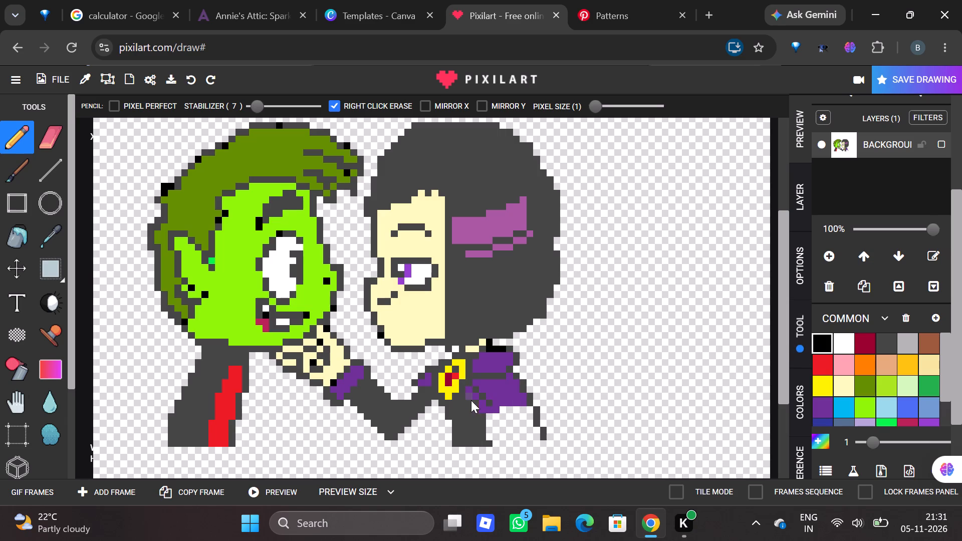
pyautogui.click(467, 396)
# Fill the remaining blank lower section of the second figure's cape with dark purple down to the drawing's bottom edge.
pyautogui.click(824, 408)
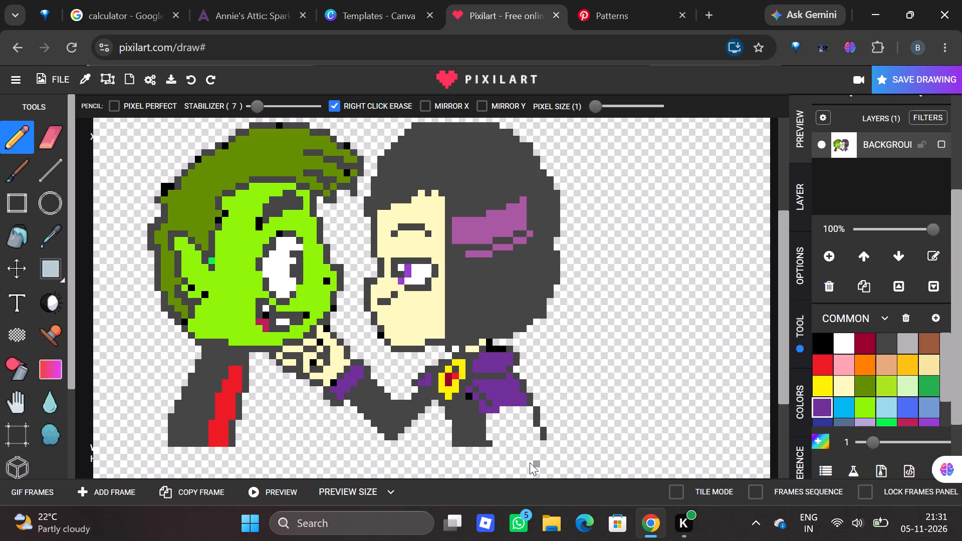
pyautogui.moveTo(489, 419); pyautogui.dragTo(489, 425)
pyautogui.moveTo(489, 425); pyautogui.dragTo(530, 435)
pyautogui.moveTo(530, 435); pyautogui.dragTo(533, 433)
pyautogui.moveTo(533, 433); pyautogui.dragTo(528, 417)
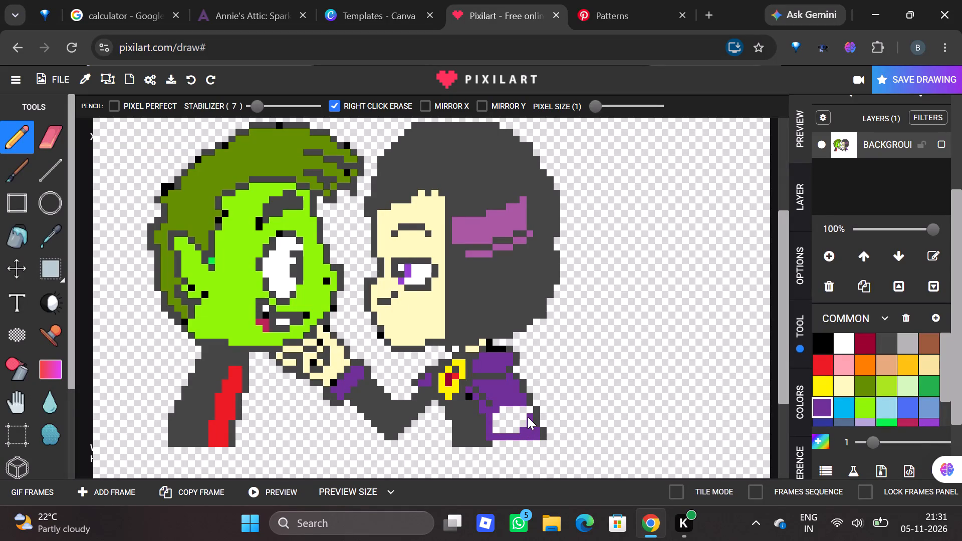
pyautogui.moveTo(528, 417); pyautogui.dragTo(525, 411)
pyautogui.moveTo(525, 411); pyautogui.dragTo(512, 433)
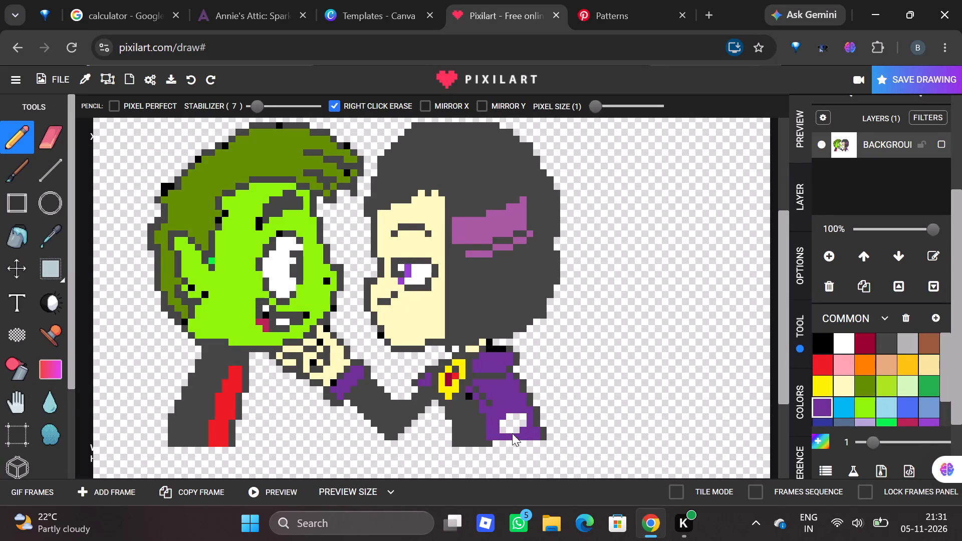
pyautogui.moveTo(512, 433); pyautogui.dragTo(524, 416)
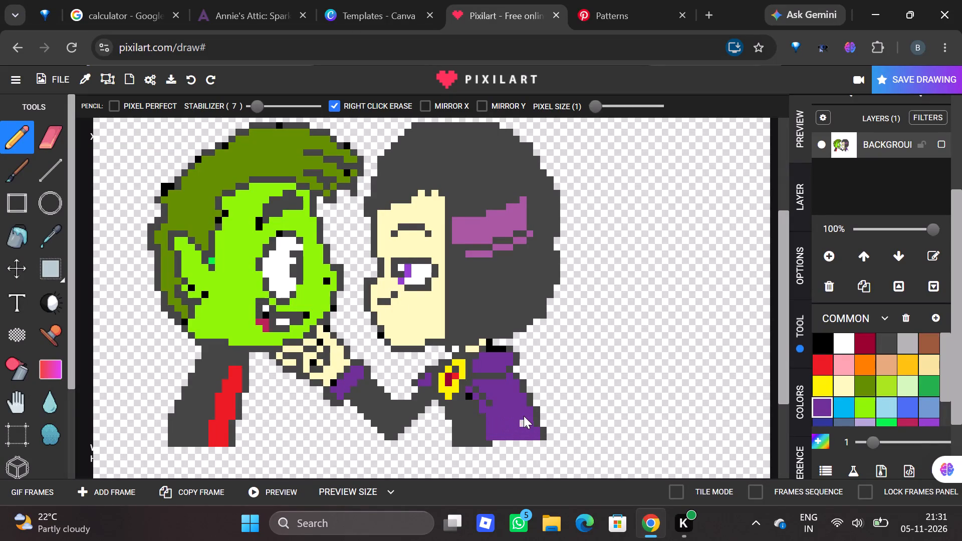
pyautogui.moveTo(524, 416); pyautogui.dragTo(490, 444)
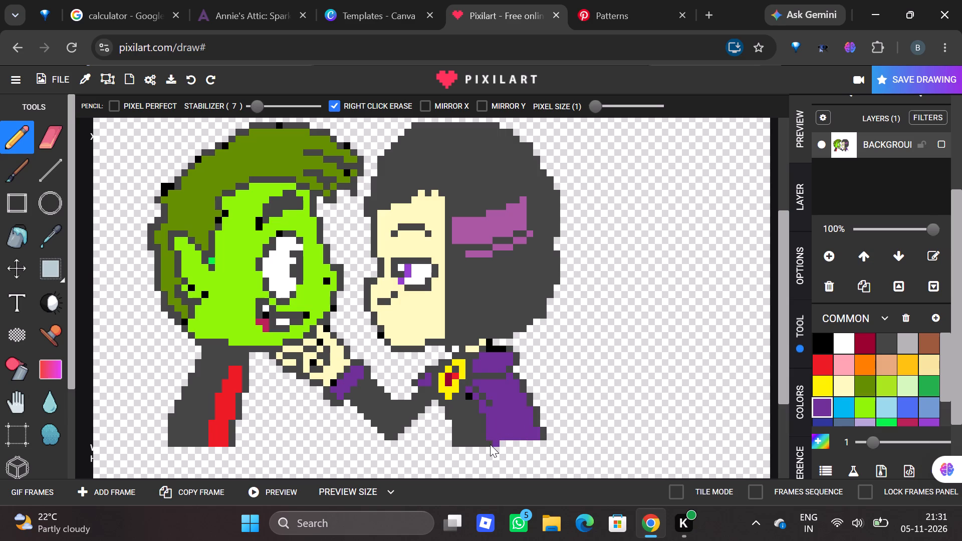
pyautogui.moveTo(490, 444); pyautogui.dragTo(535, 442)
pyautogui.moveTo(535, 442); pyautogui.dragTo(541, 442)
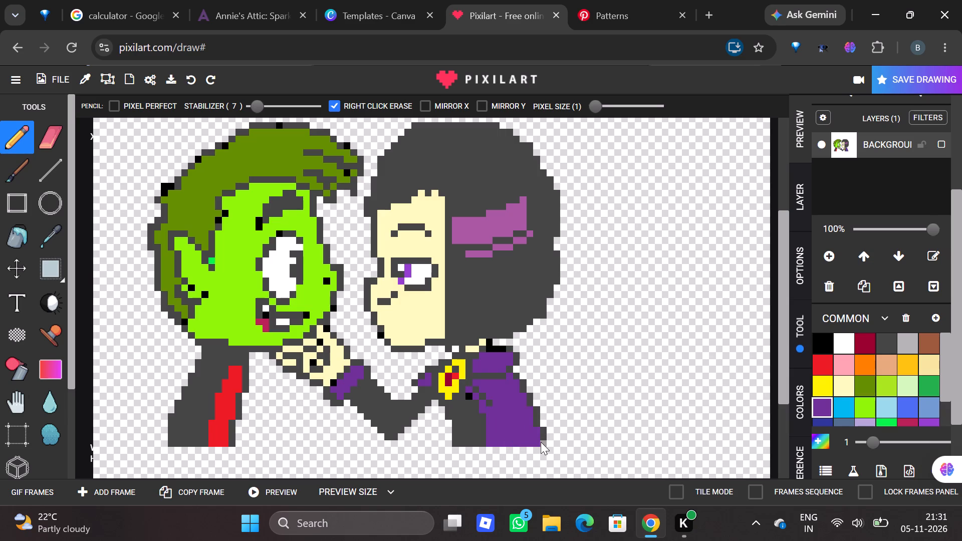
pyautogui.click(541, 442)
# Preview the whole drawing at full view, and return to the canvas.
pyautogui.click(285, 493)
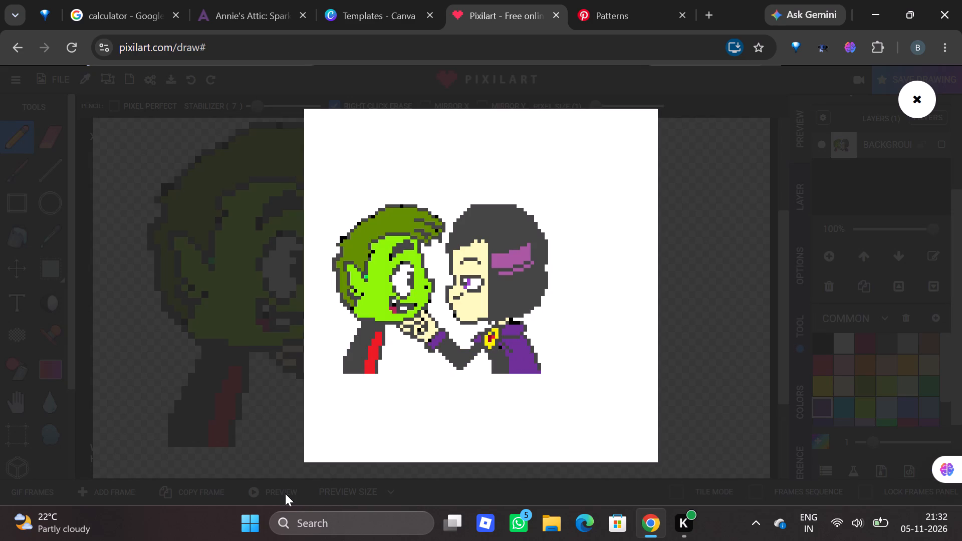
pyautogui.click(913, 109)
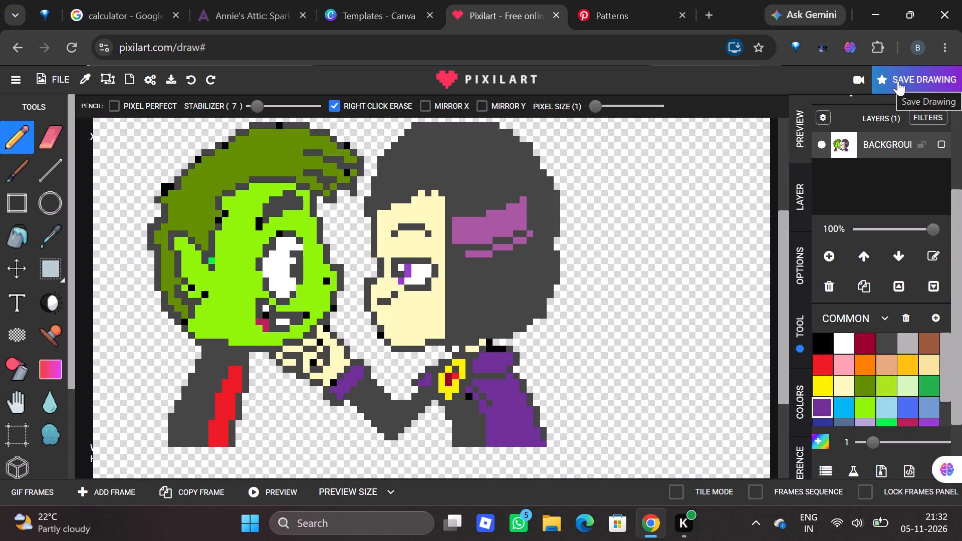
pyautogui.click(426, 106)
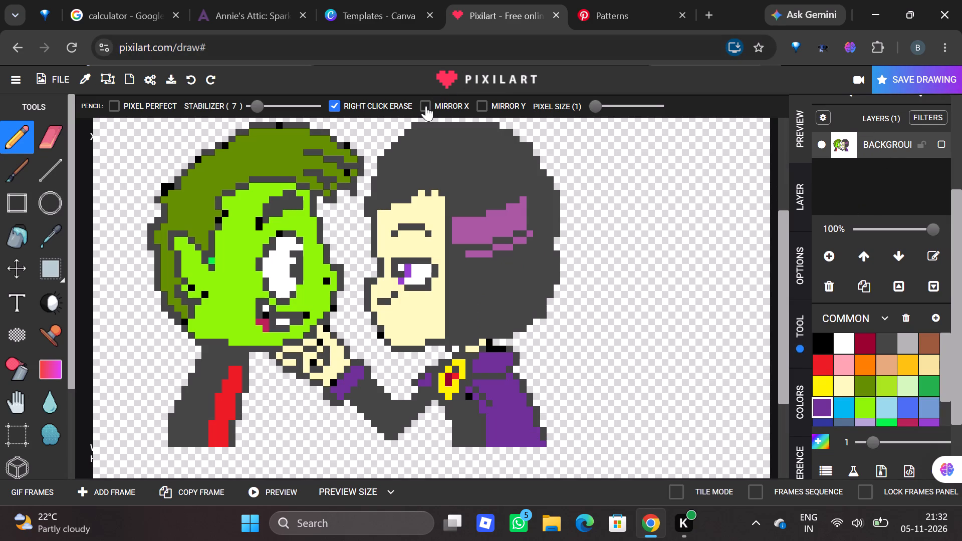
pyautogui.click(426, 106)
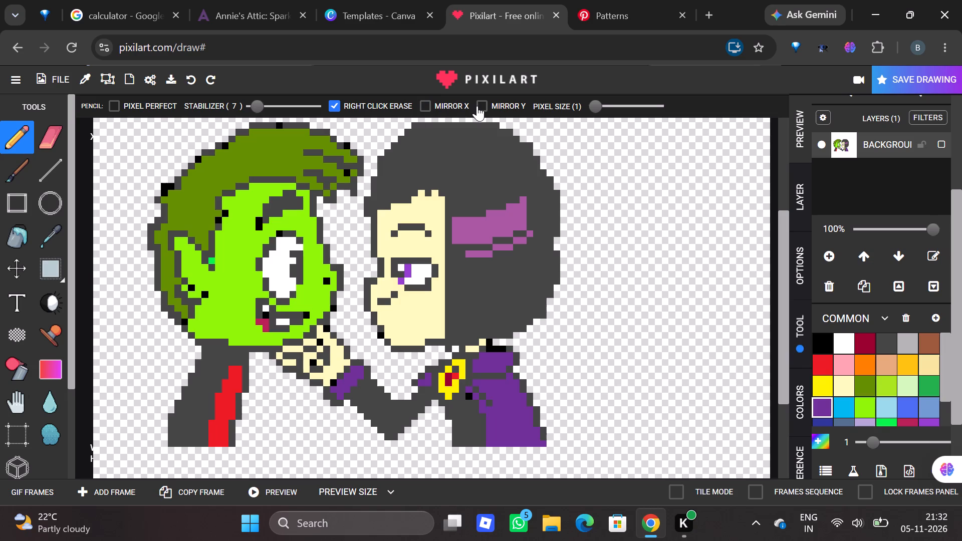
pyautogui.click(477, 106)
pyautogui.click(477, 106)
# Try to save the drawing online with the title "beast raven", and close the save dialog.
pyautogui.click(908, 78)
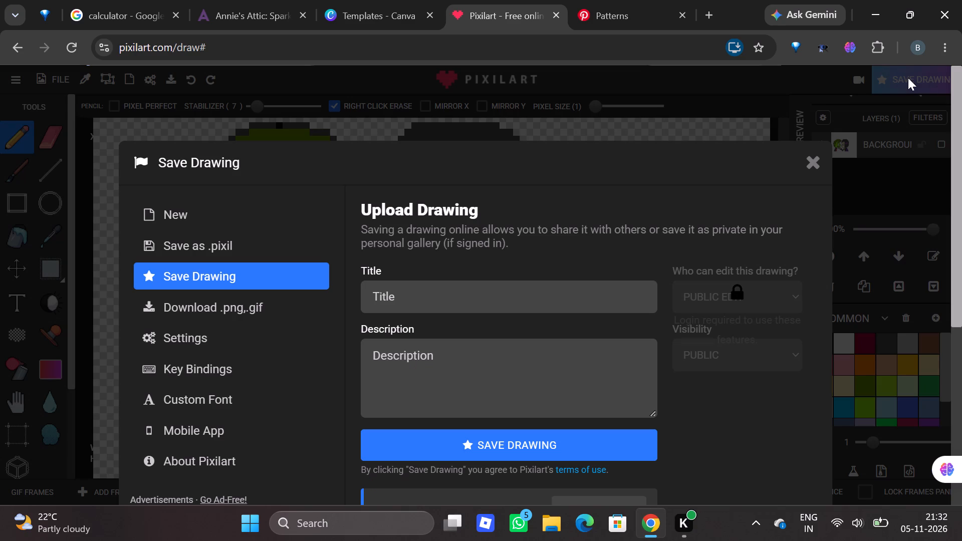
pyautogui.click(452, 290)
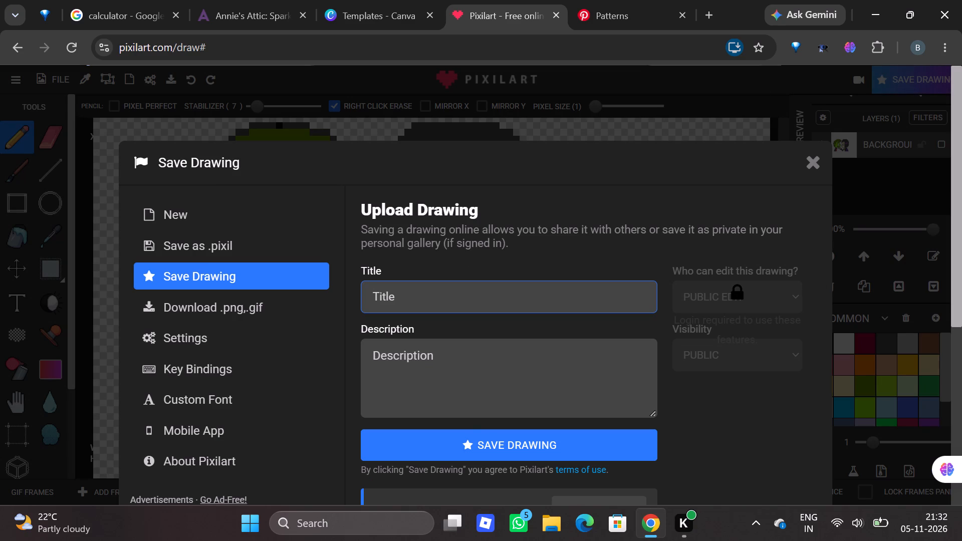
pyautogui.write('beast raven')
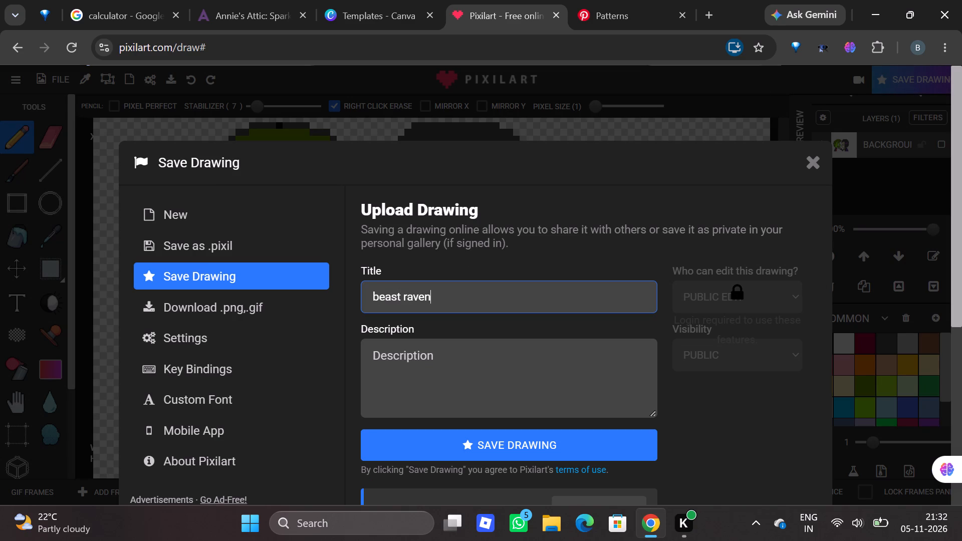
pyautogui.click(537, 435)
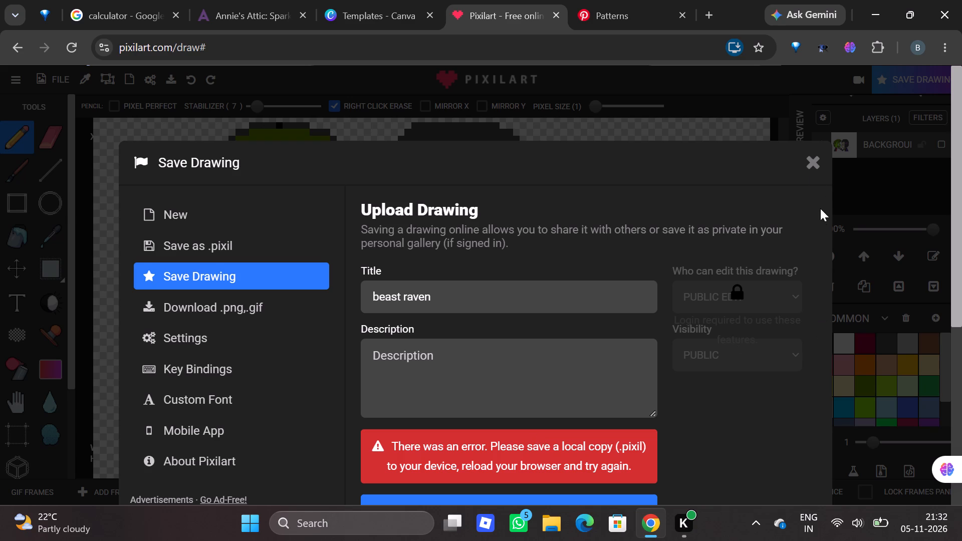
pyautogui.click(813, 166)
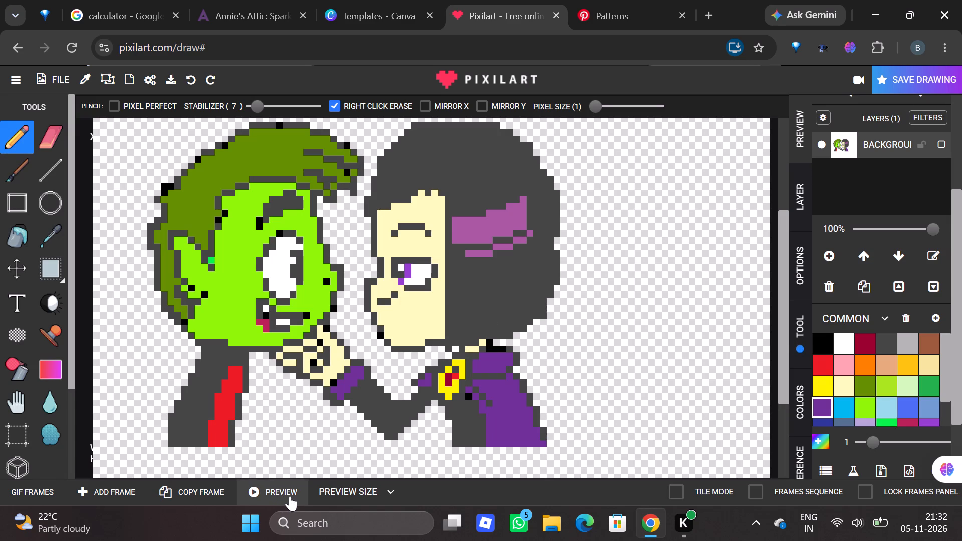
# Open the preview of the whole drawing again.
pyautogui.click(290, 496)
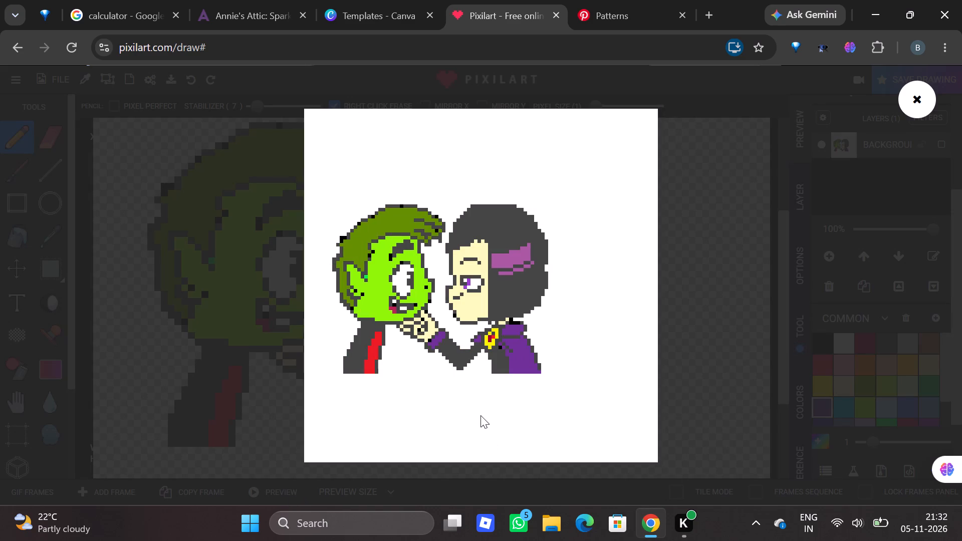
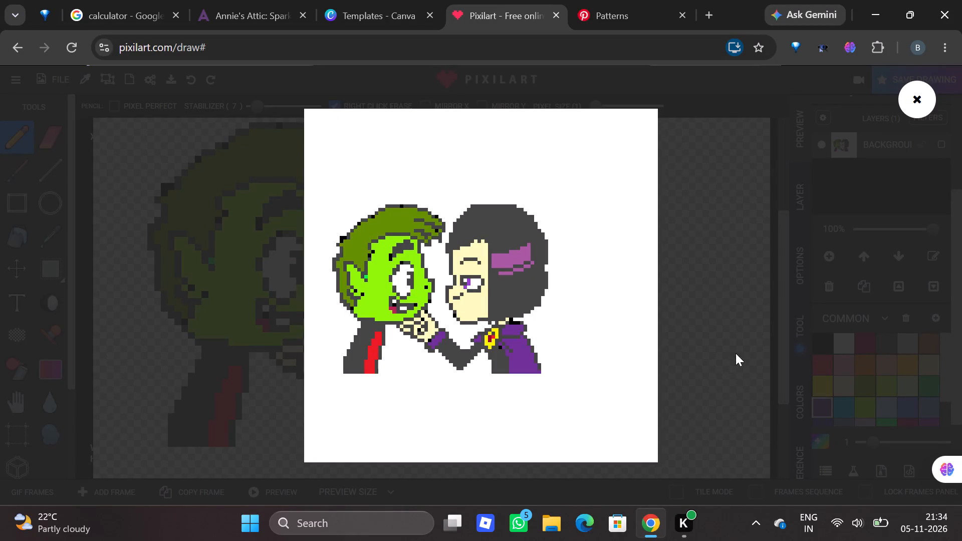
# Close the enlarged preview and recolour the stray green pixel beside the green character's ear with the lime skin green.
pyautogui.click(926, 115)
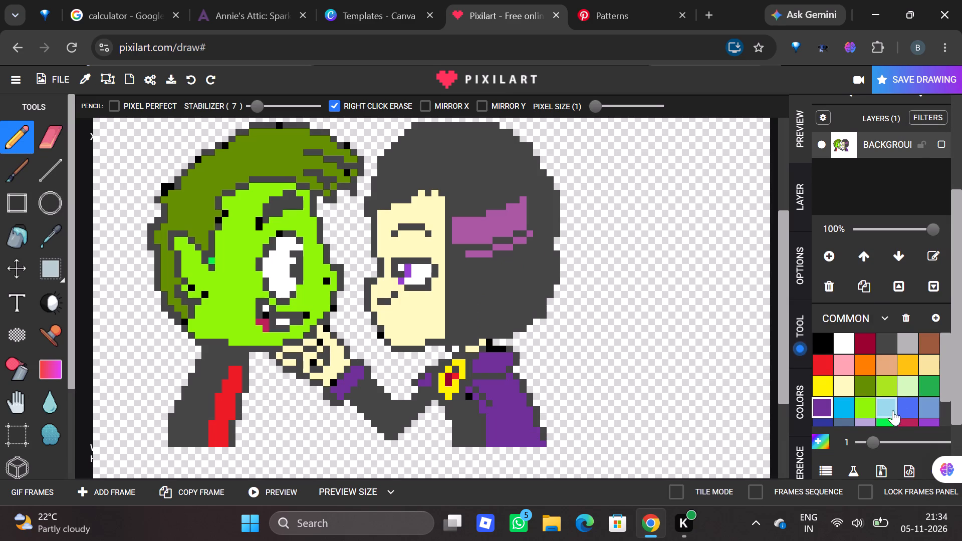
pyautogui.click(886, 423)
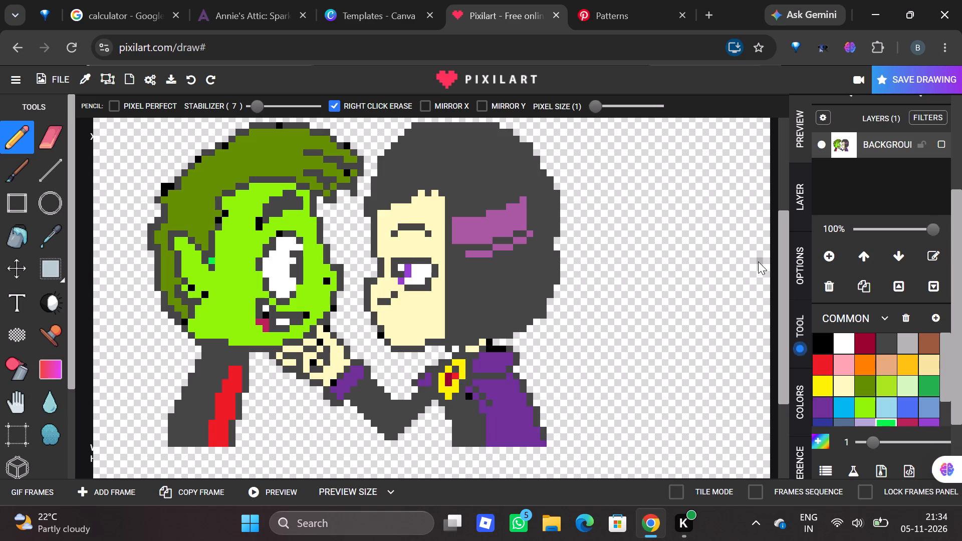
pyautogui.click(871, 413)
pyautogui.click(211, 259)
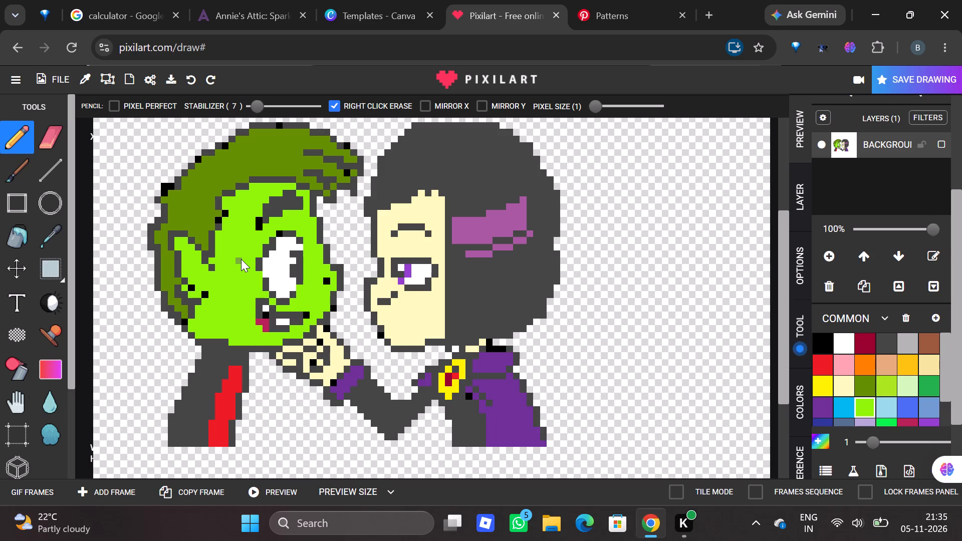
# Save the drawing as a .pixil file named "raven" and return to the canvas.
pyautogui.click(903, 83)
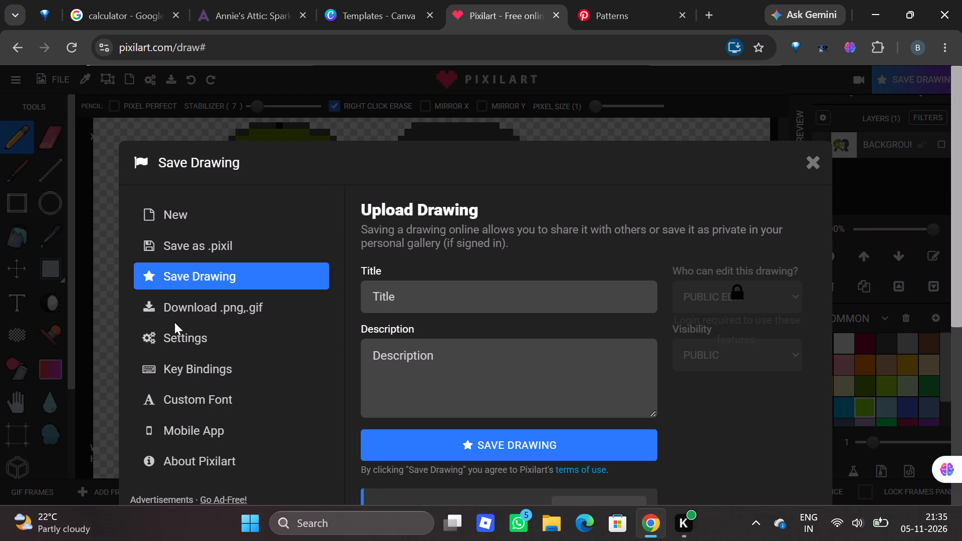
pyautogui.click(220, 235)
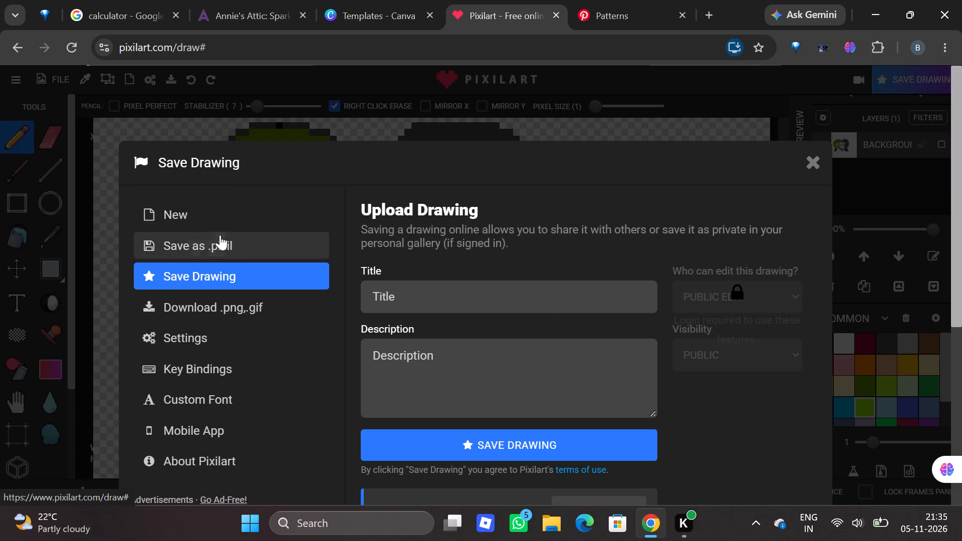
pyautogui.click(378, 133)
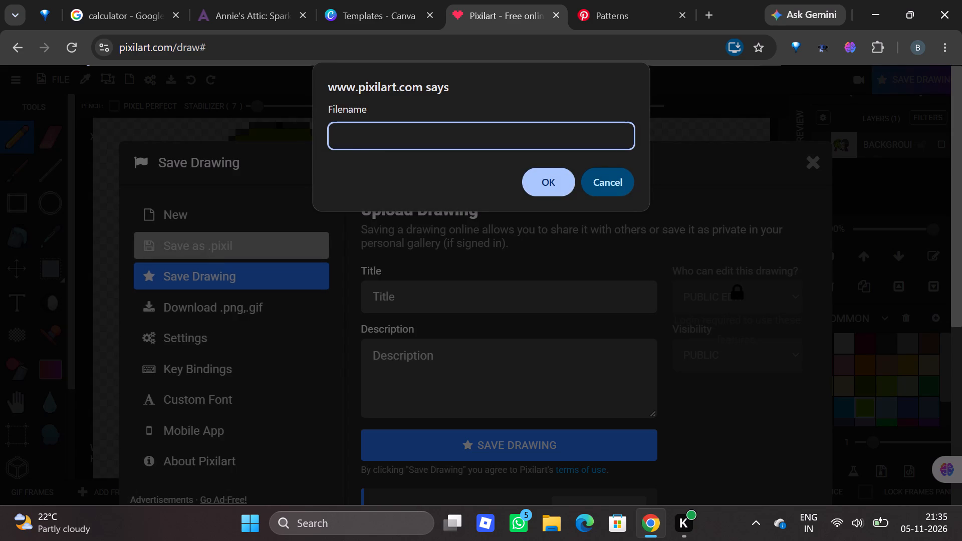
pyautogui.write('raven')
pyautogui.click(545, 184)
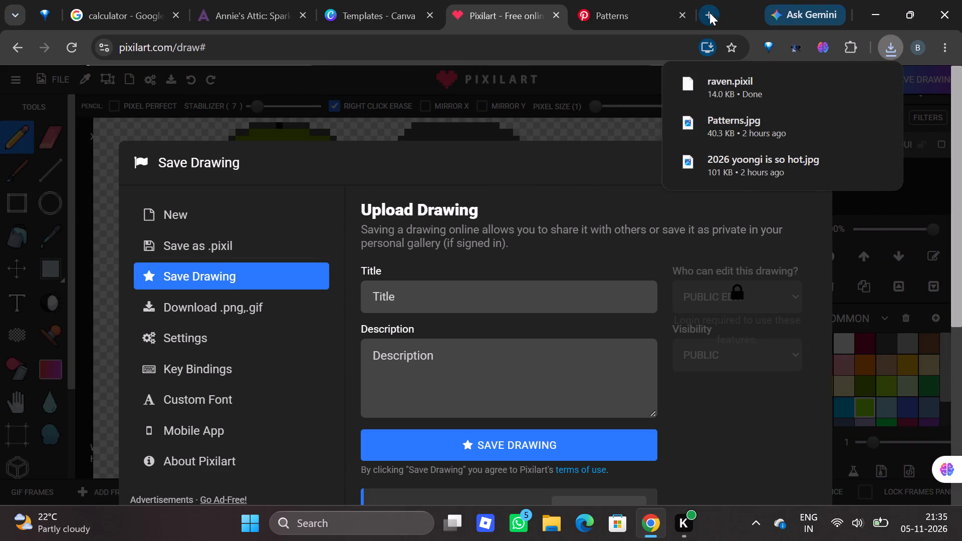
pyautogui.click(735, 10)
pyautogui.click(819, 157)
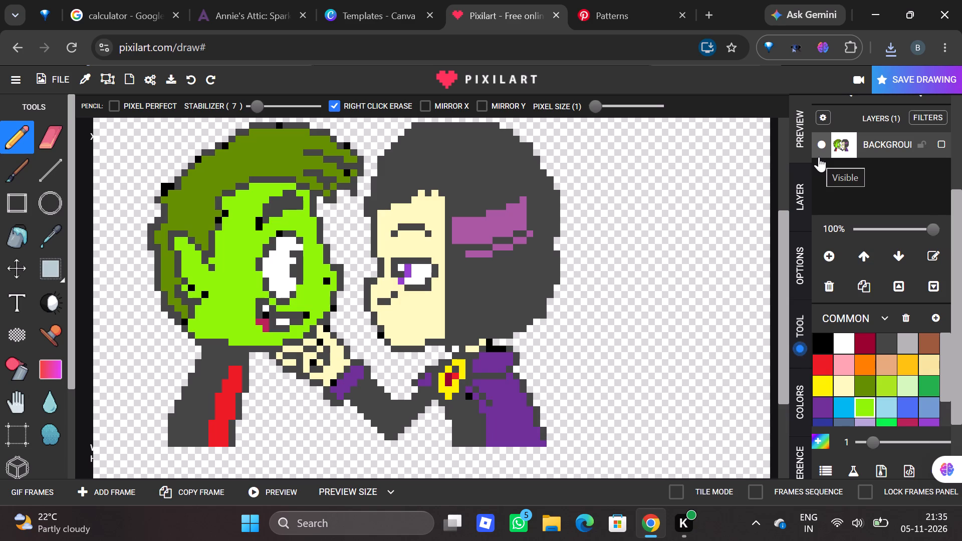
# Draw a one-pixel black outline down the front edge of the dark-haired character's torso, below the yellow brooch.
pyautogui.click(814, 339)
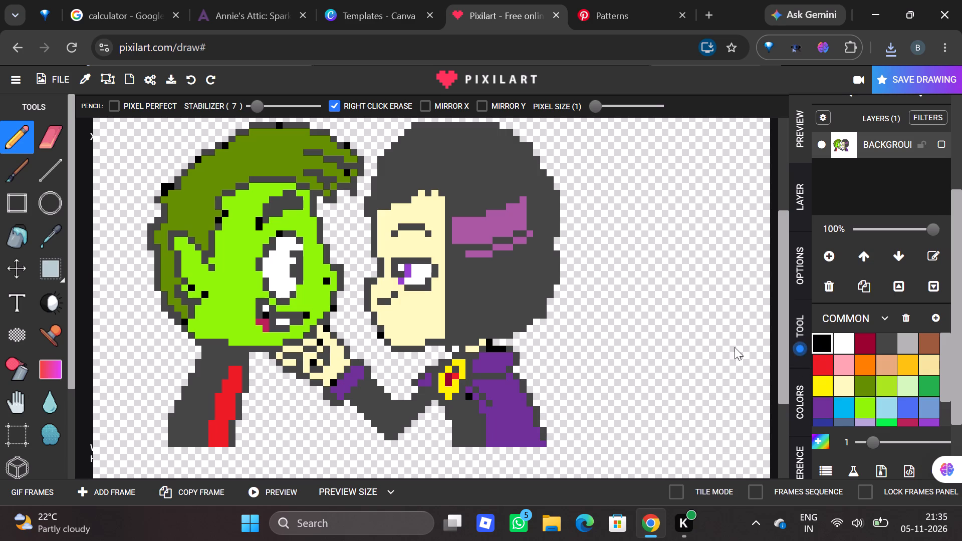
pyautogui.click(441, 412)
pyautogui.click(440, 415)
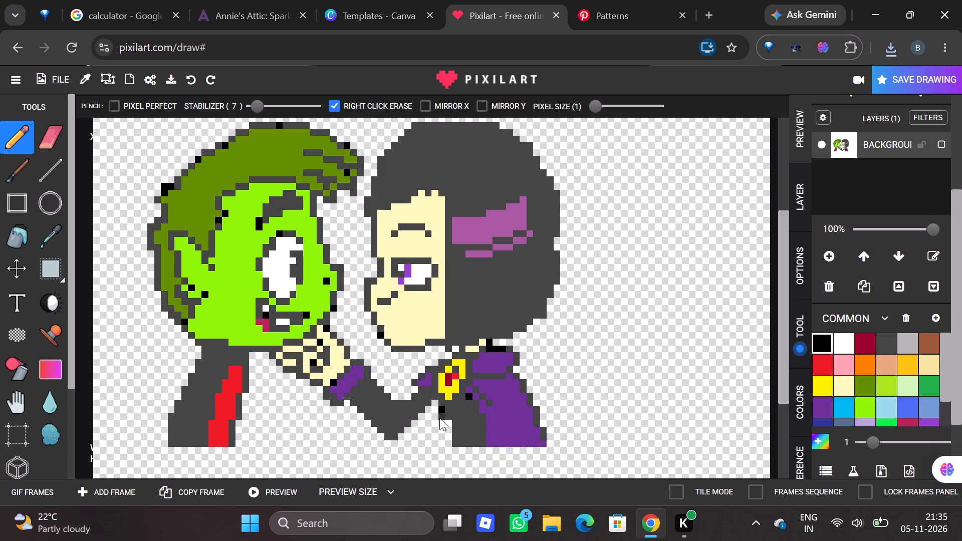
pyautogui.click(439, 418)
pyautogui.moveTo(439, 421); pyautogui.dragTo(447, 432)
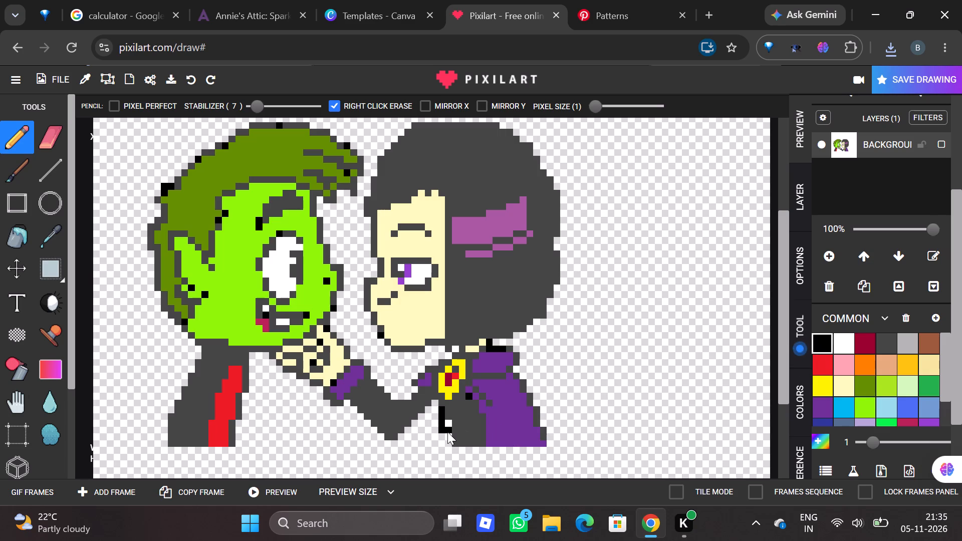
pyautogui.click(447, 432)
pyautogui.click(447, 437)
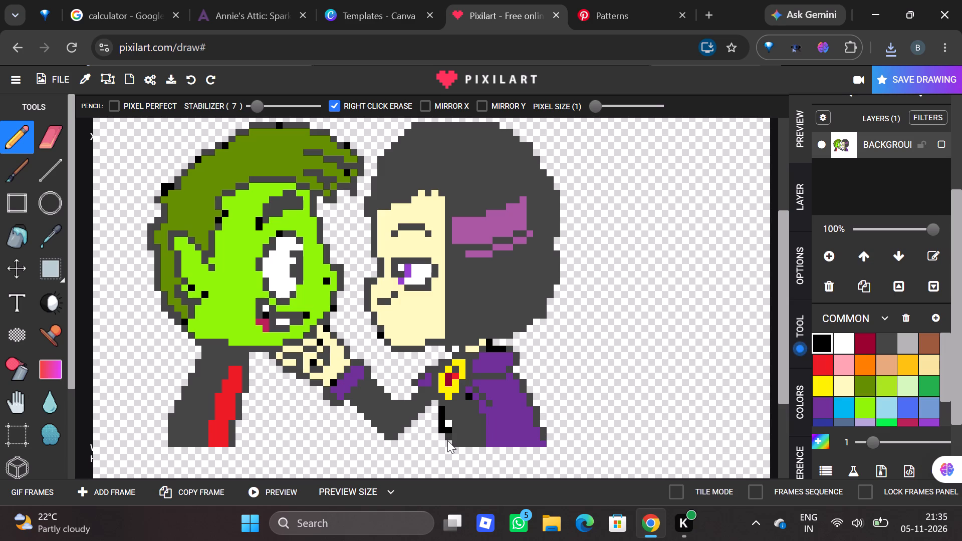
pyautogui.click(447, 440)
pyautogui.click(447, 442)
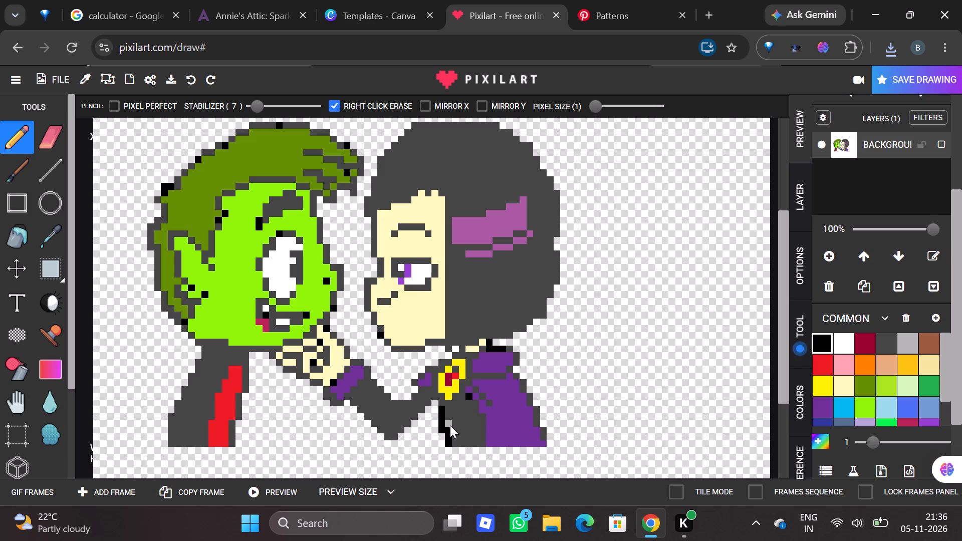
pyautogui.click(450, 425)
# Play and restart the drawing's preview in the Video Editor, then close it.
pyautogui.click(866, 84)
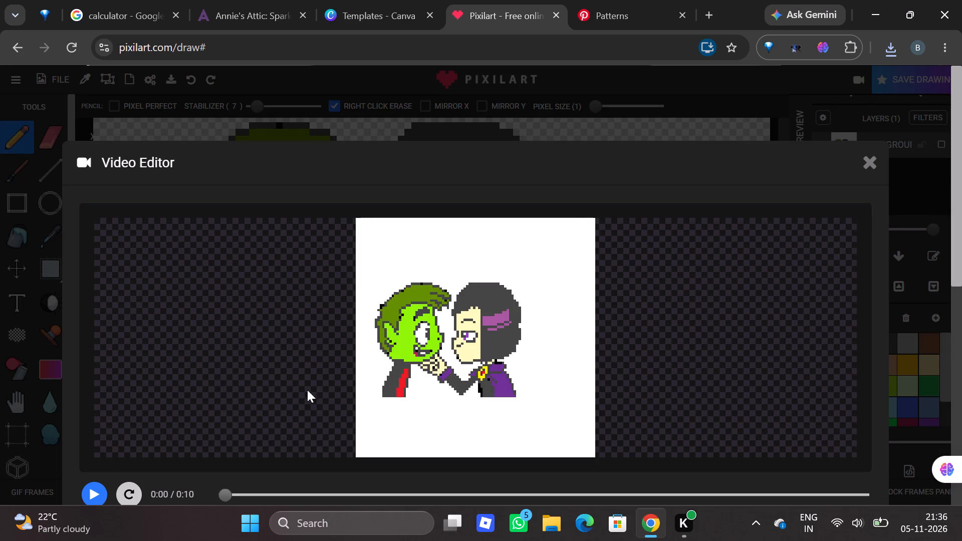
pyautogui.click(105, 495)
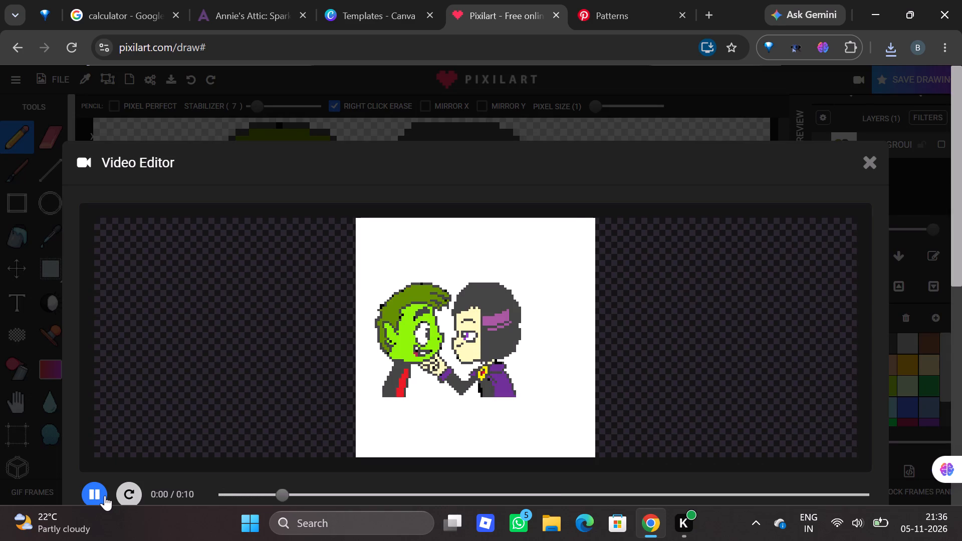
pyautogui.click(128, 488)
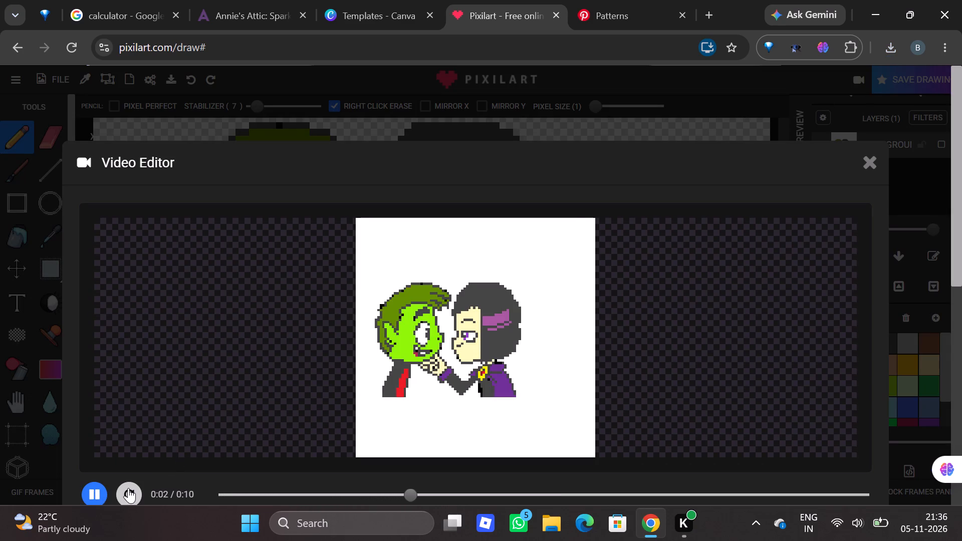
pyautogui.click(871, 163)
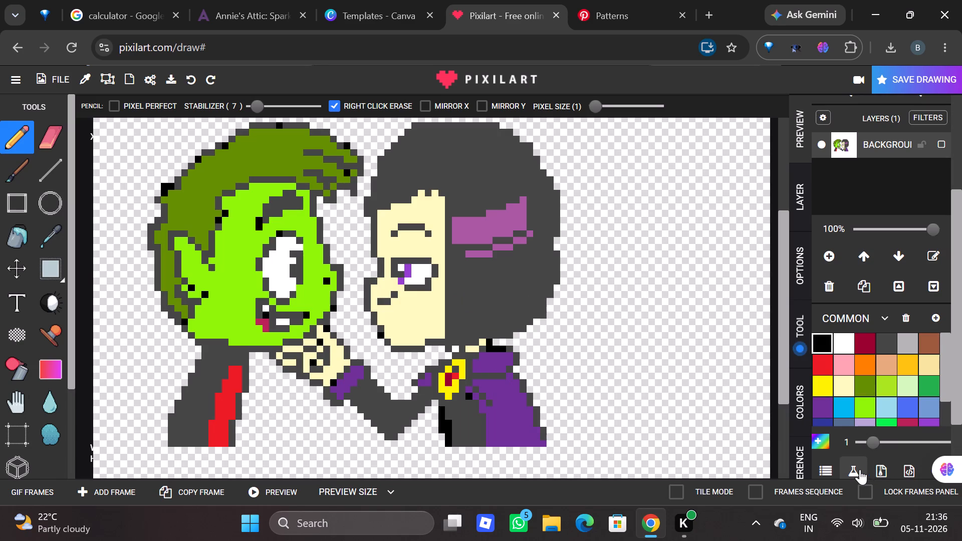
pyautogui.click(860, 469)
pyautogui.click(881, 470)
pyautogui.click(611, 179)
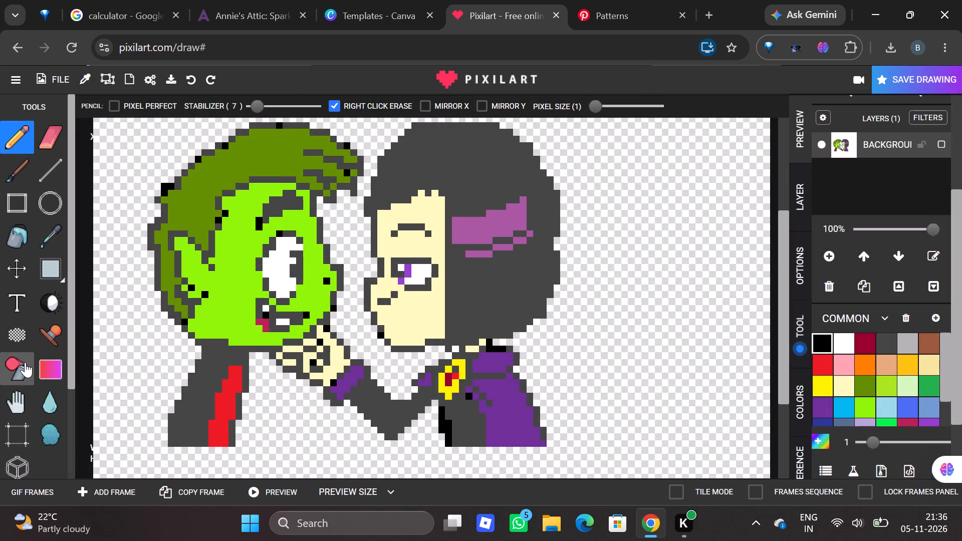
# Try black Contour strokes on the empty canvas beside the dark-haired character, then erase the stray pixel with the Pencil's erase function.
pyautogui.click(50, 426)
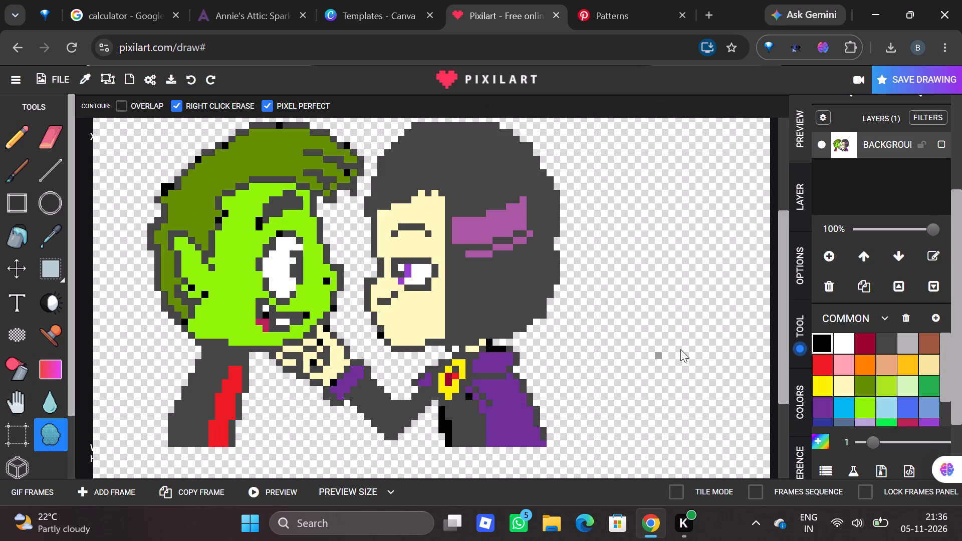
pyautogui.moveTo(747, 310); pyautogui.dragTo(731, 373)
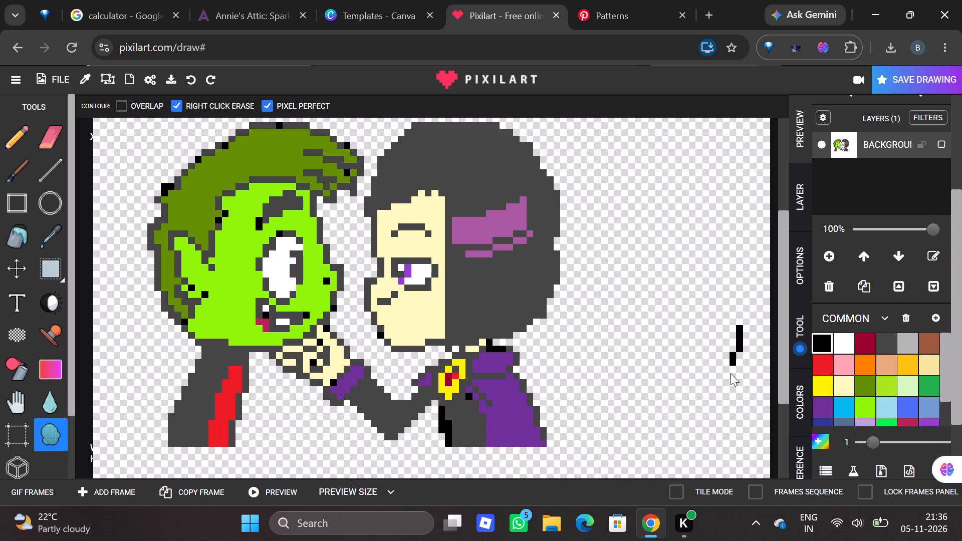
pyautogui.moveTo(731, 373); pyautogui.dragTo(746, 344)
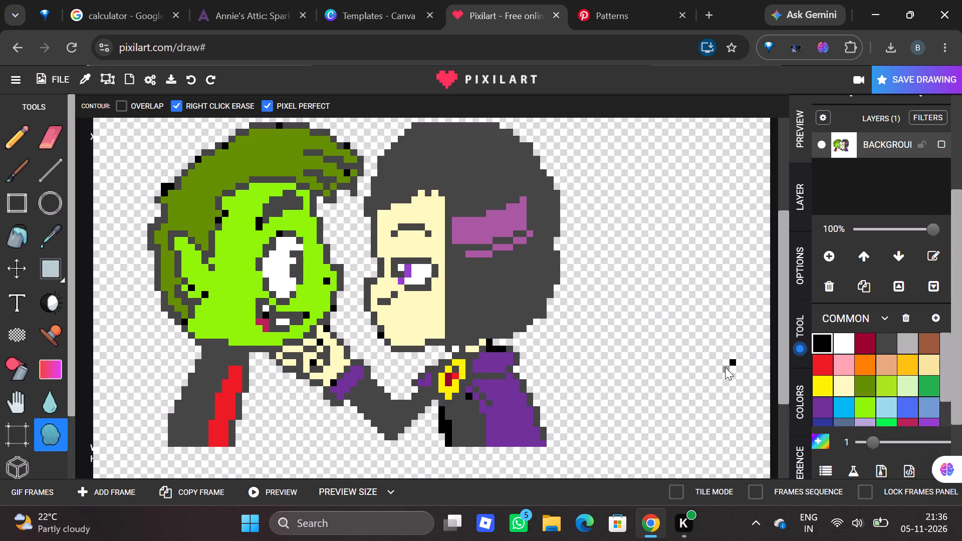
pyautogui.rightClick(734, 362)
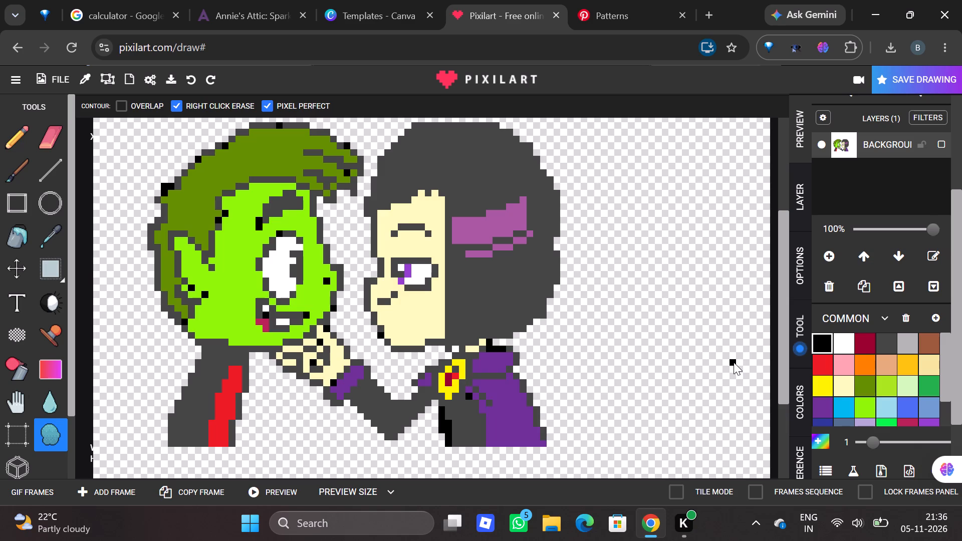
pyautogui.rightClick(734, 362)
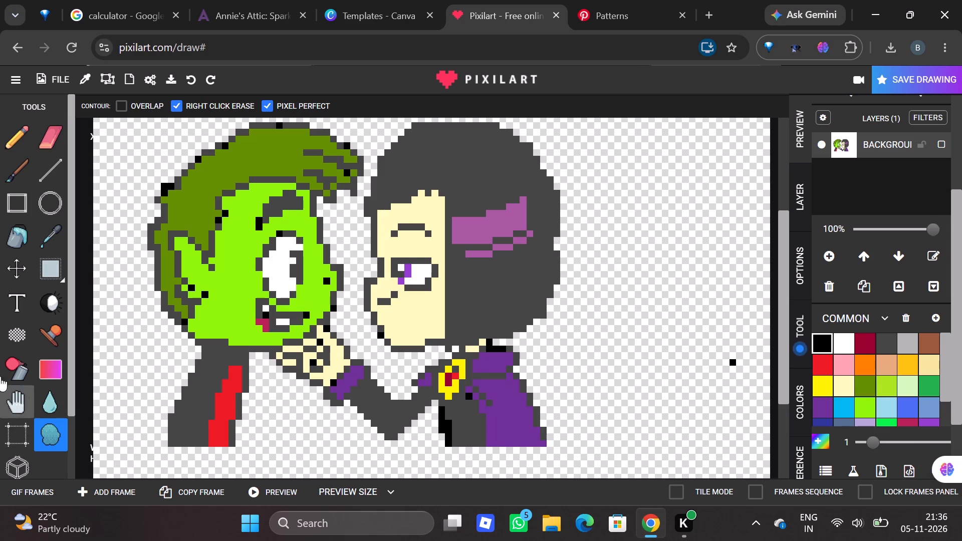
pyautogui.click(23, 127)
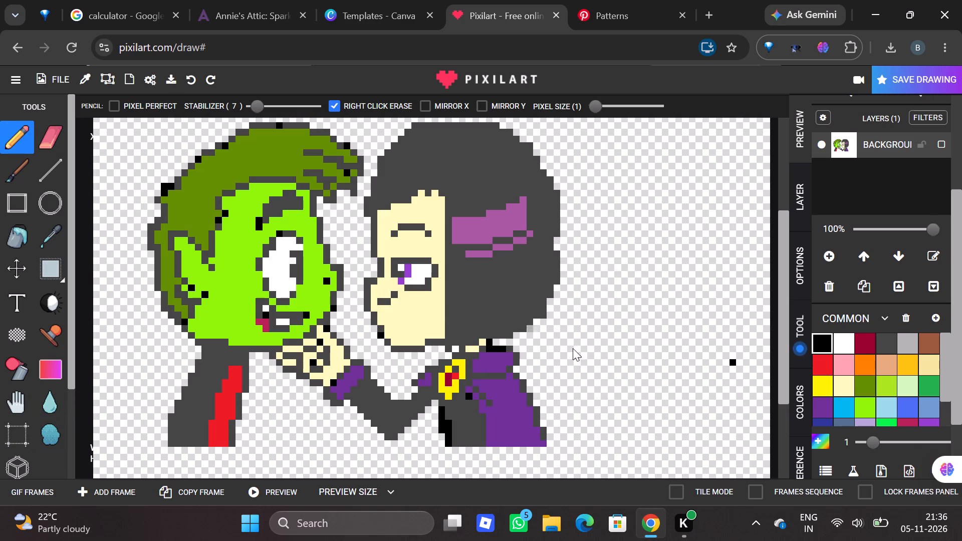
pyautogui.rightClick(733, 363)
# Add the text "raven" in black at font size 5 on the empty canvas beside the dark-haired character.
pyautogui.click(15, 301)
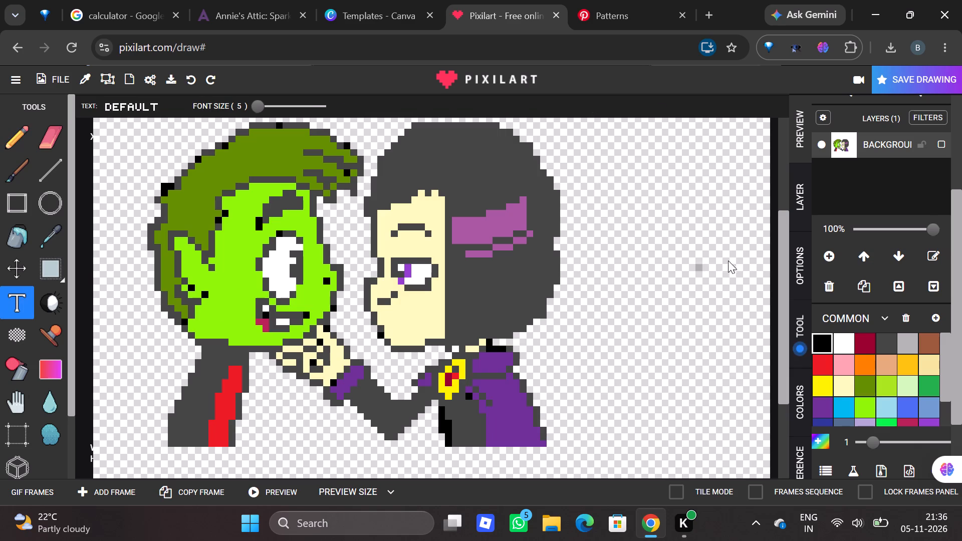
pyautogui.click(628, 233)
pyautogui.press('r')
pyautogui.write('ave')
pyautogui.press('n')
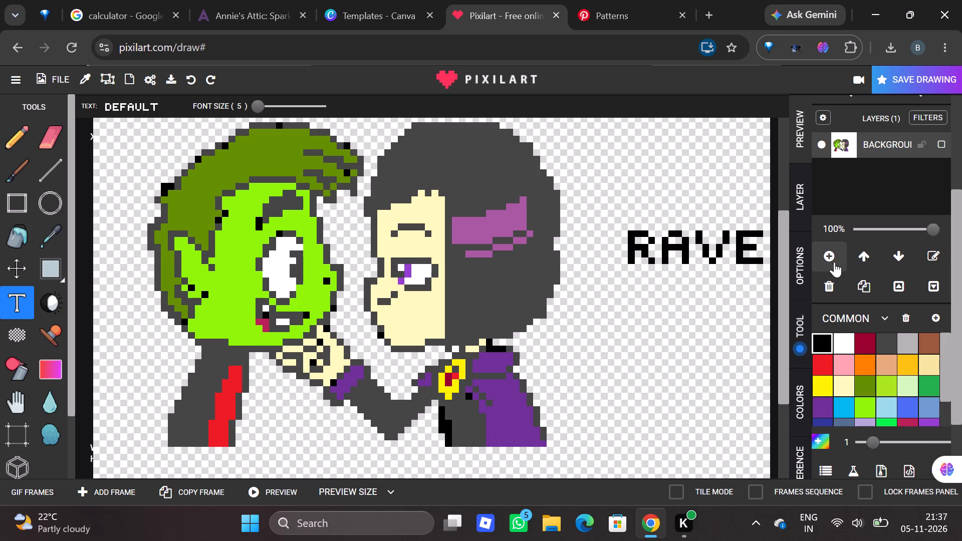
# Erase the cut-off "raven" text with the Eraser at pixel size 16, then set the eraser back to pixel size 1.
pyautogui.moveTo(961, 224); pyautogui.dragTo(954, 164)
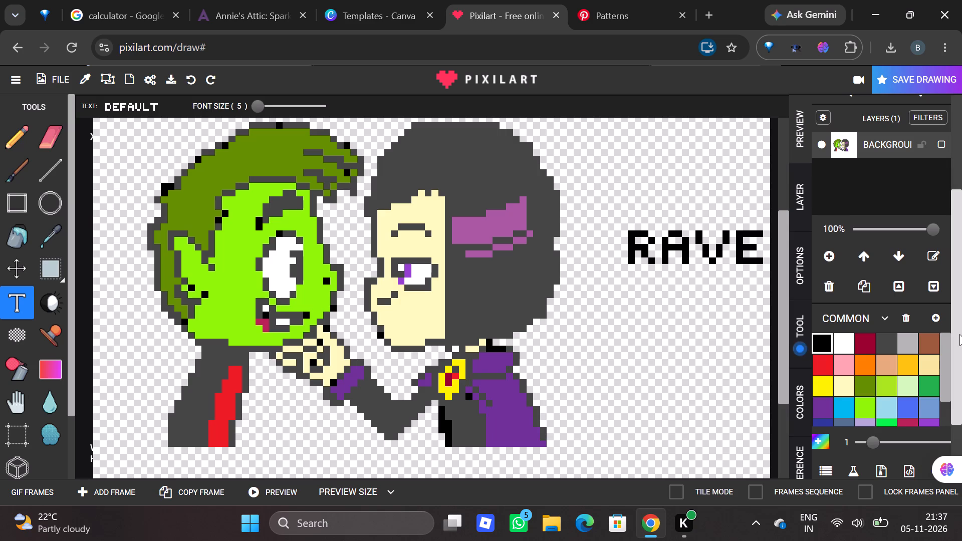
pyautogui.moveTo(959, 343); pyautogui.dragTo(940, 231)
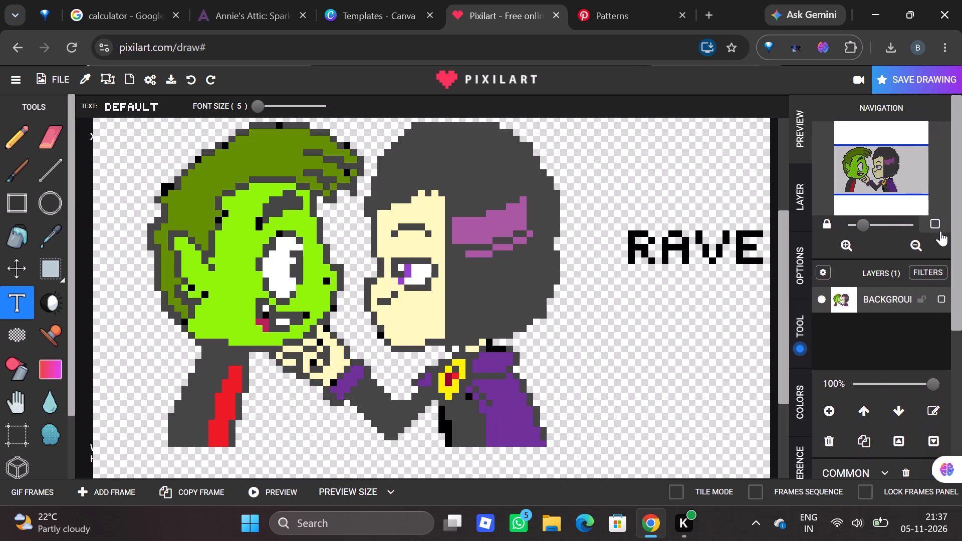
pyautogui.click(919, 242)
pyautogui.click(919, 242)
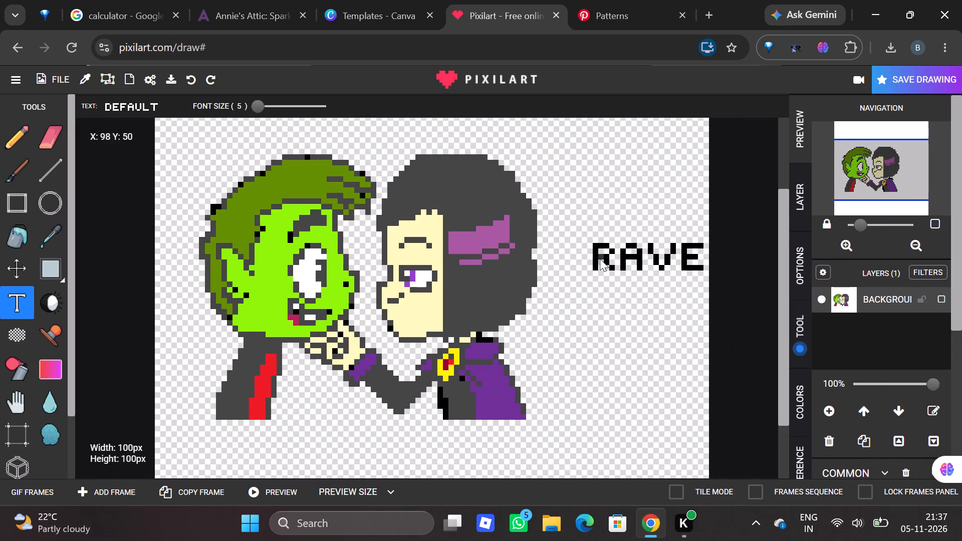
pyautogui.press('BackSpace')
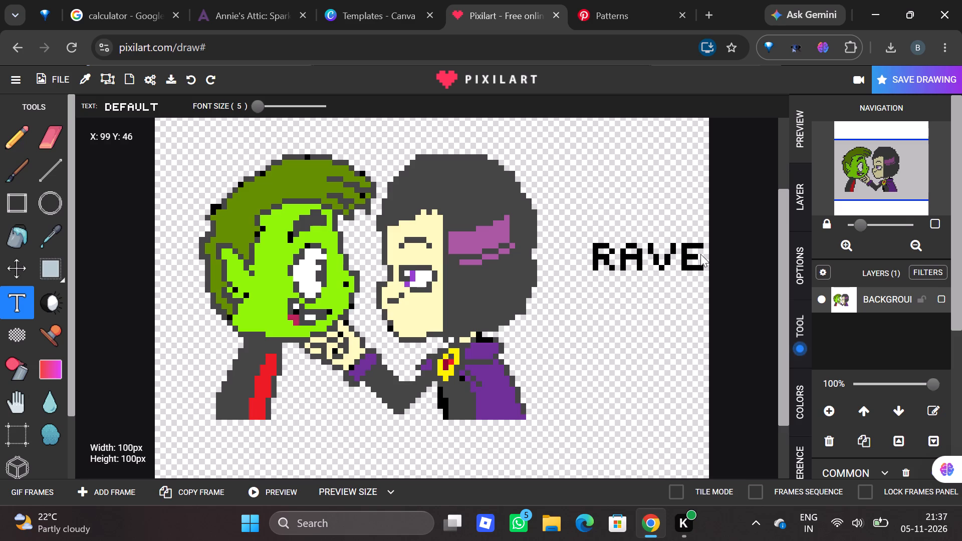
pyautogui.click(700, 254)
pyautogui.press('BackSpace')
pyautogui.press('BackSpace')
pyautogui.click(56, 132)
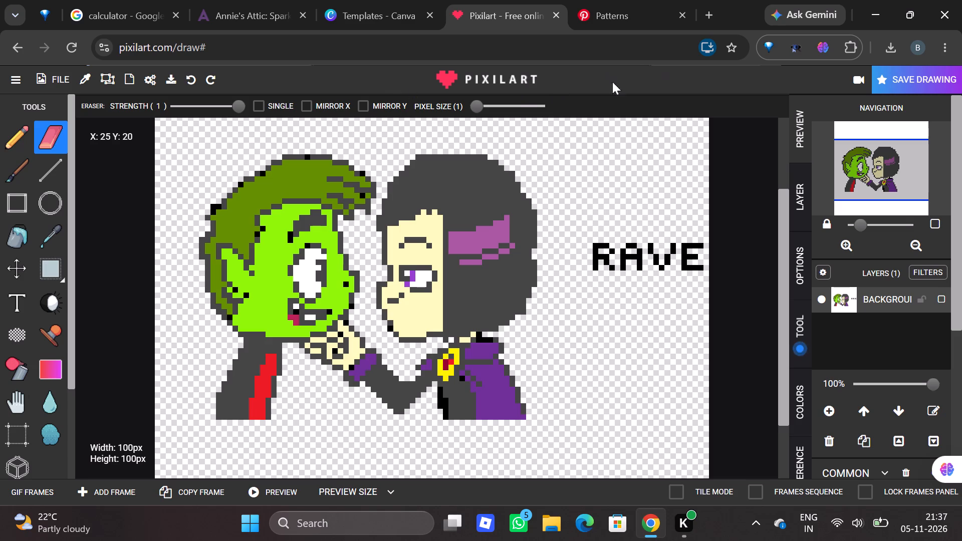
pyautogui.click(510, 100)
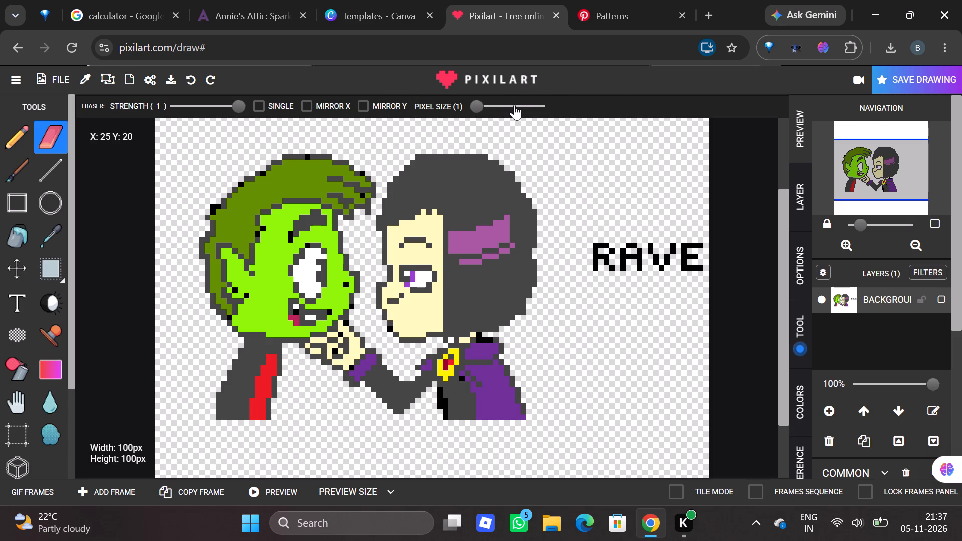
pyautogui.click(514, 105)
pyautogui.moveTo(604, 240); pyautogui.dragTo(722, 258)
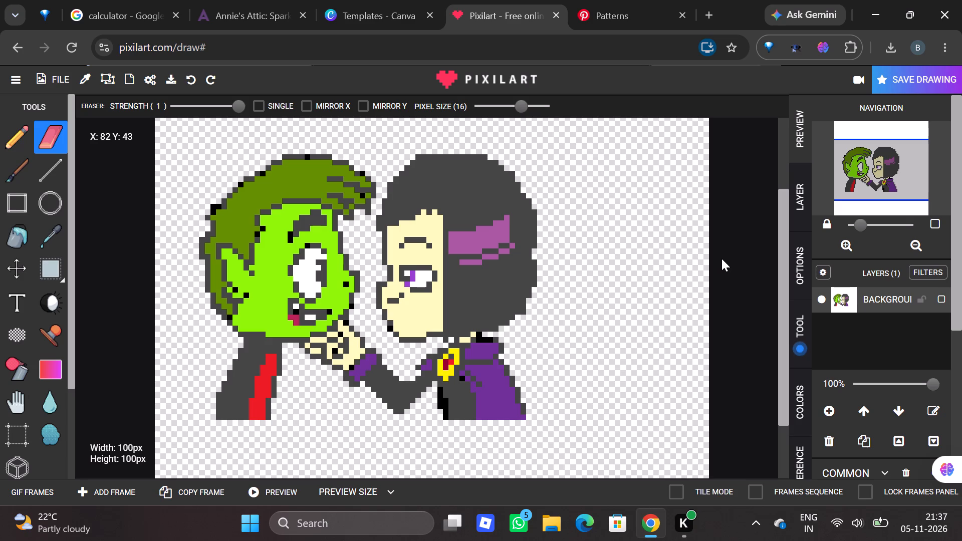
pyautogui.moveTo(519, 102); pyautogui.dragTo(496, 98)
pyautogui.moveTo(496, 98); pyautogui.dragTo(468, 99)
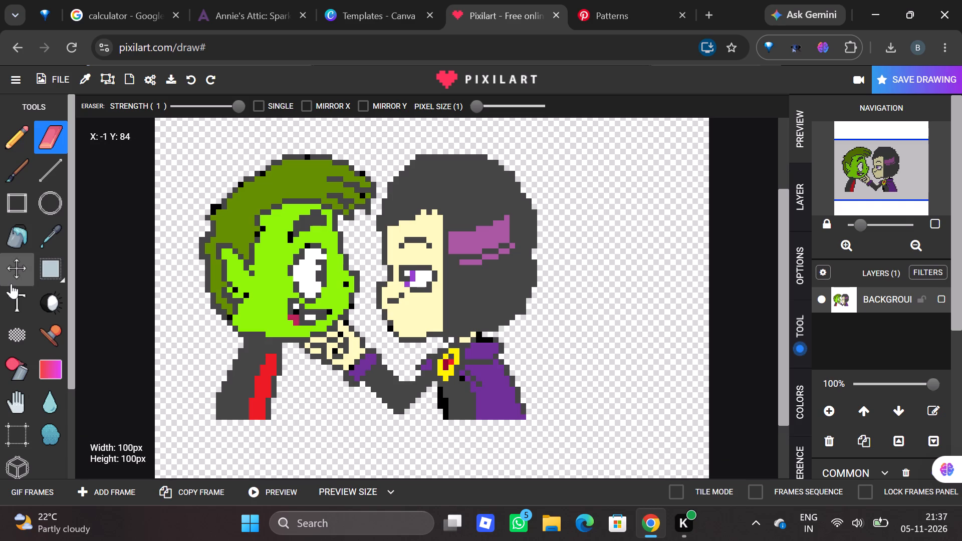
# Add the text "raven" in black at font size 5 beside the upper back of the dark-haired character's head.
pyautogui.click(12, 301)
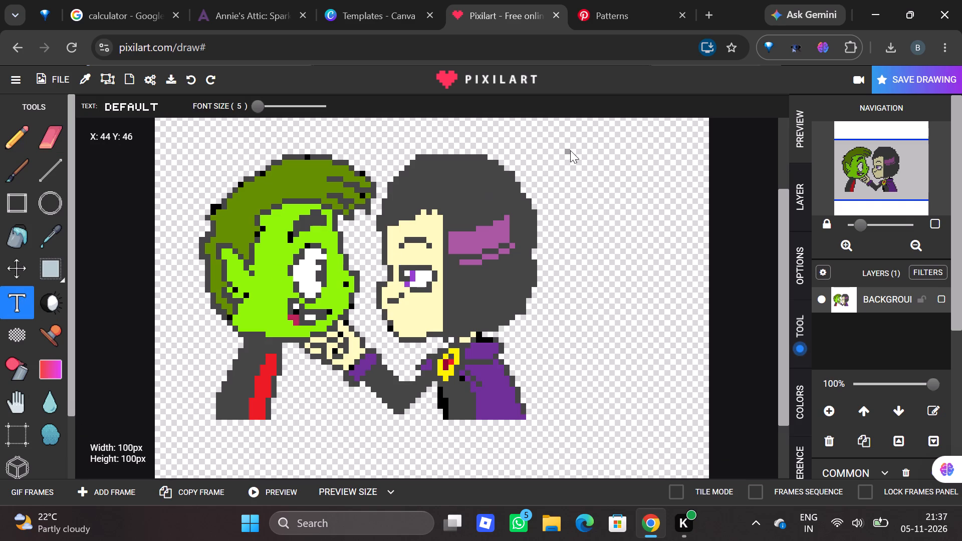
pyautogui.click(544, 165)
pyautogui.press('r')
pyautogui.write('aven')
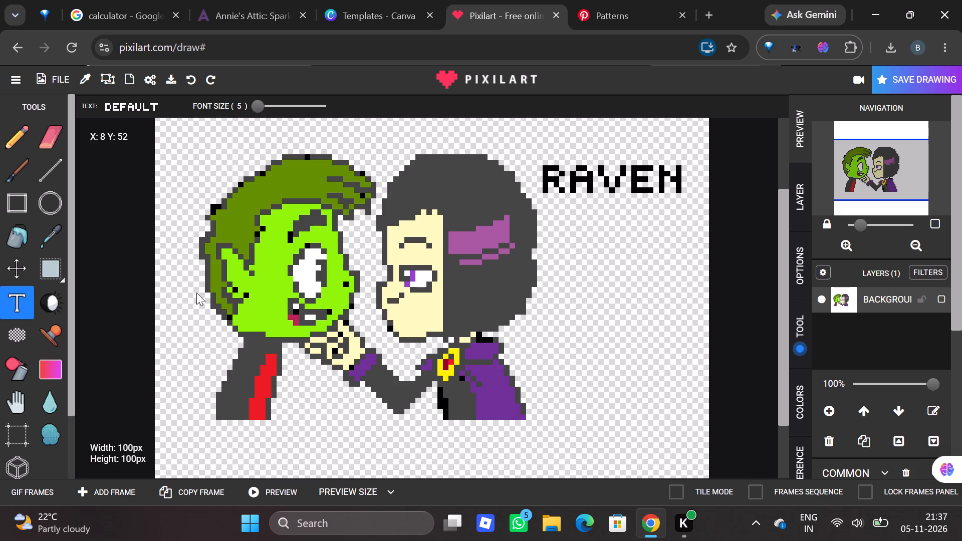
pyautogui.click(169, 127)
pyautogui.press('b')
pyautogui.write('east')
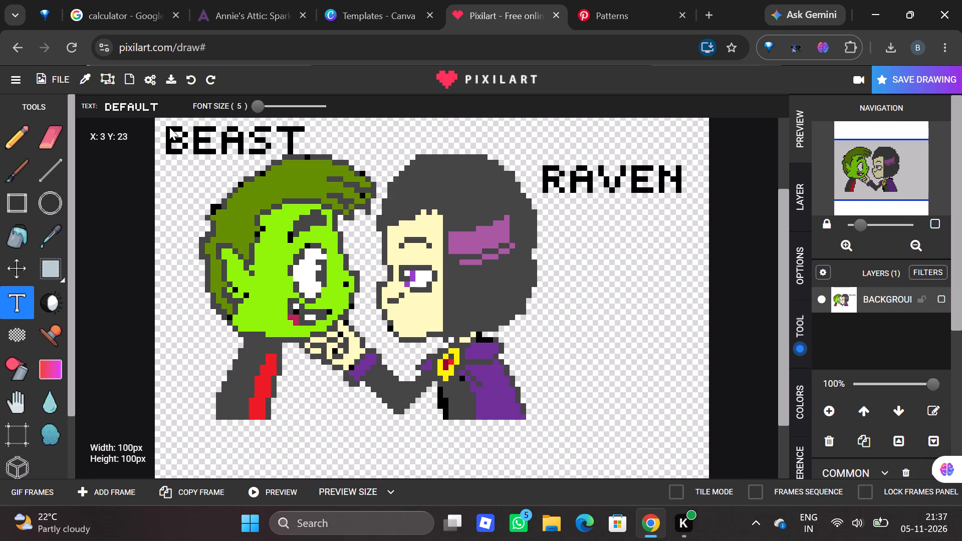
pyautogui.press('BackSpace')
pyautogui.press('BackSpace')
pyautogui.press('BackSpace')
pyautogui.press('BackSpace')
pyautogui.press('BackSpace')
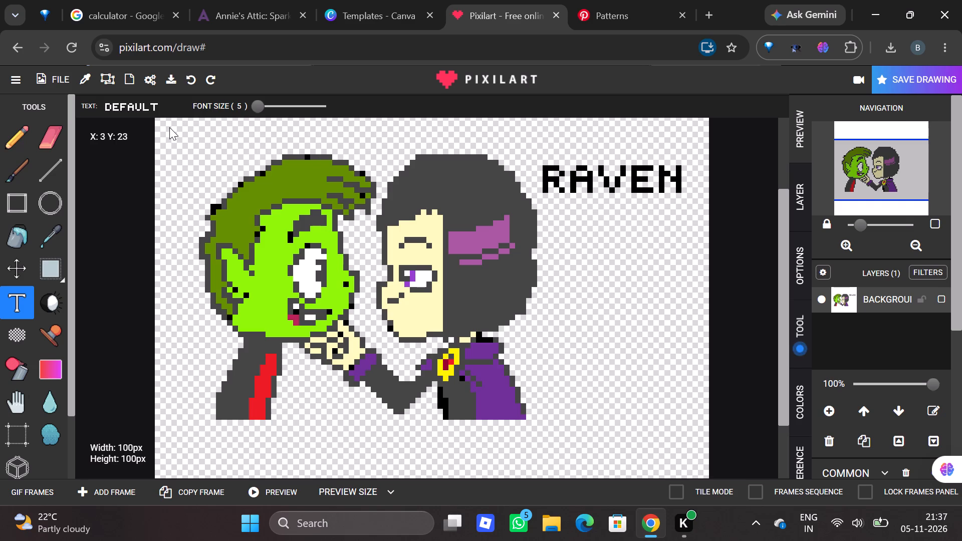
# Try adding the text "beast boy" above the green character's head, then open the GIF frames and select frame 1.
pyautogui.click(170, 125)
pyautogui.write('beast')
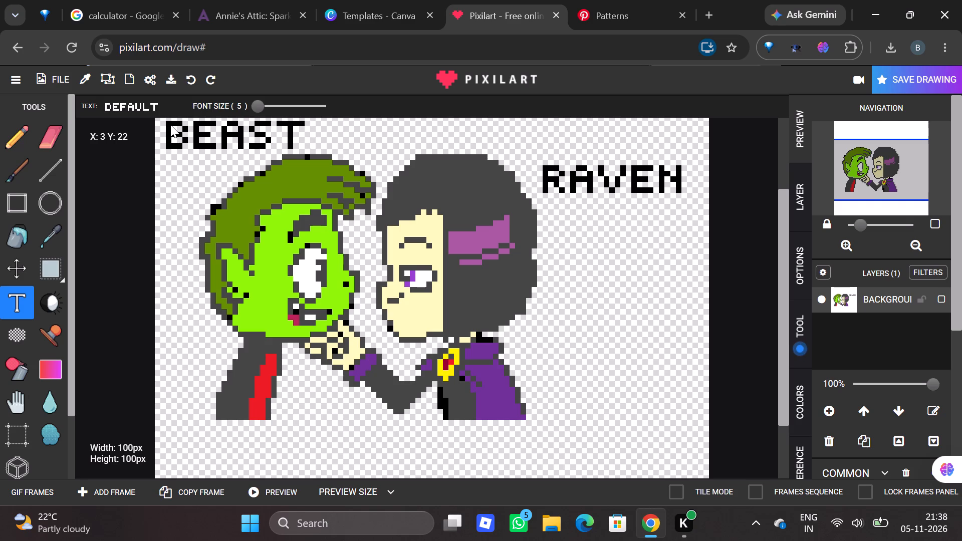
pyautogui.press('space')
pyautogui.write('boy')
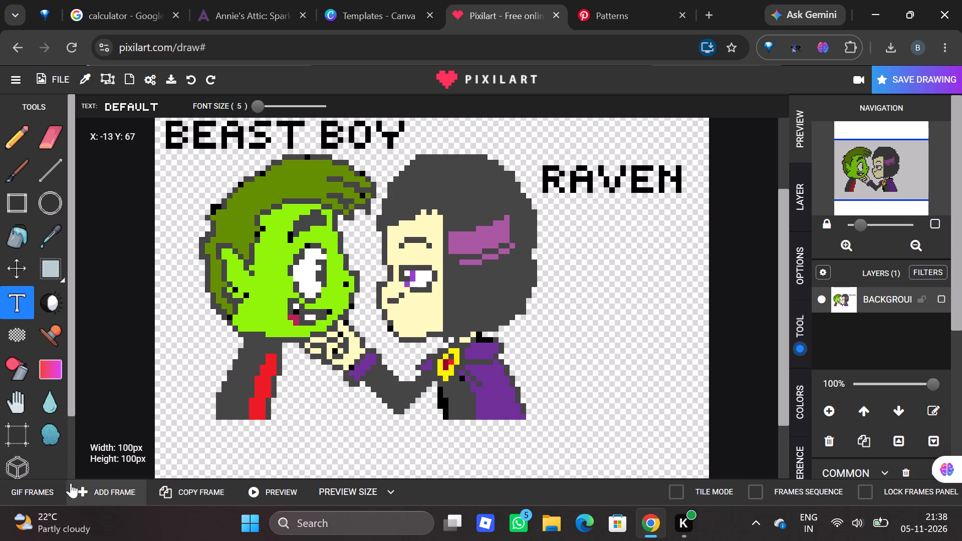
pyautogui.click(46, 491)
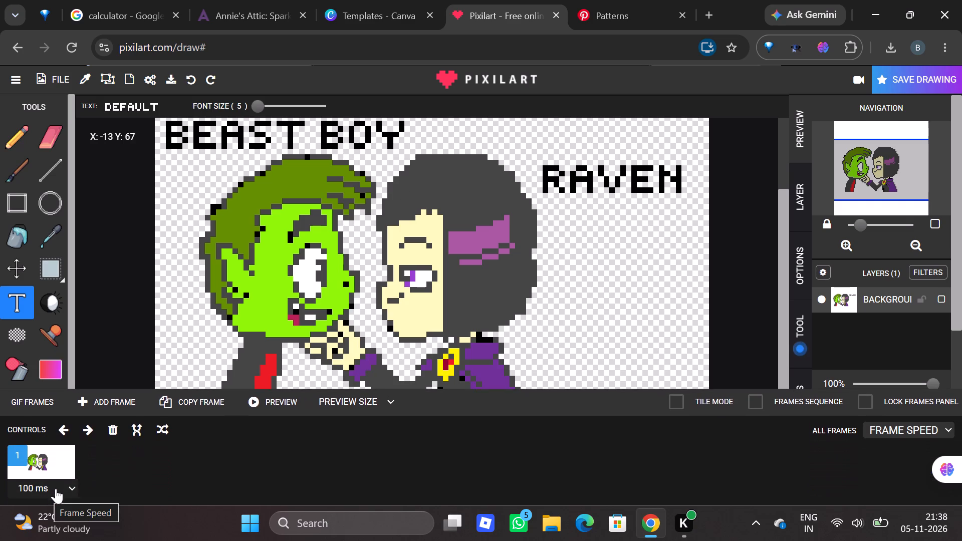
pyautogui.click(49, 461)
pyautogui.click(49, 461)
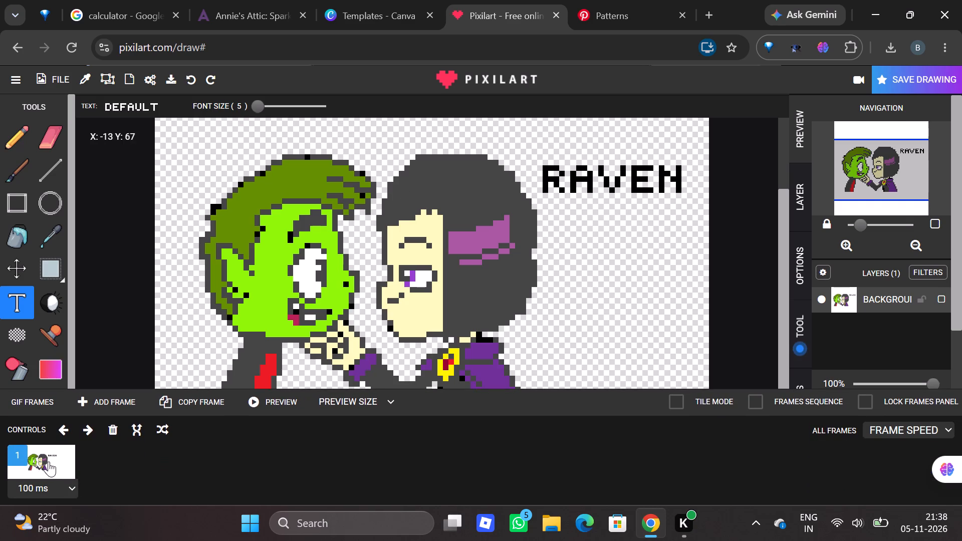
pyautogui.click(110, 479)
# Enter the text "beast boy" in black above the green character's head, starting at about X 2, Y 22.
pyautogui.click(162, 122)
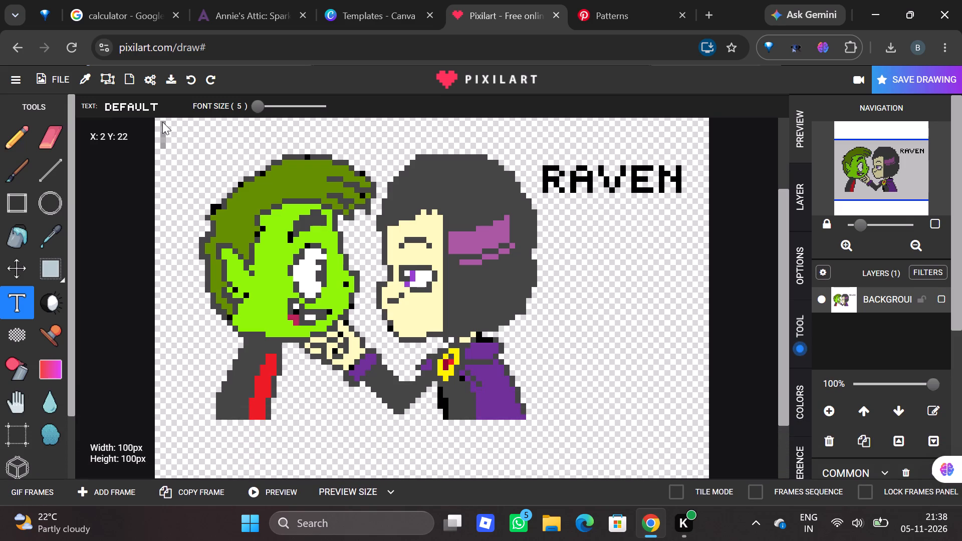
pyautogui.press('b')
pyautogui.write('east b')
pyautogui.press('o')
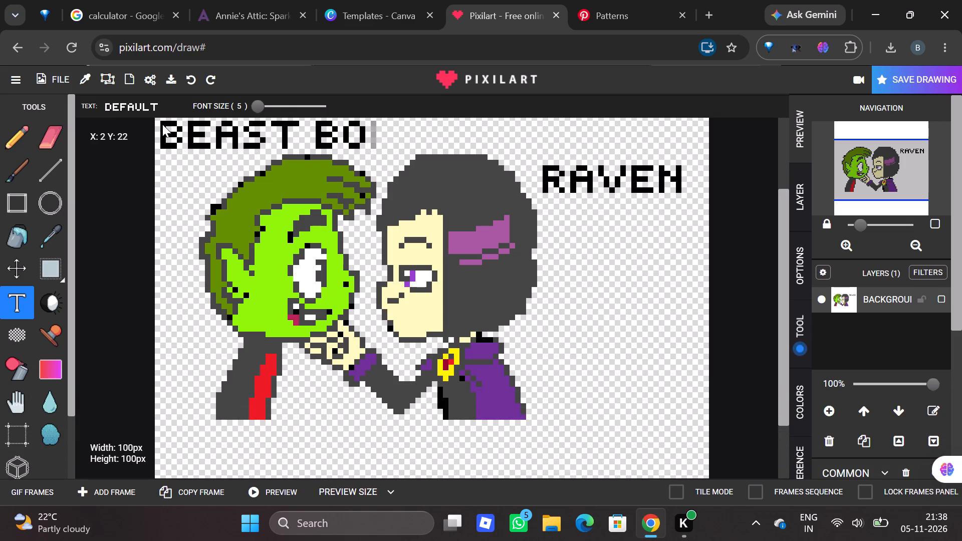
pyautogui.press('t')
pyautogui.press('BackSpace')
pyautogui.press('y')
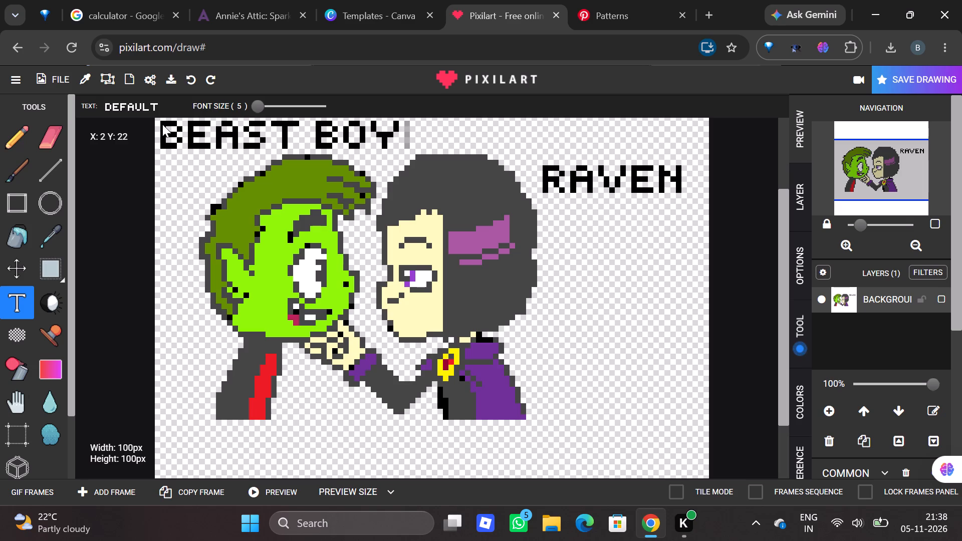
pyautogui.press('space')
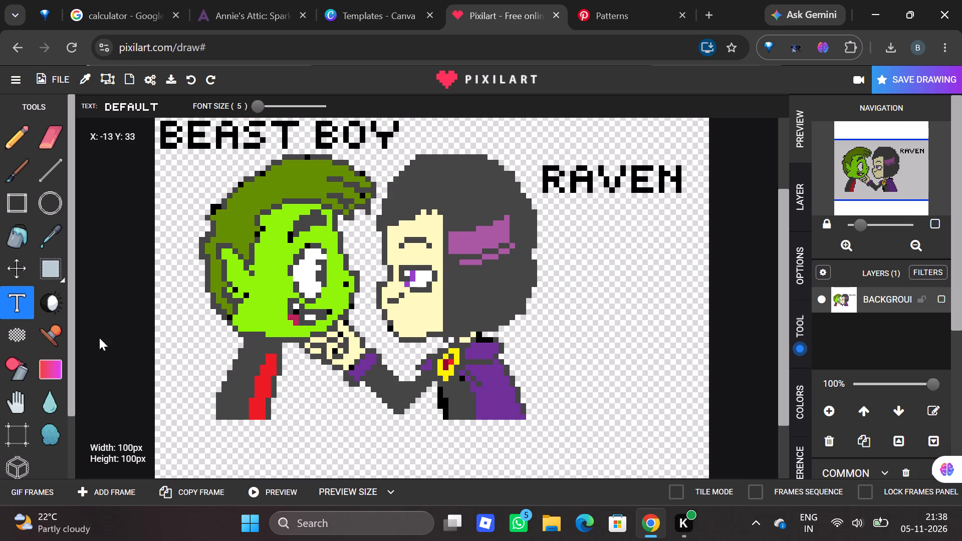
# Preview the drawing, then close the preview.
pyautogui.click(271, 493)
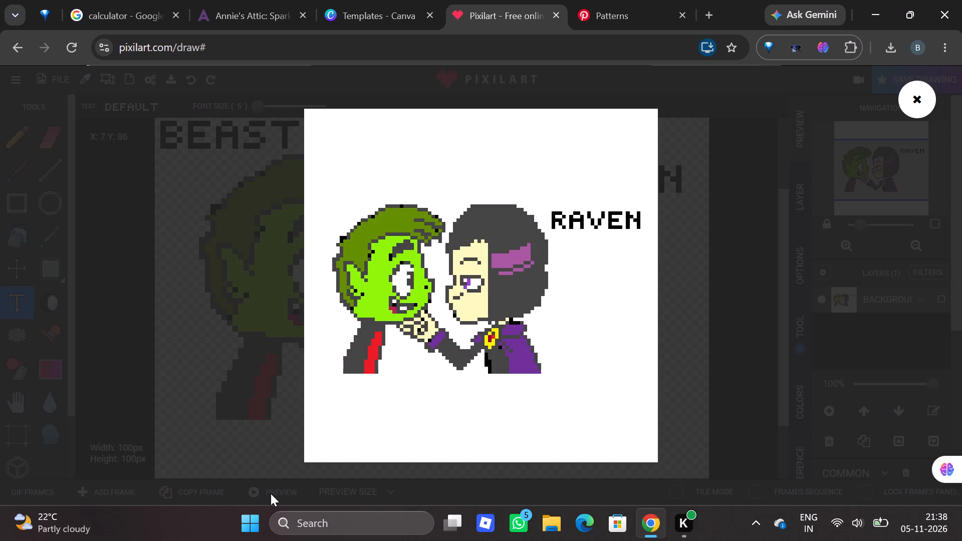
pyautogui.click(912, 97)
# Commit the "beast boy" text to the drawing and switch to the Pencil tool.
pyautogui.click(23, 314)
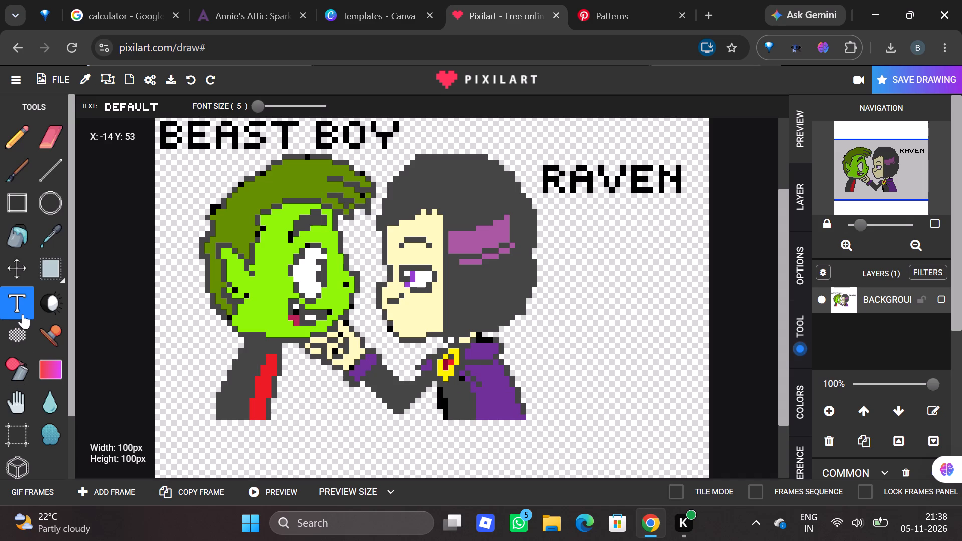
pyautogui.click(619, 439)
pyautogui.doubleClick(31, 147)
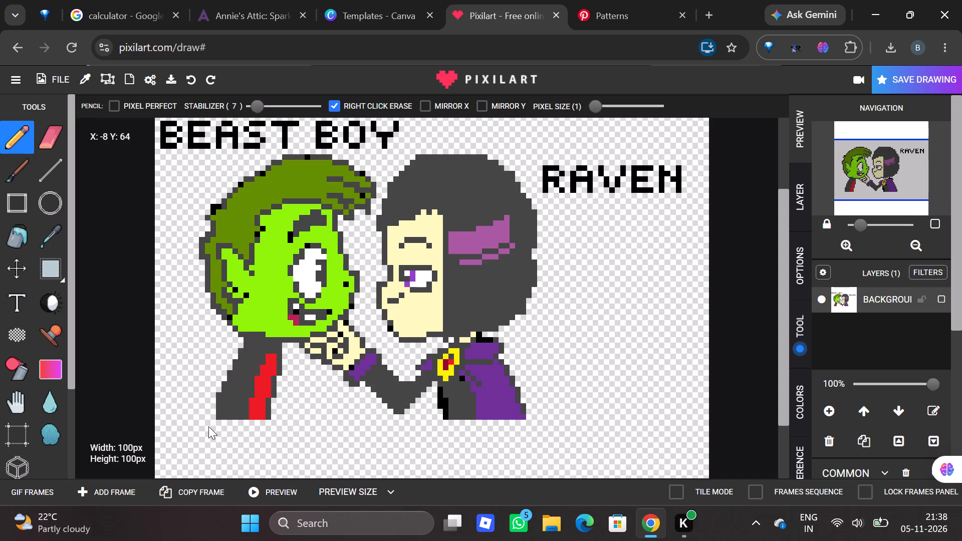
# Preview the drawing again to check both name labels.
pyautogui.click(275, 496)
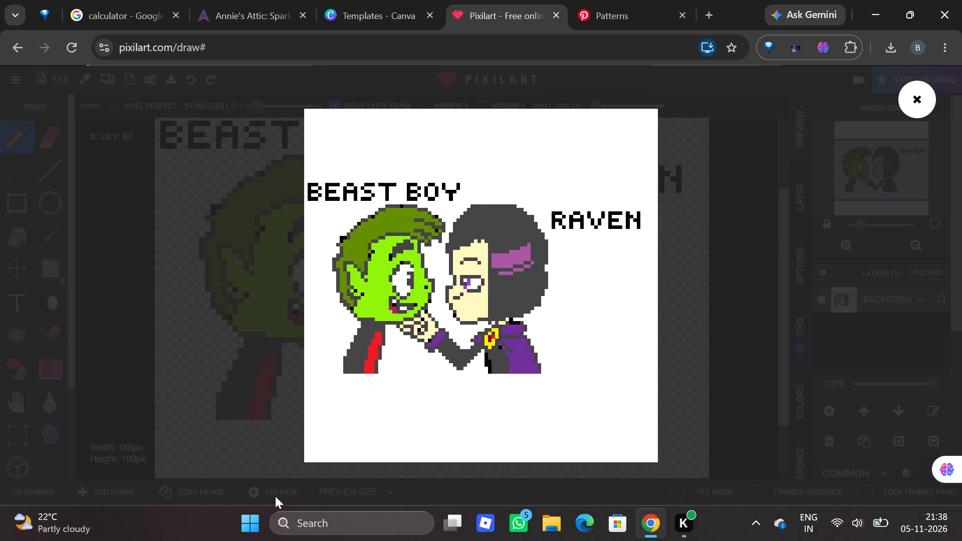
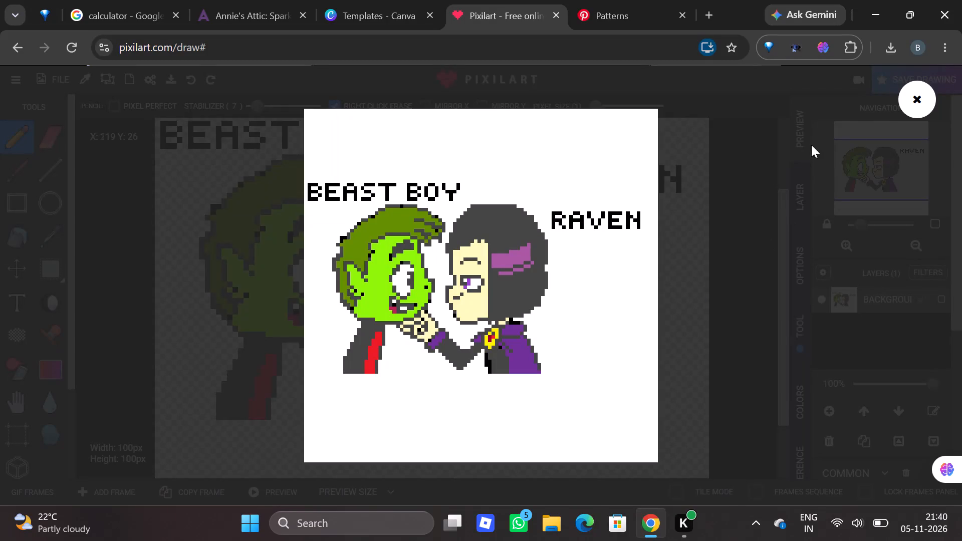
# Close the drawing preview and return to the canvas.
pyautogui.click(934, 95)
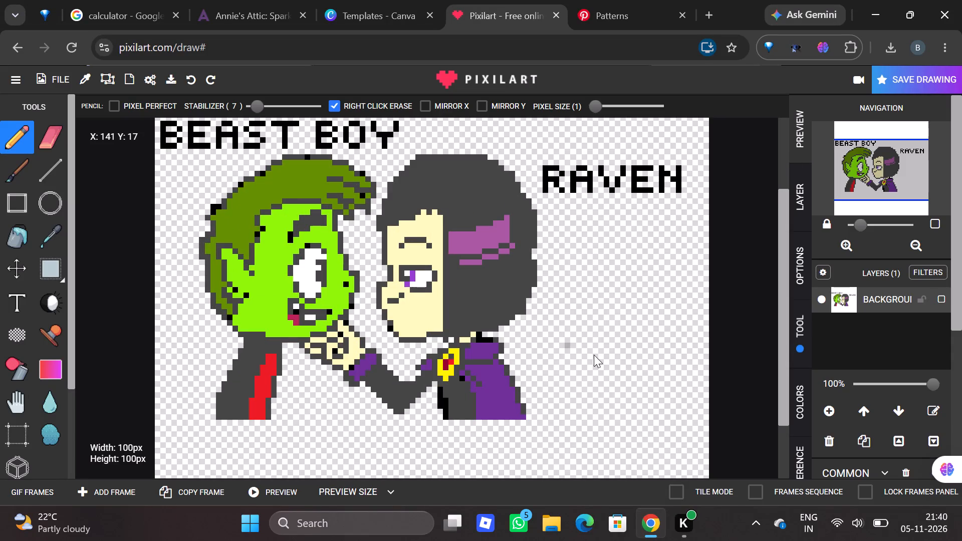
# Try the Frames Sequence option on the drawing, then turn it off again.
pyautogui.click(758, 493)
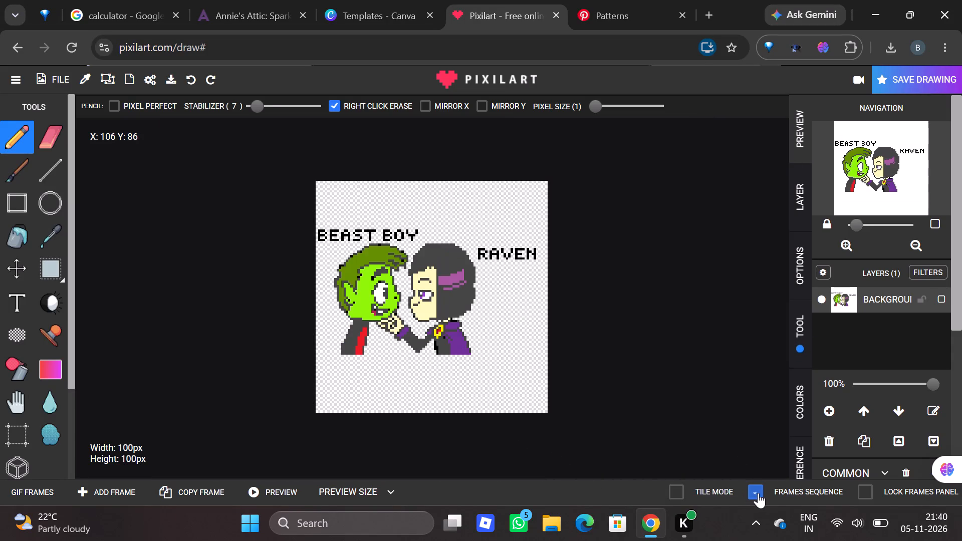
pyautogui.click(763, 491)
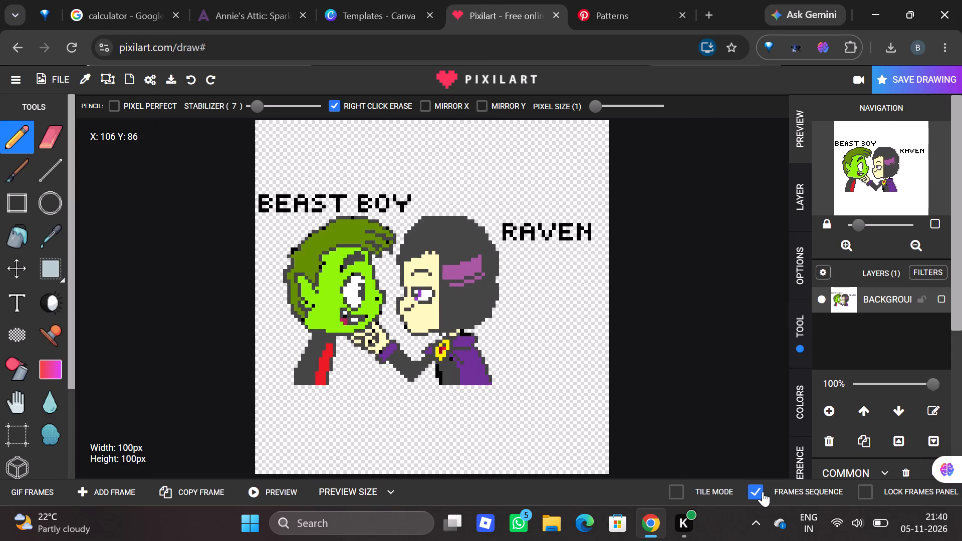
# Turn on Tile Mode to show the drawing as a repeating pattern.
pyautogui.click(676, 490)
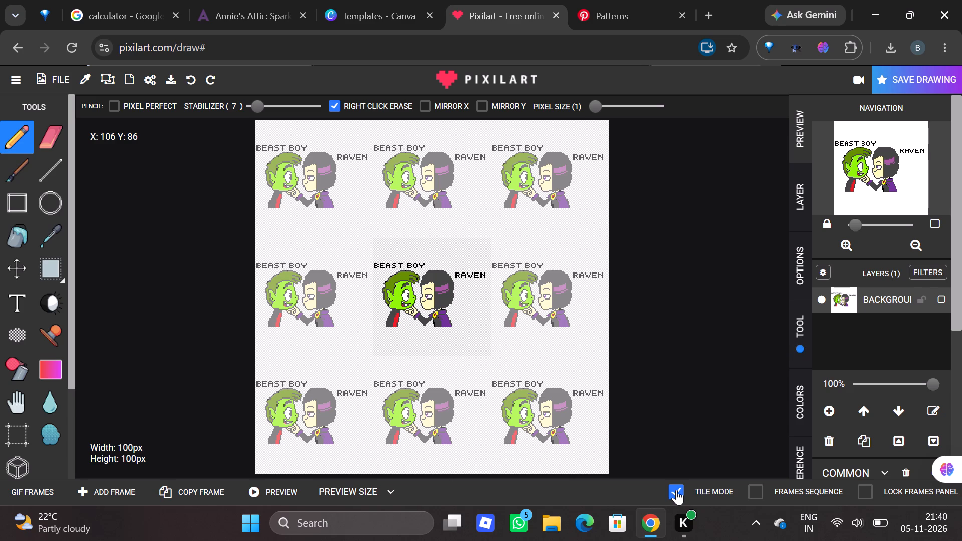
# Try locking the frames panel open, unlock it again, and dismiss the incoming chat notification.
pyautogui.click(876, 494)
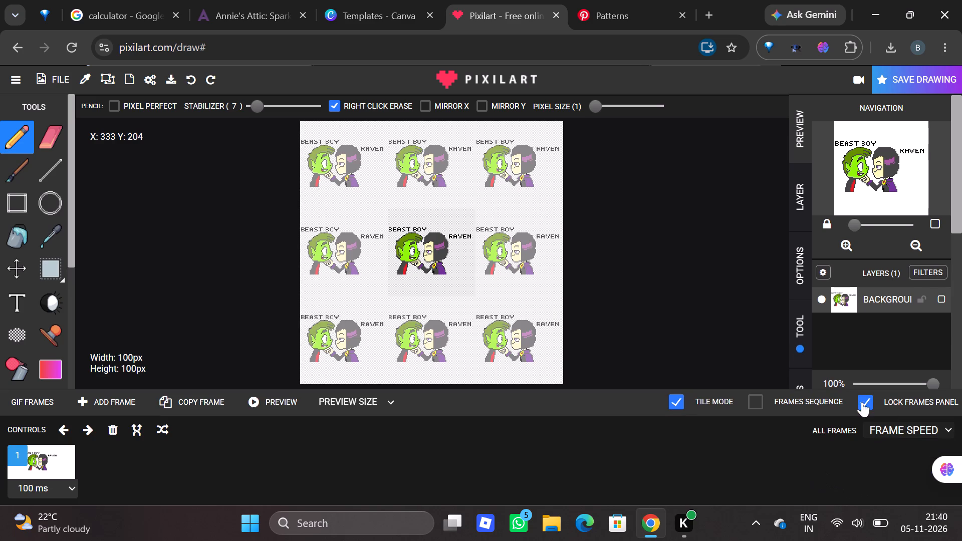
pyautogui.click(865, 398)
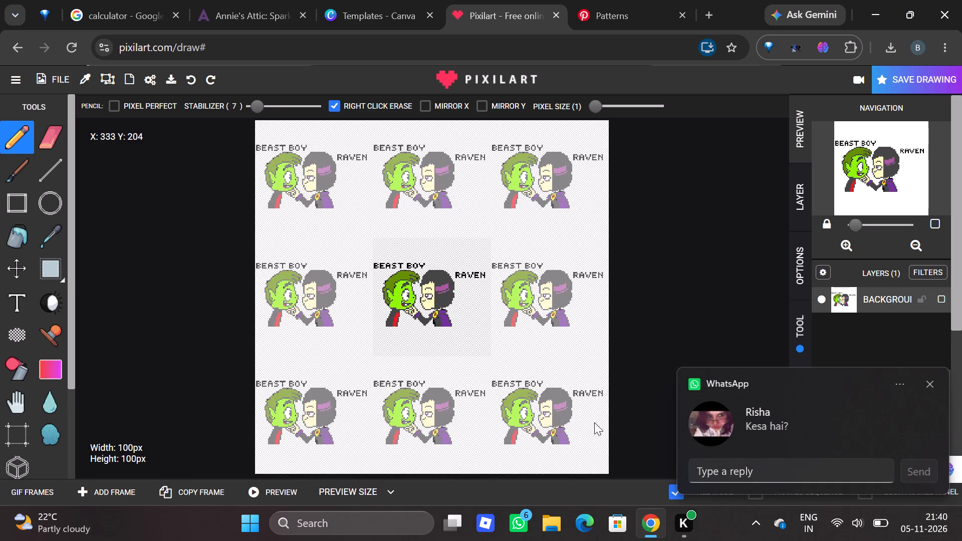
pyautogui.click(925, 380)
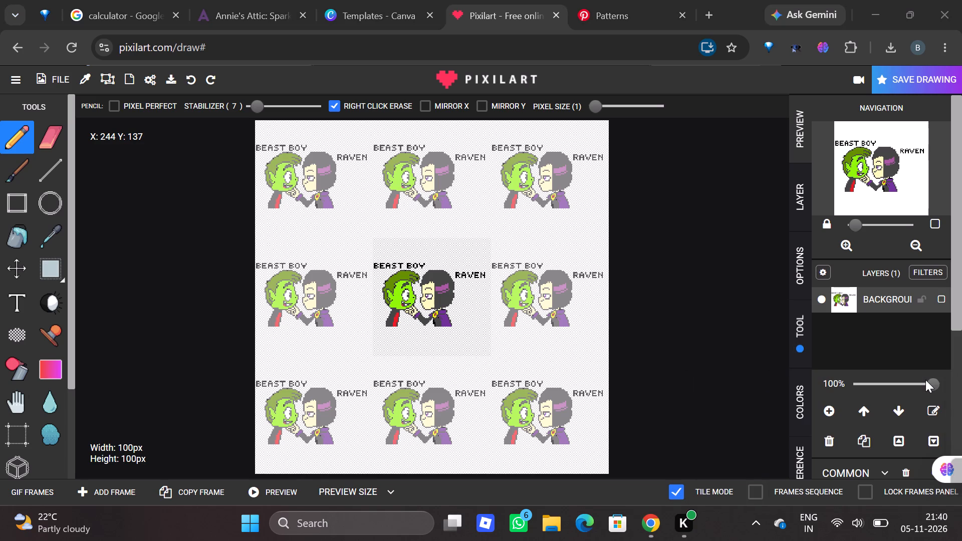
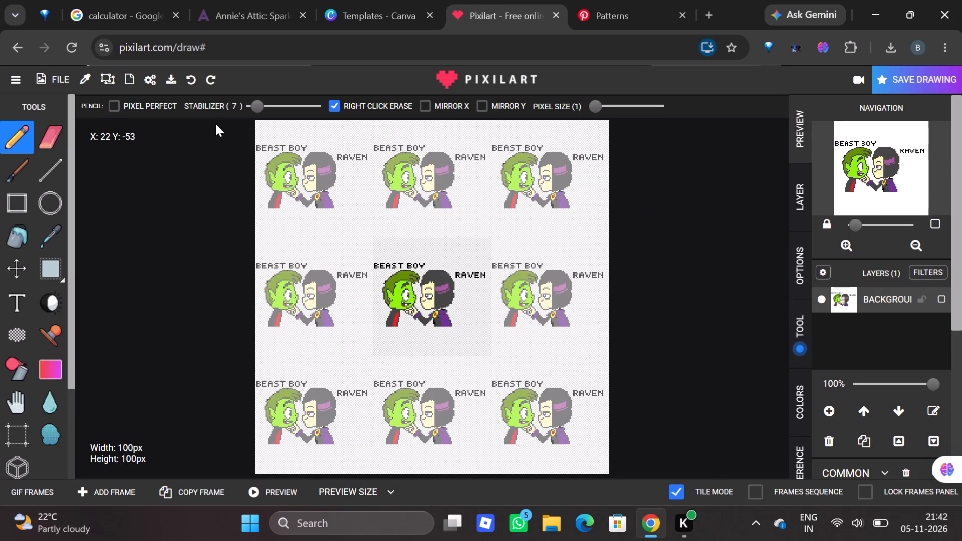
# Open the drawing in the Video Editor from the download options, play the video preview, and close the editor.
pyautogui.click(171, 78)
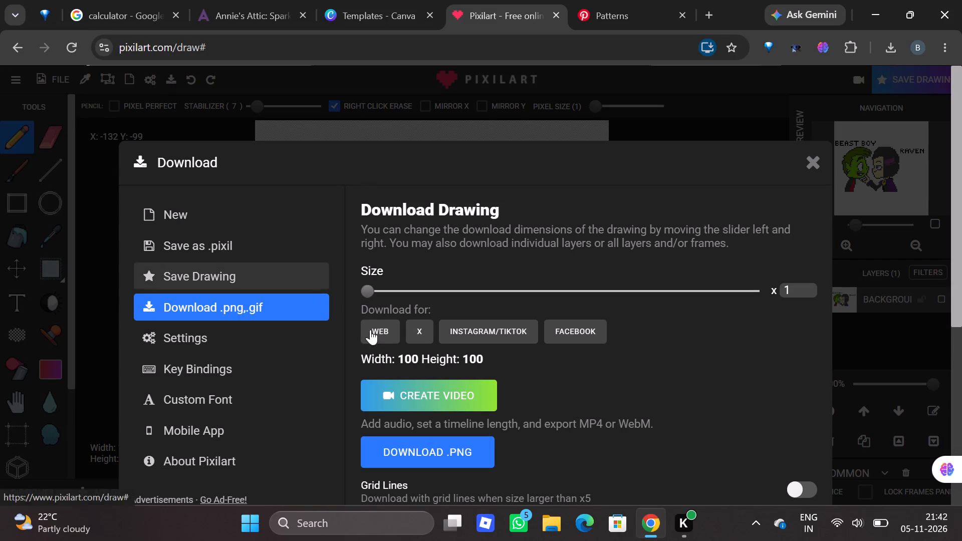
pyautogui.click(429, 402)
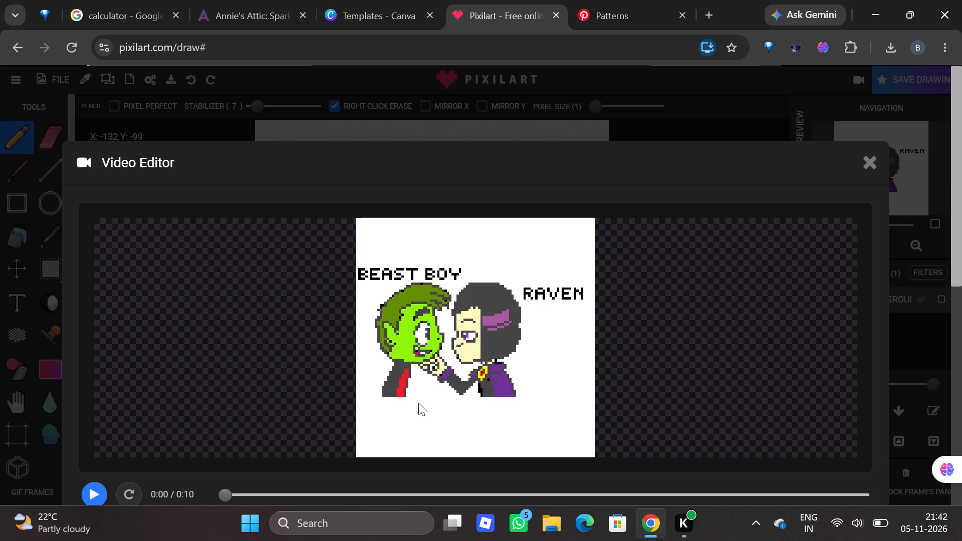
pyautogui.click(101, 489)
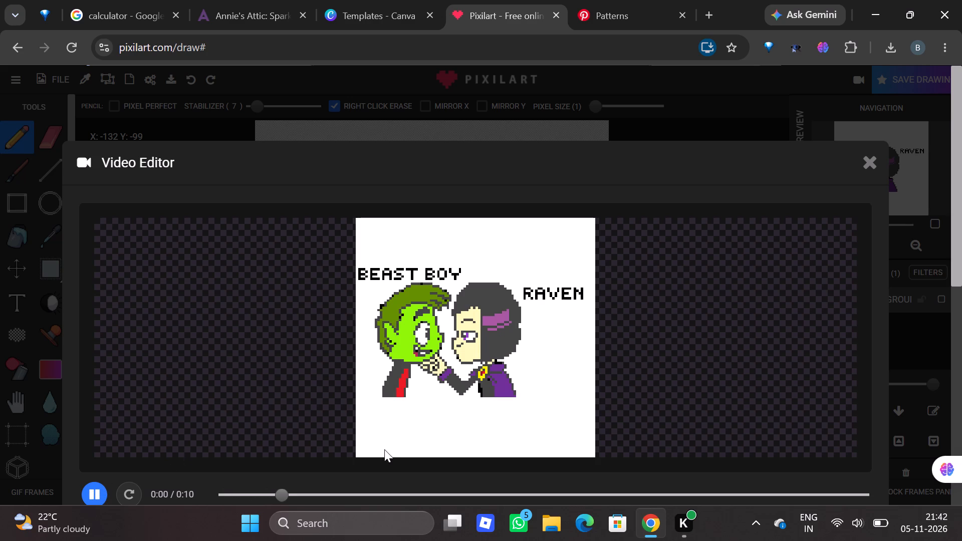
pyautogui.moveTo(411, 370); pyautogui.dragTo(591, 375)
pyautogui.moveTo(591, 375); pyautogui.dragTo(593, 374)
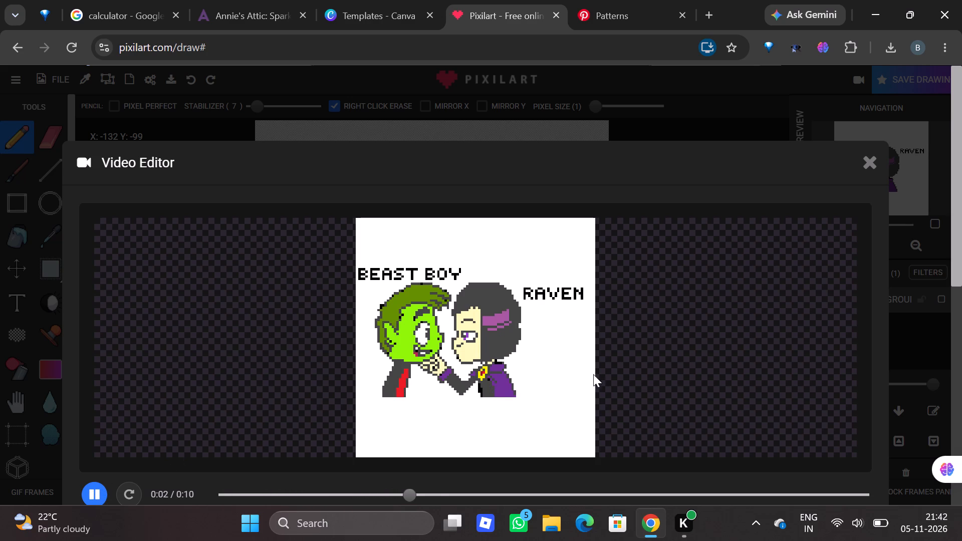
pyautogui.moveTo(593, 374); pyautogui.dragTo(797, 315)
pyautogui.click(880, 162)
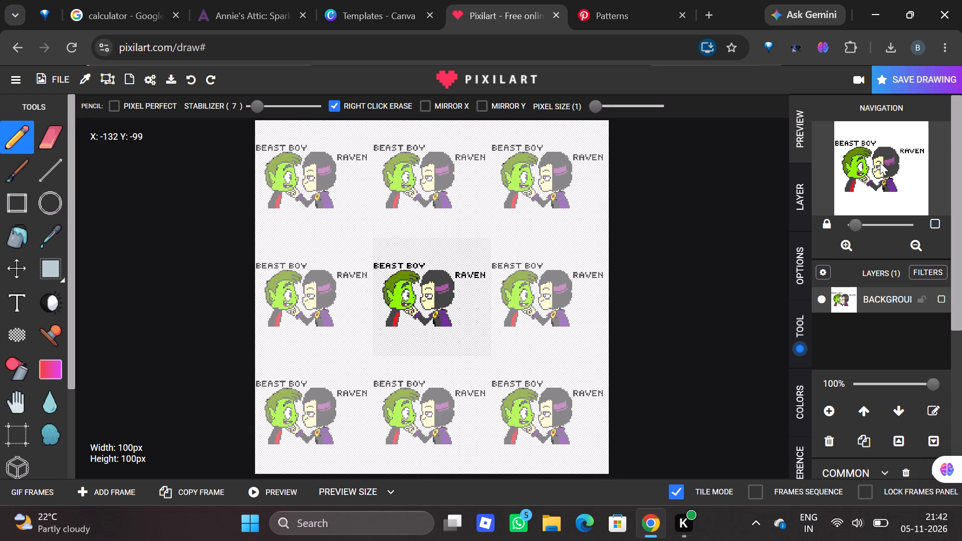
# Close the Patterns, Pixilart, Canva Templates and Annie's Attic browser tabs, leaving the drawing page and keeping only the calculator tab.
pyautogui.click(682, 15)
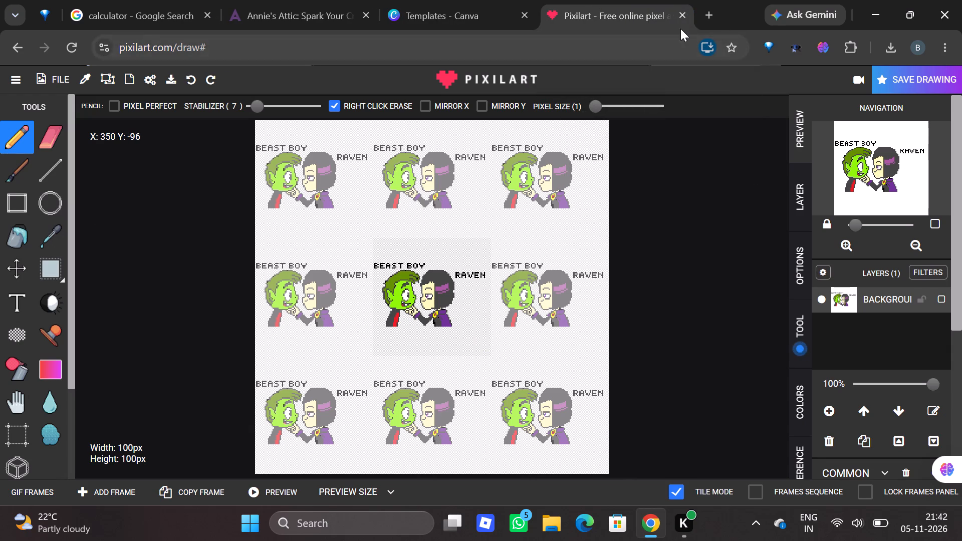
pyautogui.click(681, 17)
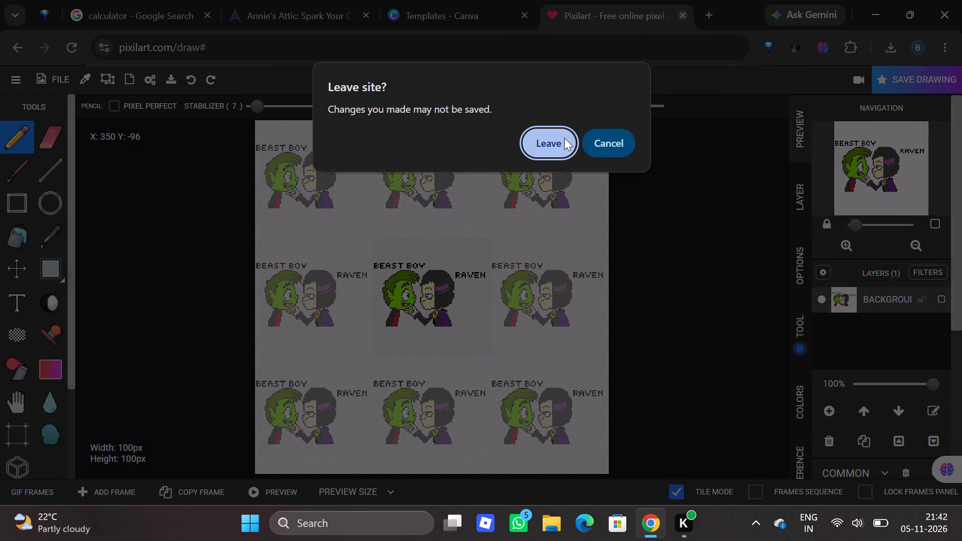
pyautogui.click(564, 138)
pyautogui.click(583, 12)
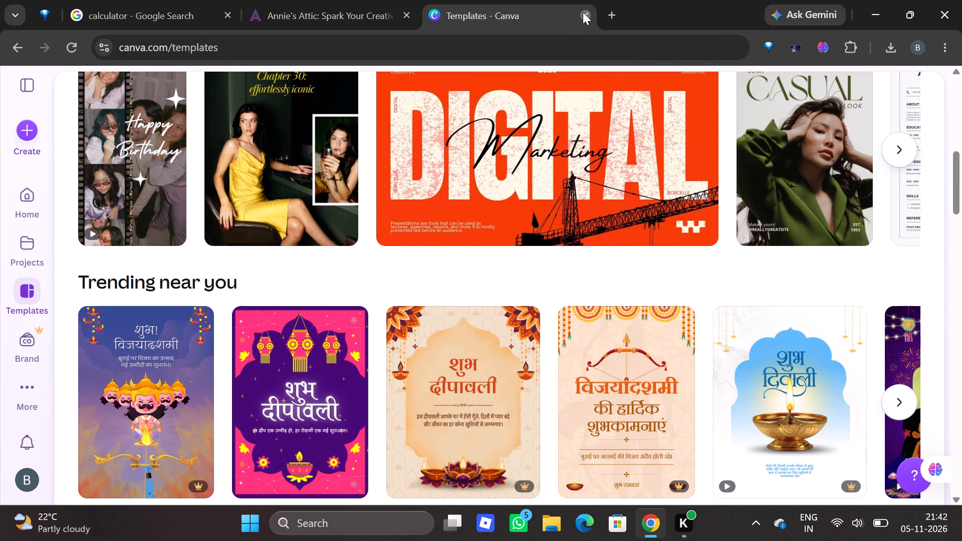
pyautogui.click(405, 12)
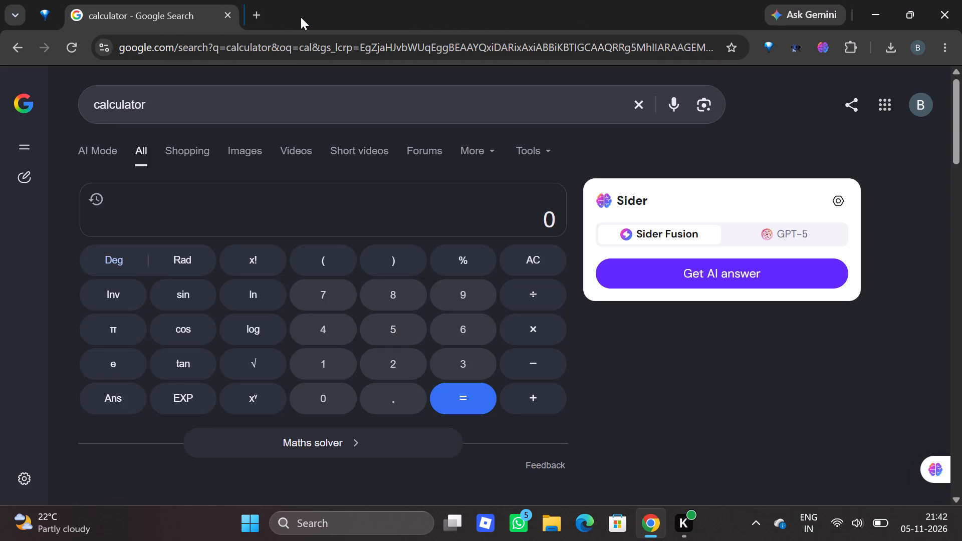
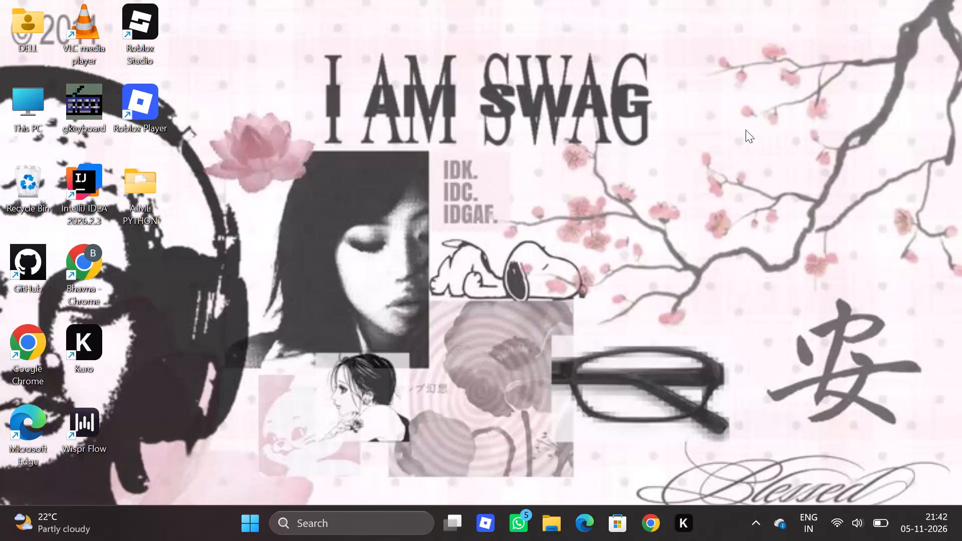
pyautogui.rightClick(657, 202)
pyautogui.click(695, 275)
# Shut down the computer.
pyautogui.click(247, 516)
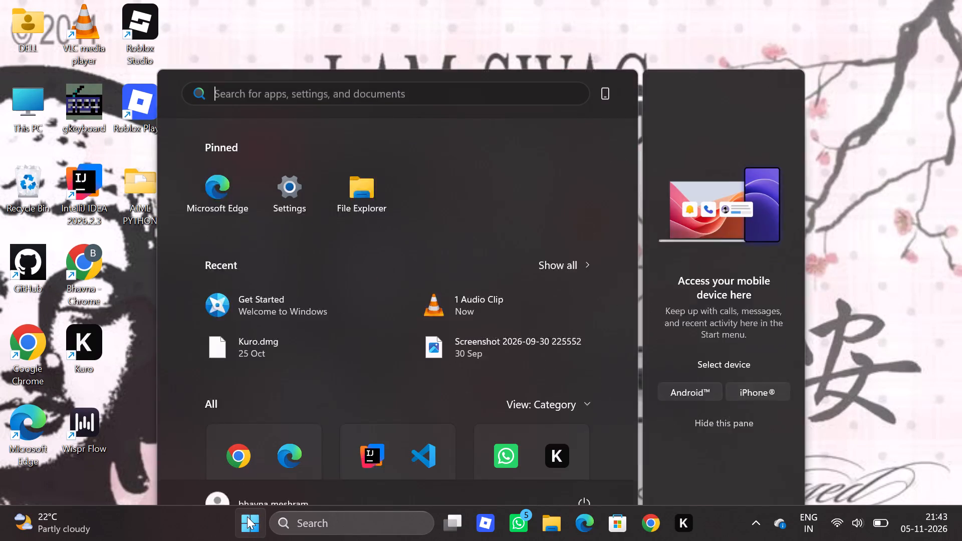
pyautogui.click(583, 468)
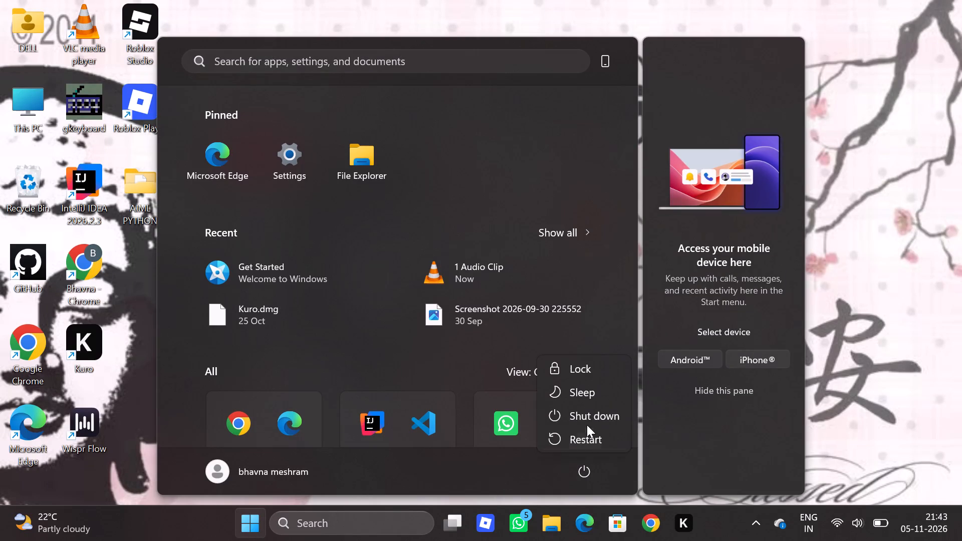
pyautogui.click(587, 424)
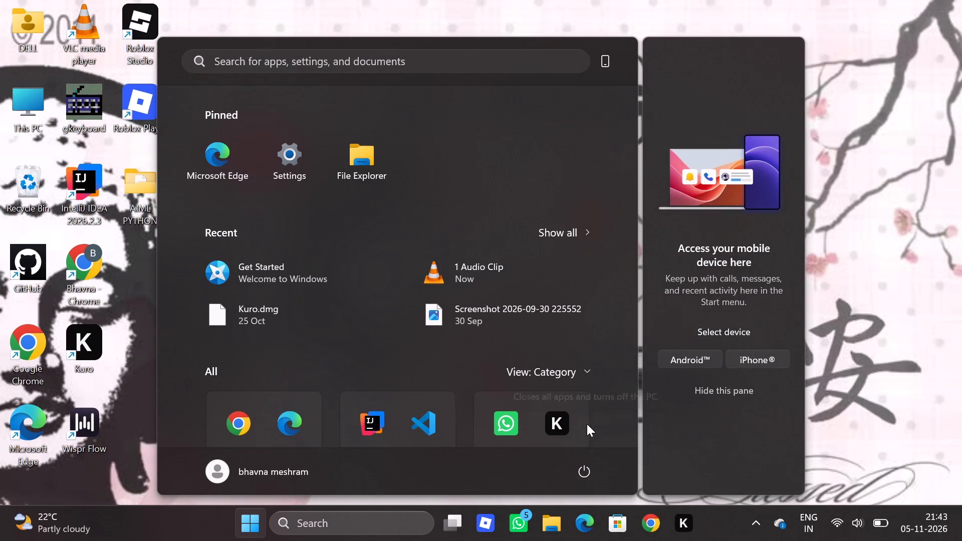